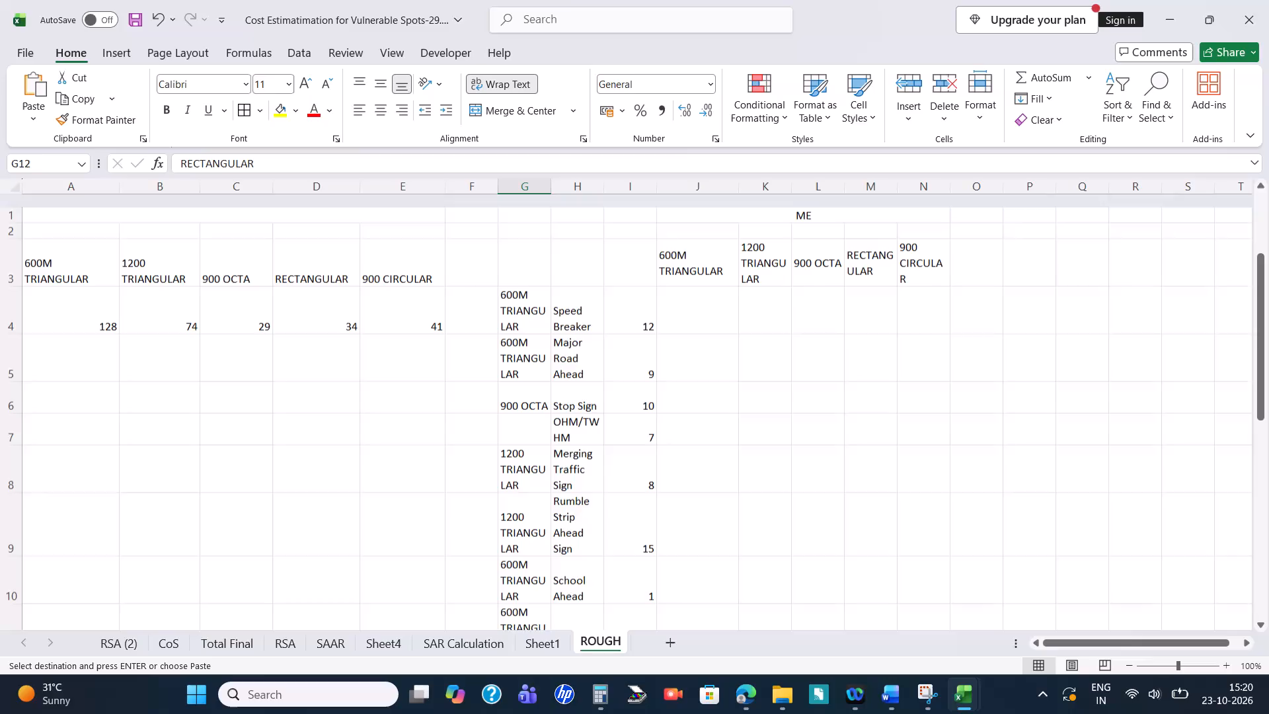
Copy the 900 CIRCULAR label from E3 into G13:G15, beside Overtaking Prohibited, No Stopping/No Standing and Speed Limit.
click(397, 244)
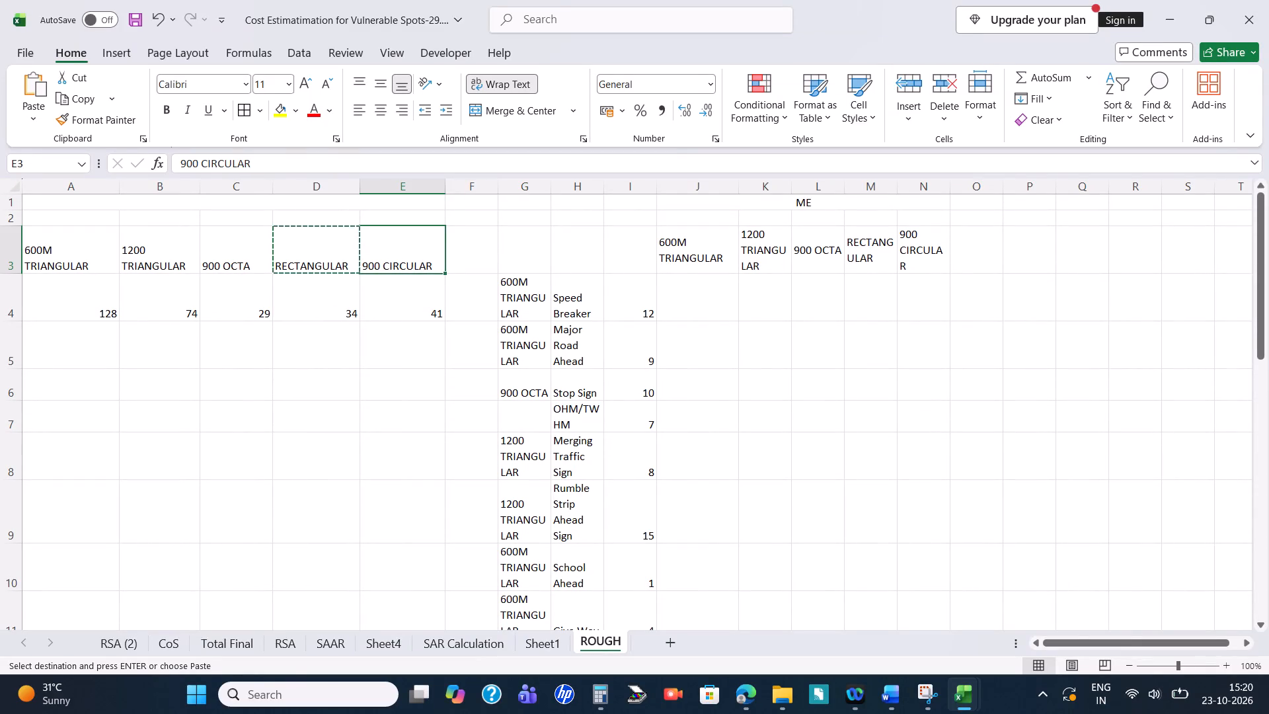
key(ctrl+c)
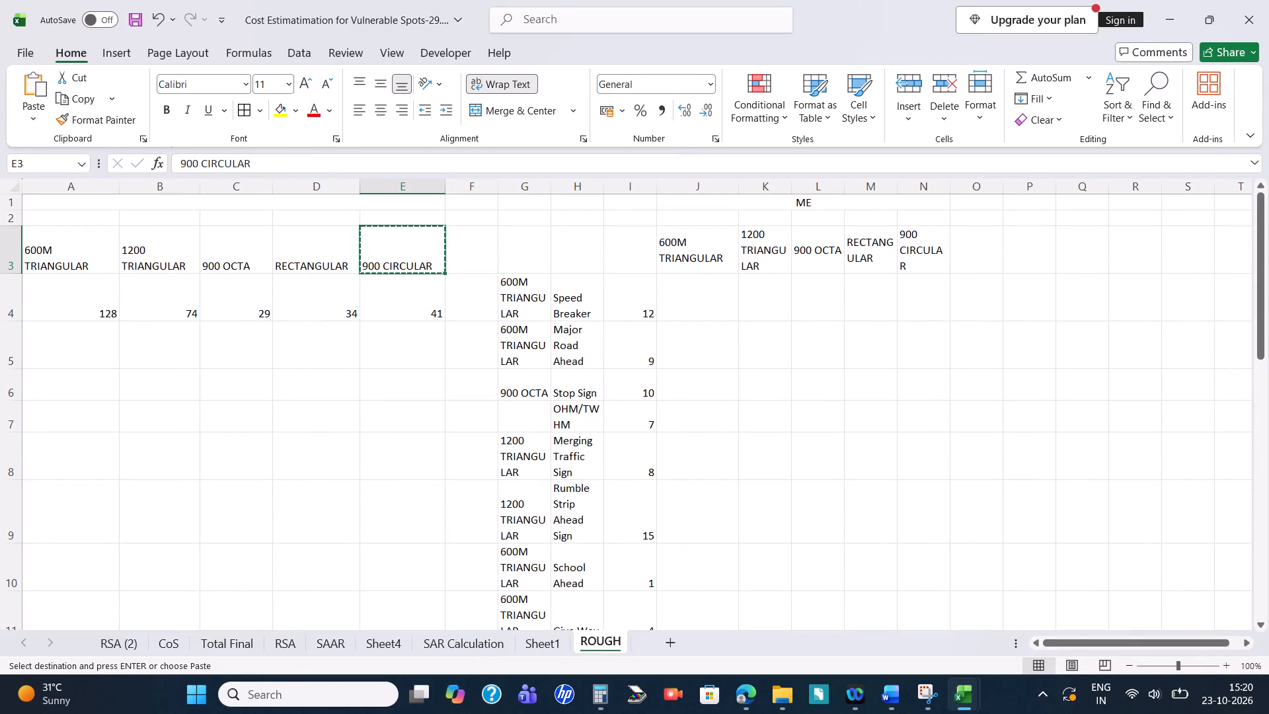
scroll(548, 491, down, 2)
click(523, 562)
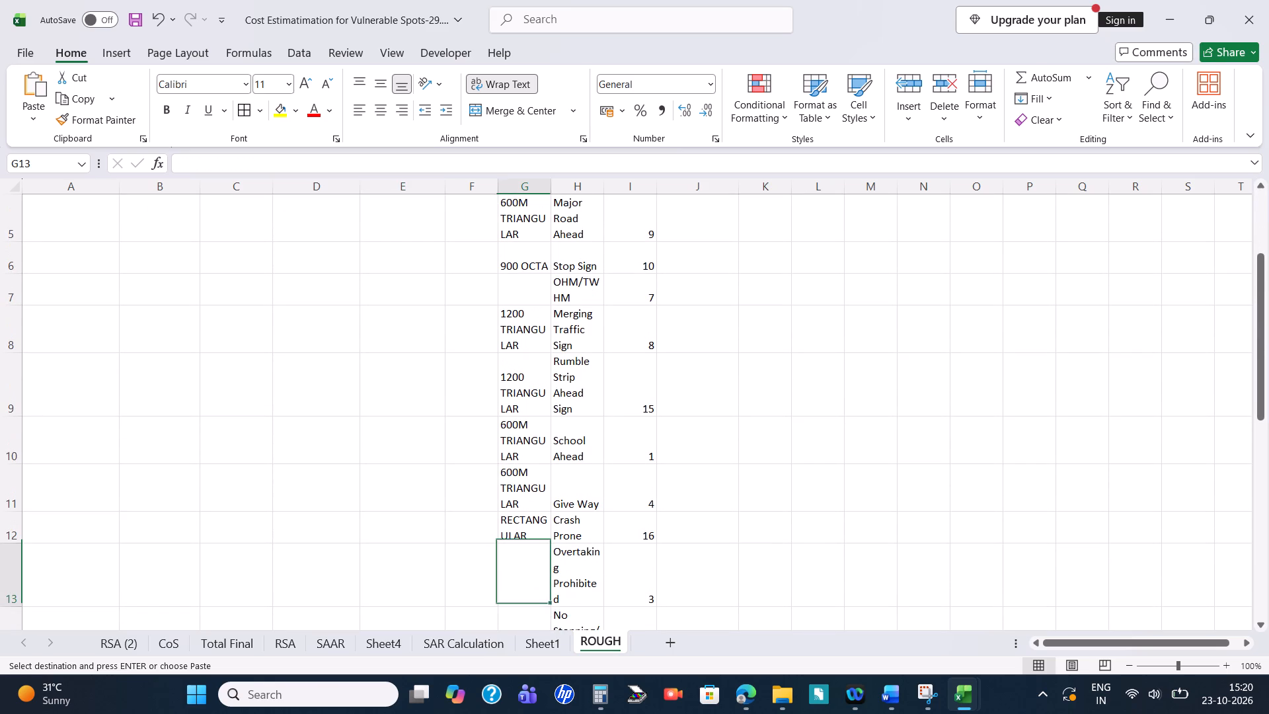
key(ctrl+v)
key(Down)
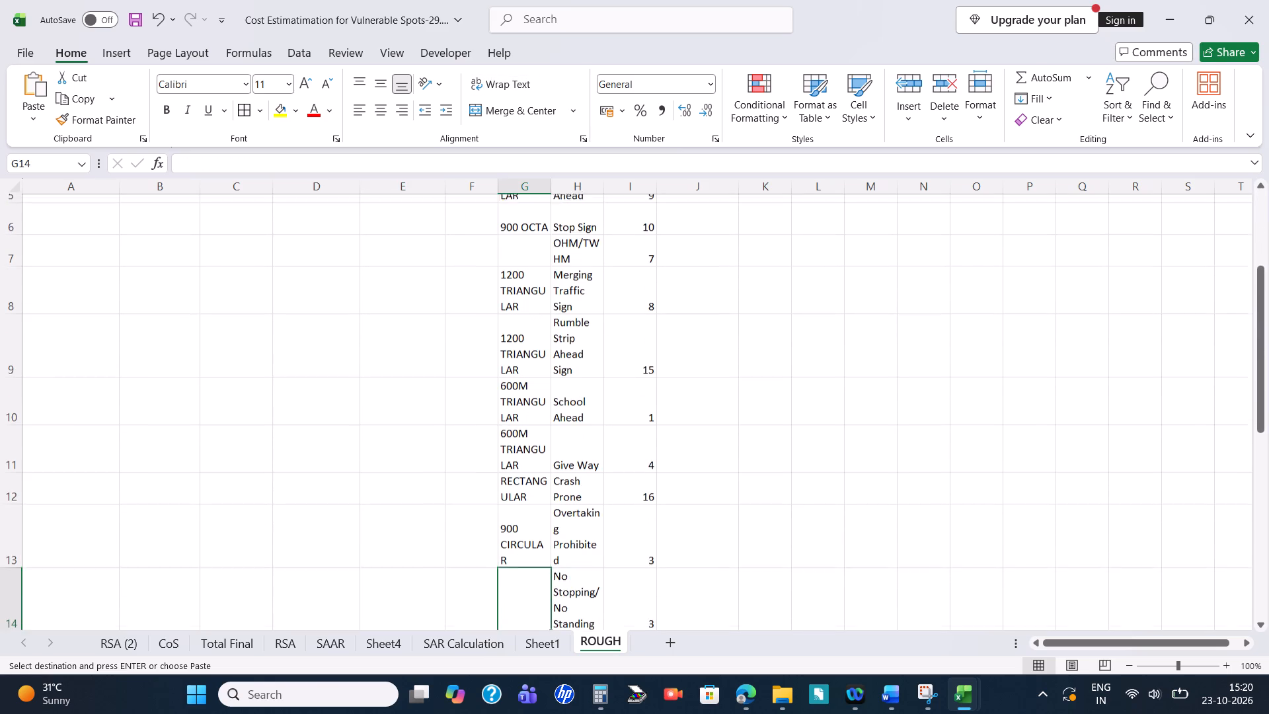
key(ctrl+v)
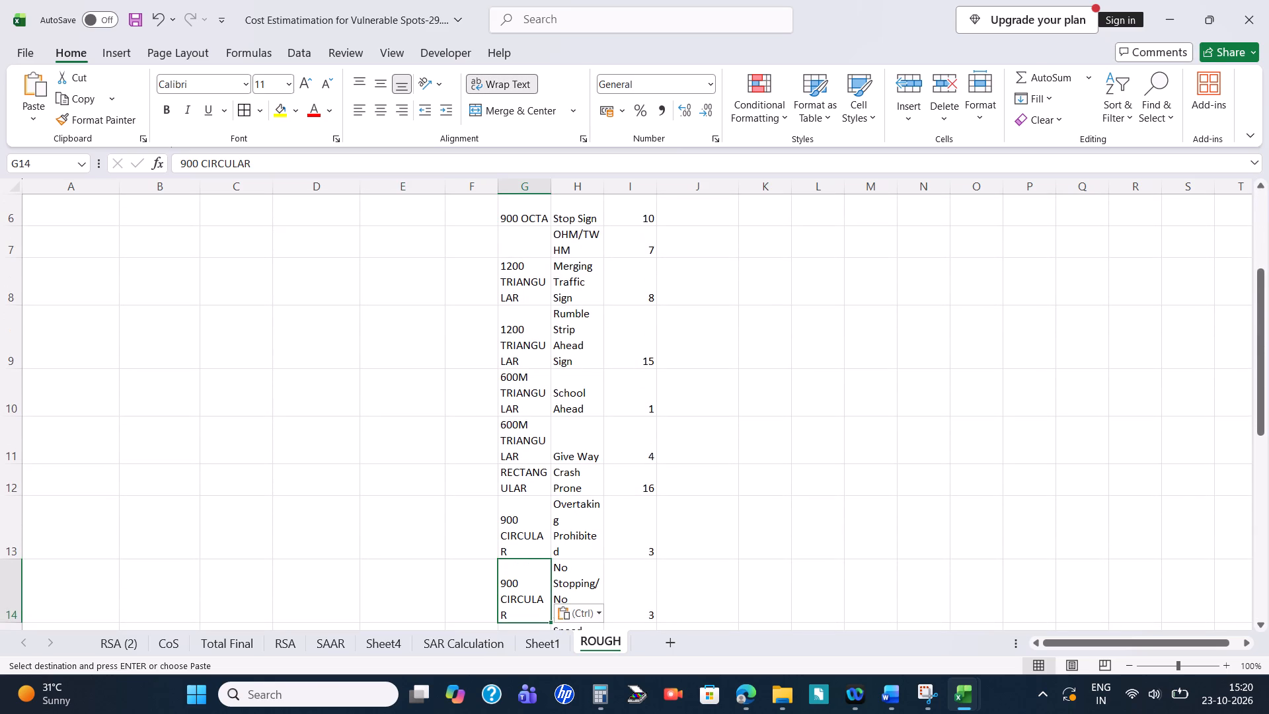
key(Down)
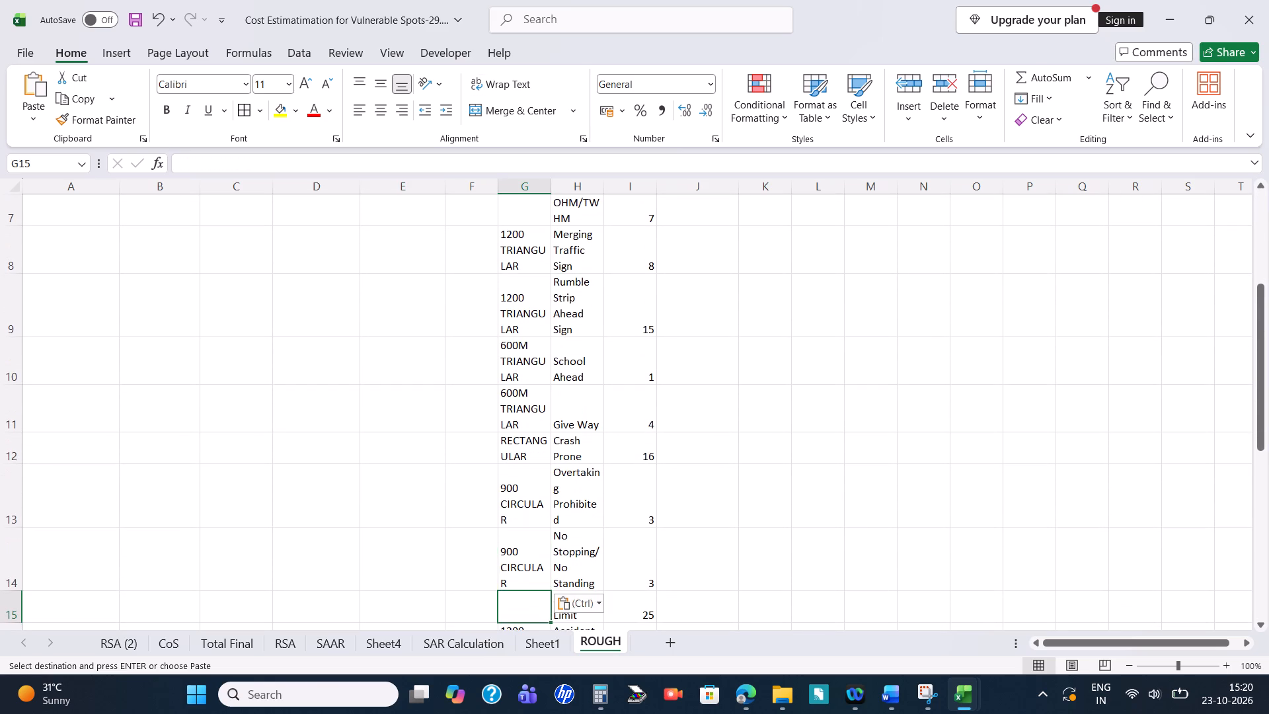
scroll(523, 562, down, 1)
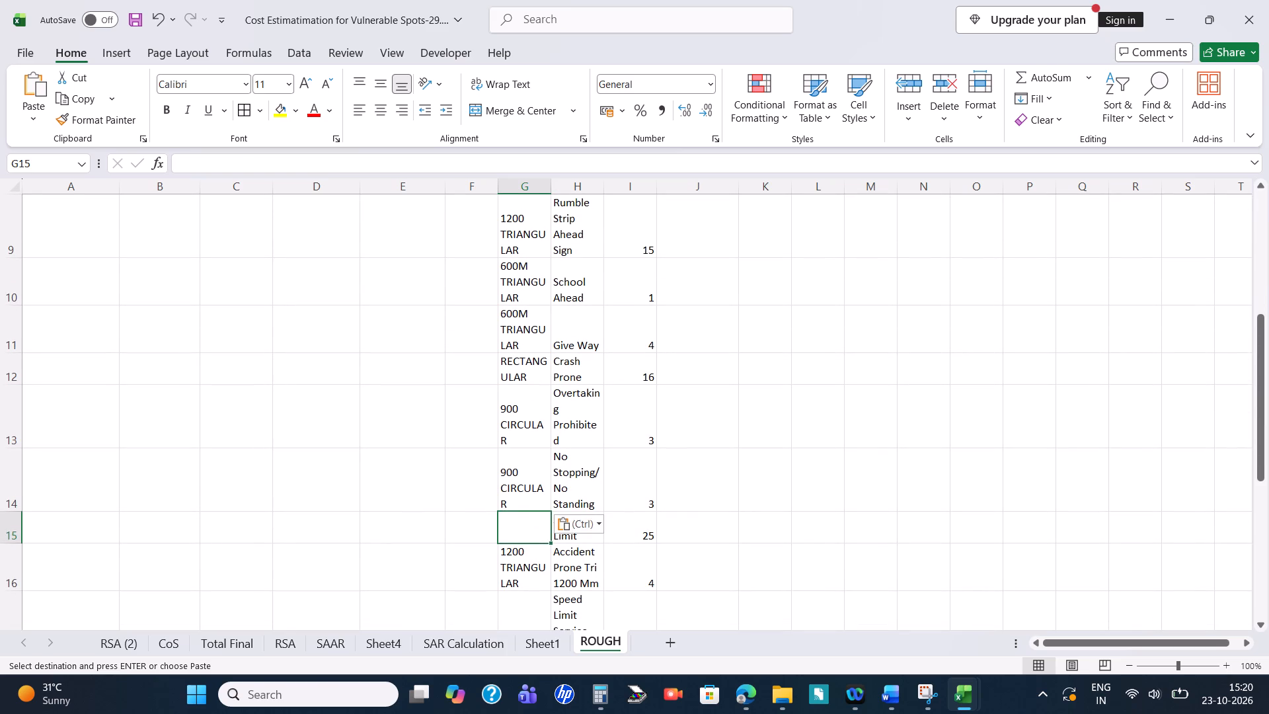
key(ctrl+v)
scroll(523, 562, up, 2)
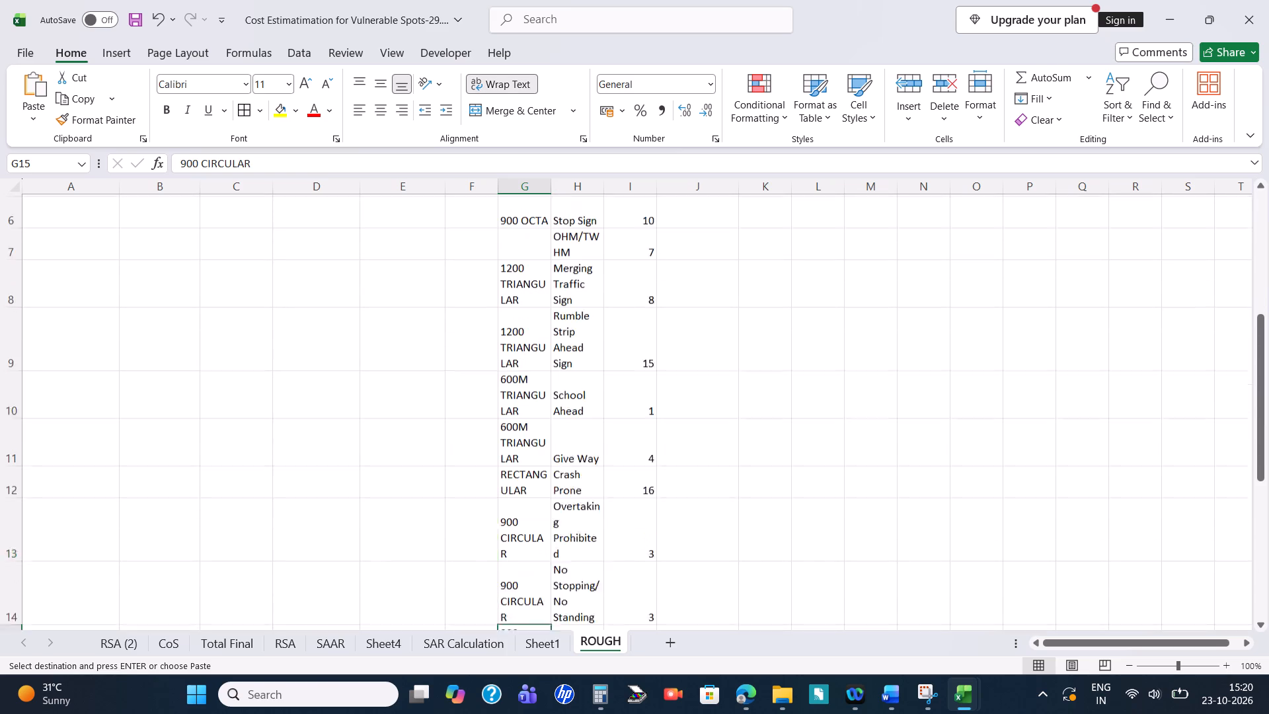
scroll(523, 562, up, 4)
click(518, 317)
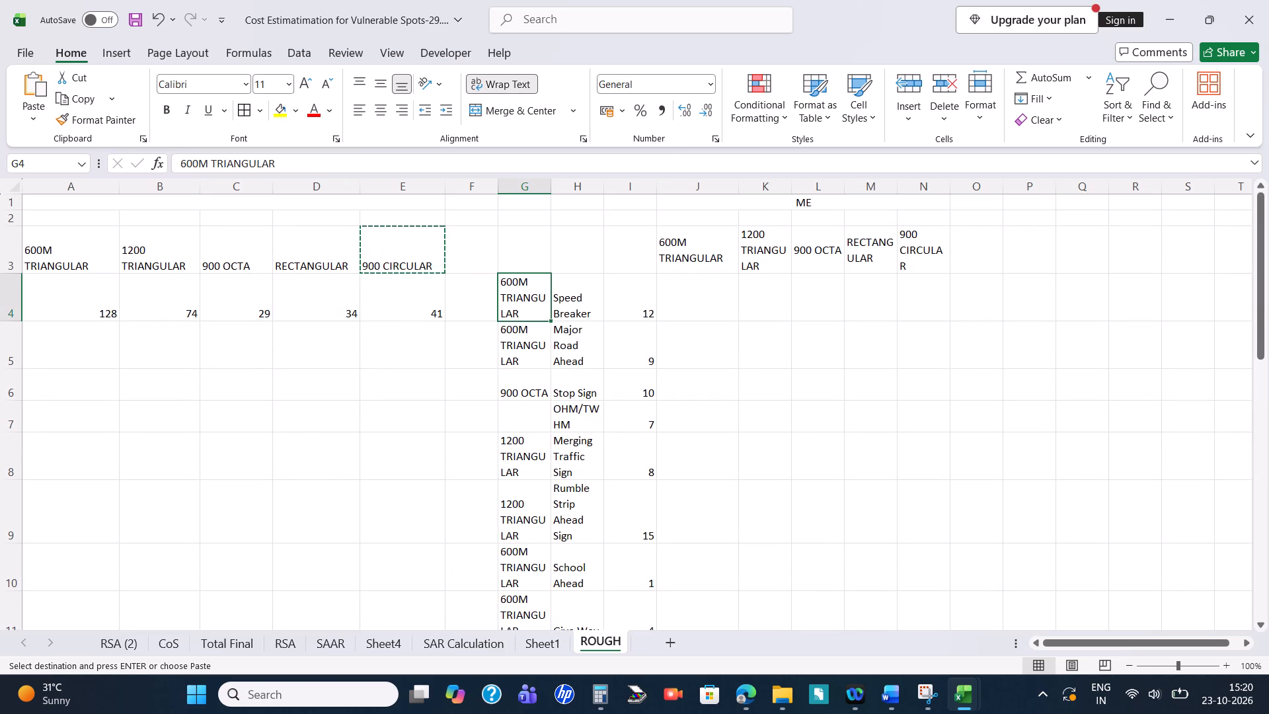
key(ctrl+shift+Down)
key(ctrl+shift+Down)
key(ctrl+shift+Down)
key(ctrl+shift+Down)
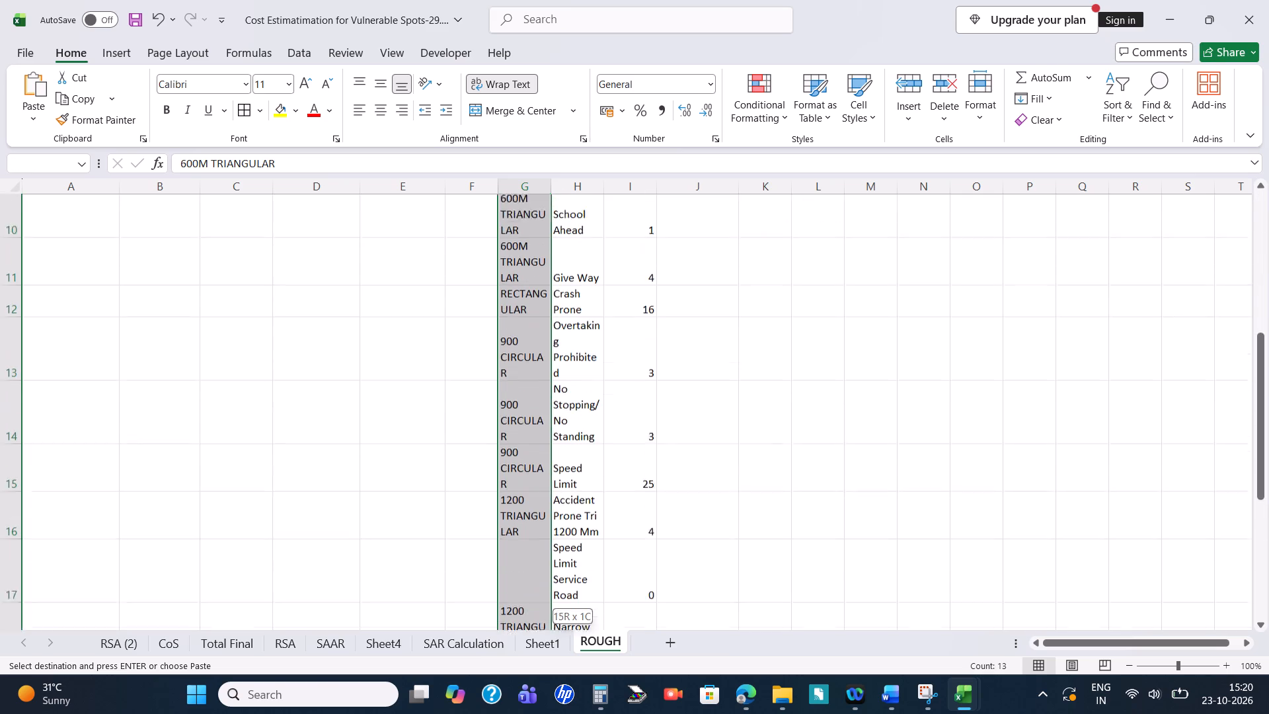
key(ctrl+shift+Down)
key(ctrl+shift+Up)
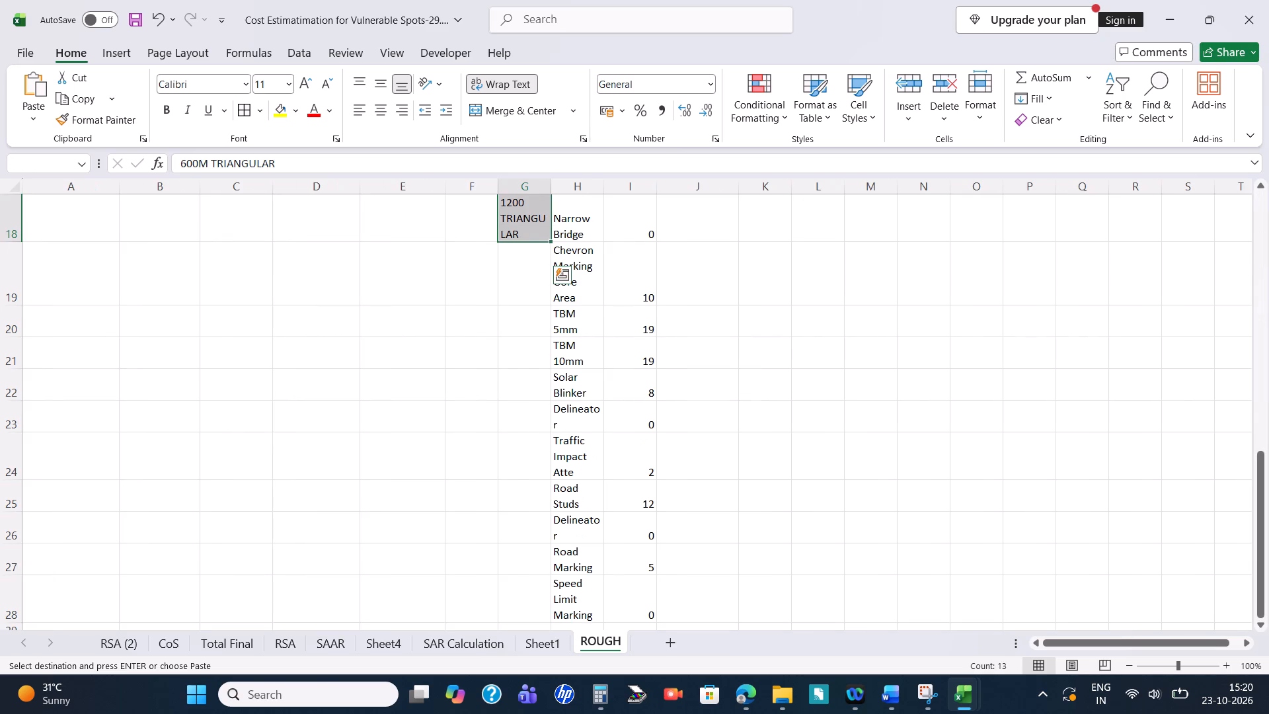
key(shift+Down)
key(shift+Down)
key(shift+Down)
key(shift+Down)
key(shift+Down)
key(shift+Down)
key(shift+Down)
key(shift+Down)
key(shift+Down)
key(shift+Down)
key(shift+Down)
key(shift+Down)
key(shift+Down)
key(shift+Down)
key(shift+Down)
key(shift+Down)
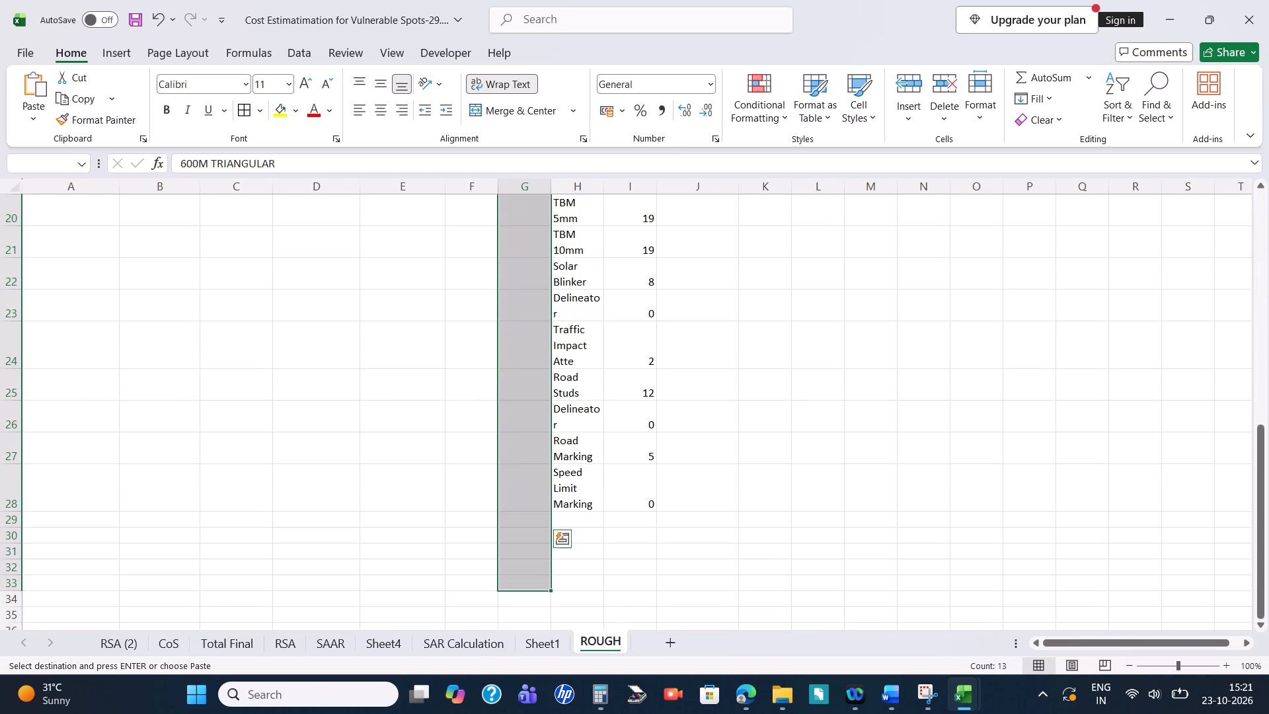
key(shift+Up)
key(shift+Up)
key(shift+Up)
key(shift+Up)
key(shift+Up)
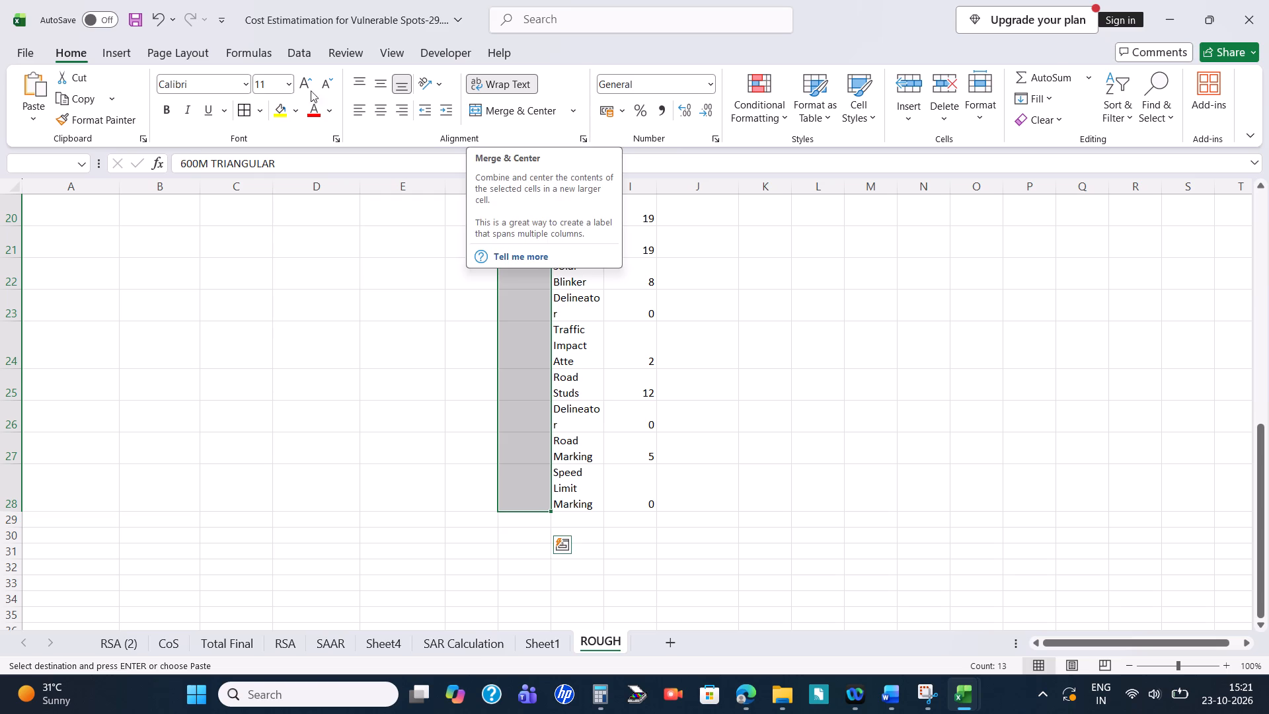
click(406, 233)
Fill the 600M TRIANGULAR cells G4, G5, G10 and G11 with light blue.
scroll(509, 390, up, 4)
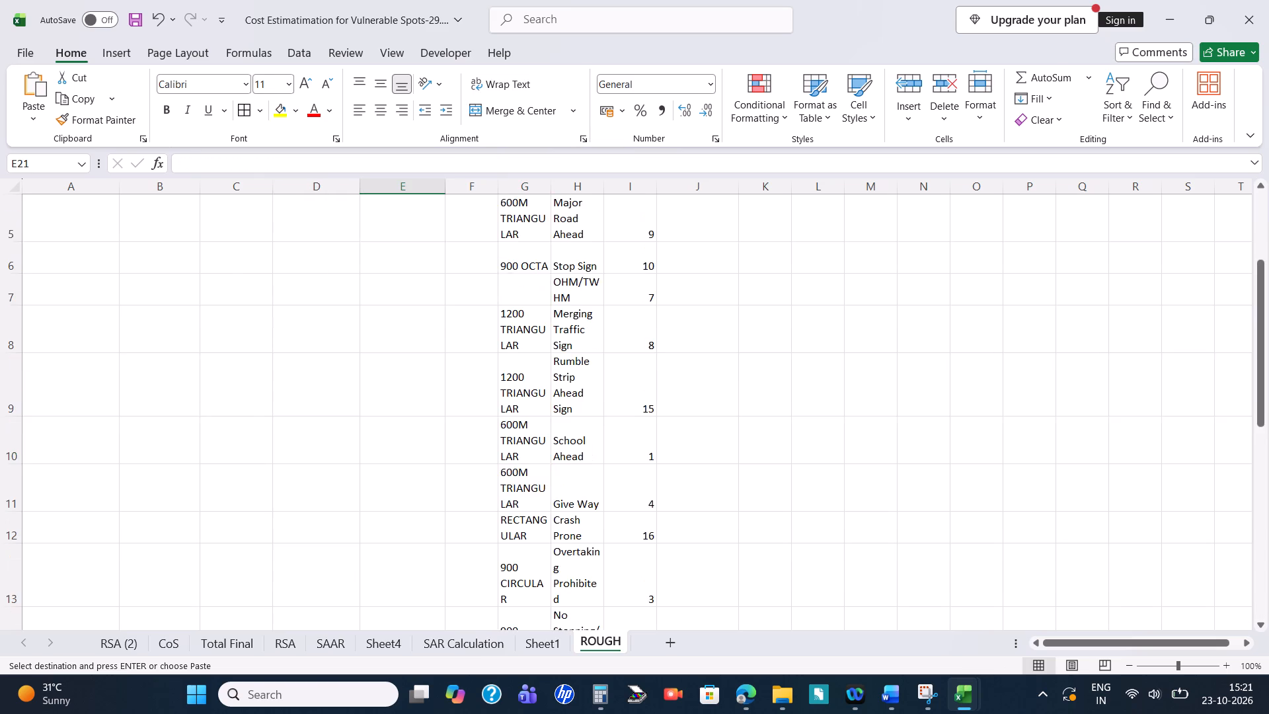
scroll(509, 390, up, 8)
click(490, 309)
click(516, 309)
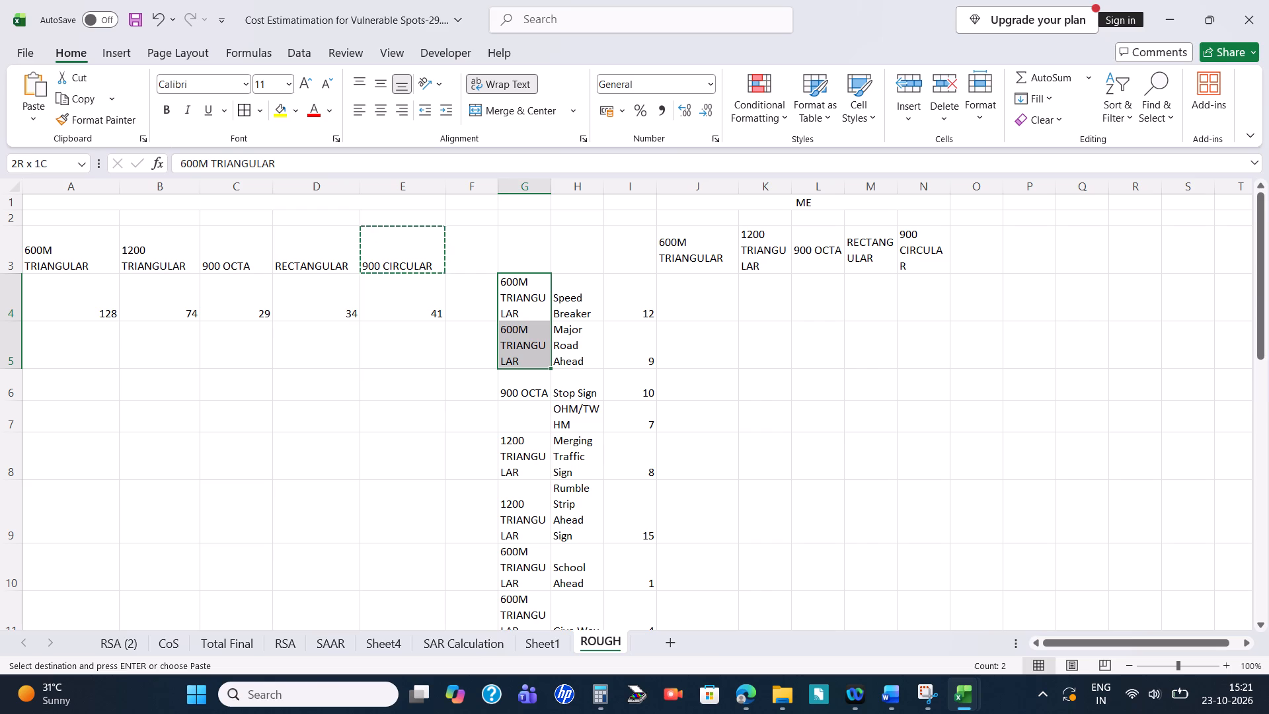
click(295, 109)
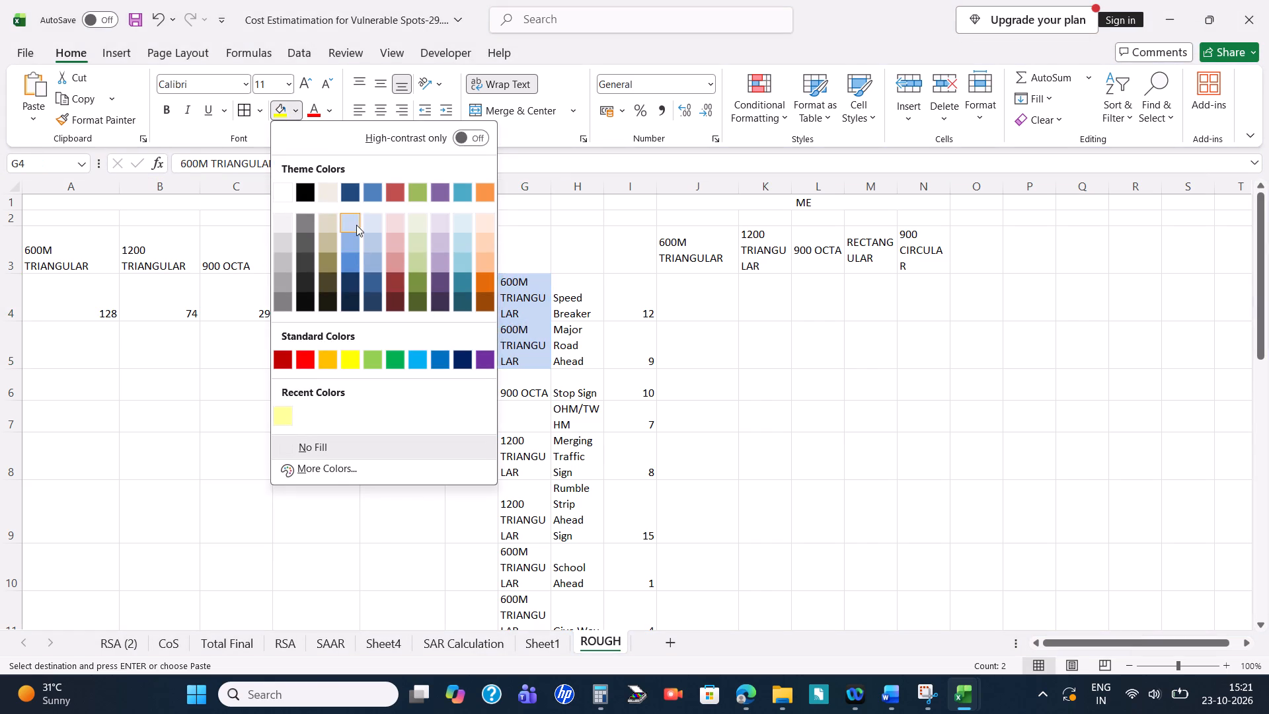
click(356, 225)
scroll(537, 562, down, 1)
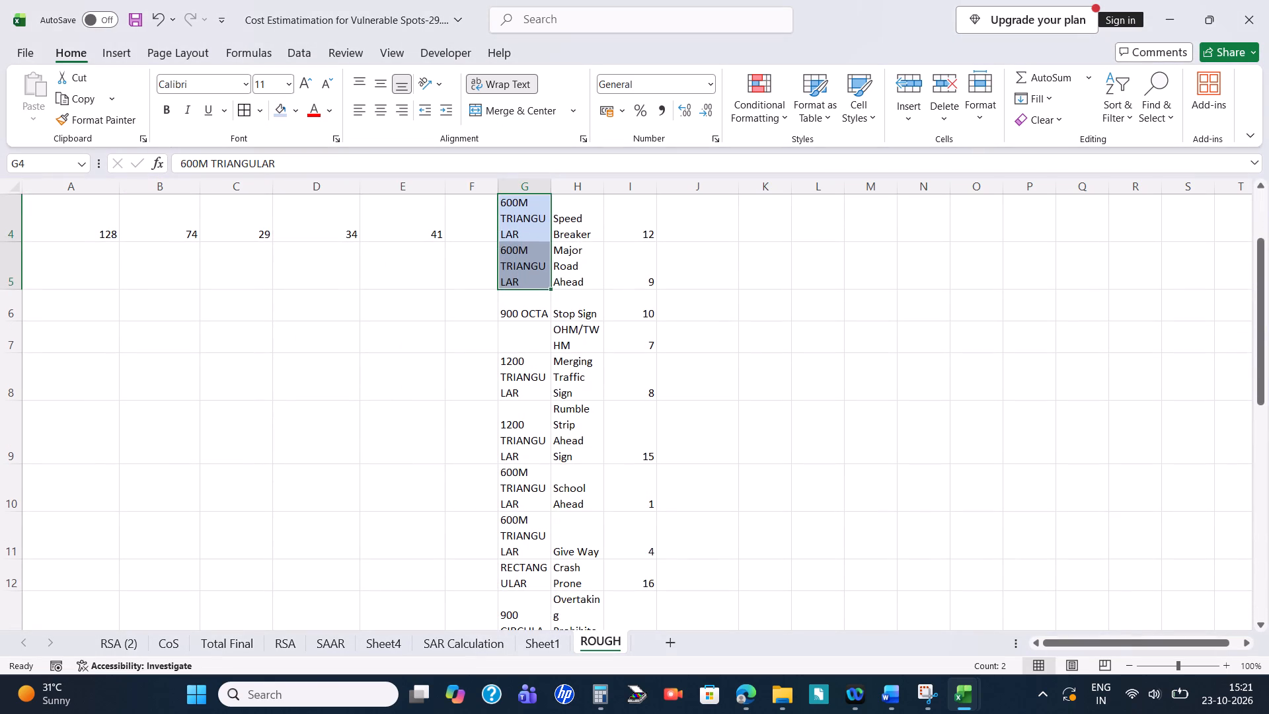
click(505, 493)
click(280, 116)
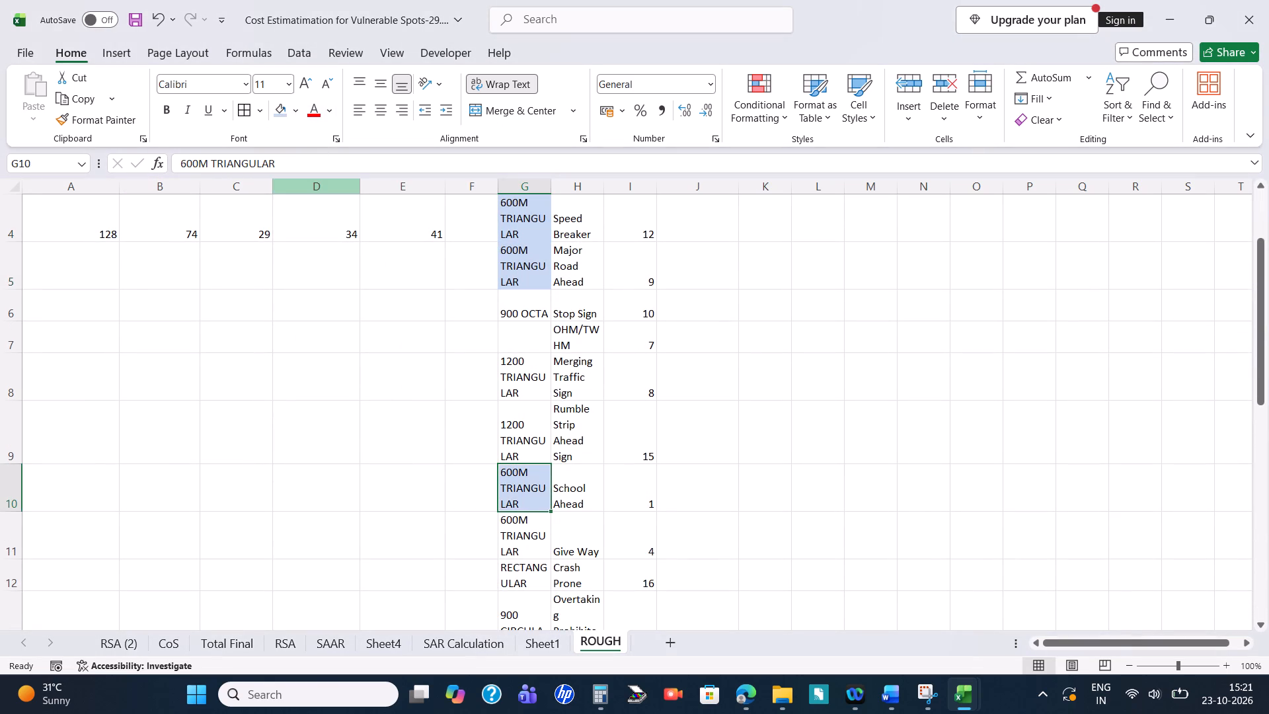
click(536, 537)
click(279, 116)
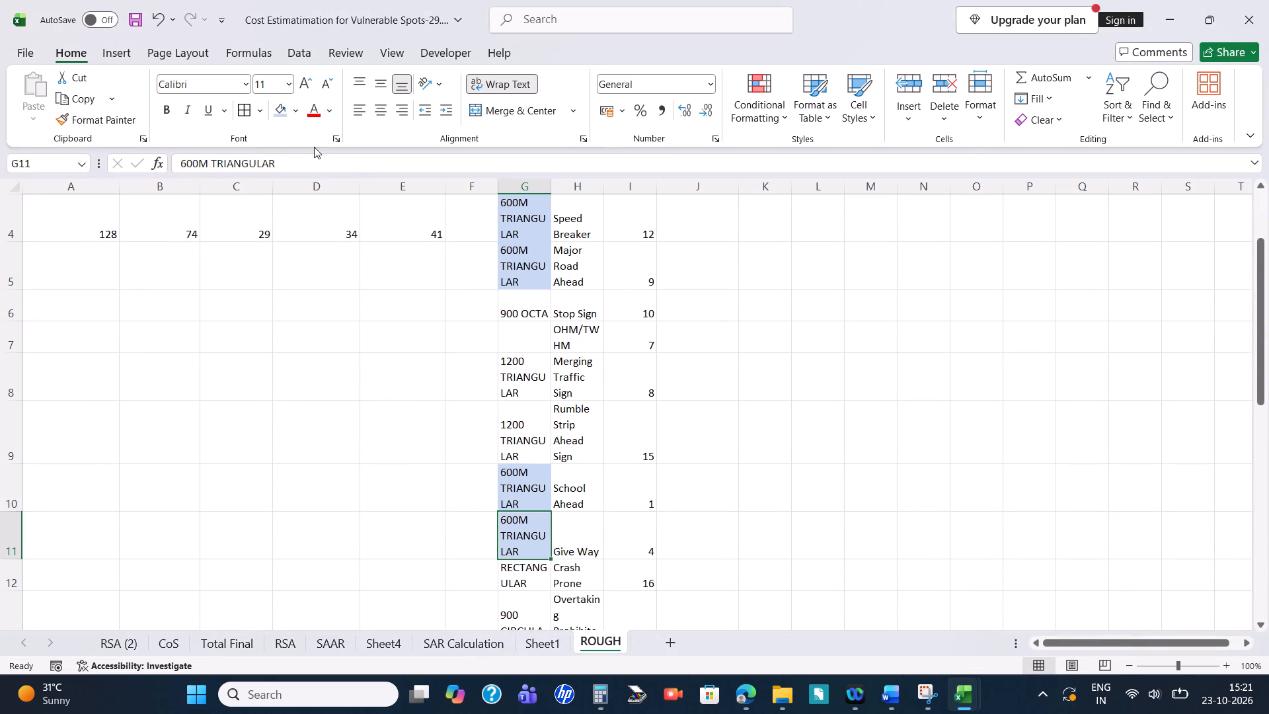
Fill the 900 OCTA cell G6 beside Stop Sign with light orange.
click(534, 323)
click(526, 316)
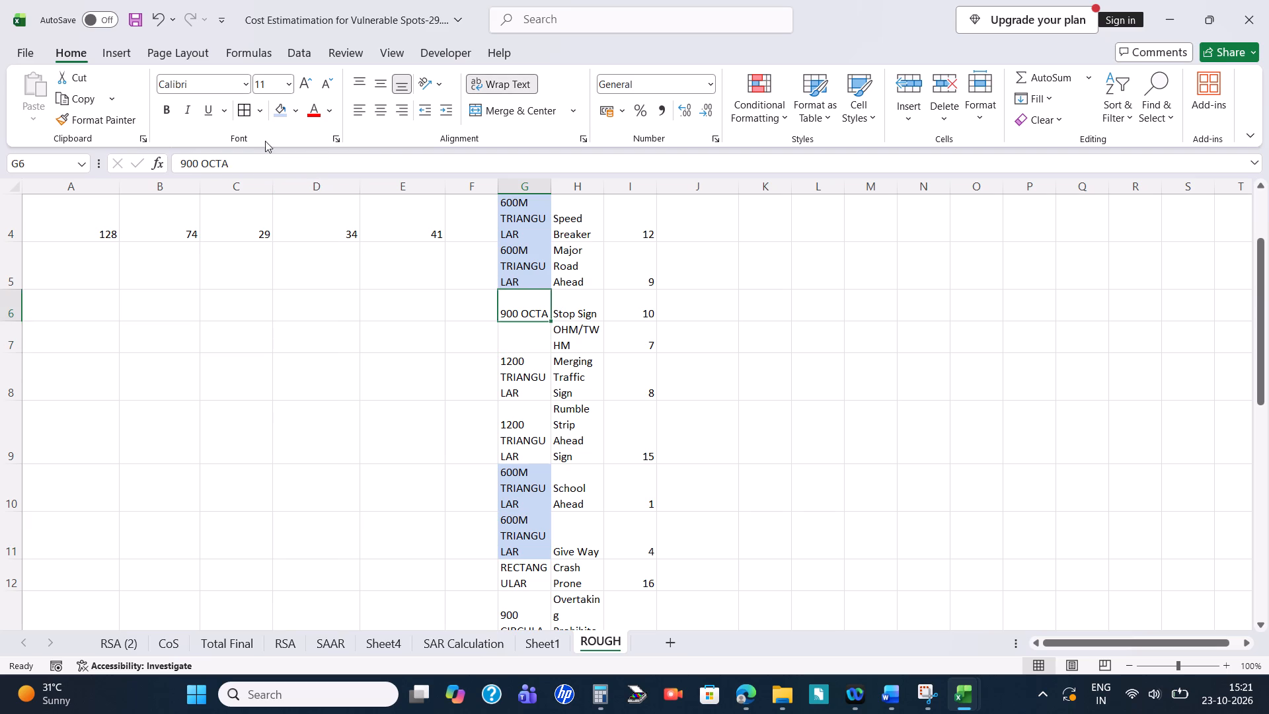
click(293, 116)
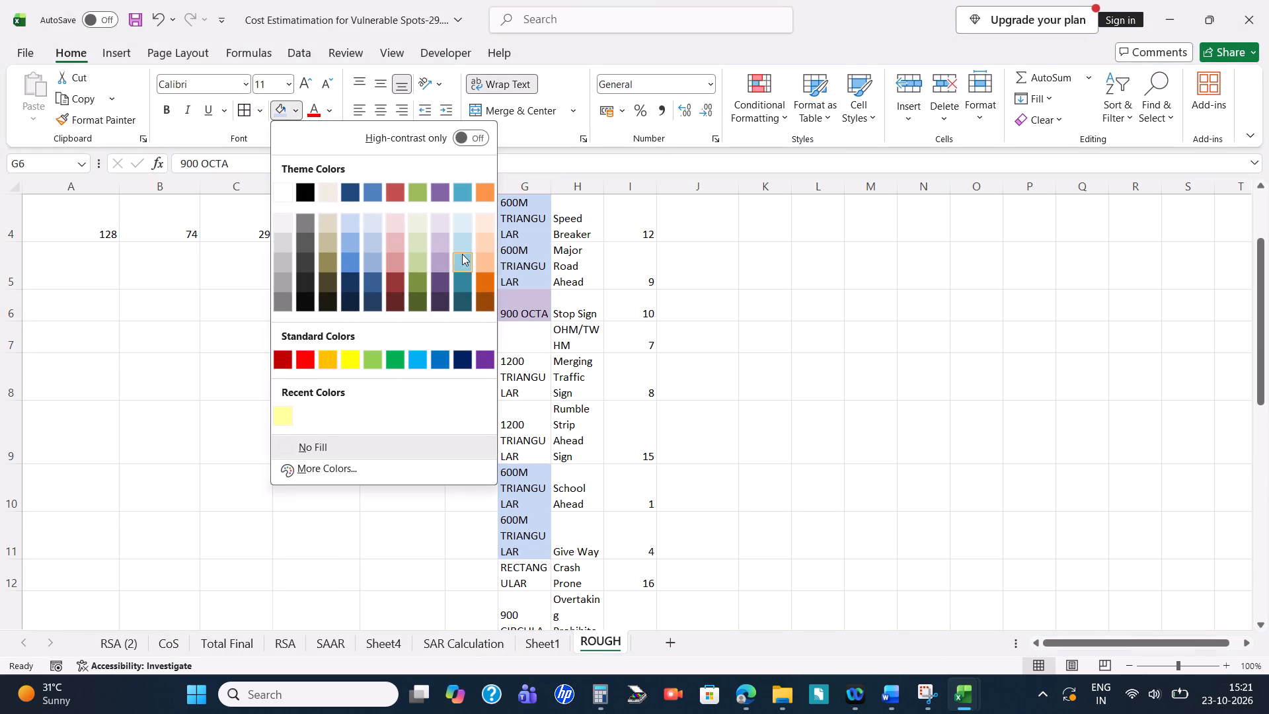
click(484, 245)
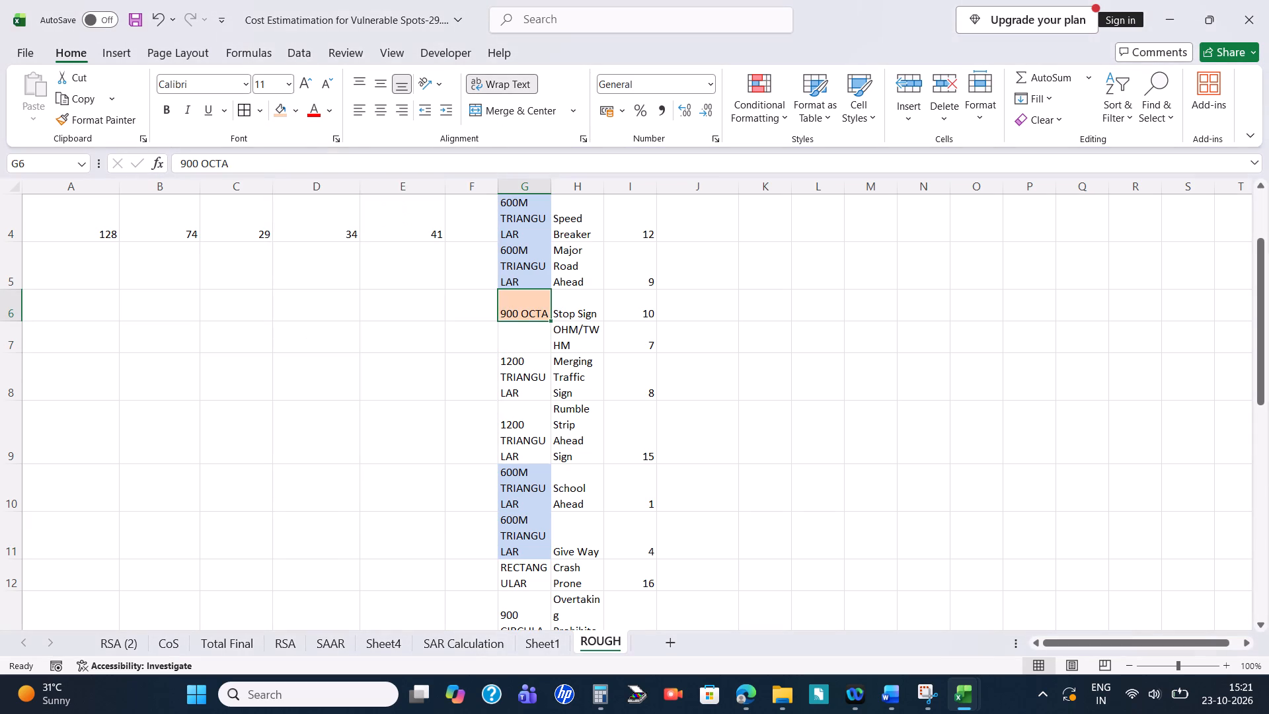
Fill the 1200 TRIANGULAR cells G8, G9, G16 and G18 with red.
click(539, 372)
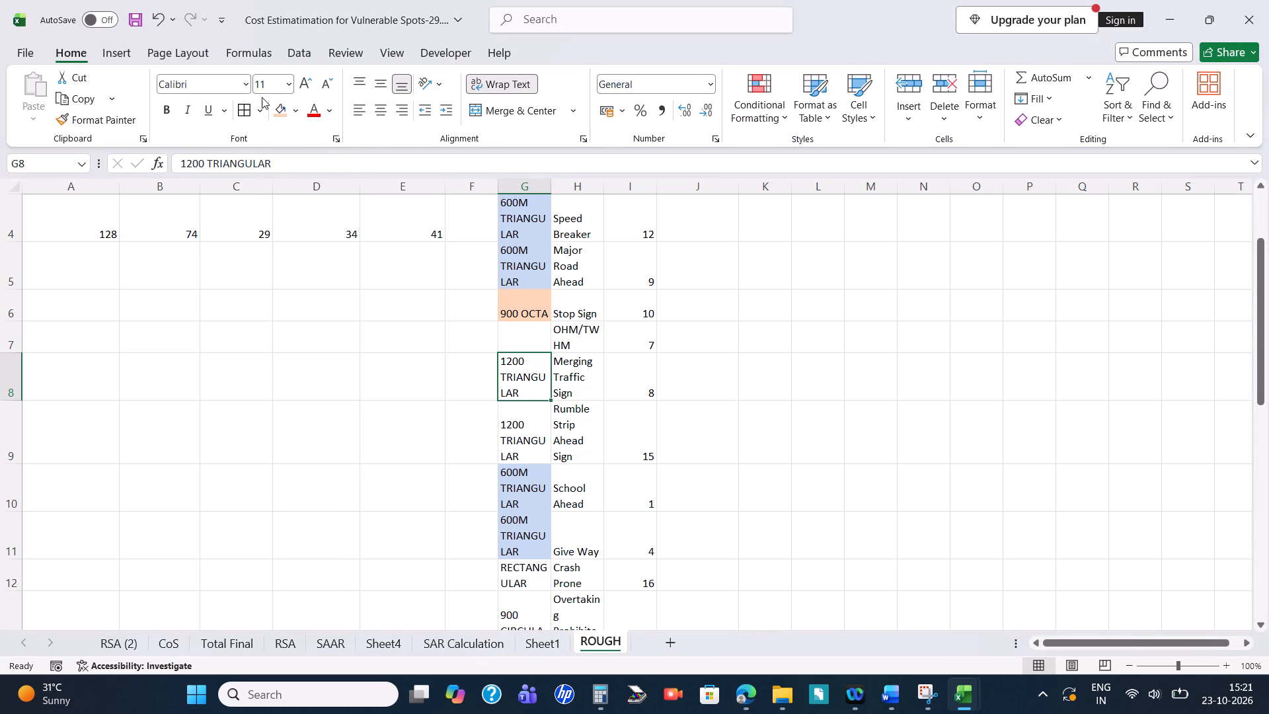
click(299, 111)
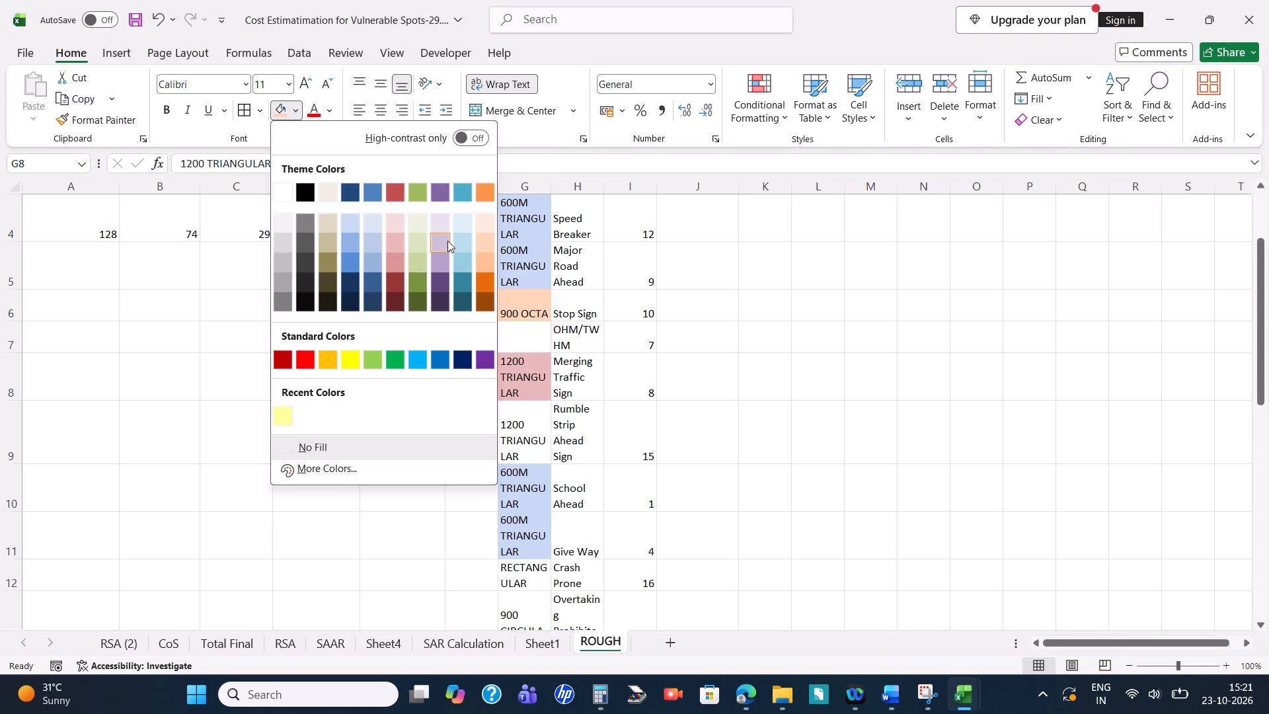
click(308, 354)
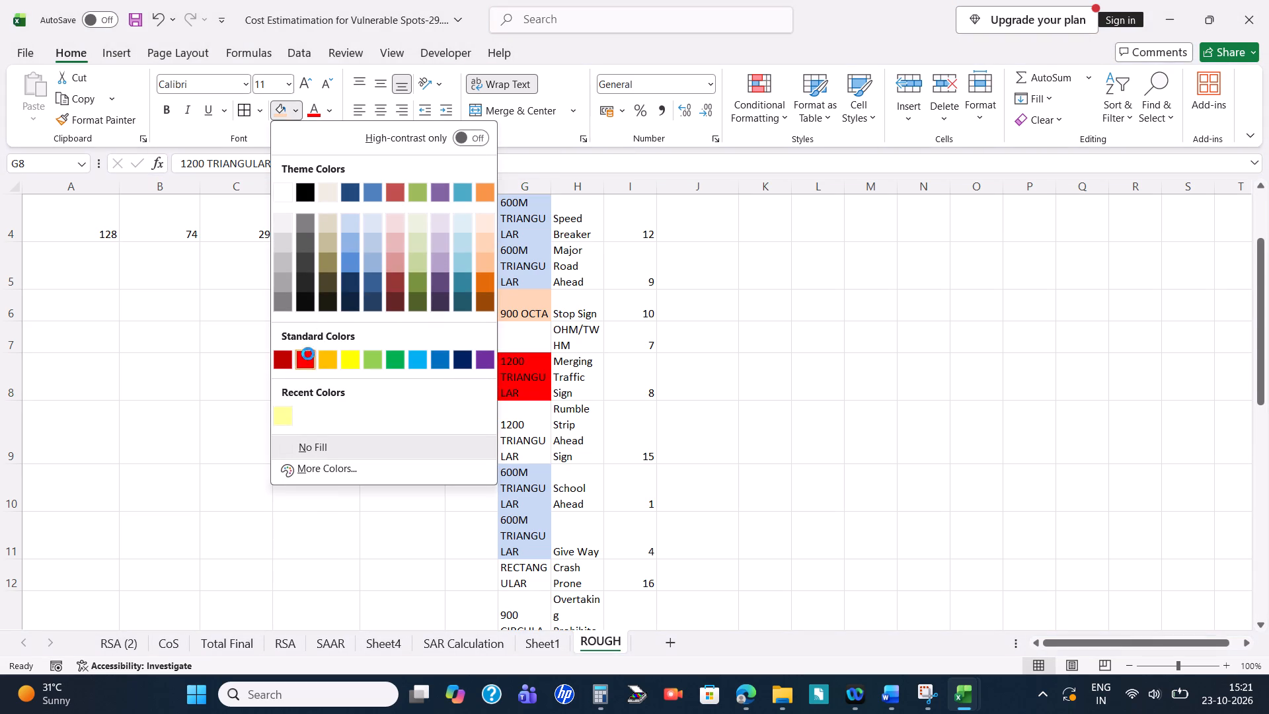
click(533, 426)
click(279, 111)
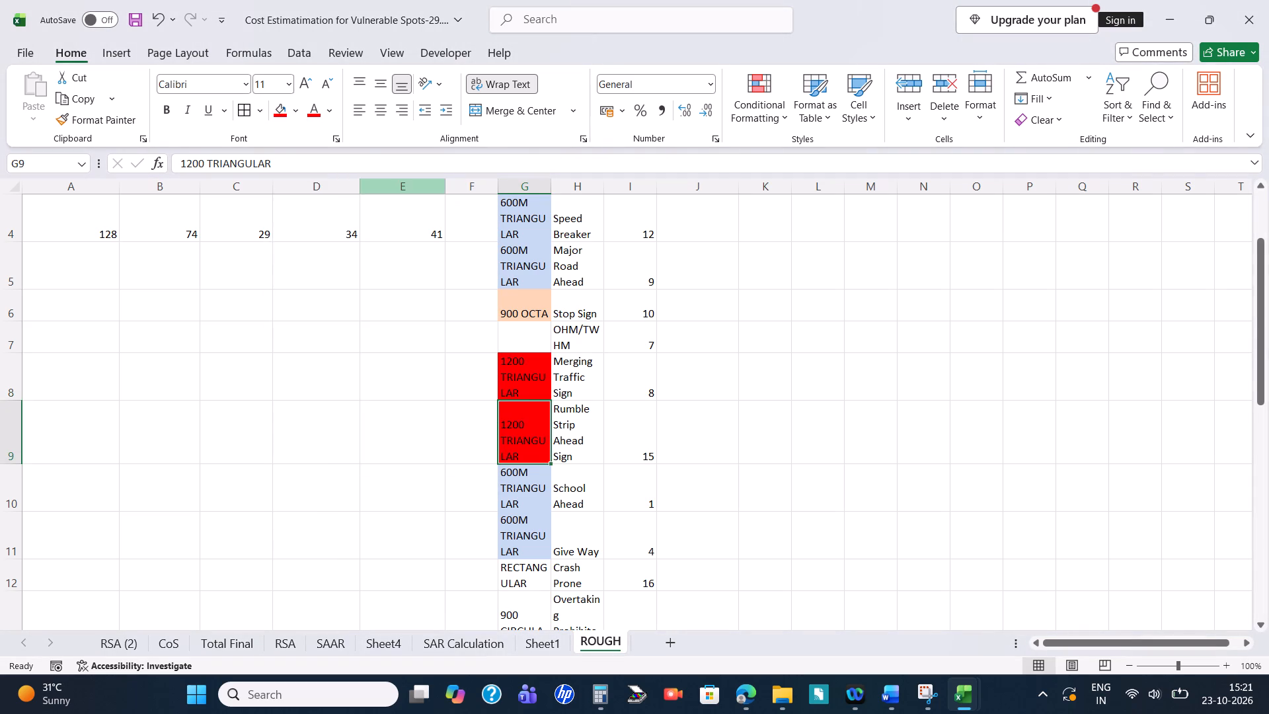
scroll(586, 410, down, 3)
scroll(527, 347, up, 1)
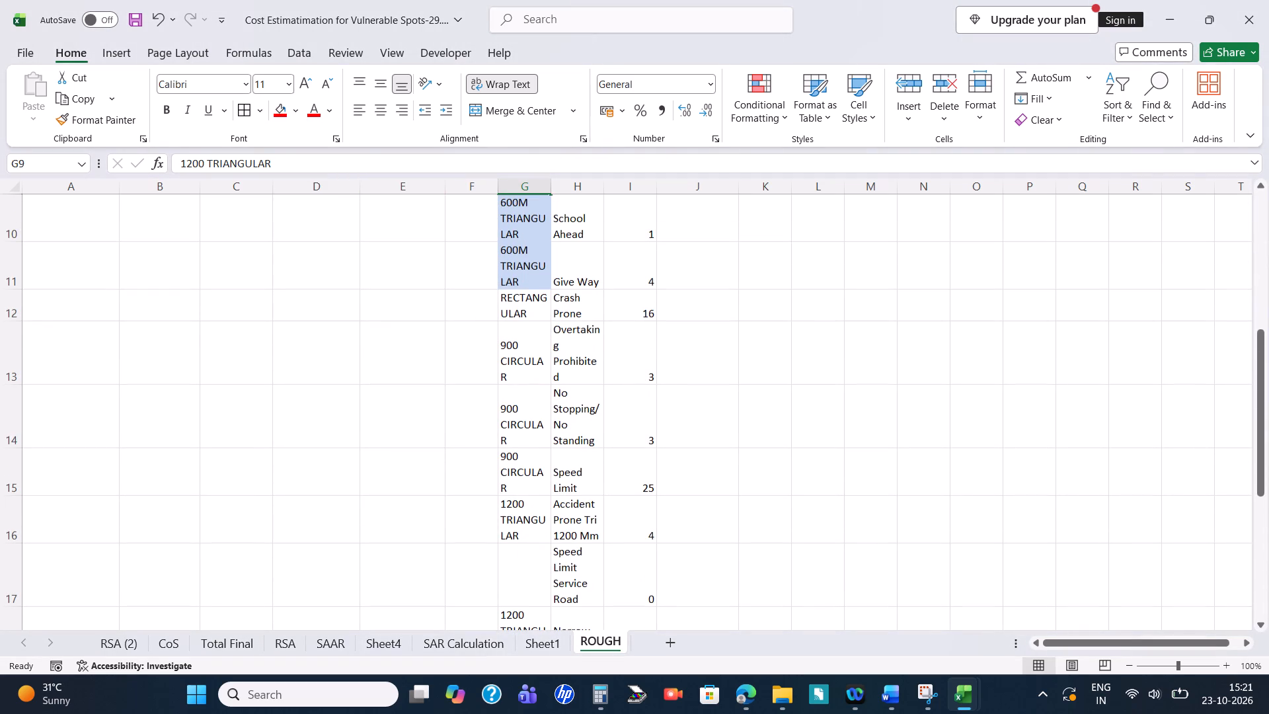
scroll(563, 344, down, 1)
click(537, 390)
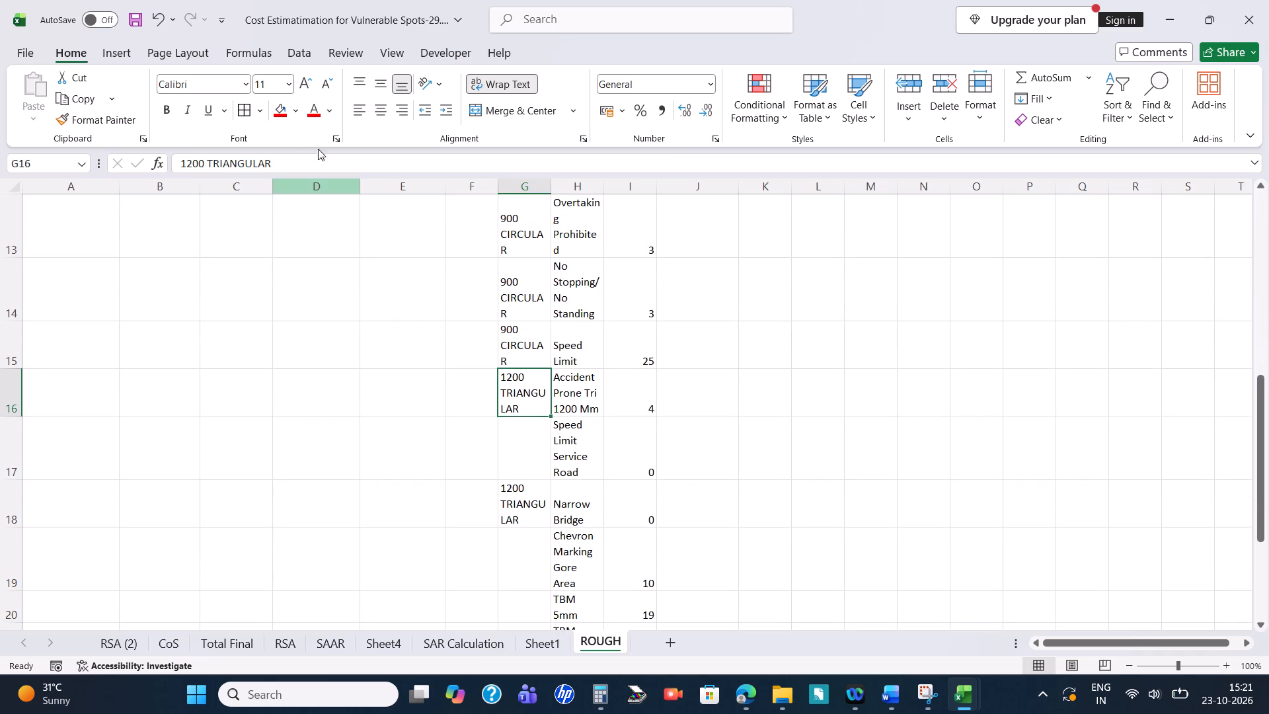
click(278, 110)
click(519, 505)
click(287, 112)
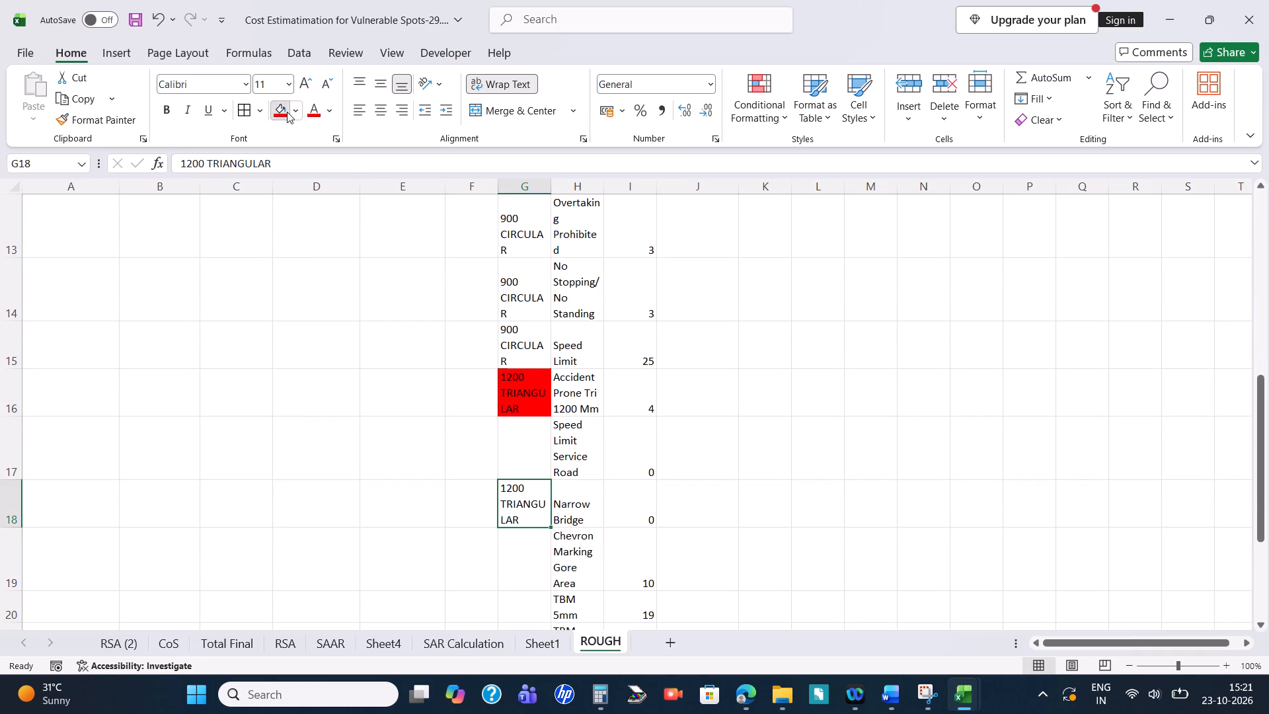
Colour the header cells to match their categories: 600M TRIANGULAR in A3 light blue and 1200 TRIANGULAR in B3 red.
scroll(603, 428, up, 4)
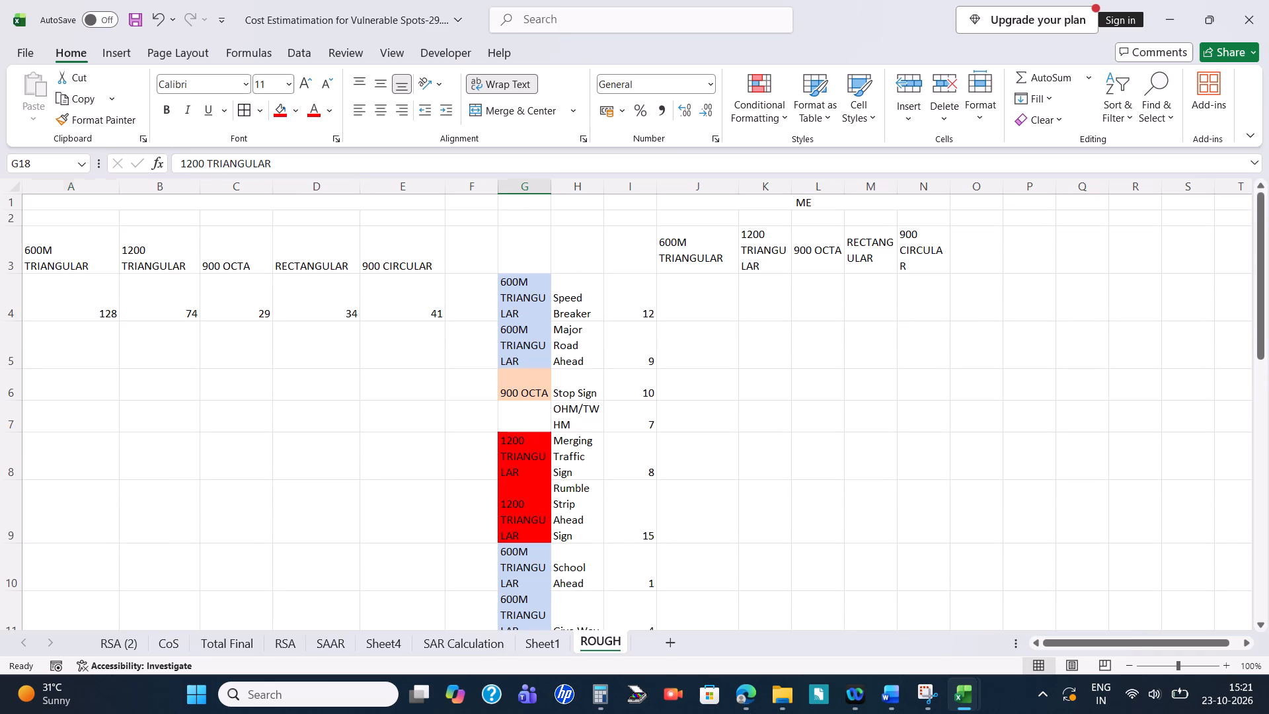
click(69, 268)
click(293, 105)
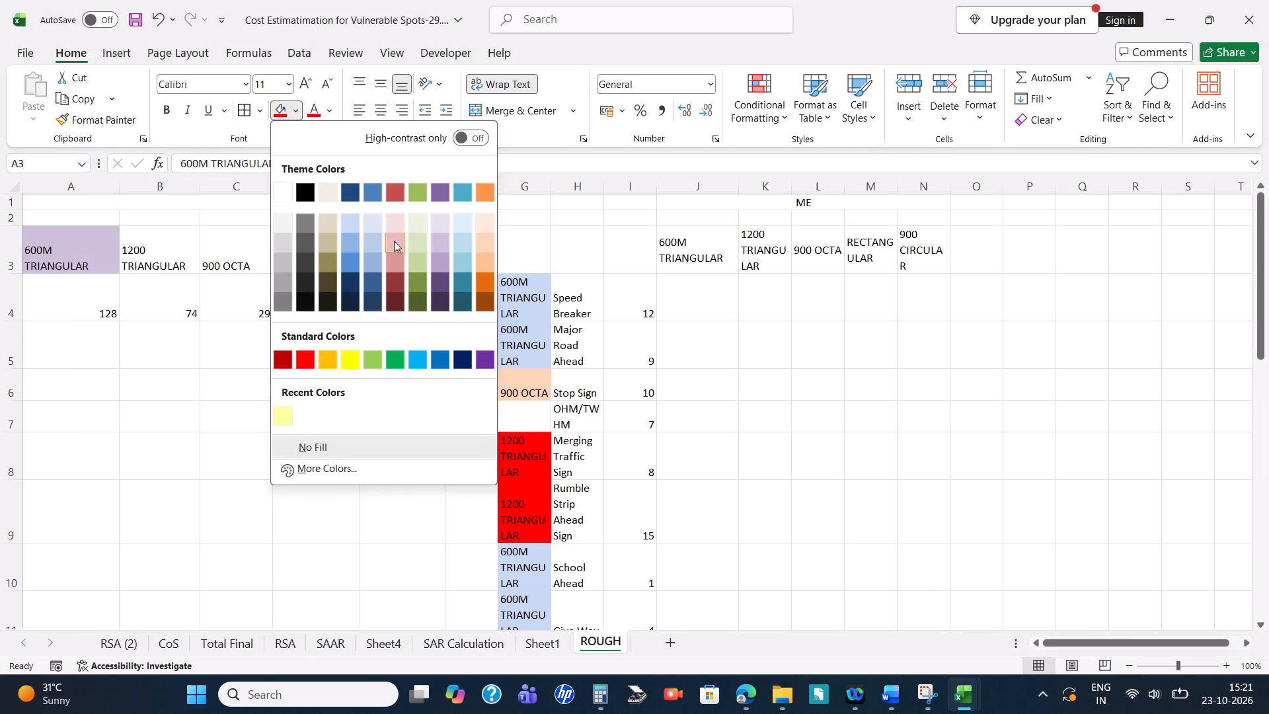
click(357, 228)
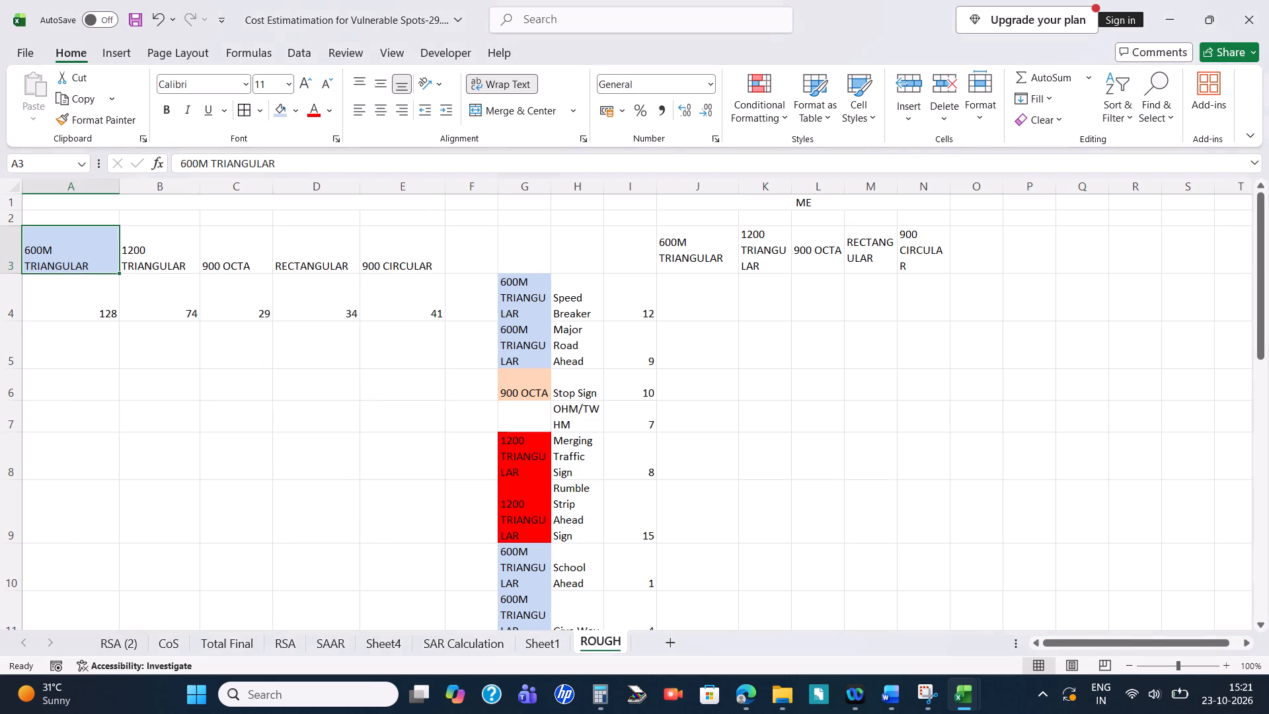
click(132, 260)
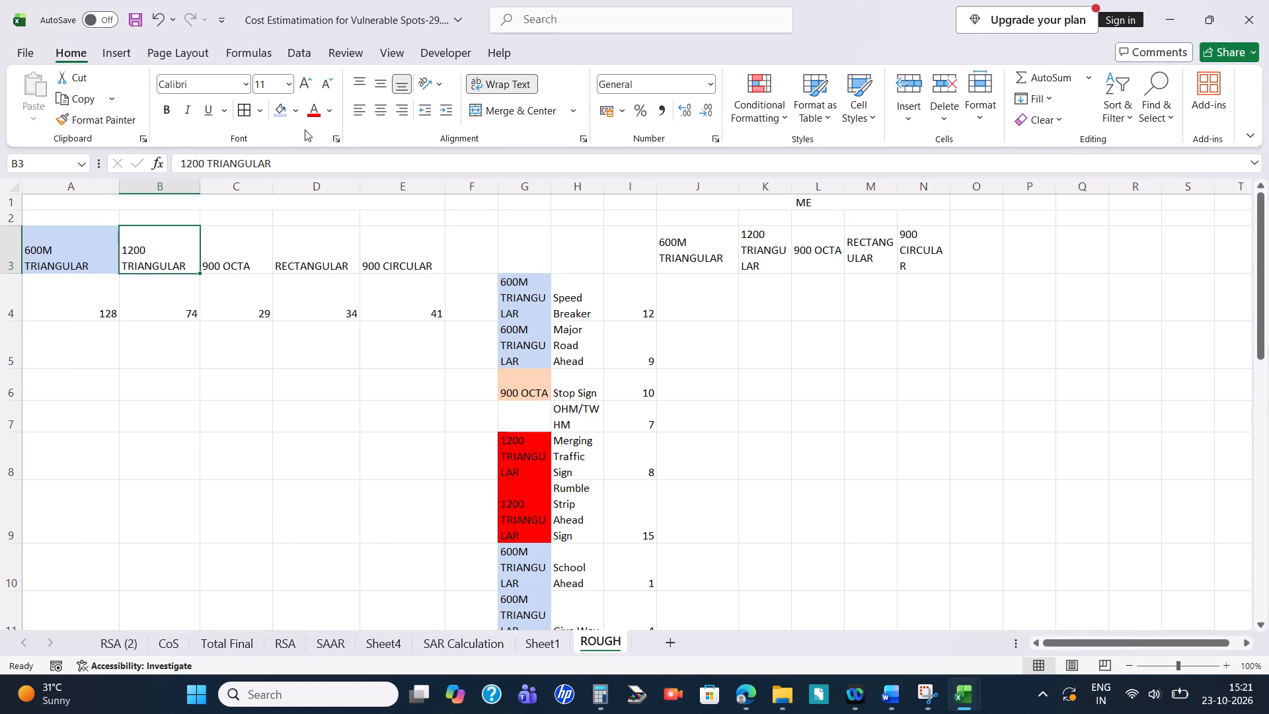
click(296, 114)
click(299, 356)
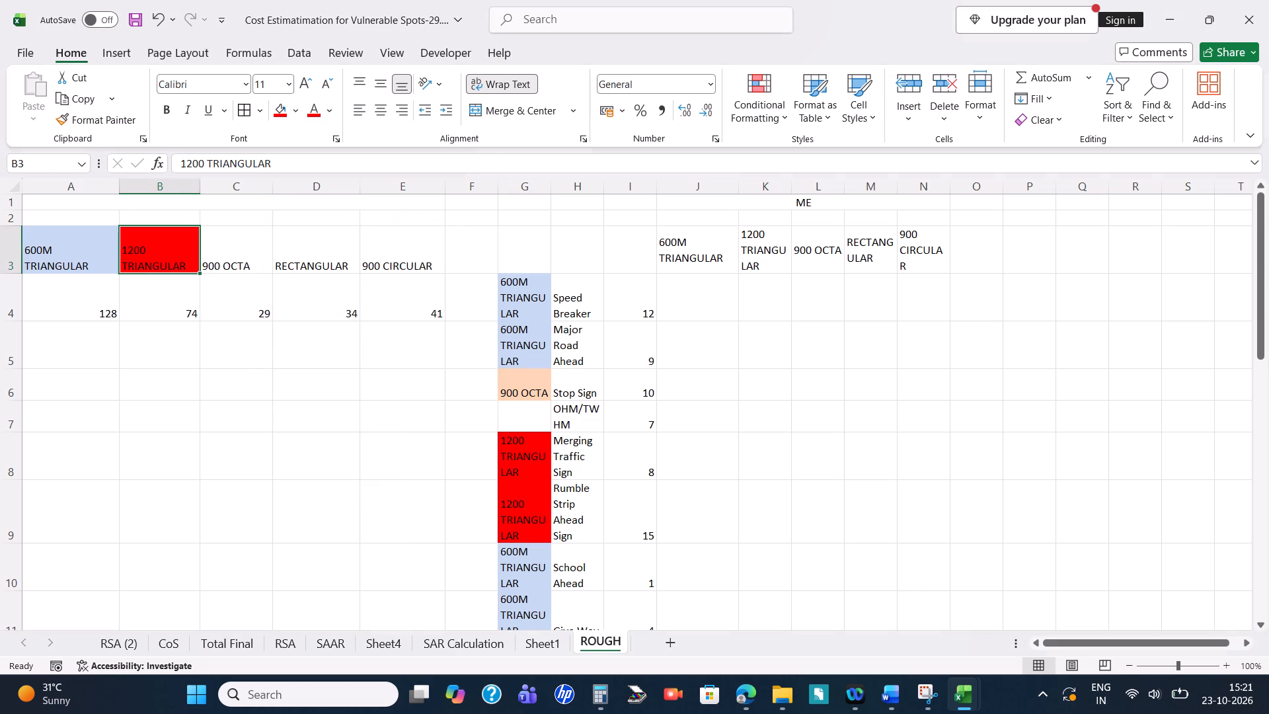
Fill the 900 OCTA header in C3 with the light orange used for its type label in G6.
click(241, 269)
click(291, 110)
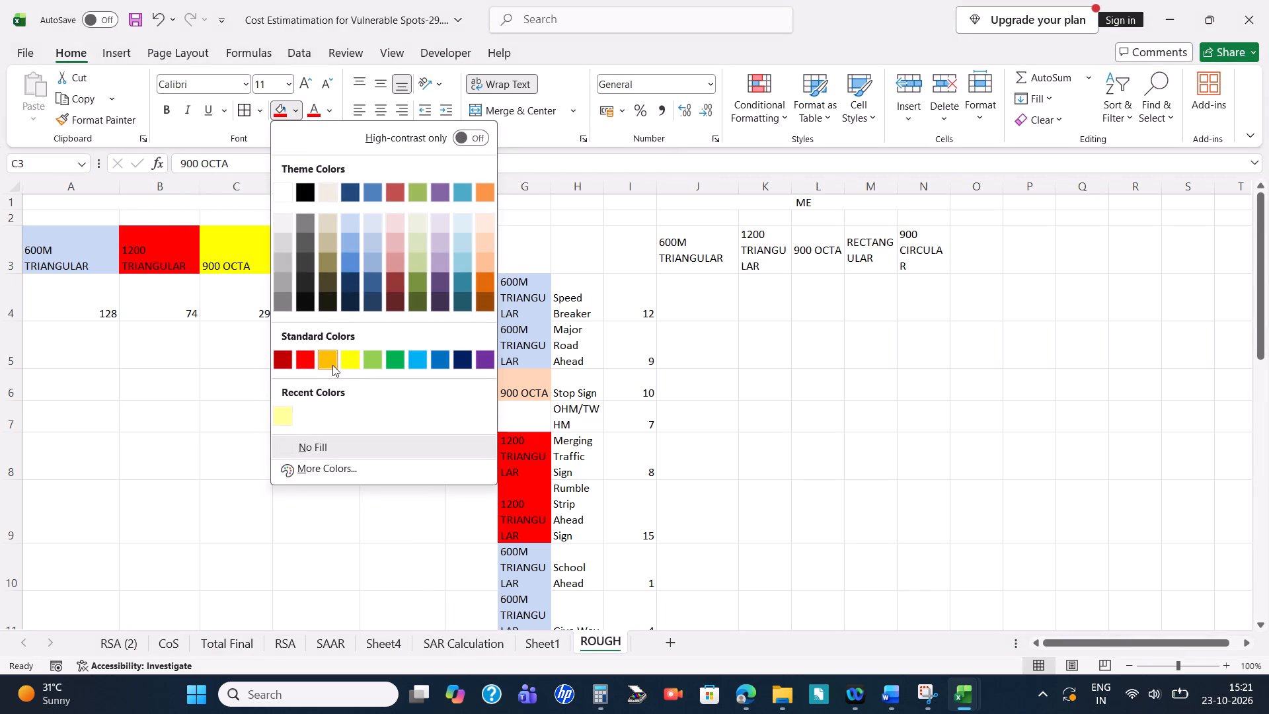
click(488, 243)
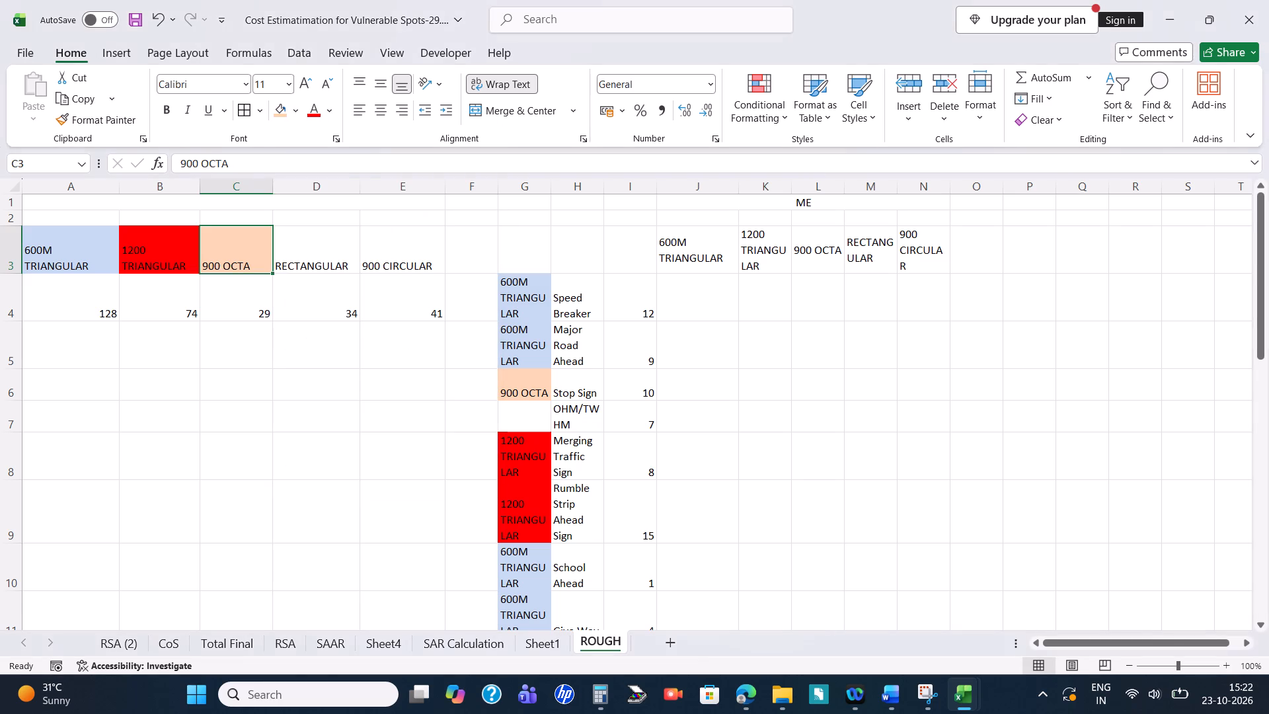
Fill the RECTANGULAR header in D3 and the matching Crash Prone type label in G12 with light green.
click(321, 255)
scroll(497, 446, down, 4)
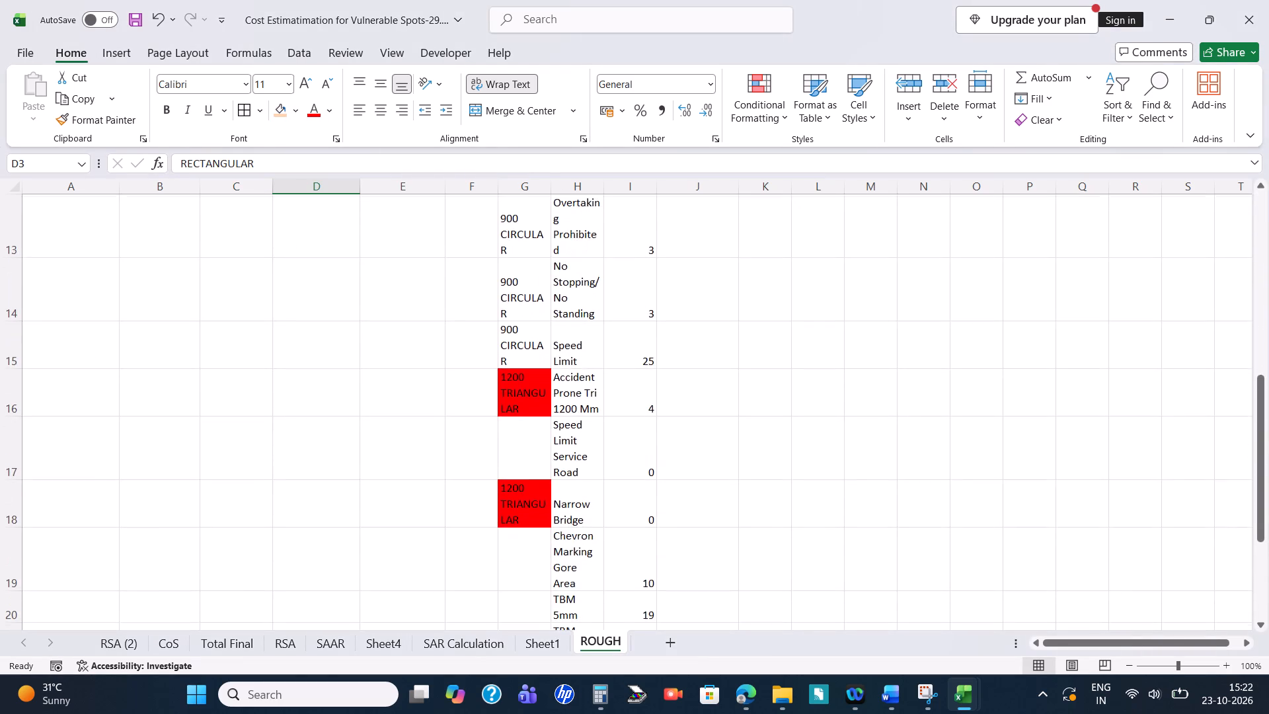
scroll(497, 446, up, 4)
click(299, 117)
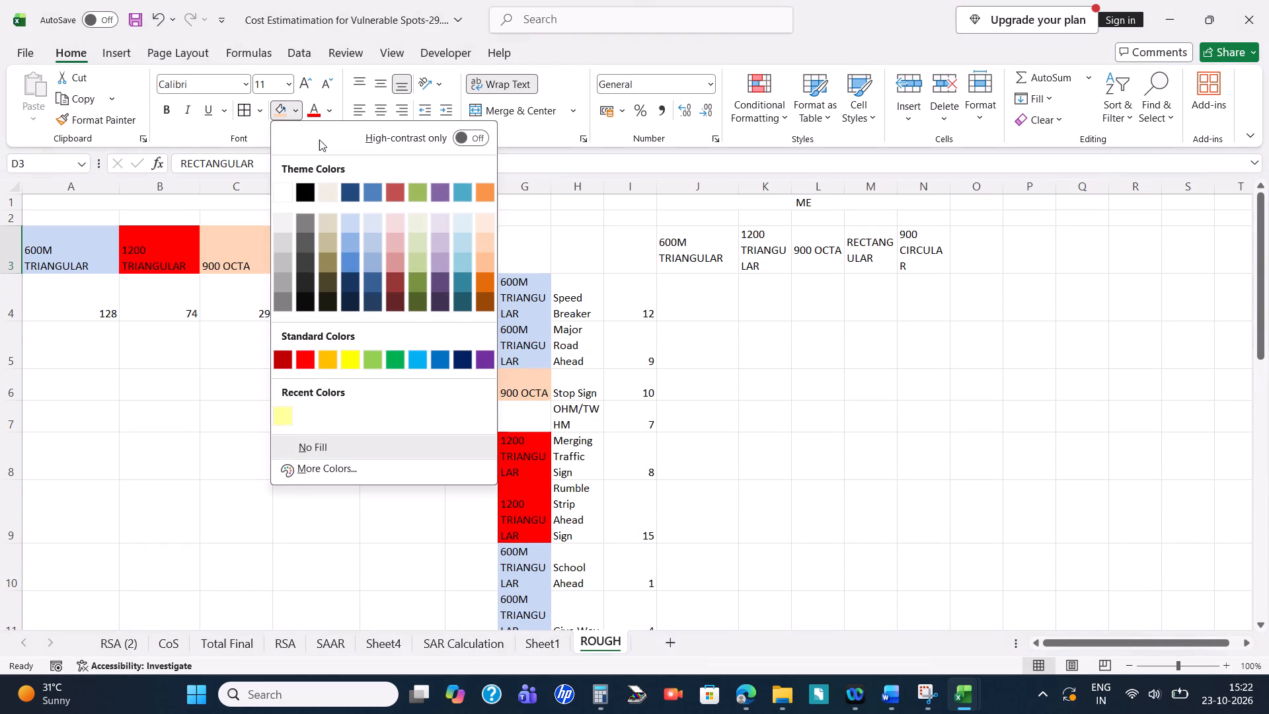
click(414, 233)
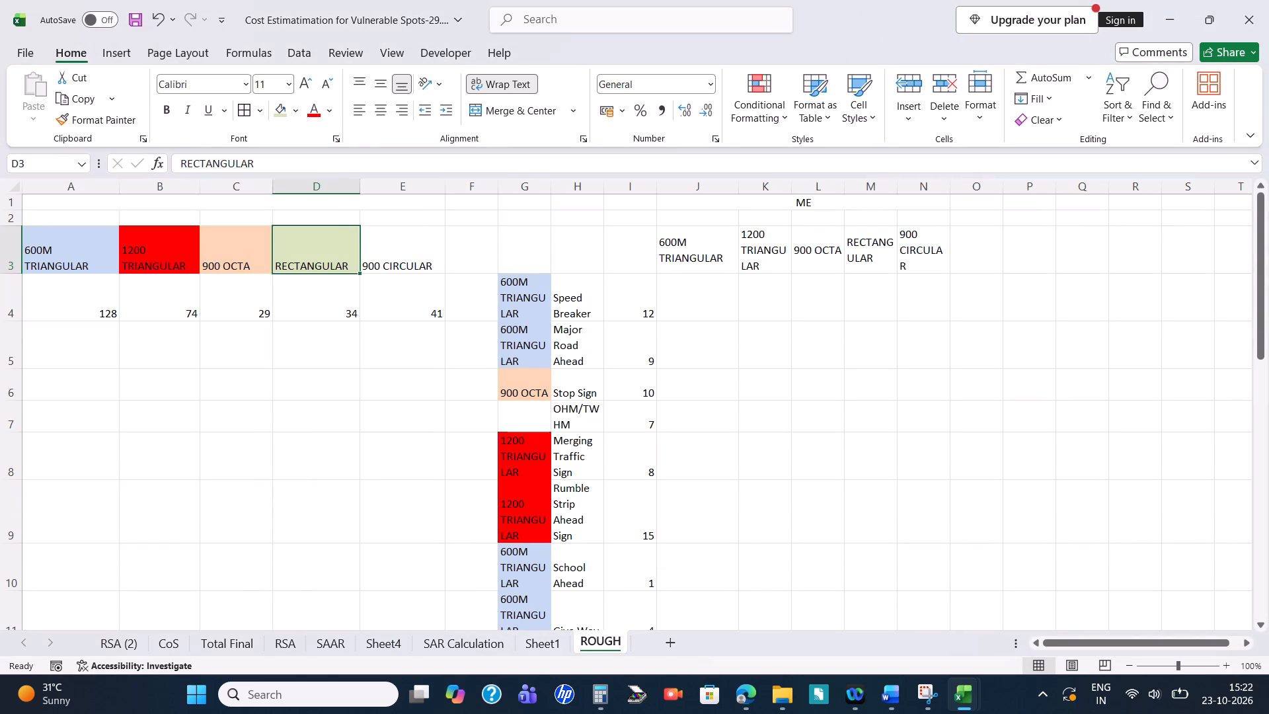
click(406, 245)
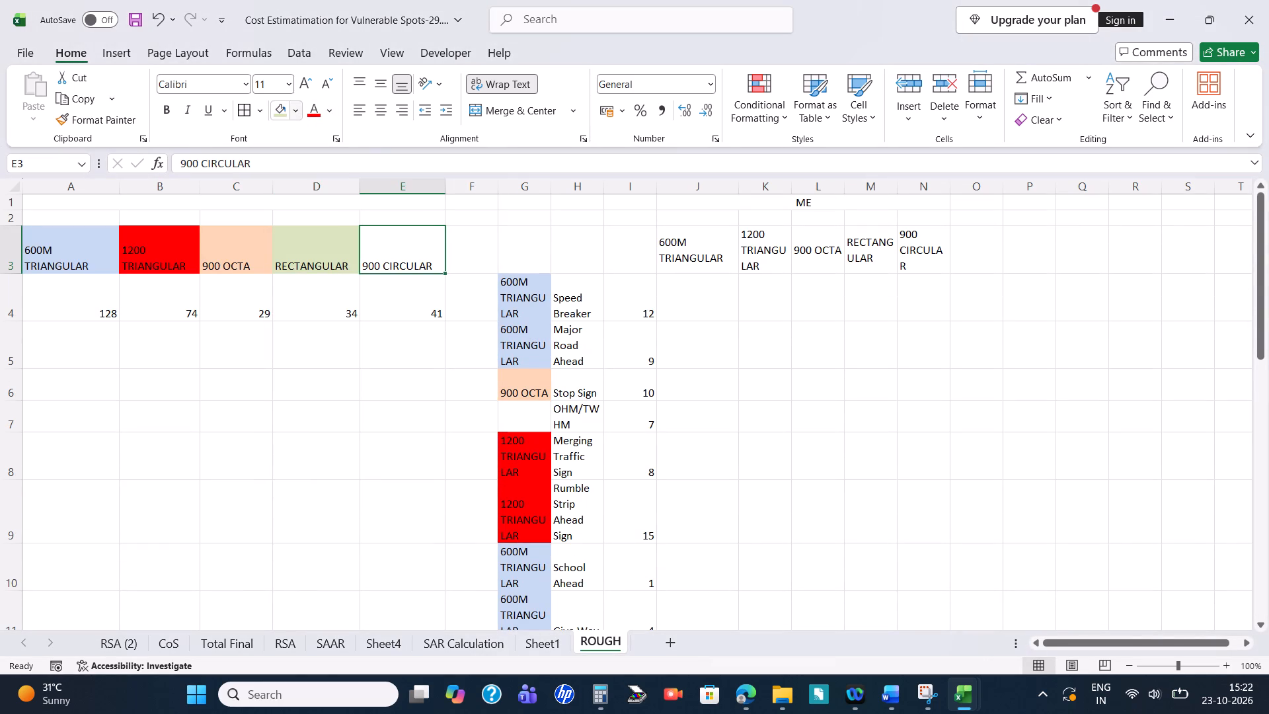
click(338, 259)
scroll(532, 438, down, 2)
click(525, 467)
click(538, 448)
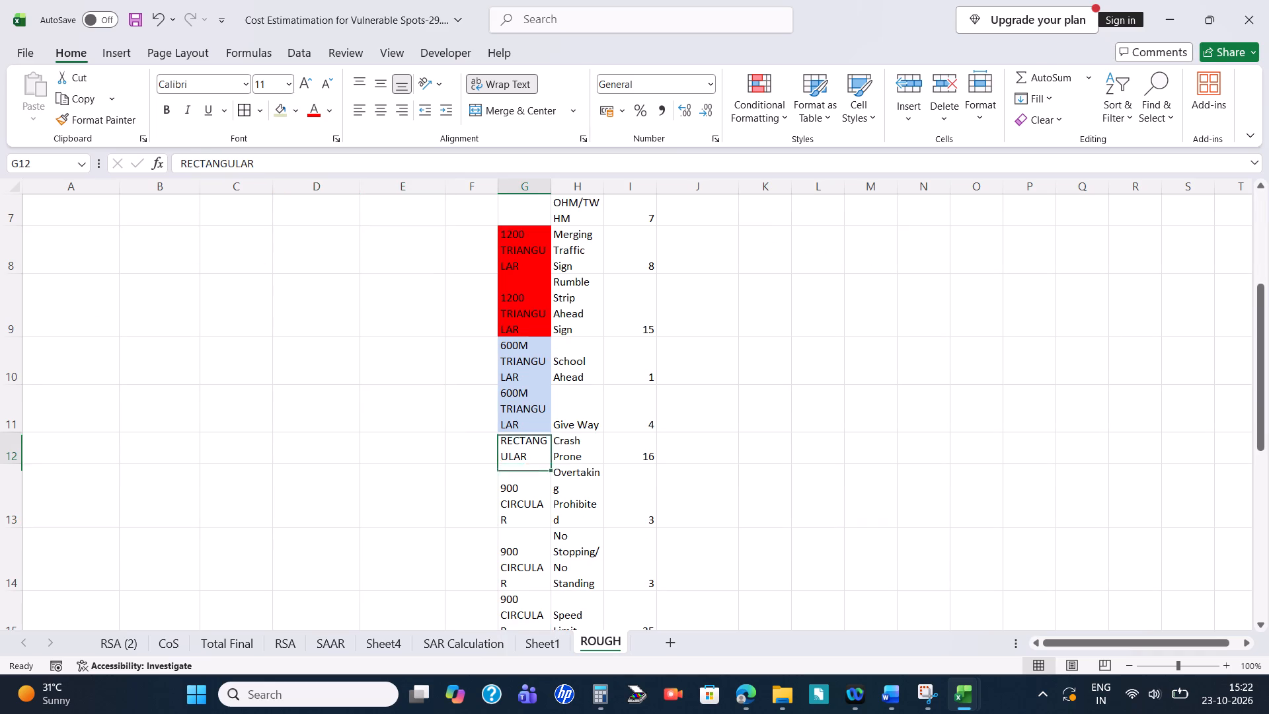
click(281, 111)
Fill the 900 CIRCULAR header in E3 and the matching type labels in G13, G14 and G15 with purple.
scroll(533, 465, down, 1)
scroll(510, 473, up, 4)
click(399, 246)
click(297, 116)
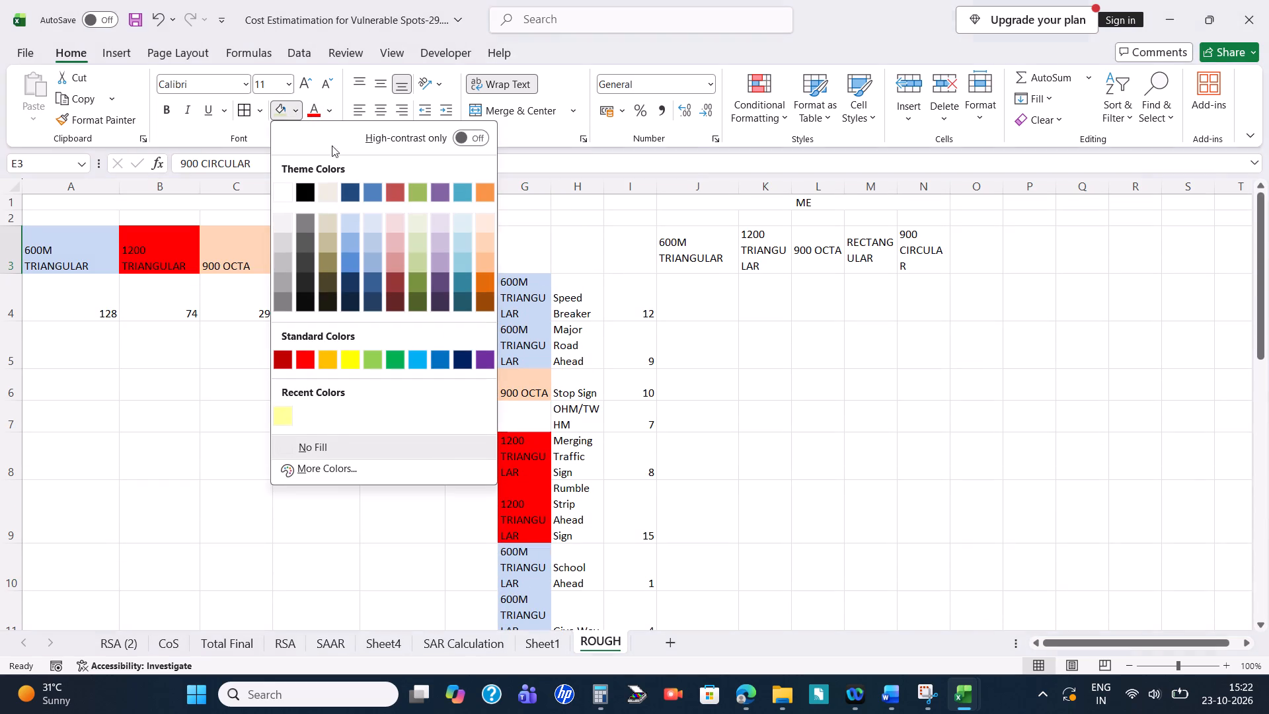
click(443, 255)
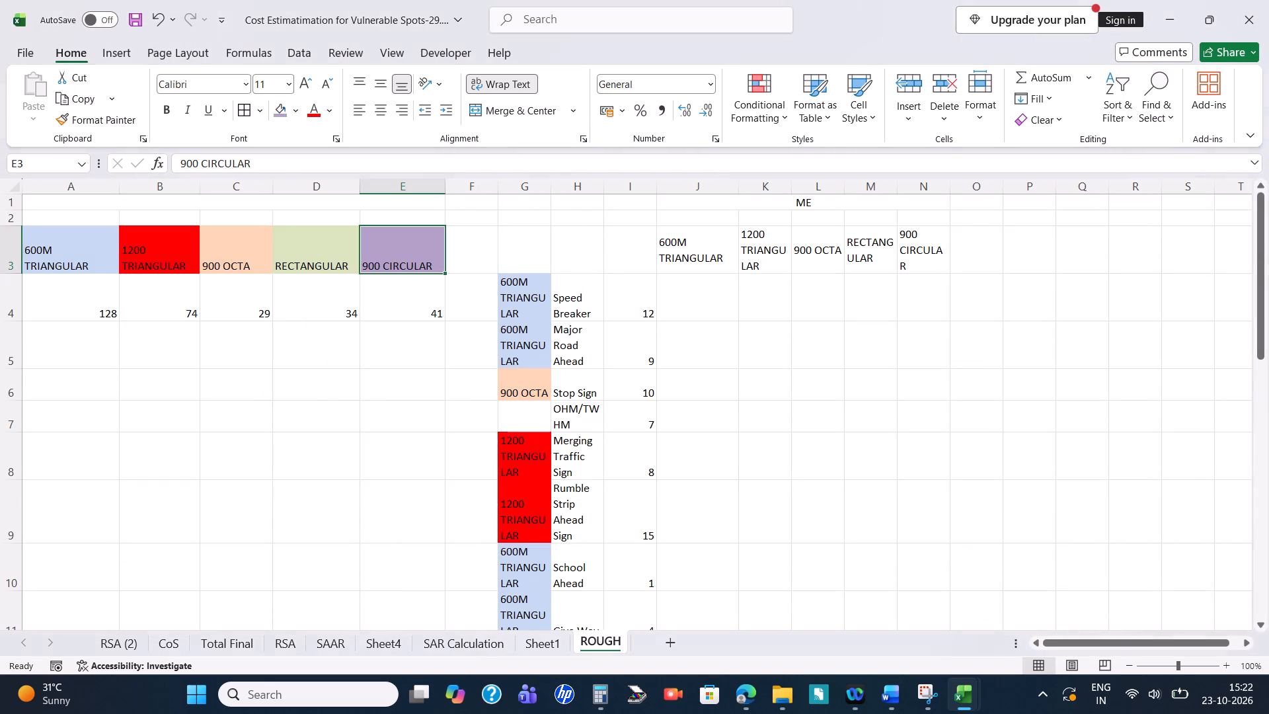
scroll(525, 446, down, 3)
click(533, 364)
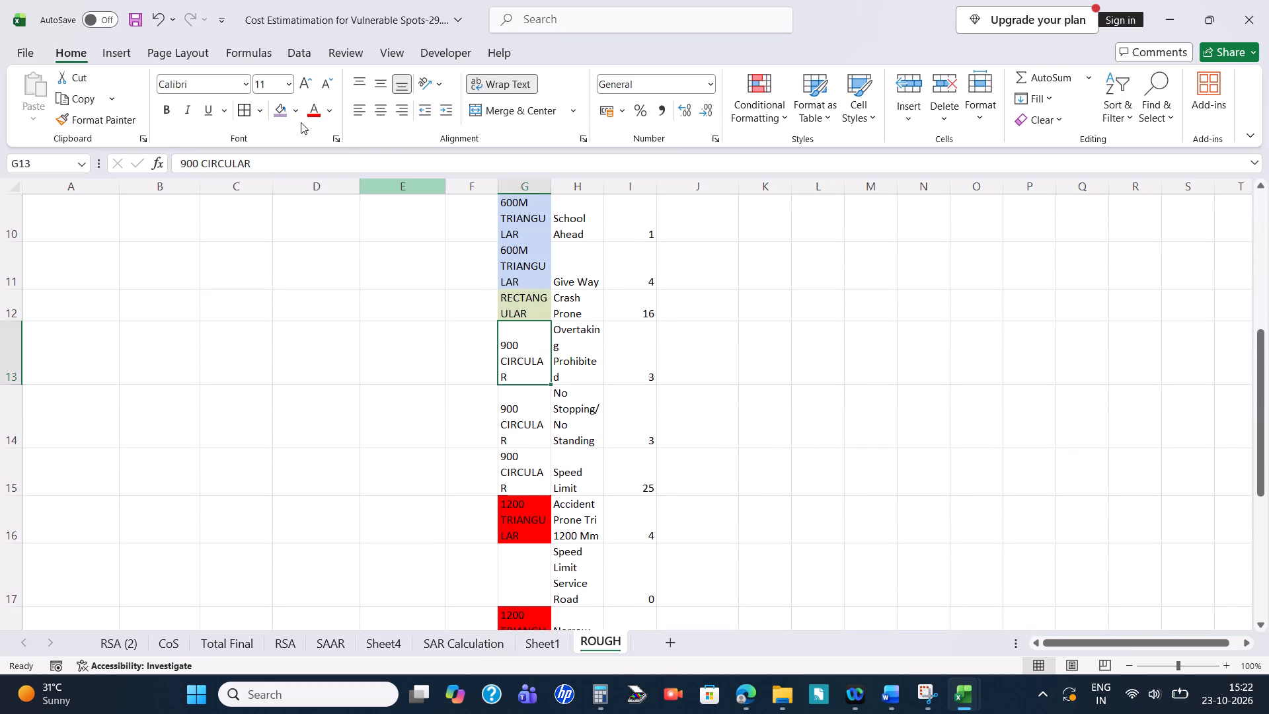
click(270, 114)
click(541, 414)
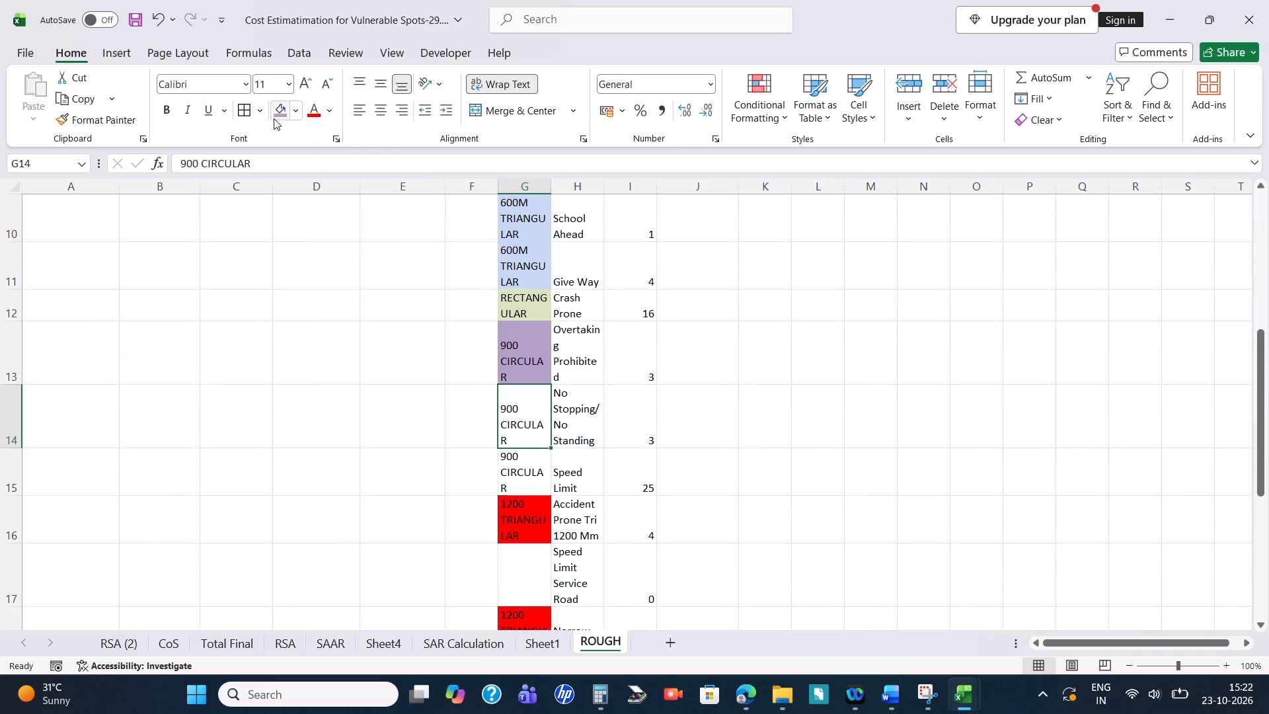
click(270, 115)
click(531, 484)
click(275, 104)
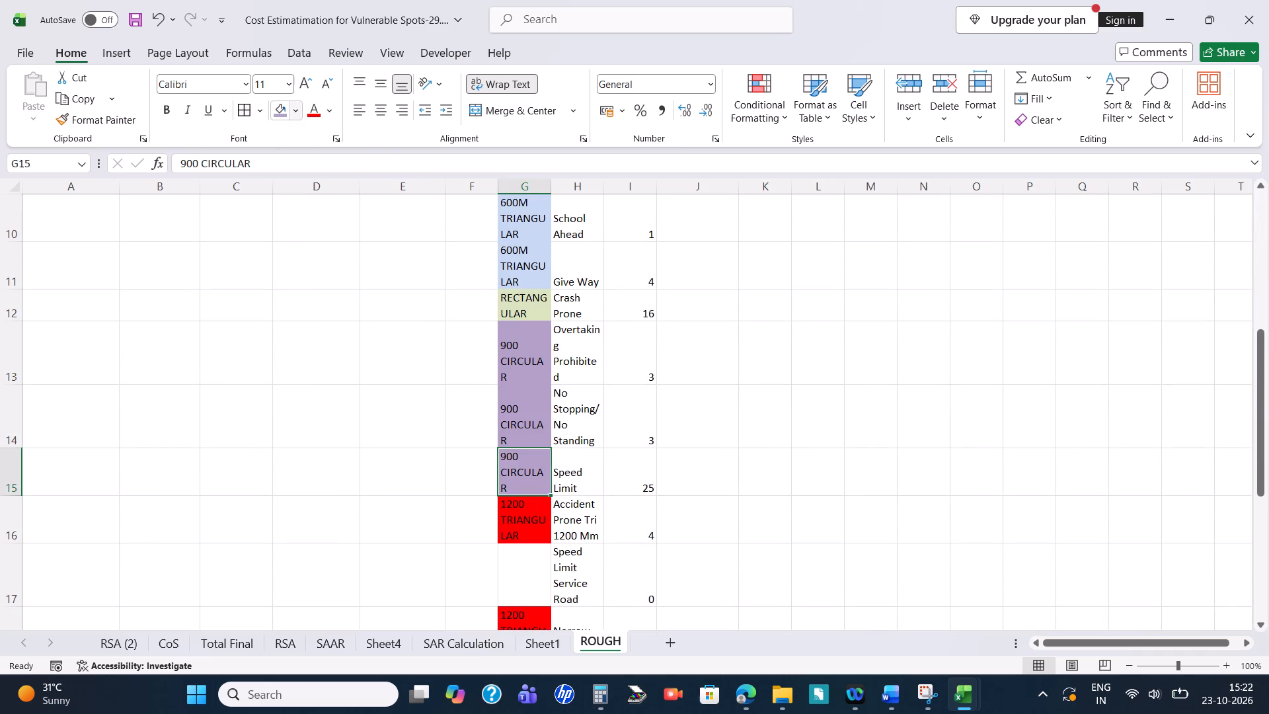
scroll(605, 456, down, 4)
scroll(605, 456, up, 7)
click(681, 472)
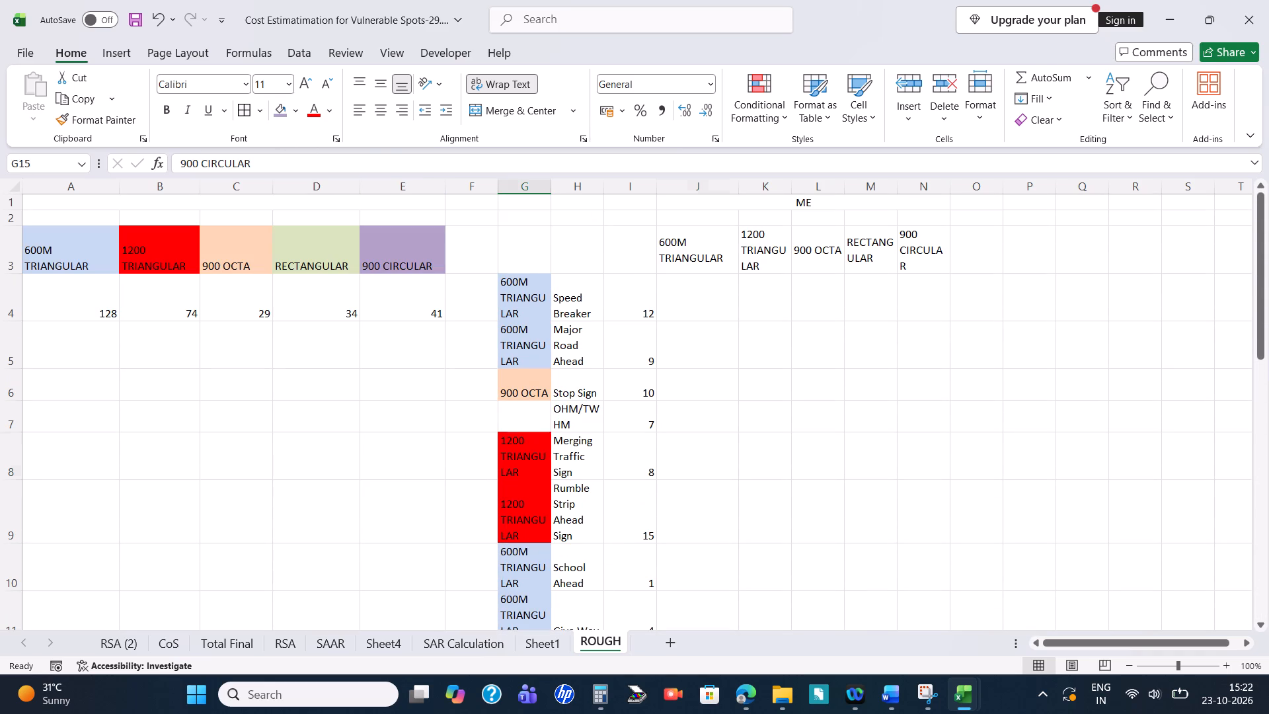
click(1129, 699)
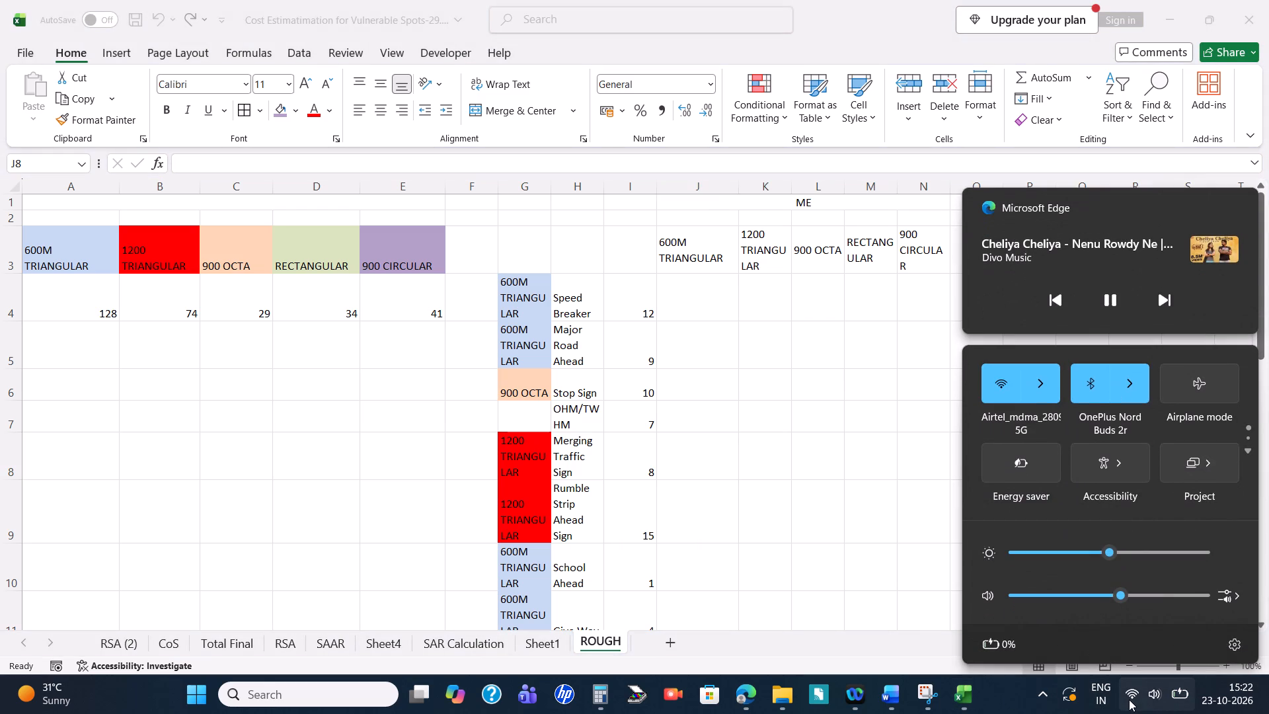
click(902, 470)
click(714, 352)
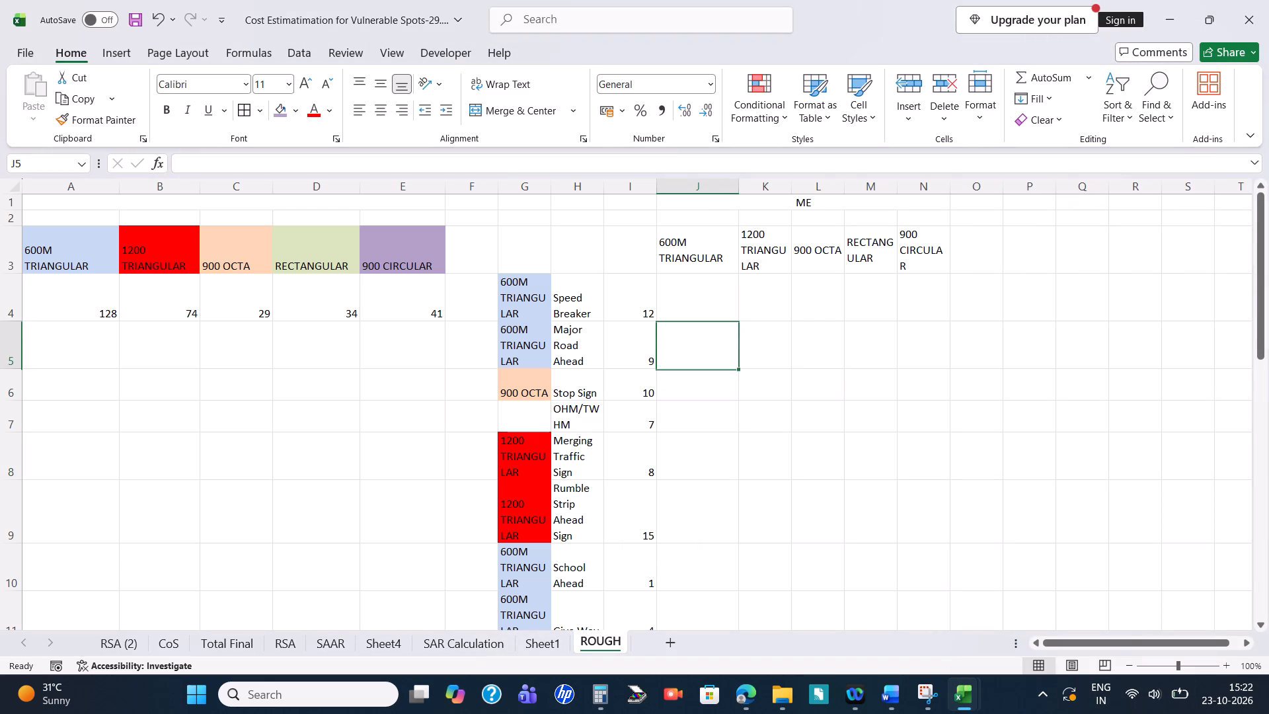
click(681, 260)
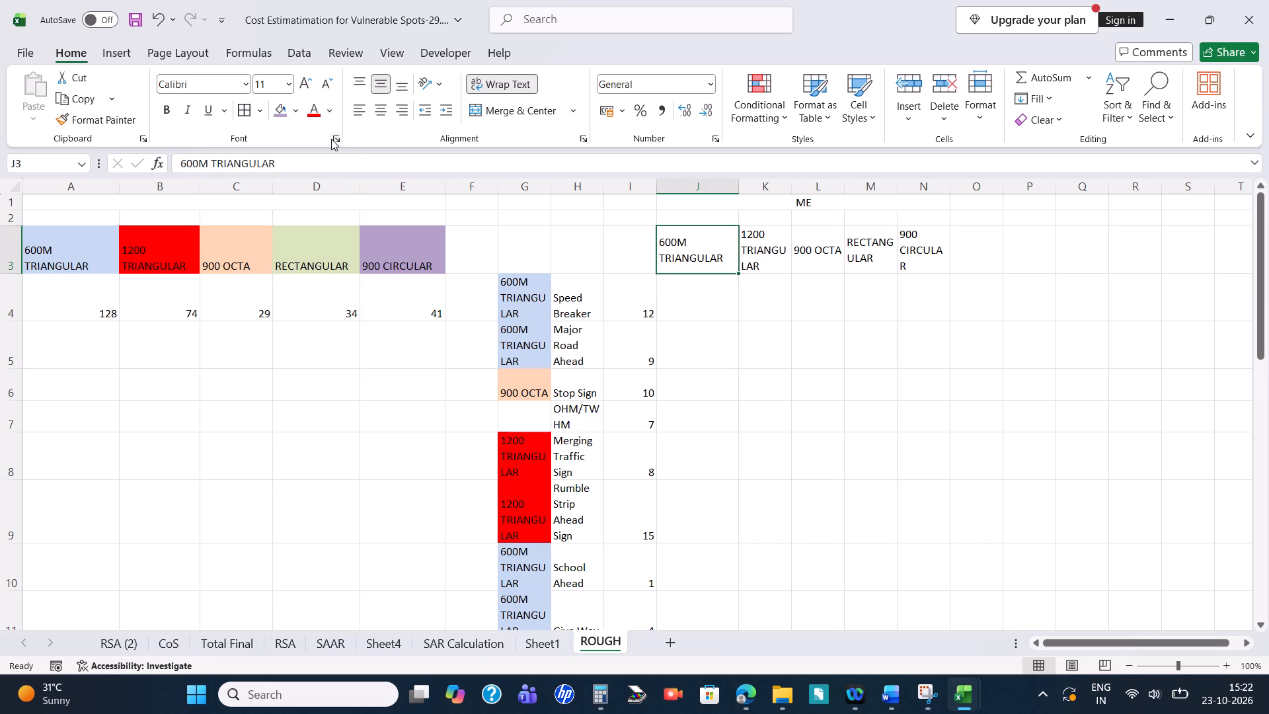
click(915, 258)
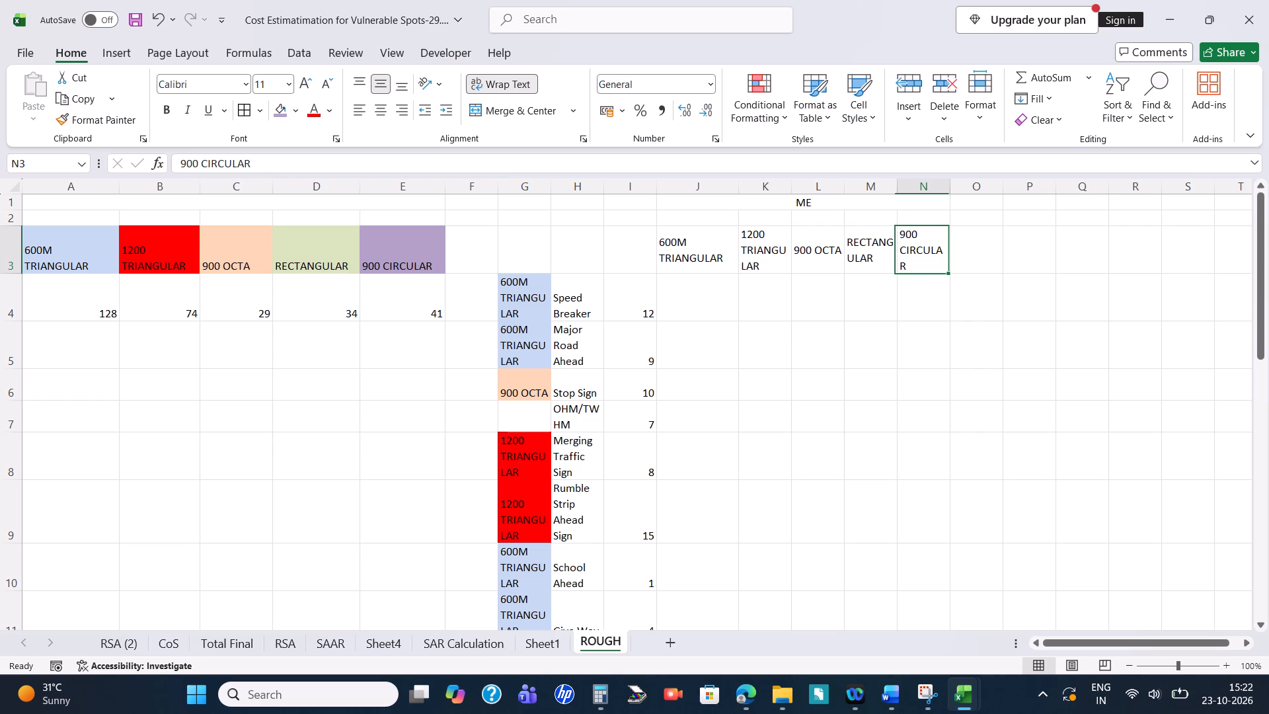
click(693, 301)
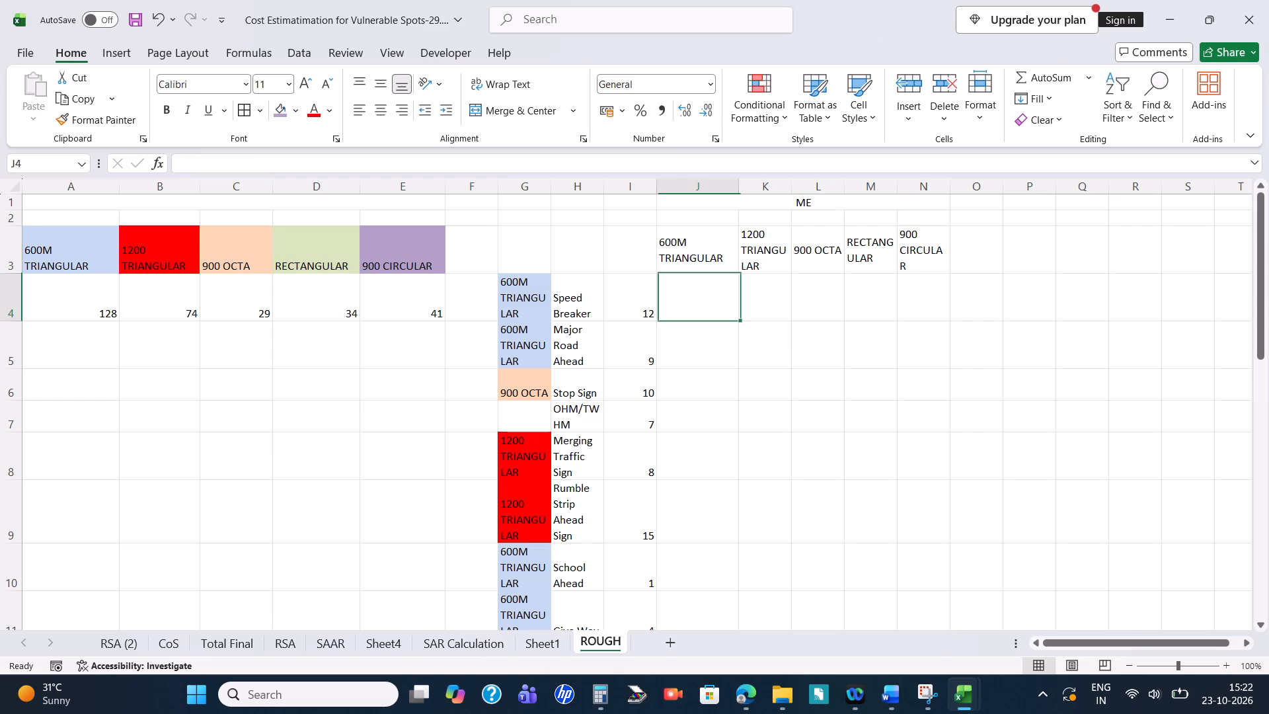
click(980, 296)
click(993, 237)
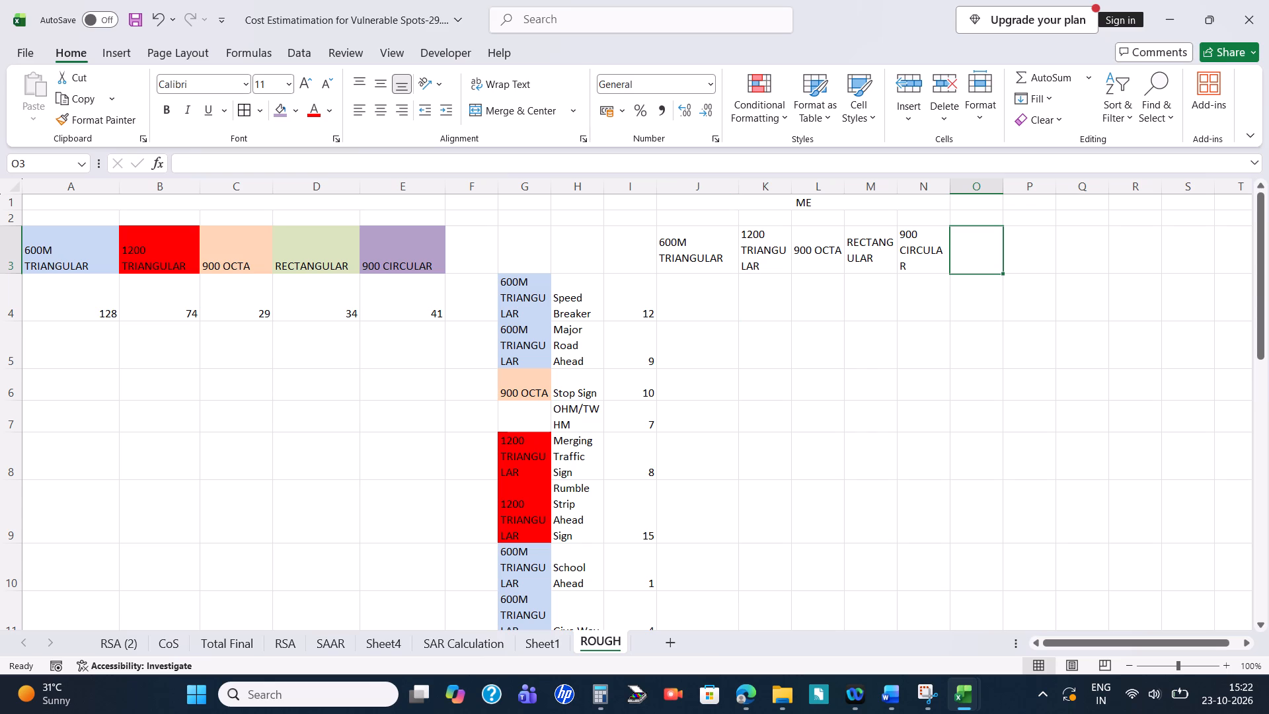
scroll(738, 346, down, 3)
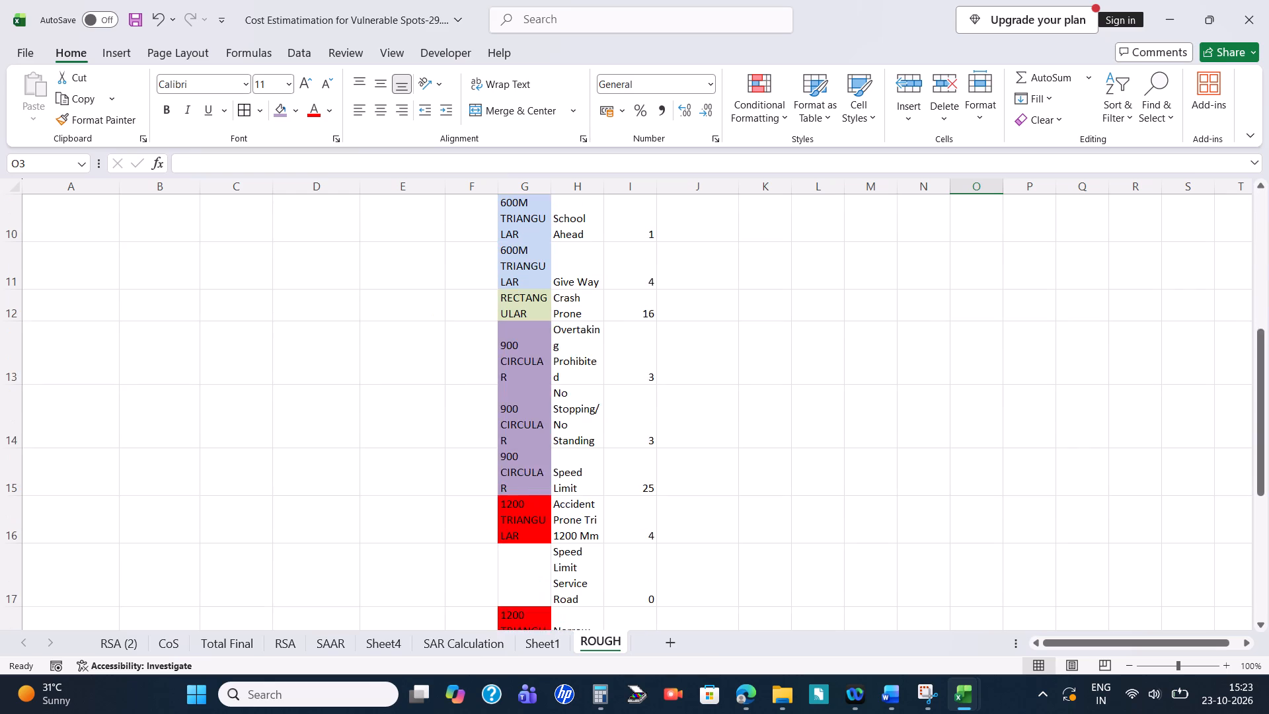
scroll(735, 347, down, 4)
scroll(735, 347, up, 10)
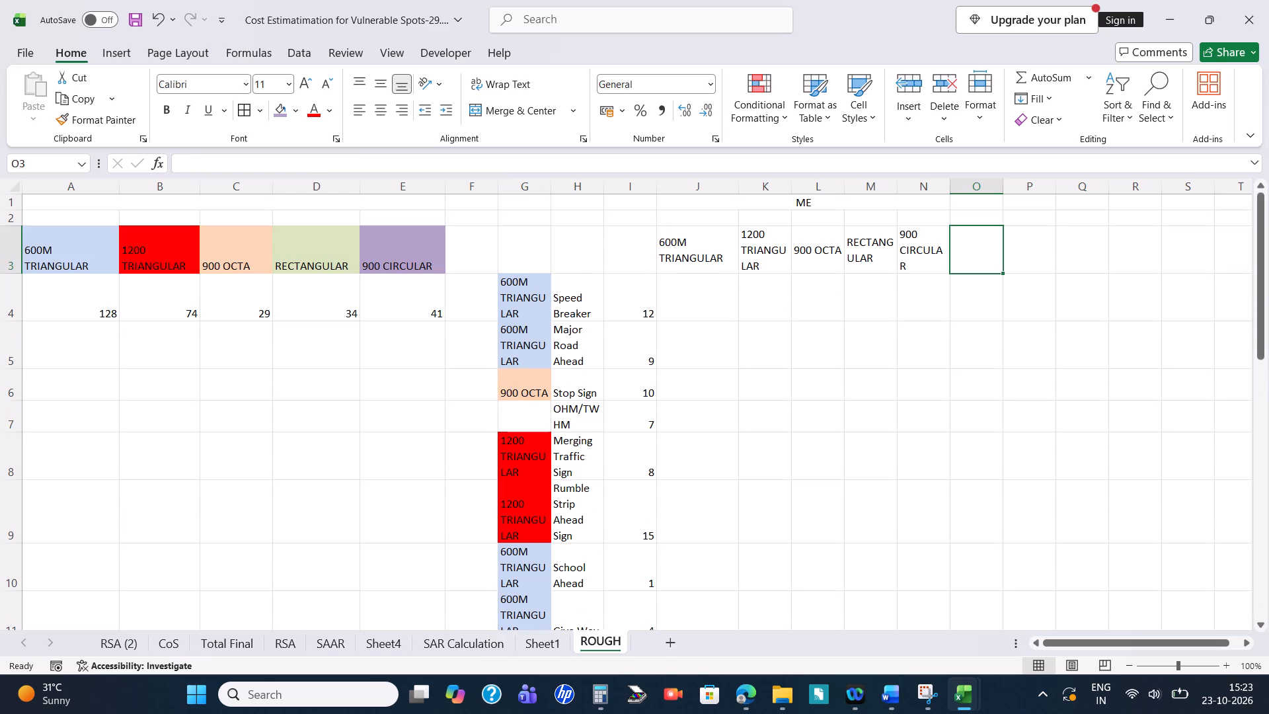
Move the five sign-type headers from J3:N3 up one row to J2:N2, directly below the ME heading.
click(704, 248)
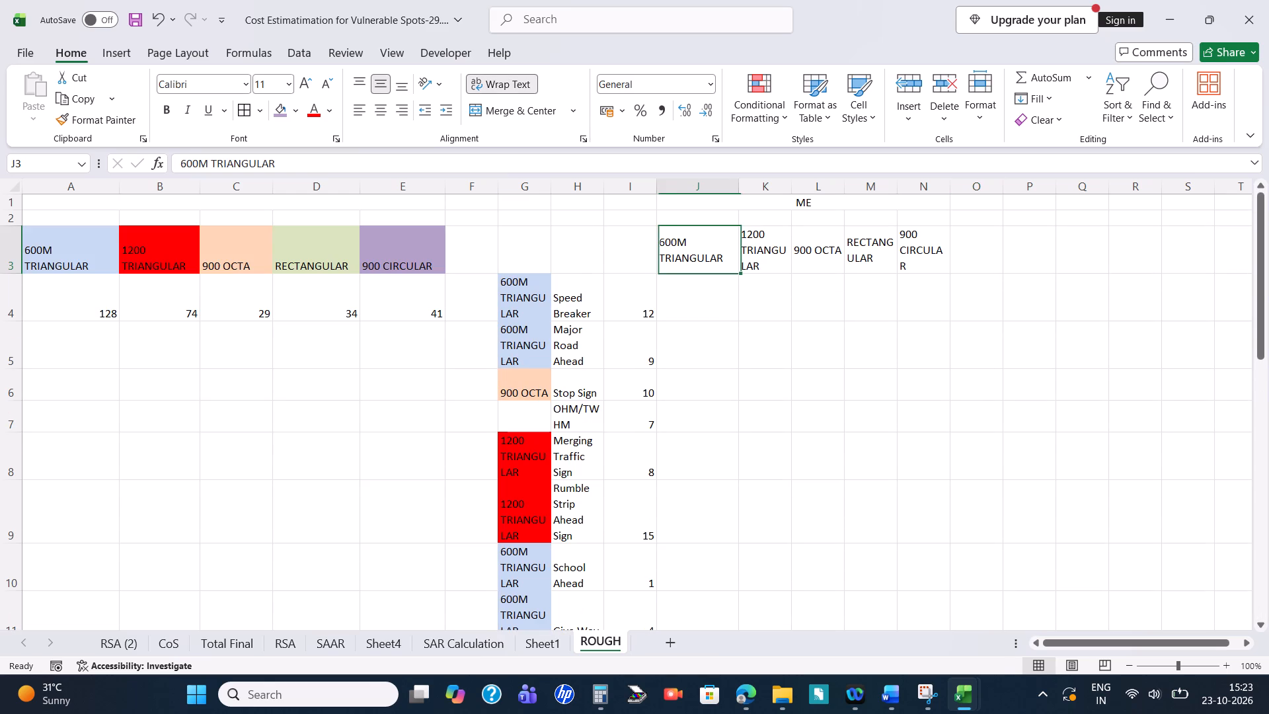
key(shift+Right)
key(shift+Right)
key(shift+Right)
key(shift+Right)
key(ctrl+x)
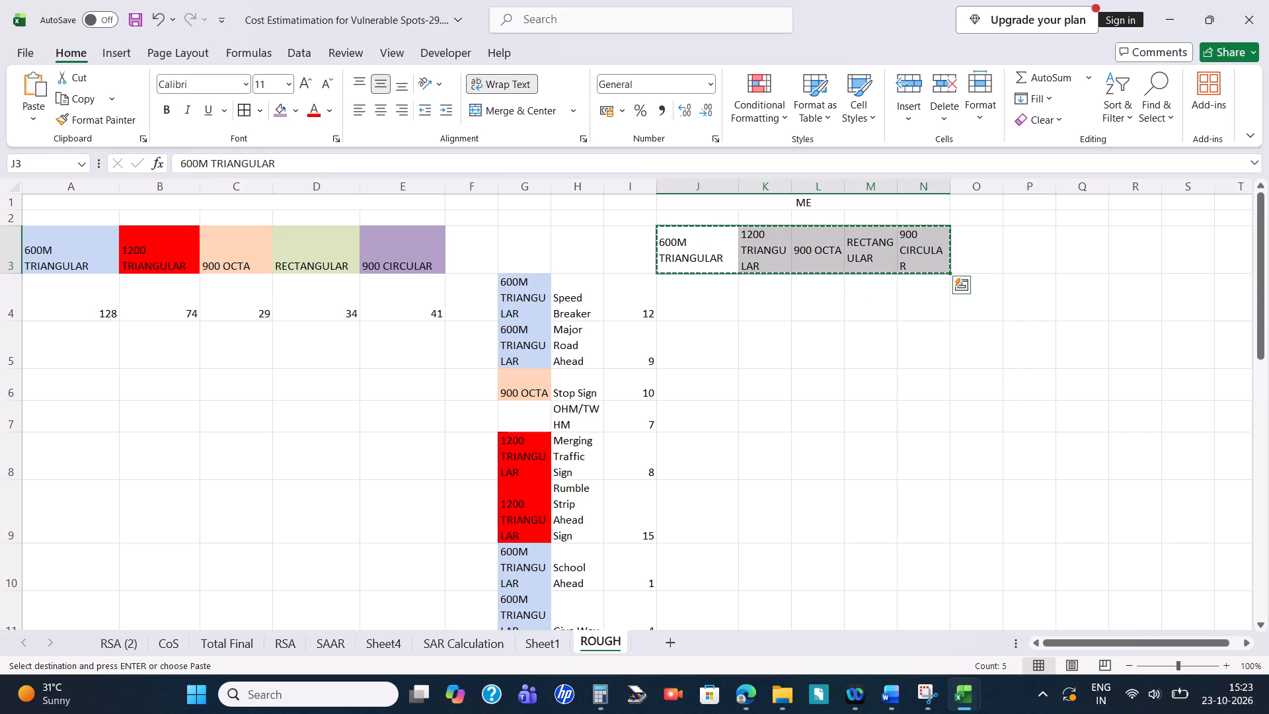
key(Down)
key(Up)
key(Up)
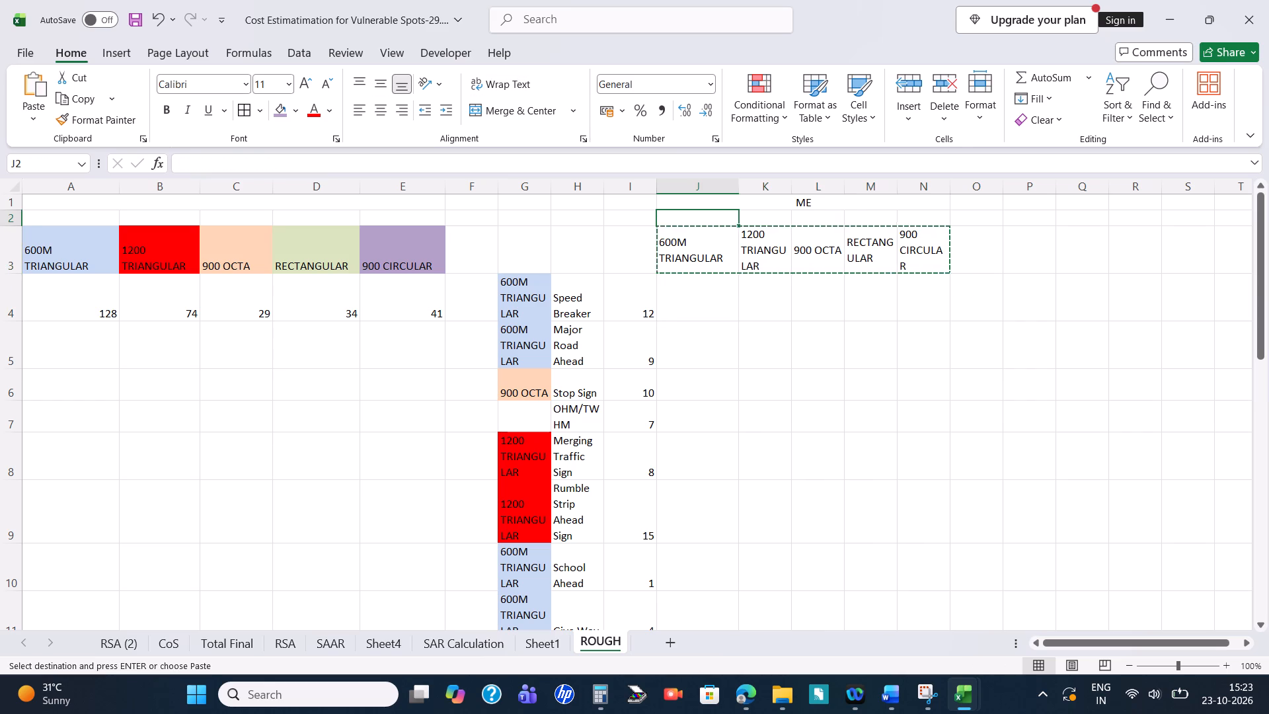
key(Up)
key(Down)
key(ctrl+v)
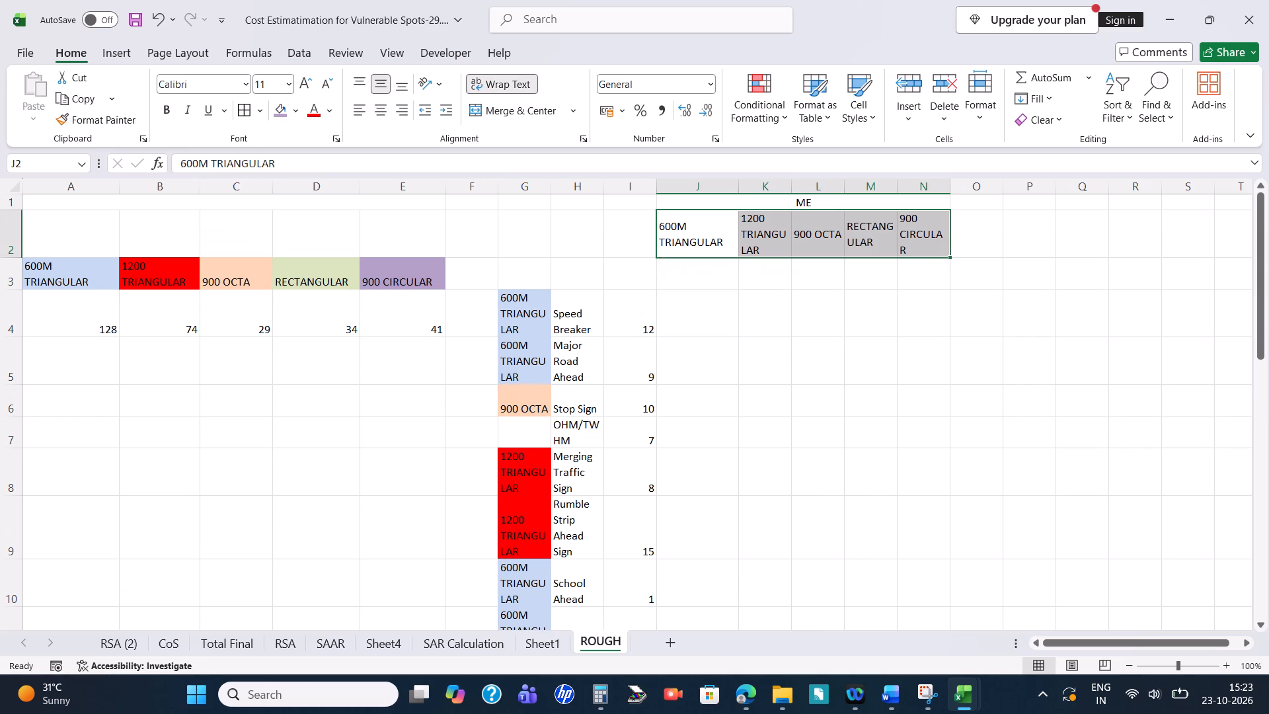
Fill the moved 900 CIRCULAR header in N2 with the same purple as E3.
click(679, 268)
click(681, 235)
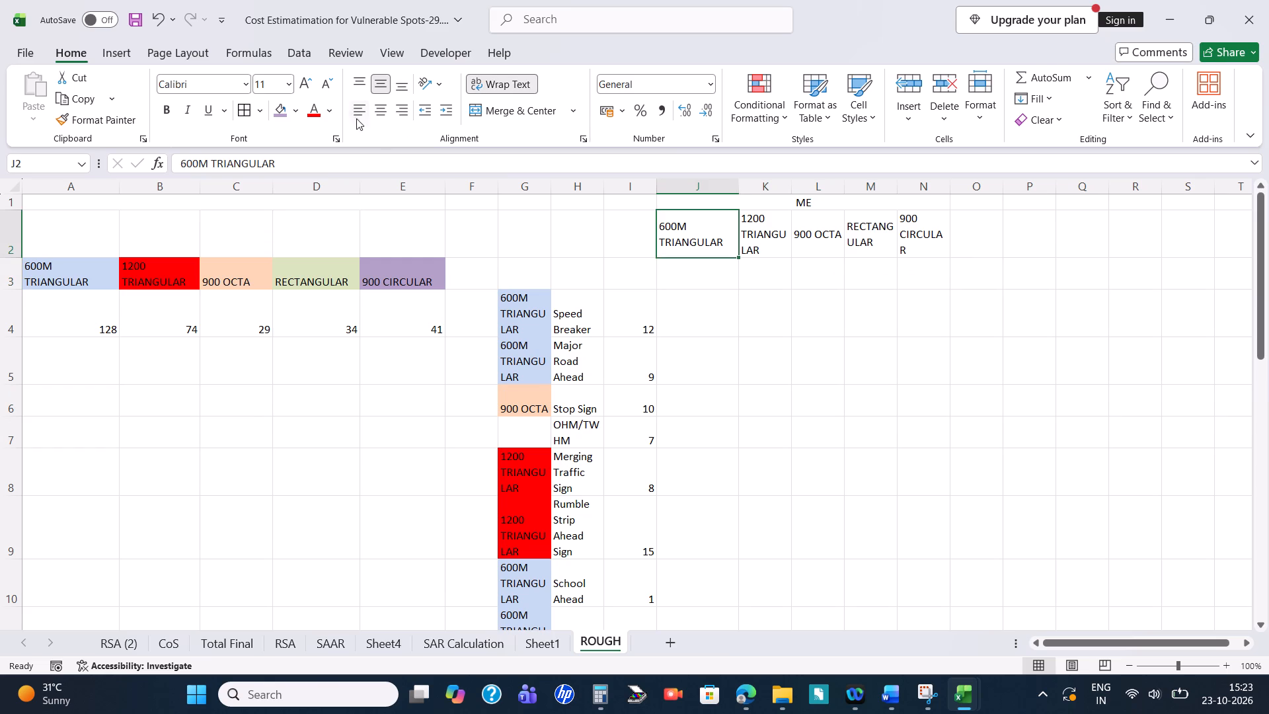
scroll(734, 416, down, 4)
scroll(730, 418, up, 4)
click(935, 223)
click(282, 109)
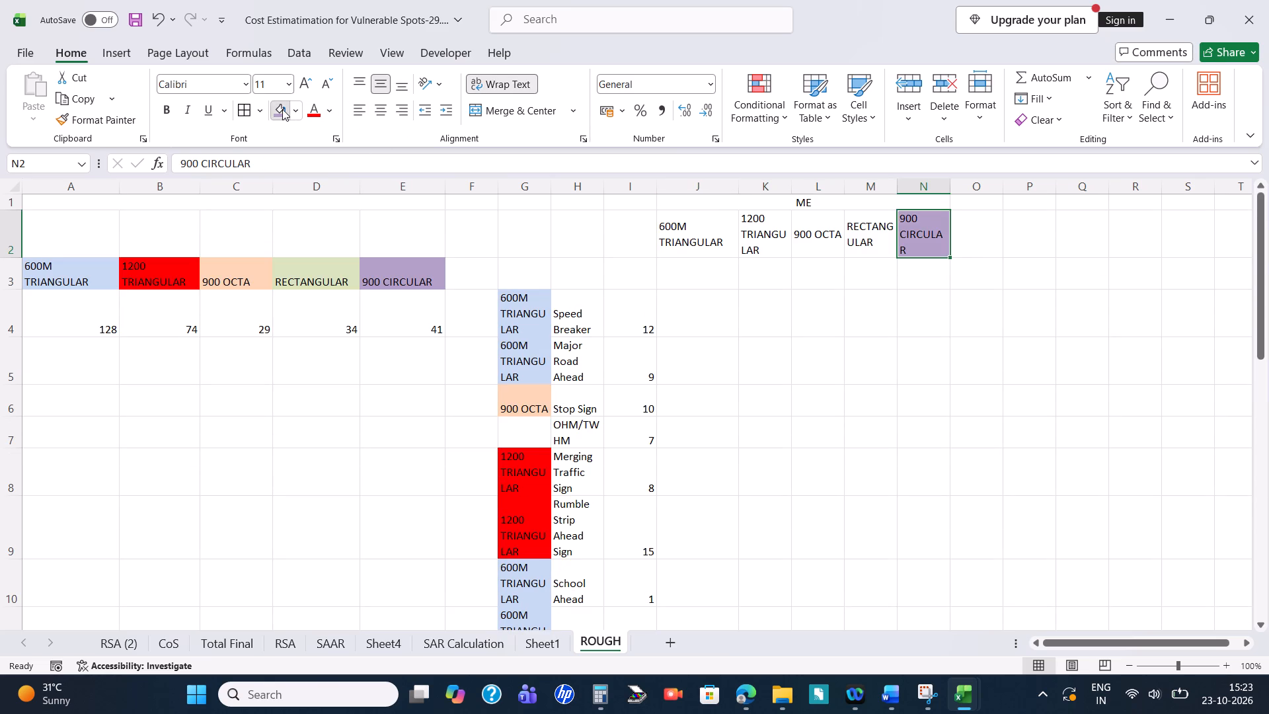
Fill the RECTANGULAR header in M2 with the lightest orange theme shade.
click(859, 235)
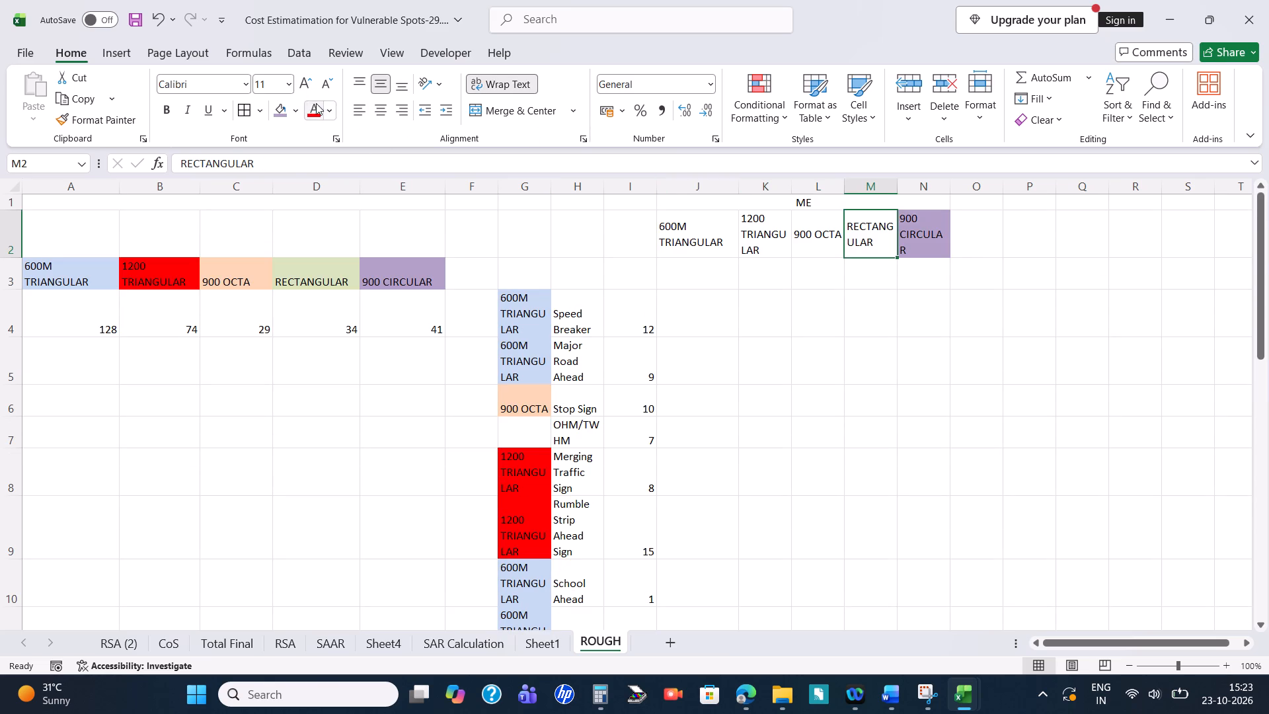
click(297, 109)
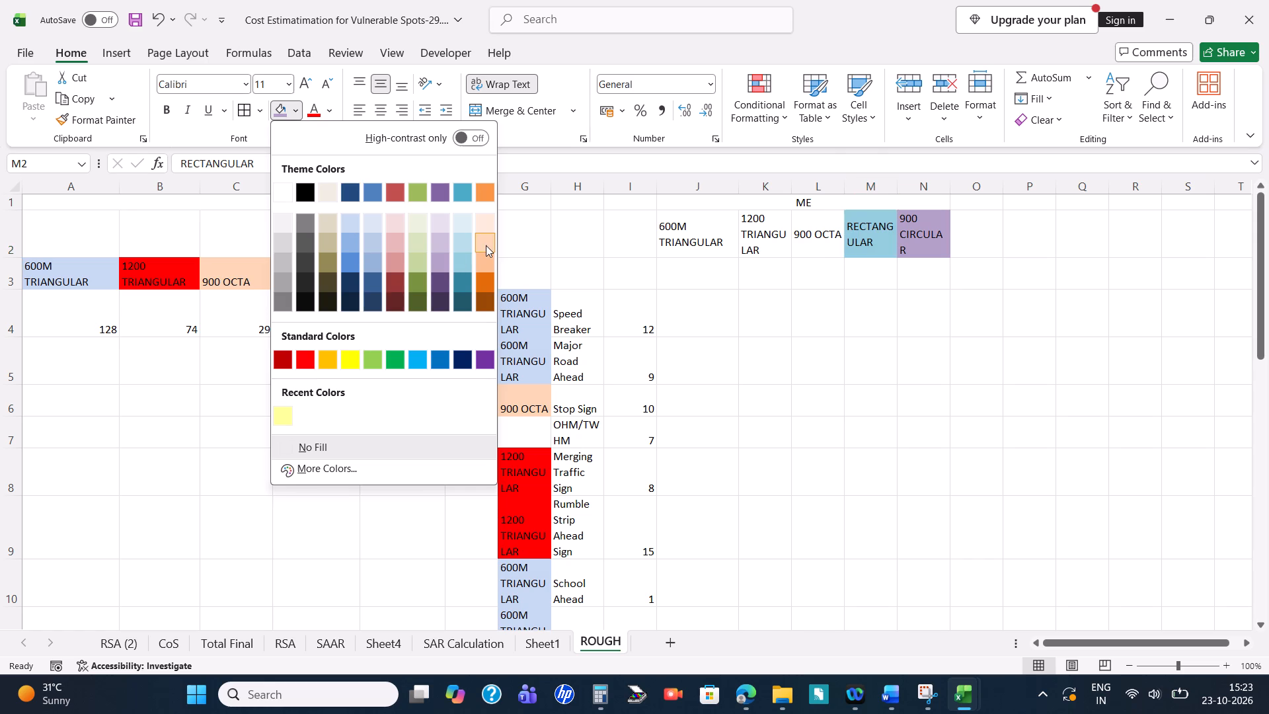
click(492, 216)
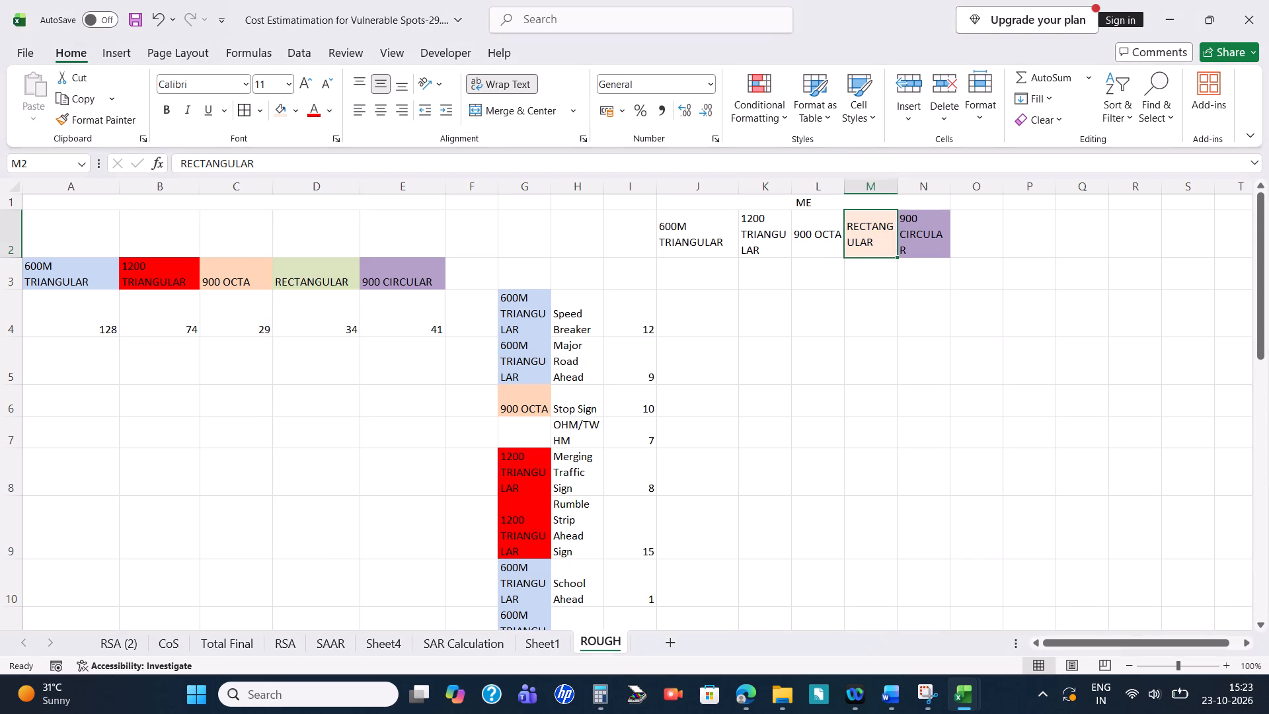
Fill the 900 OCTA header in L2 with the lightest orange theme shade.
click(519, 395)
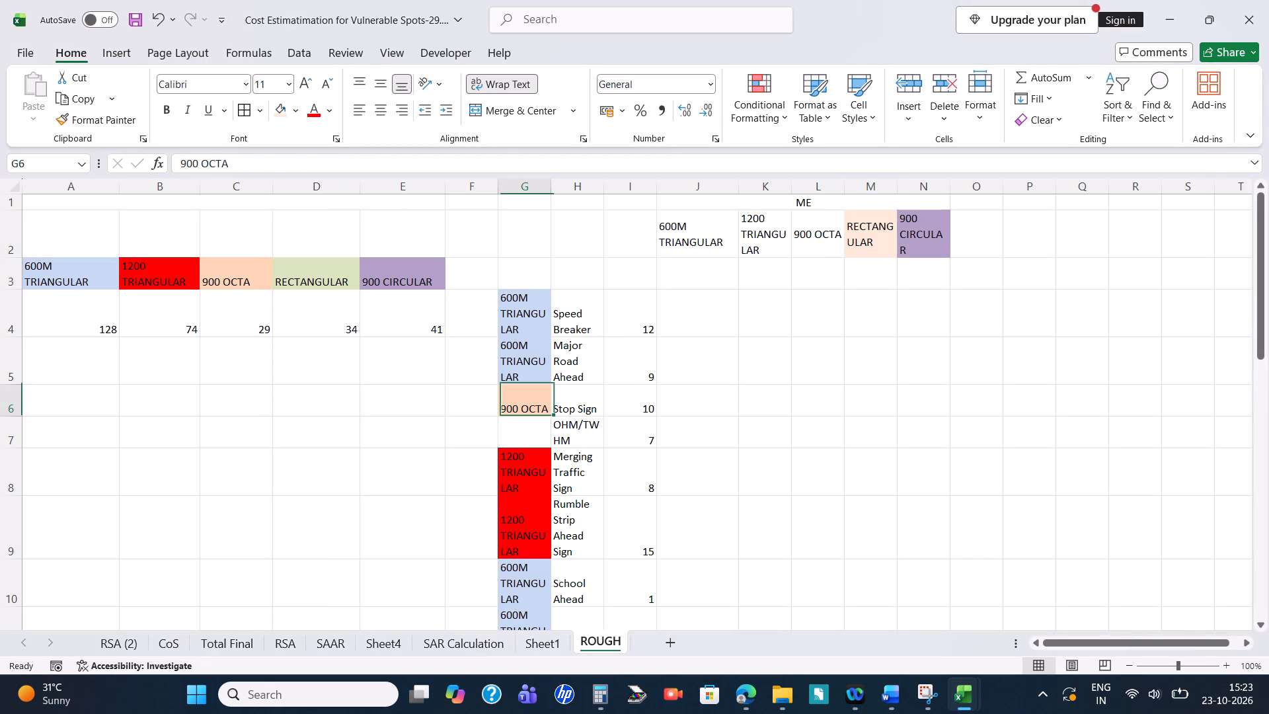
click(233, 266)
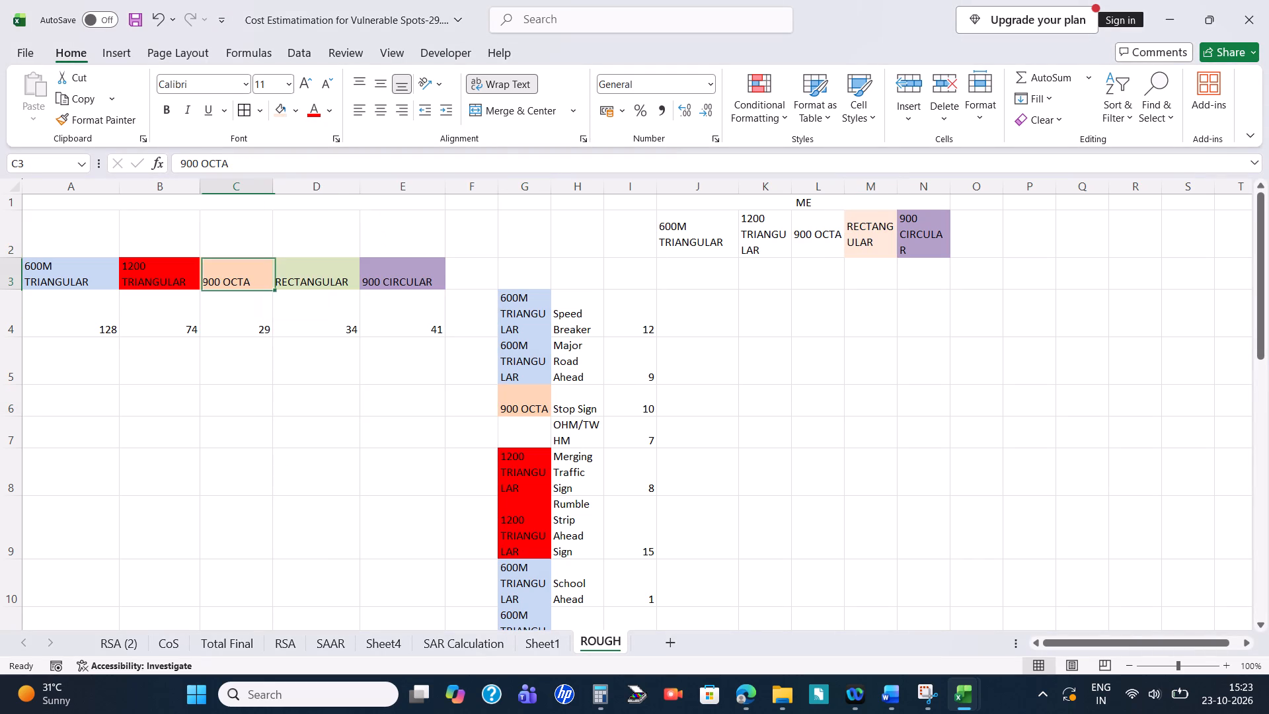
click(817, 243)
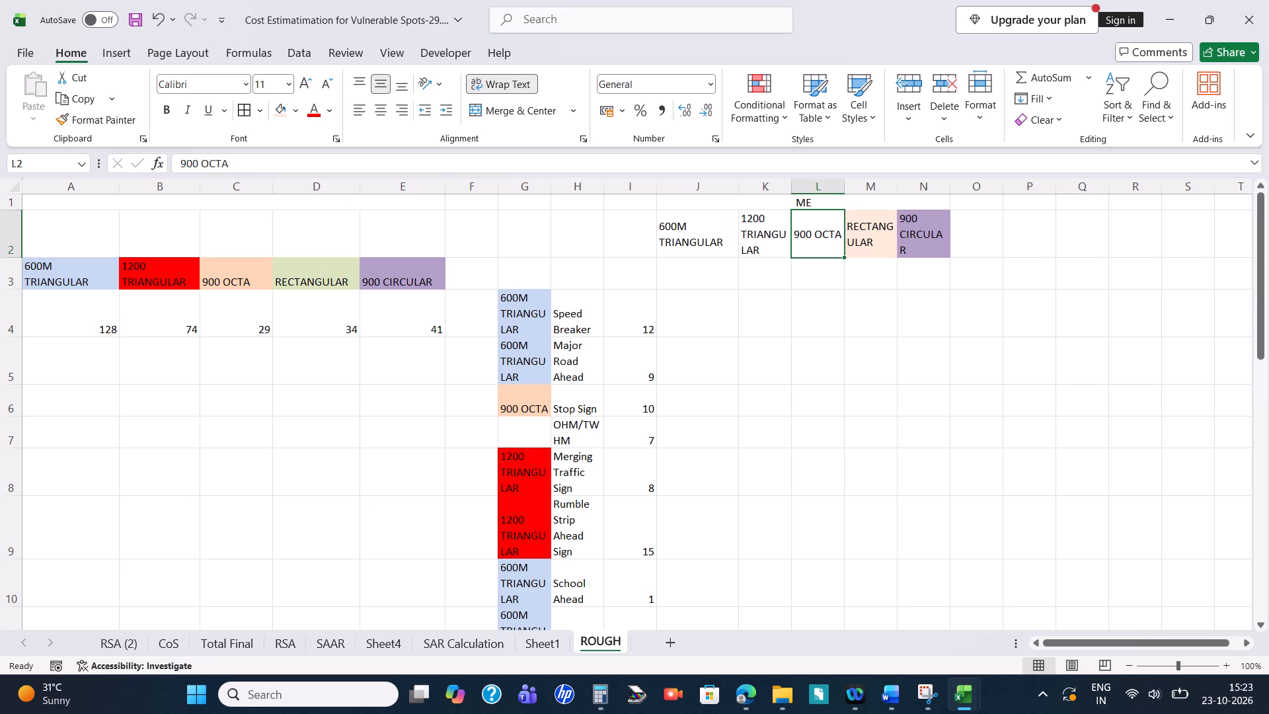
click(837, 231)
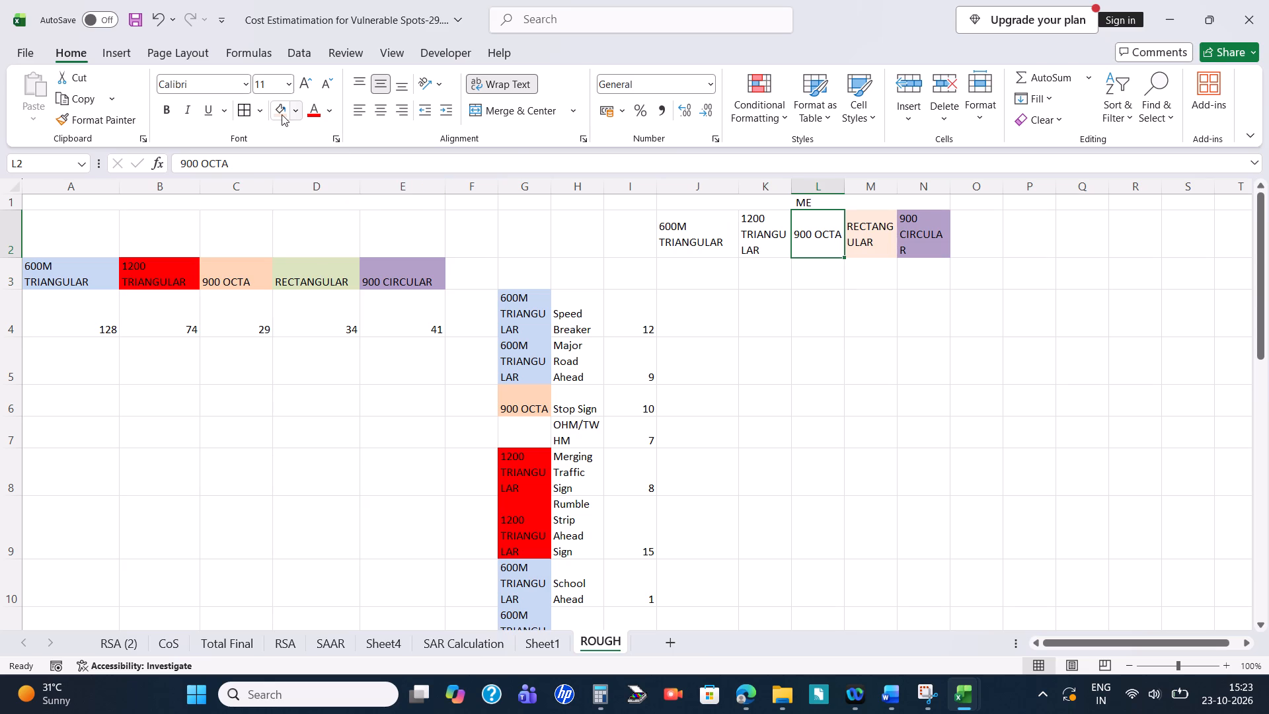
click(282, 114)
Change the fill of the RECTANGULAR header in M2 to light green, matching the RECTANGULAR header in D3.
click(888, 235)
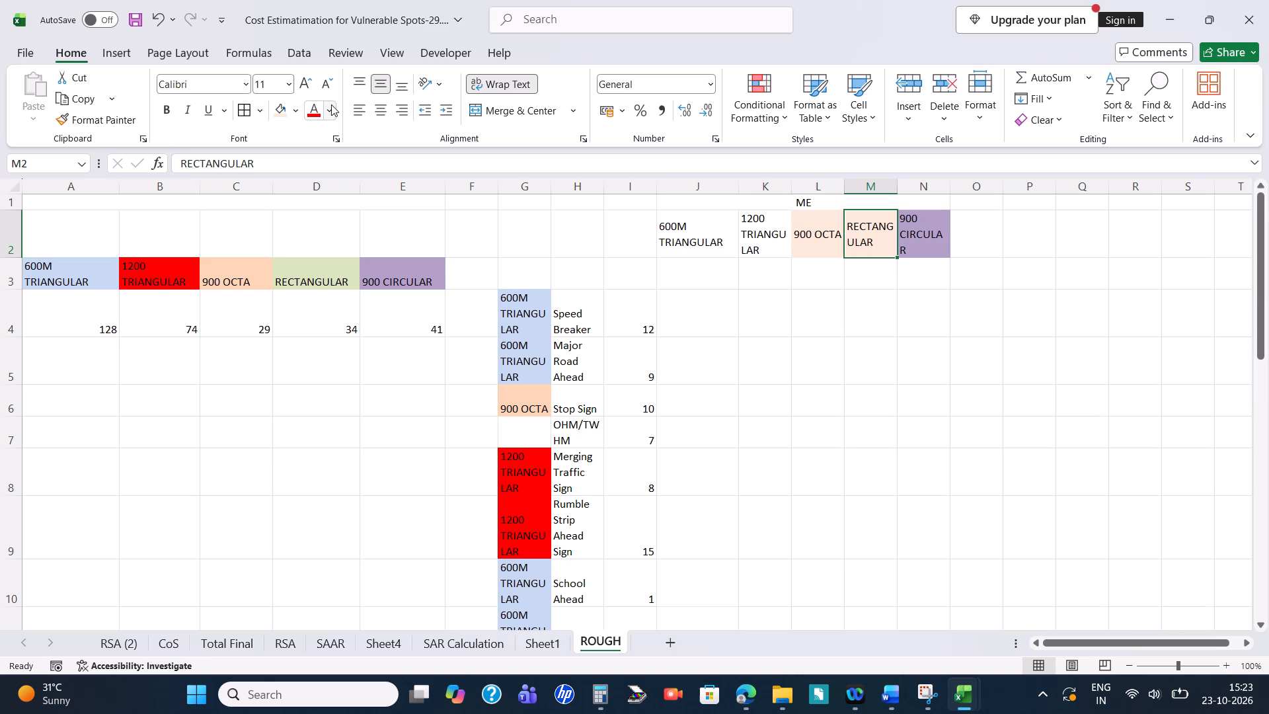
click(295, 115)
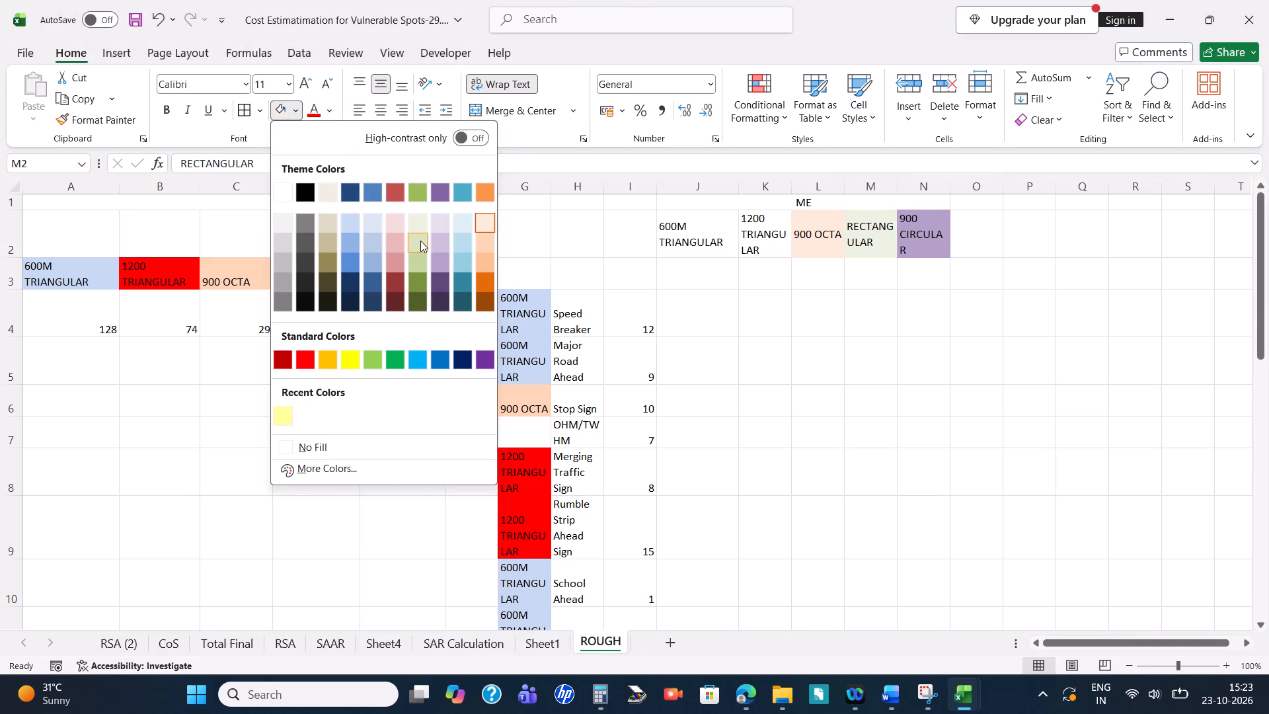
click(422, 246)
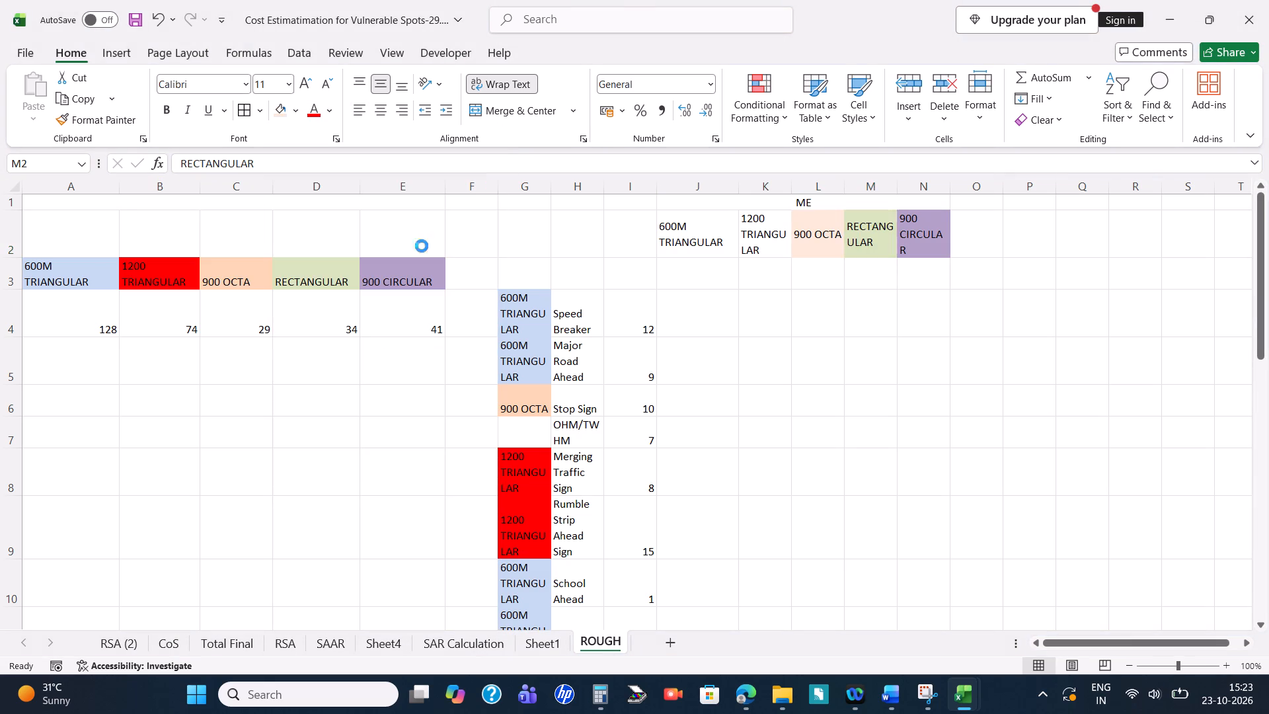
Fill the 600M TRIANGULAR header in J2 with the same light blue as A3.
click(700, 233)
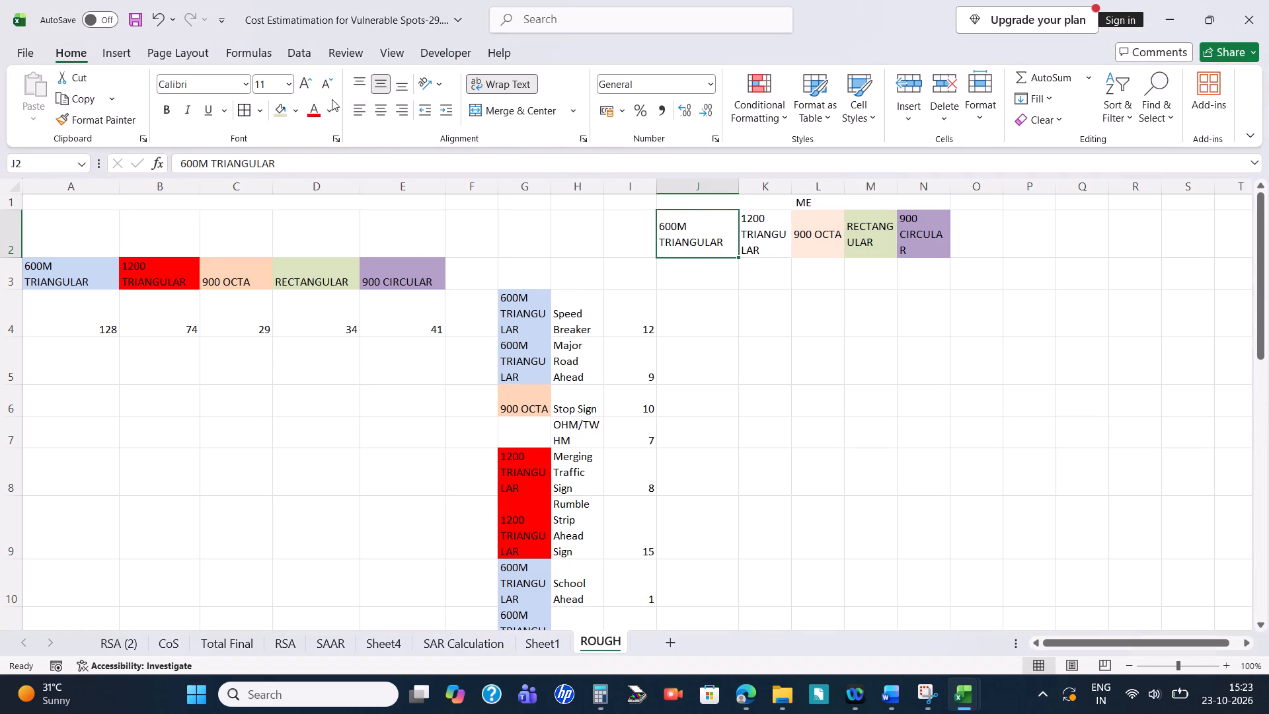
click(299, 106)
click(354, 225)
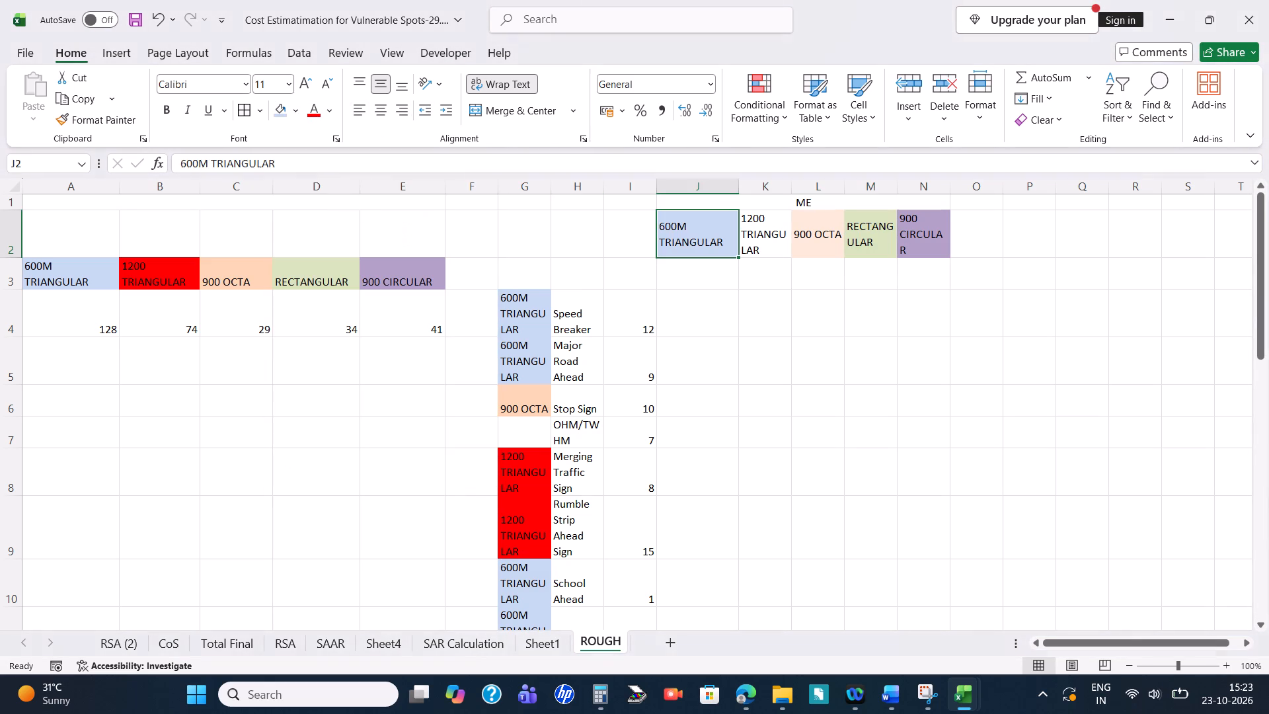
Fill the 1200 TRIANGULAR header in K2 with standard red, matching B3.
click(773, 240)
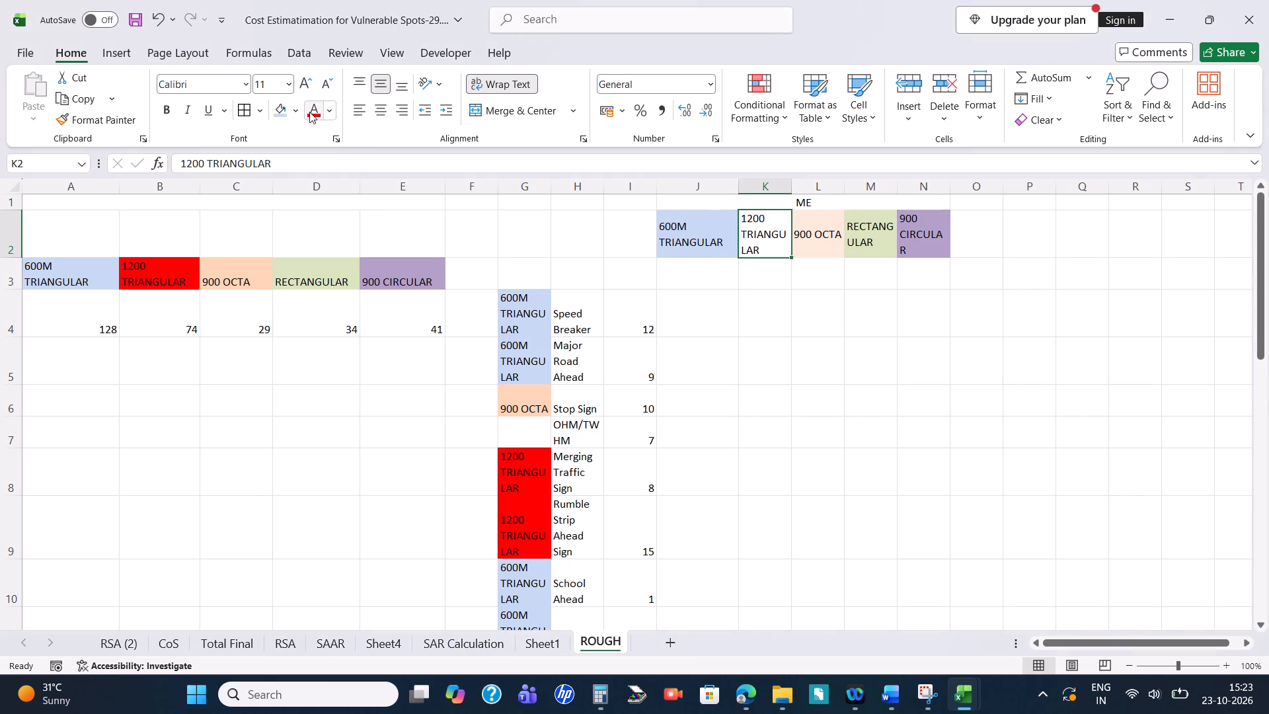
double_click(303, 112)
click(306, 352)
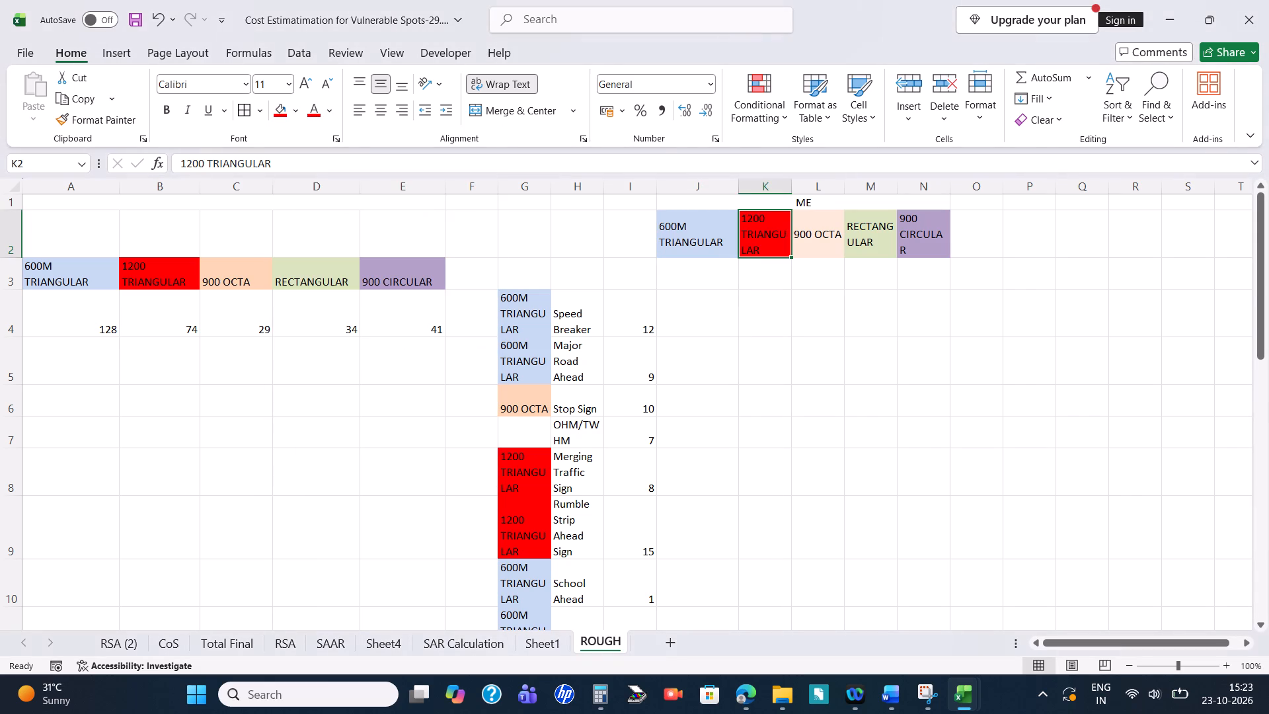
click(752, 359)
Enter the label TOTAL in I3, above the quantities column.
click(623, 270)
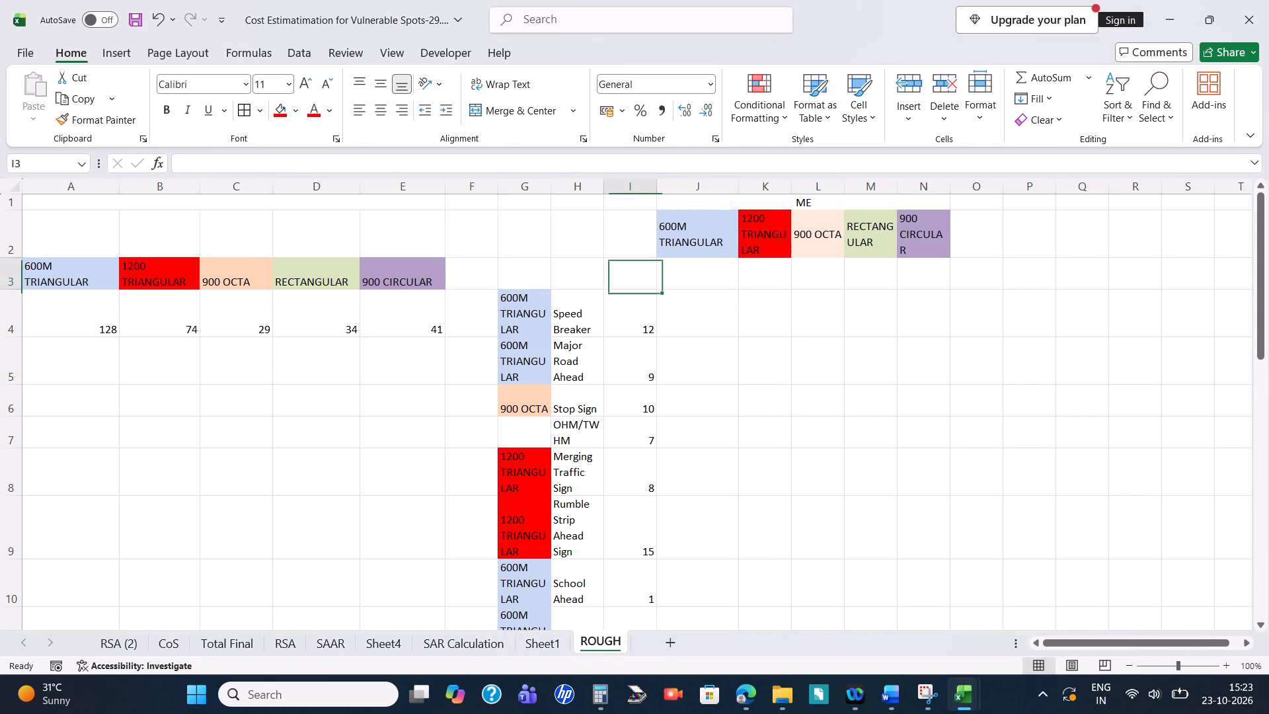
click(980, 272)
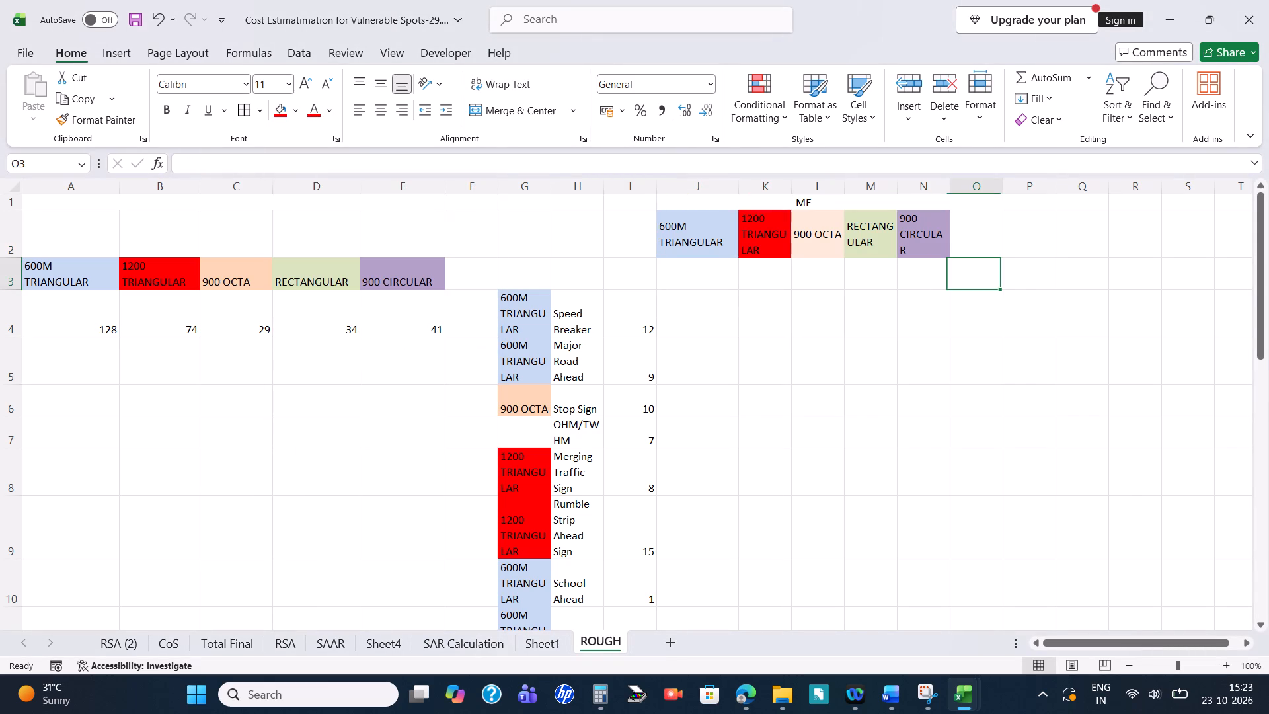
click(975, 232)
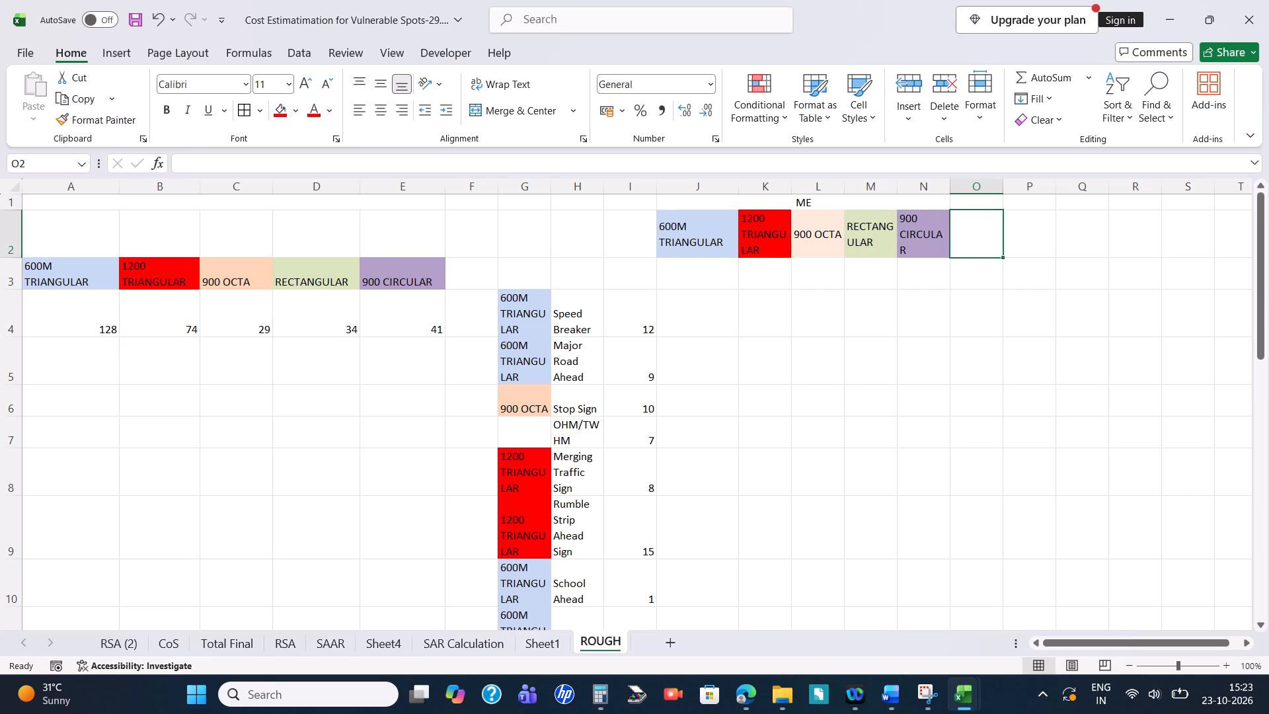
click(614, 263)
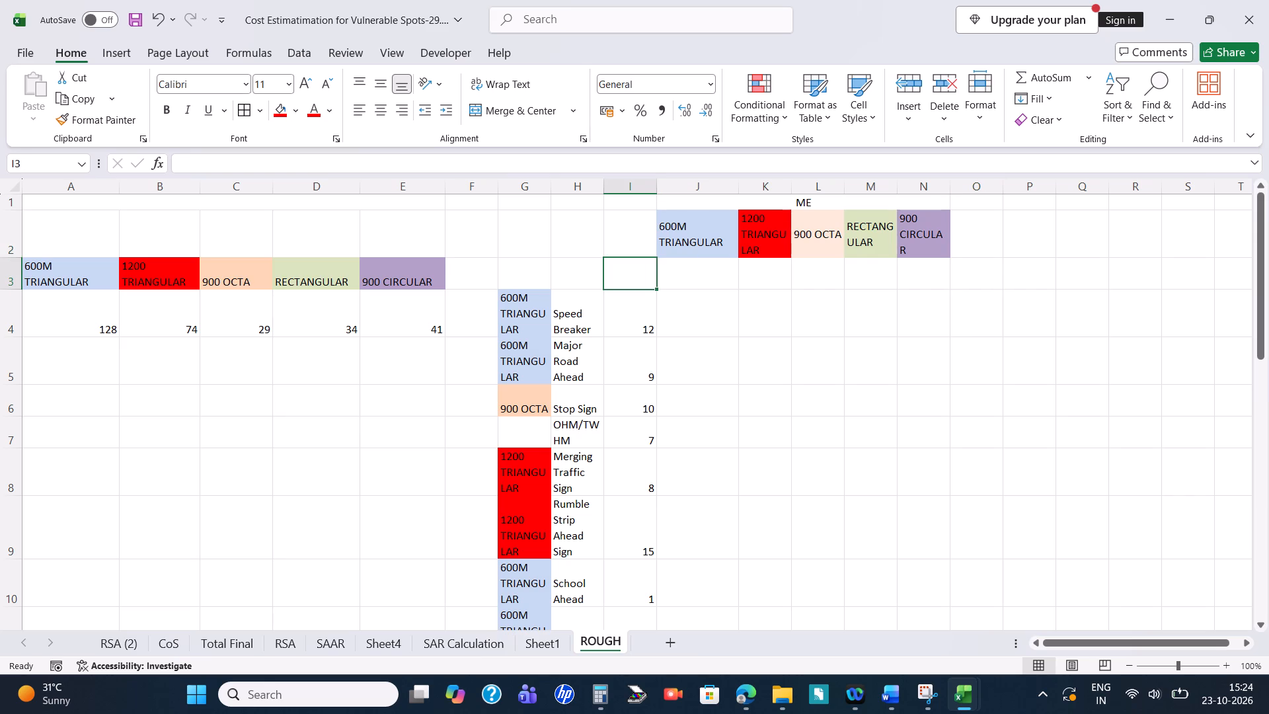
text(TOTAL)
key(Return)
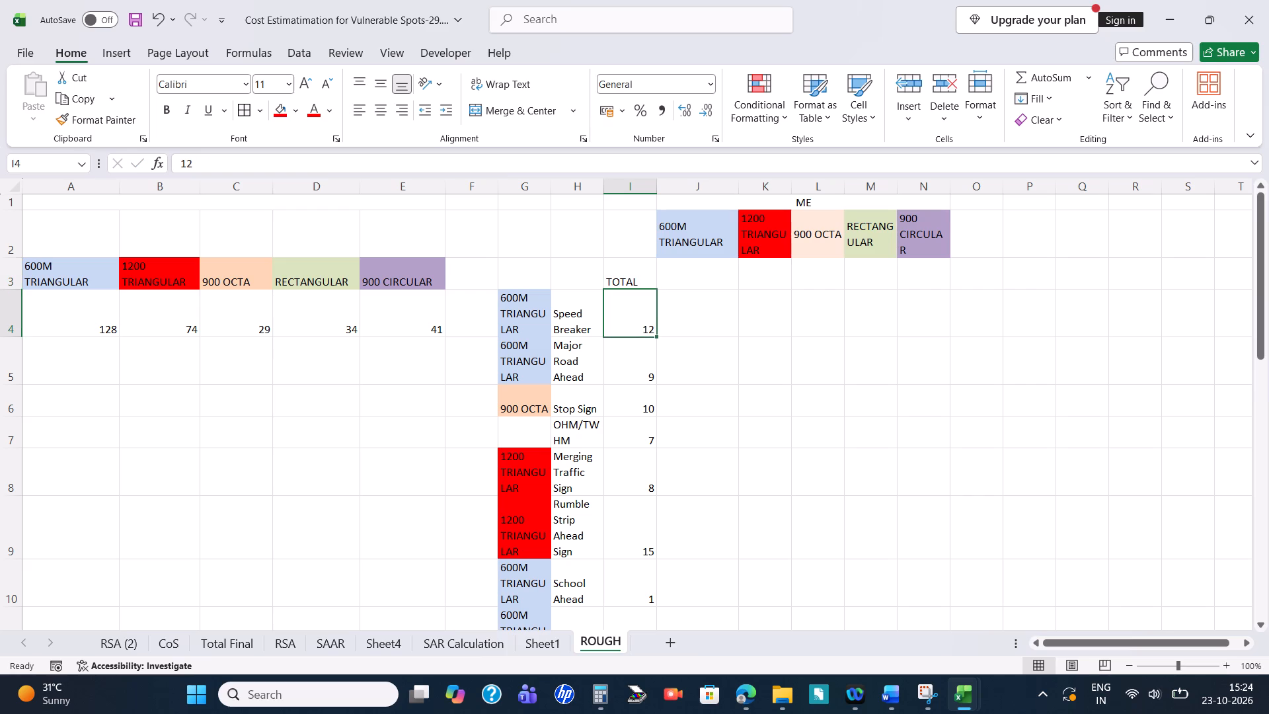
Fill the TOTAL label in I3 with a light red theme shade.
click(634, 268)
click(296, 118)
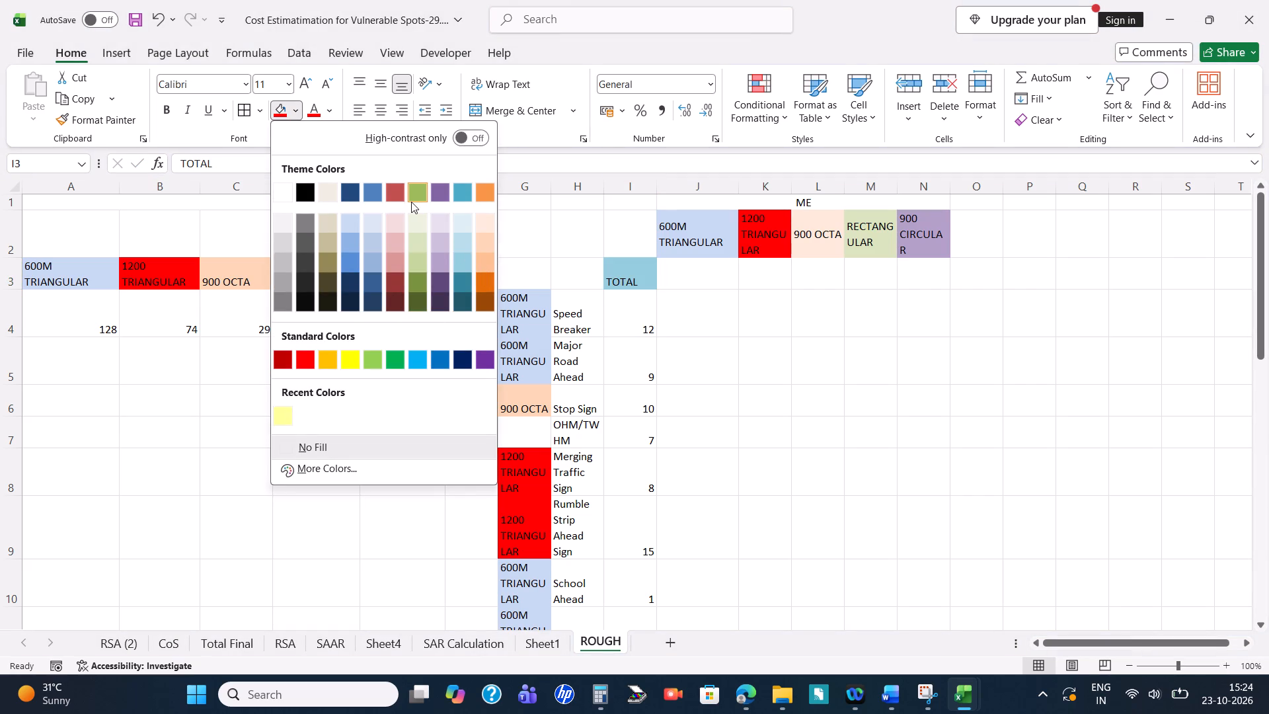
click(395, 256)
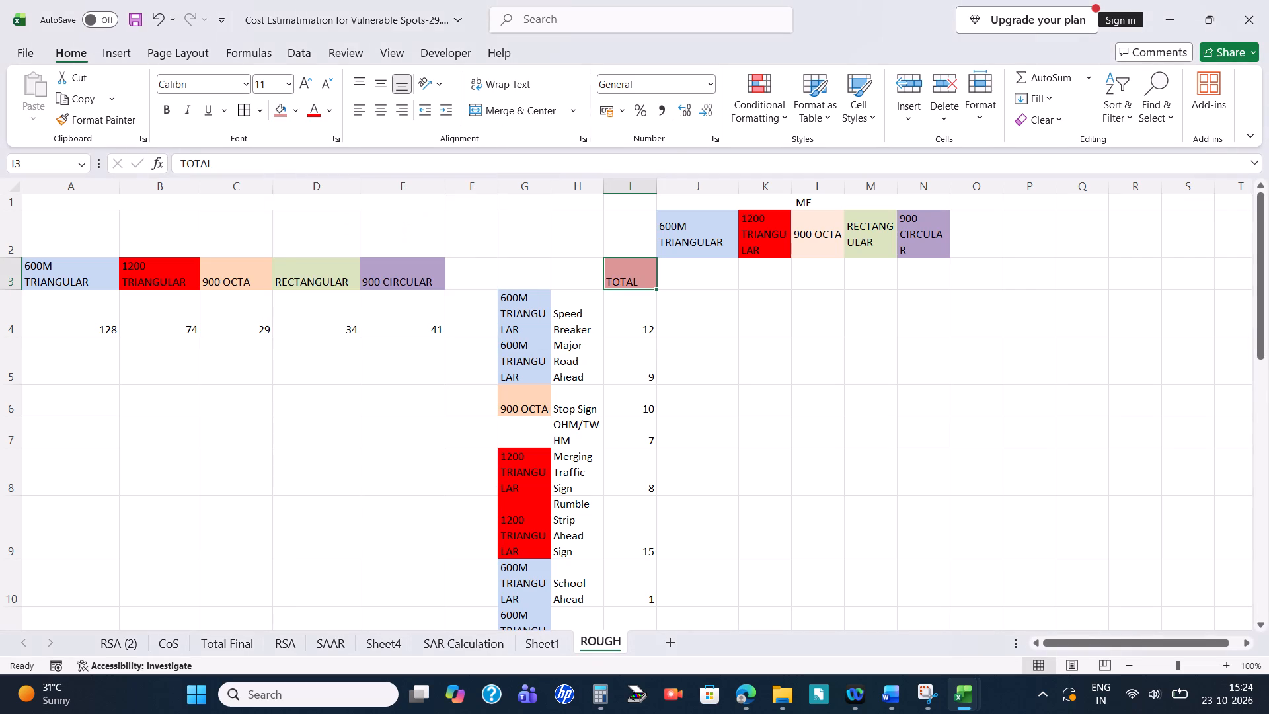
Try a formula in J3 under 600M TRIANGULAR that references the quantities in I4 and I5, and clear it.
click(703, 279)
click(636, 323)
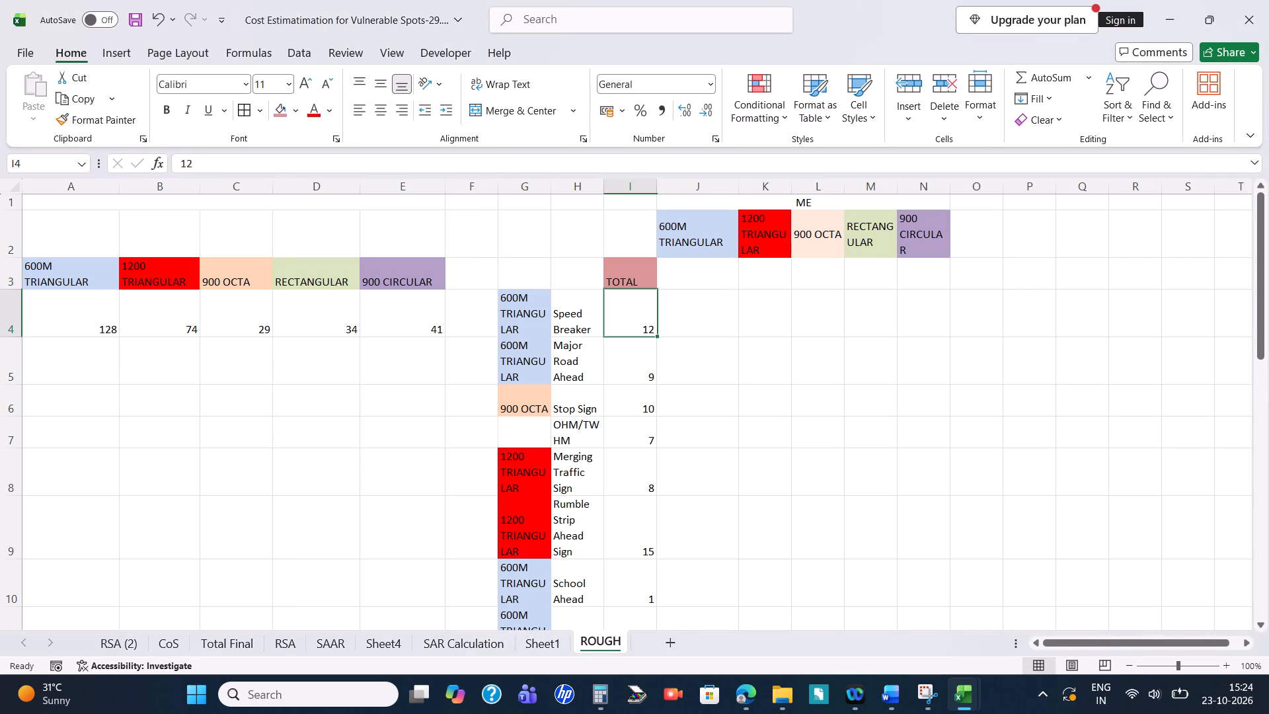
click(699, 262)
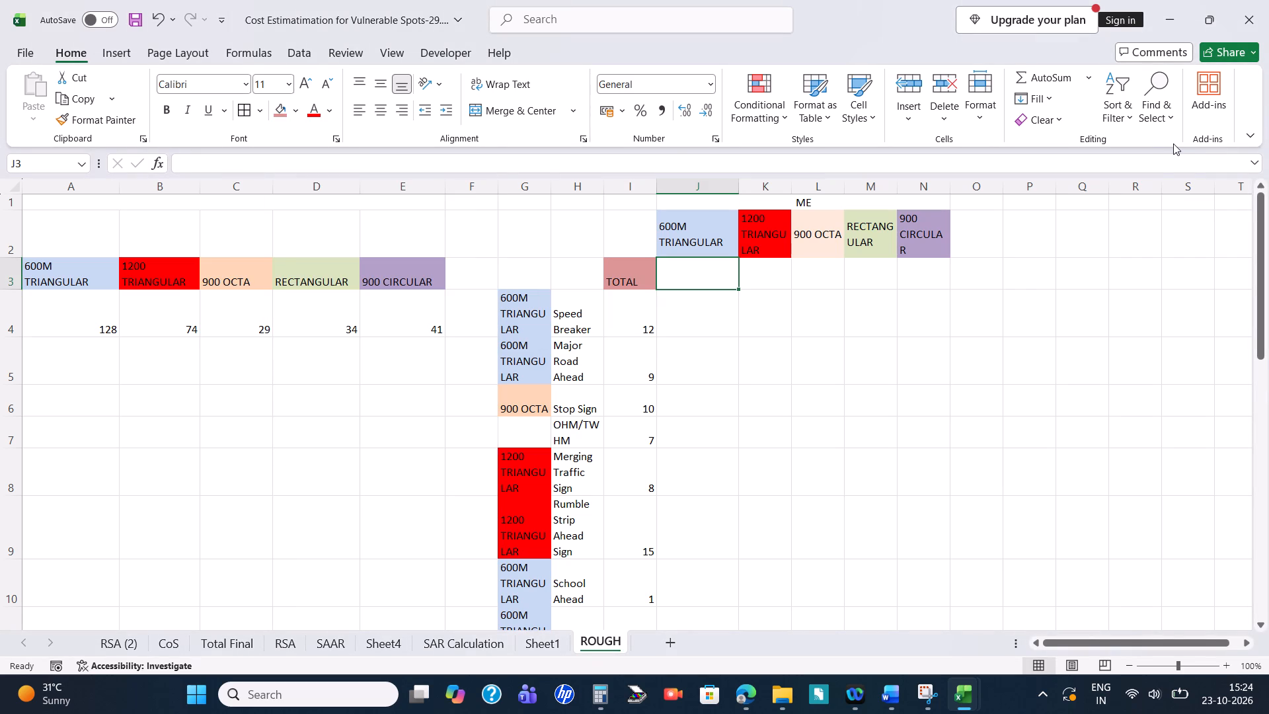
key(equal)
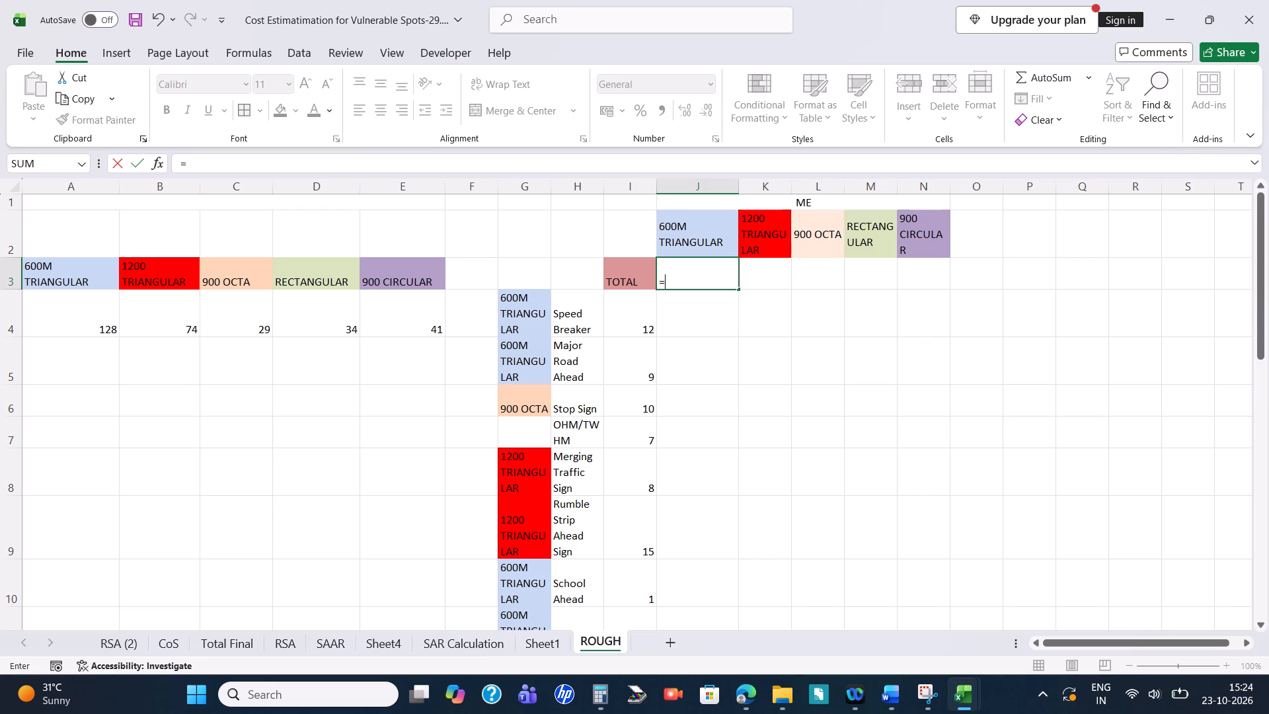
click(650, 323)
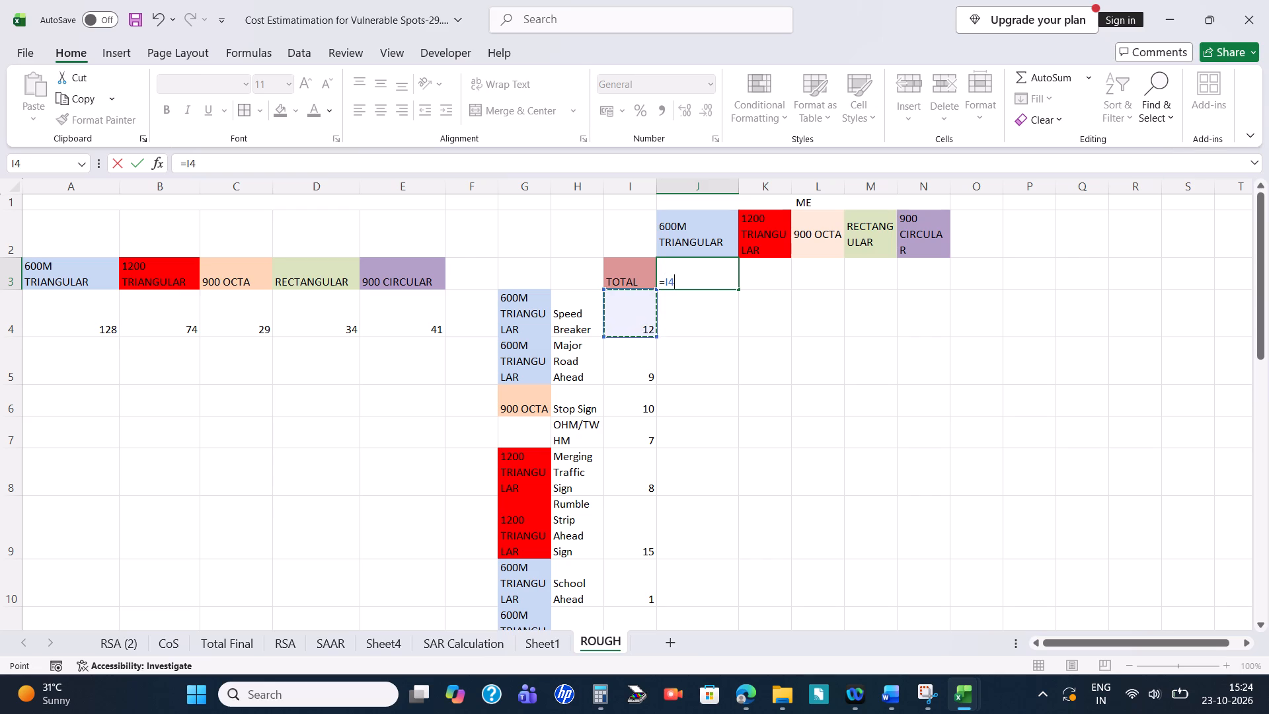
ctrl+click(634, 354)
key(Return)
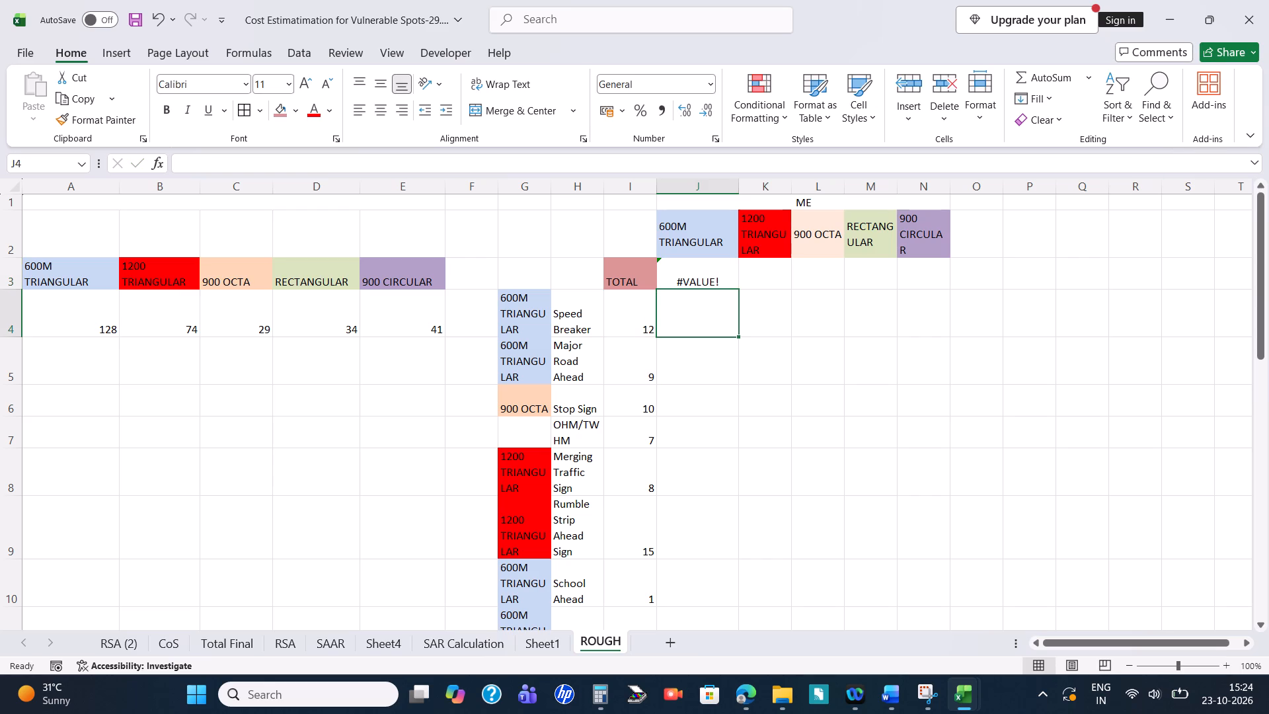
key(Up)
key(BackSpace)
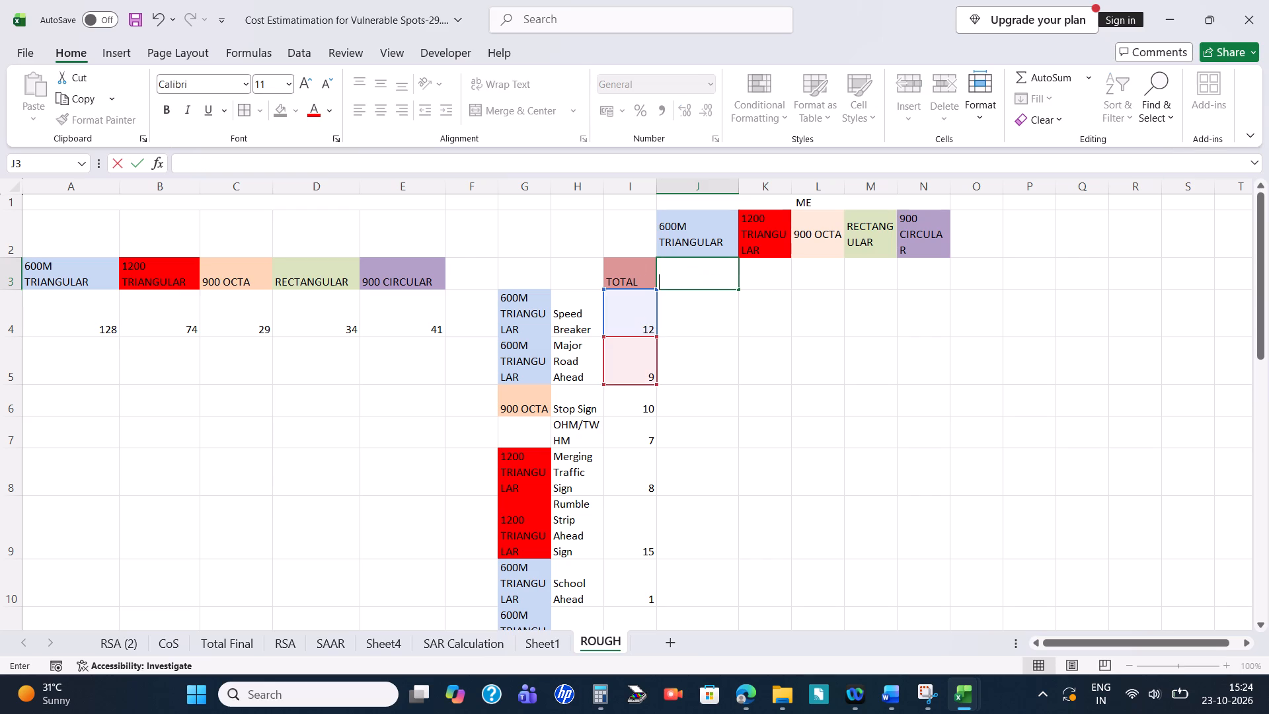
Total the 600M TRIANGULAR quantities in J3 with the formula =I4+I5+I10+I11.
key(equal)
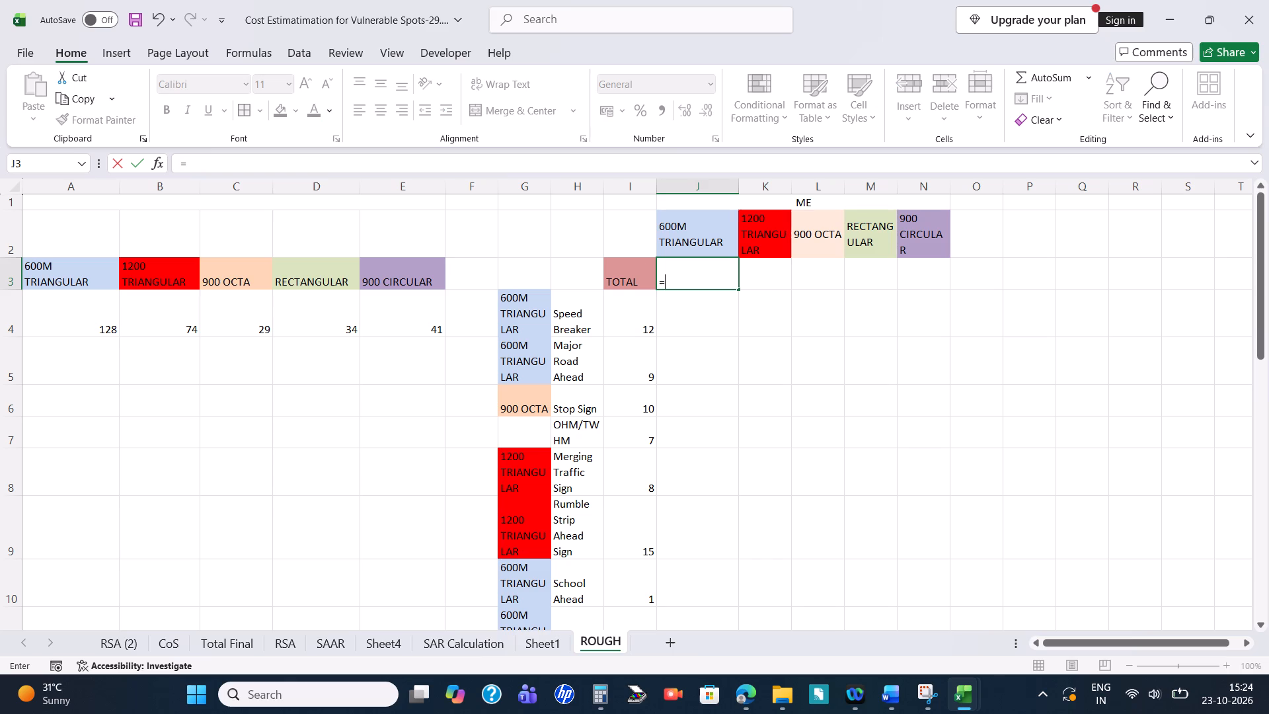
click(644, 325)
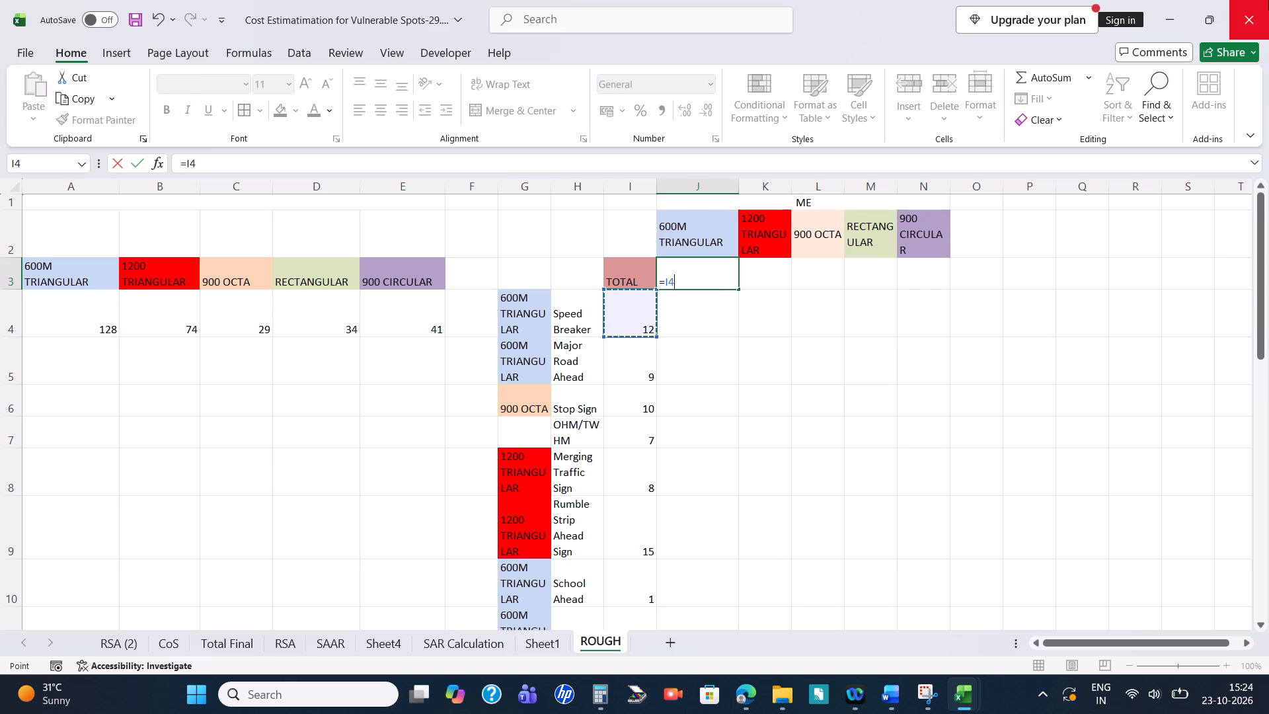
key(plus)
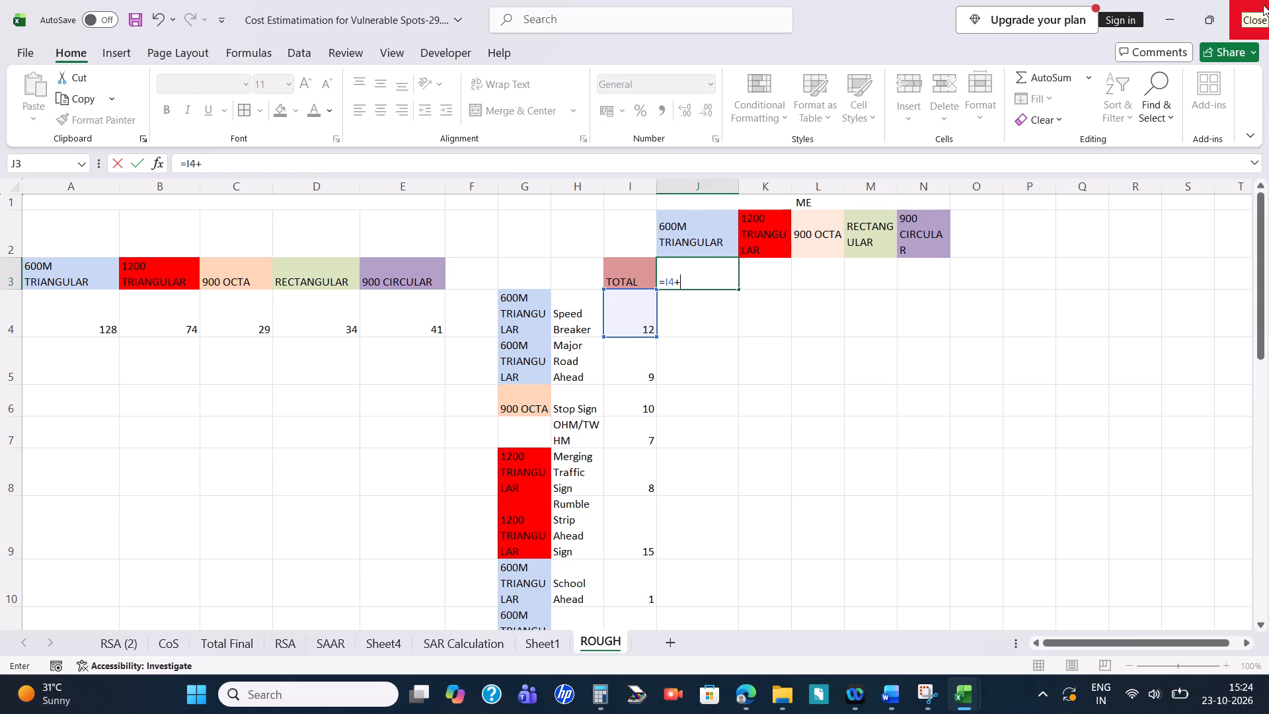
click(619, 366)
key(plus)
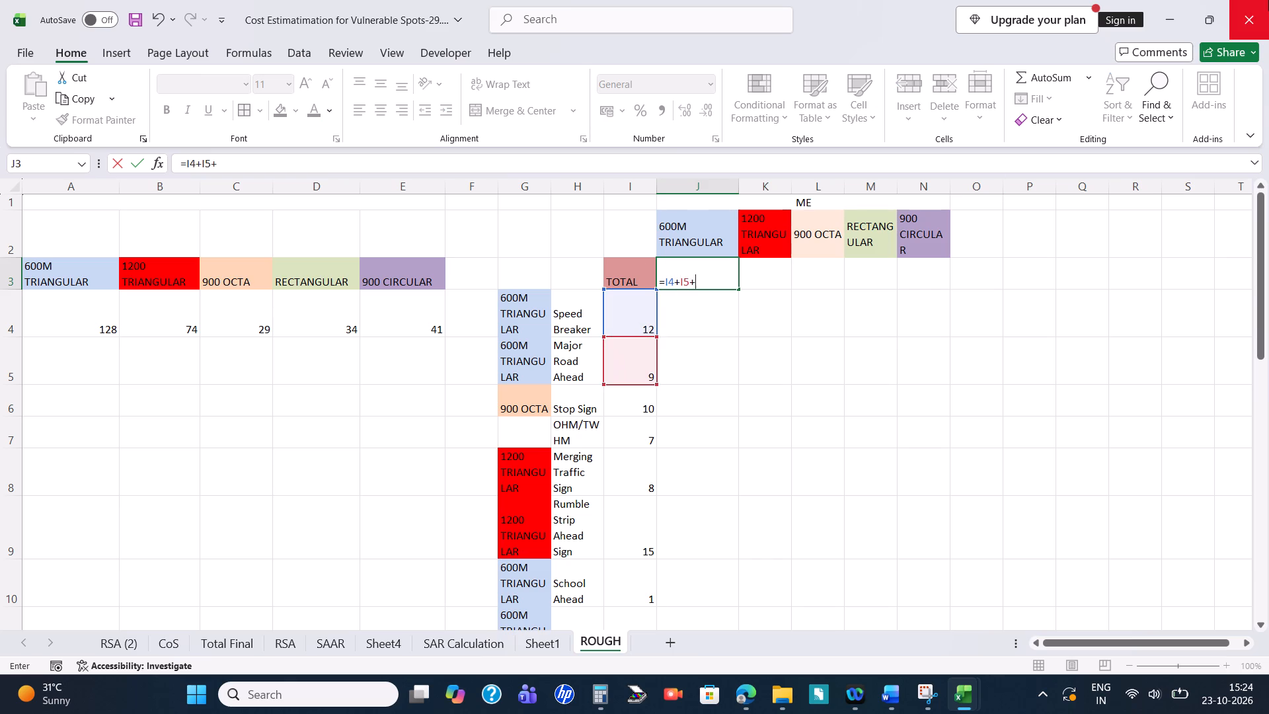
scroll(806, 276, down, 2)
click(643, 360)
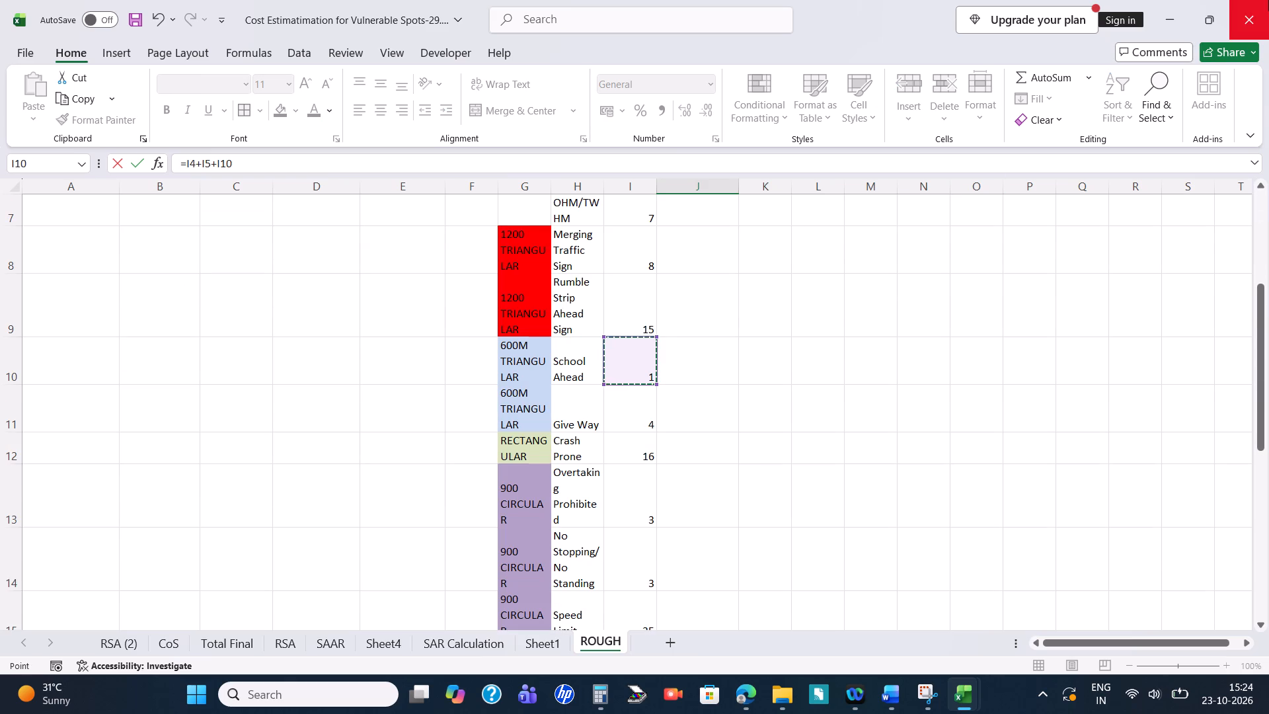
key(plus)
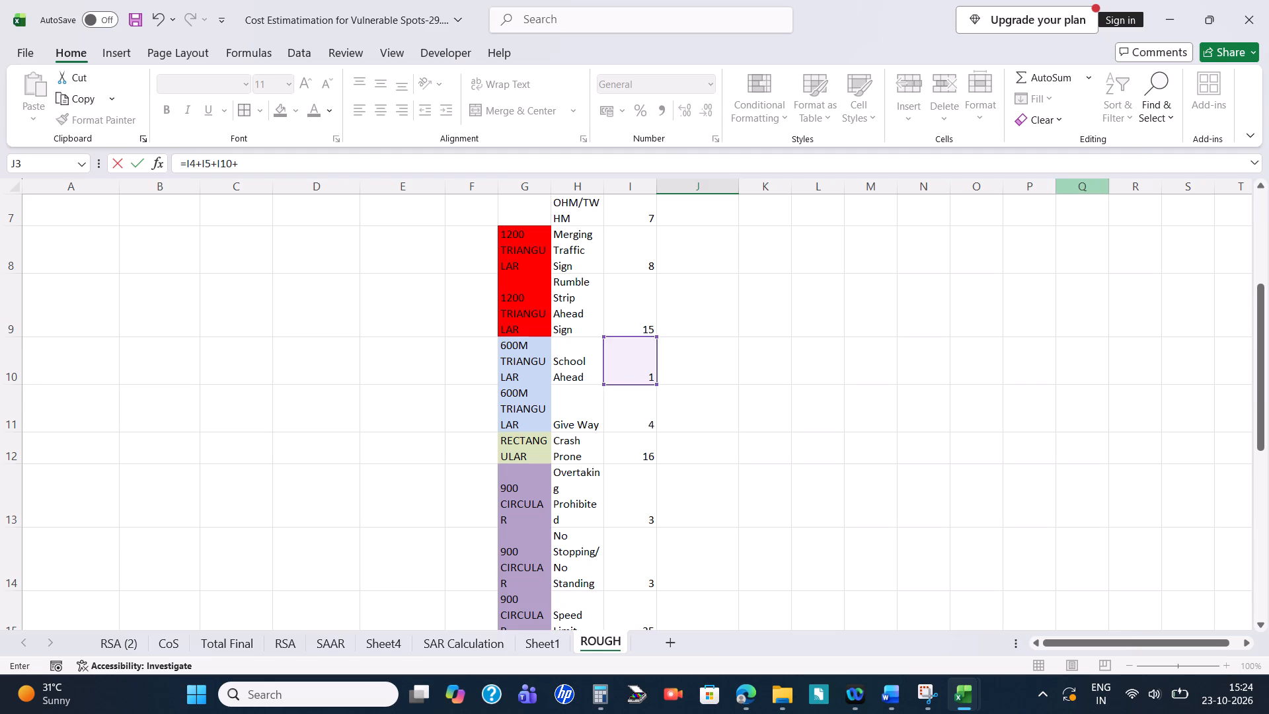
click(625, 417)
scroll(1085, 284, down, 2)
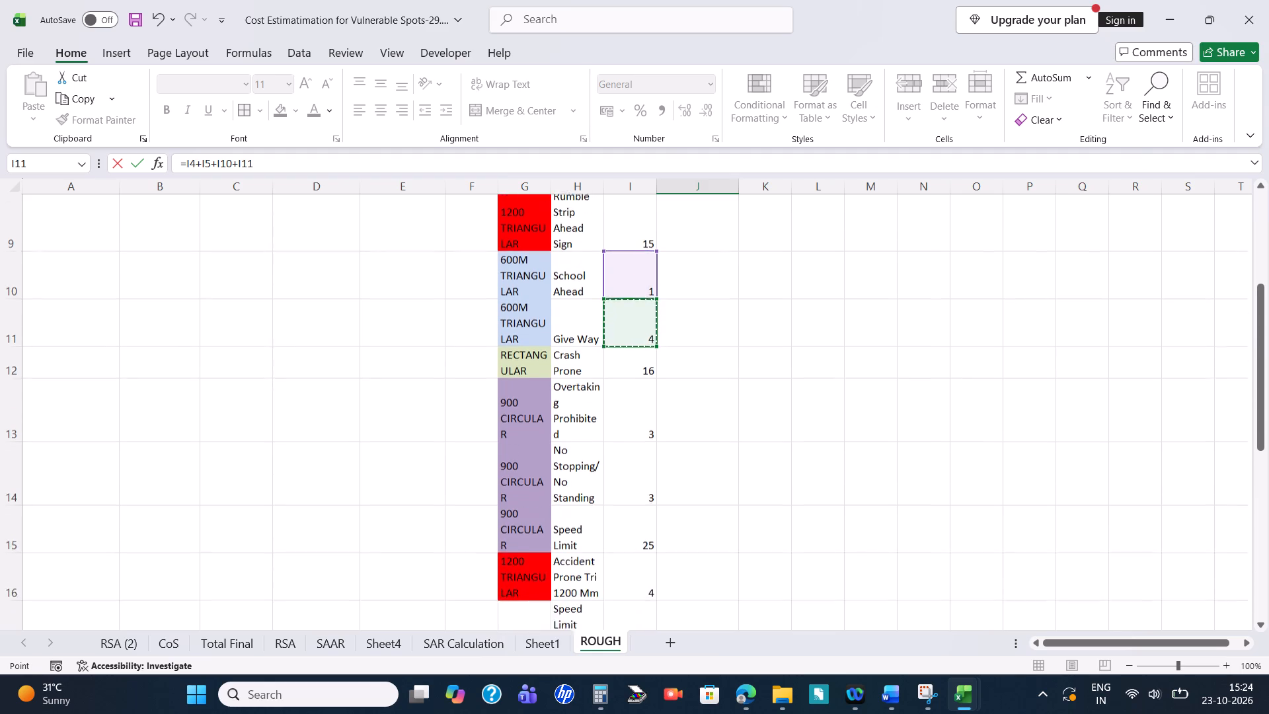
scroll(1085, 284, down, 1)
key(Return)
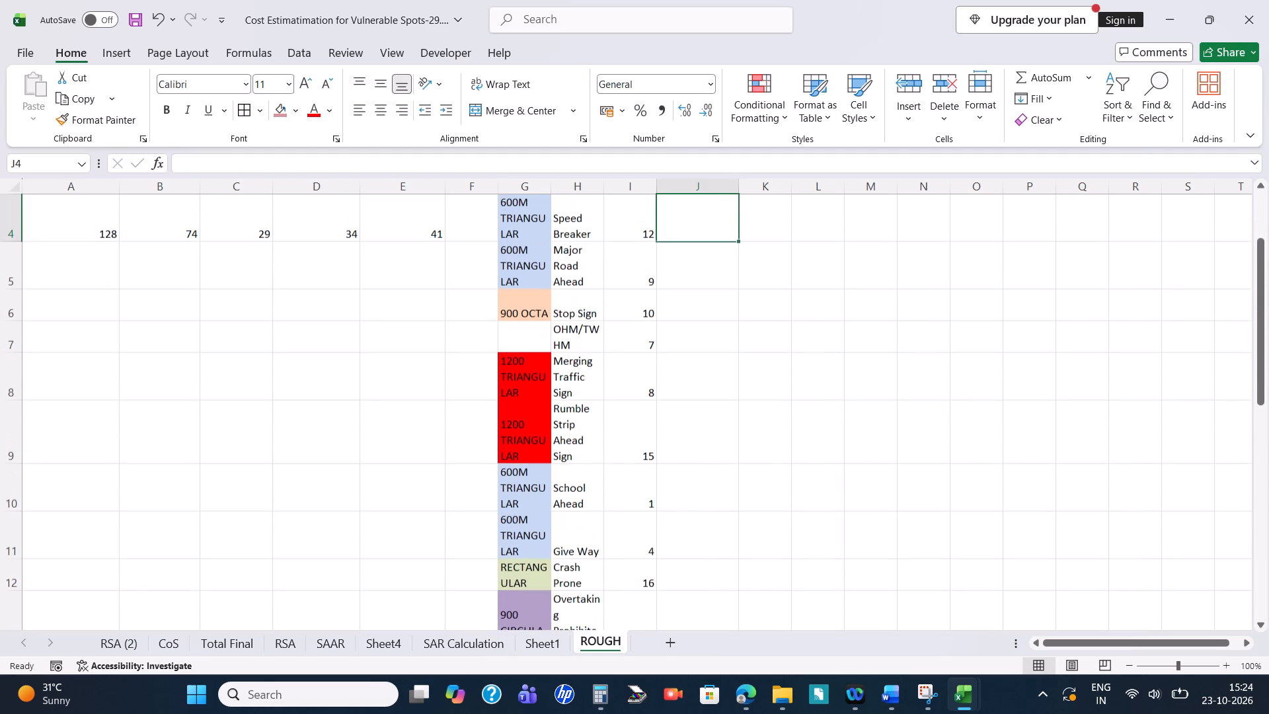
scroll(1085, 284, up, 4)
click(734, 276)
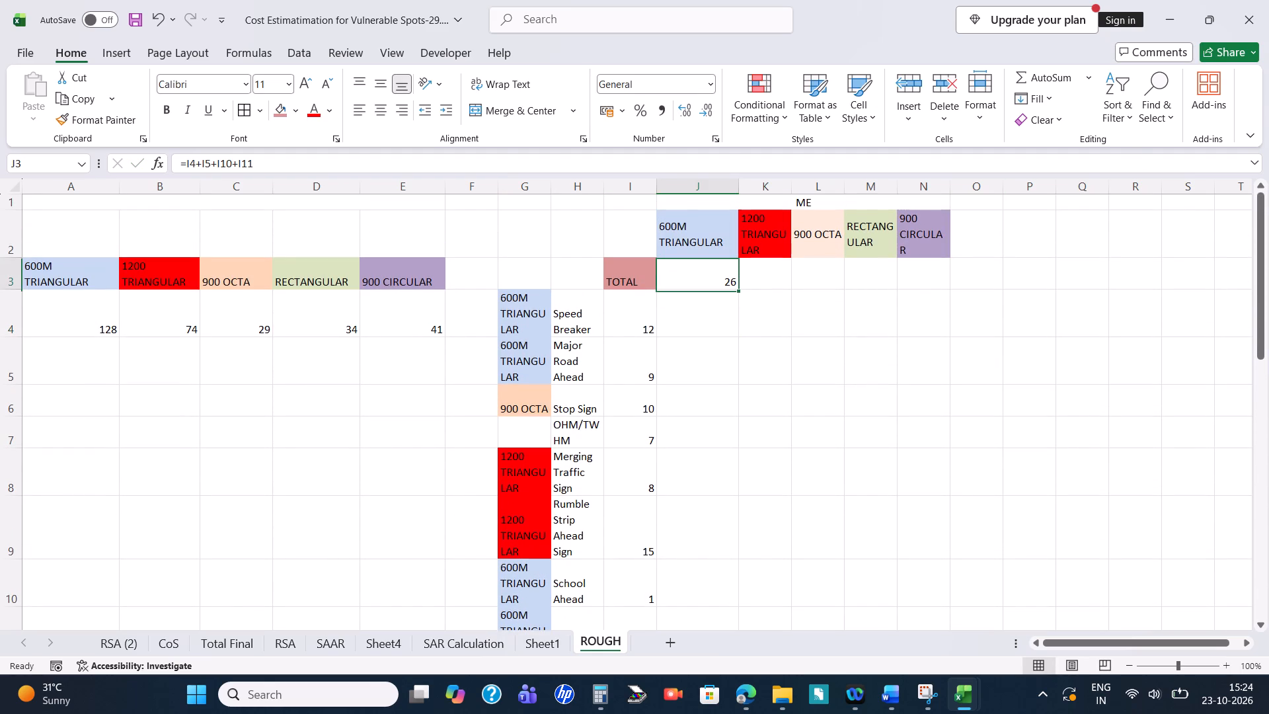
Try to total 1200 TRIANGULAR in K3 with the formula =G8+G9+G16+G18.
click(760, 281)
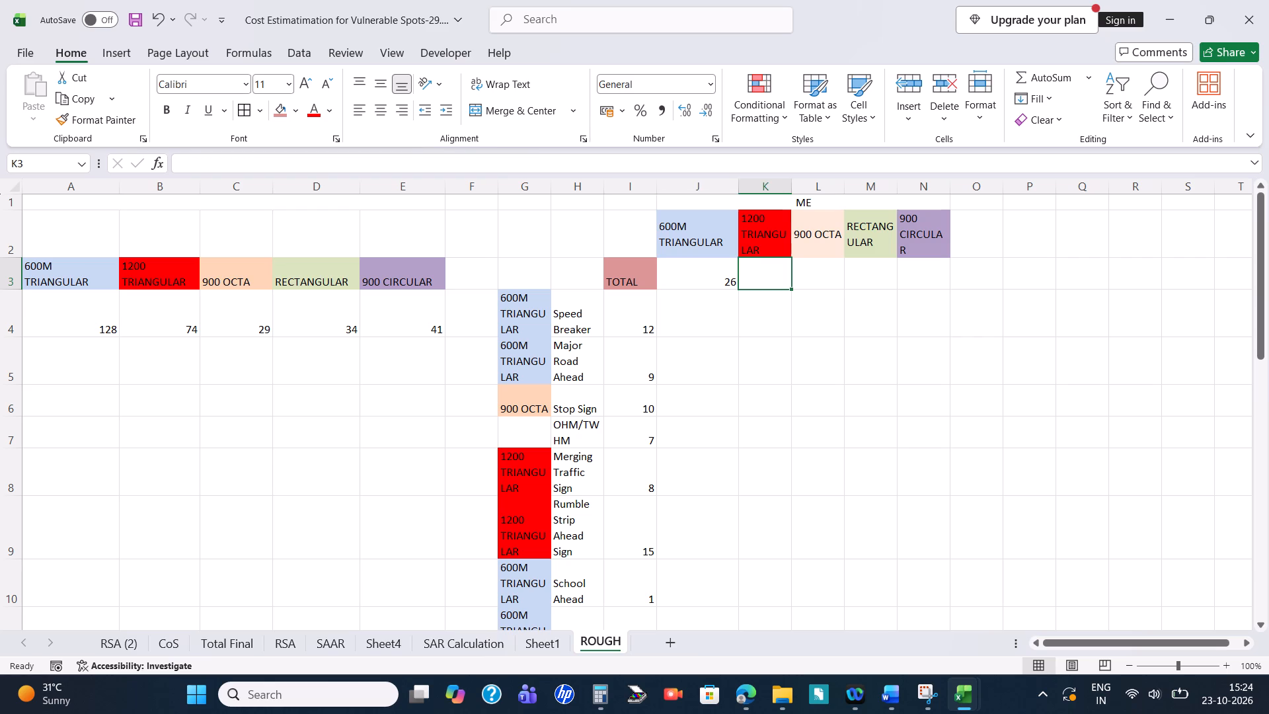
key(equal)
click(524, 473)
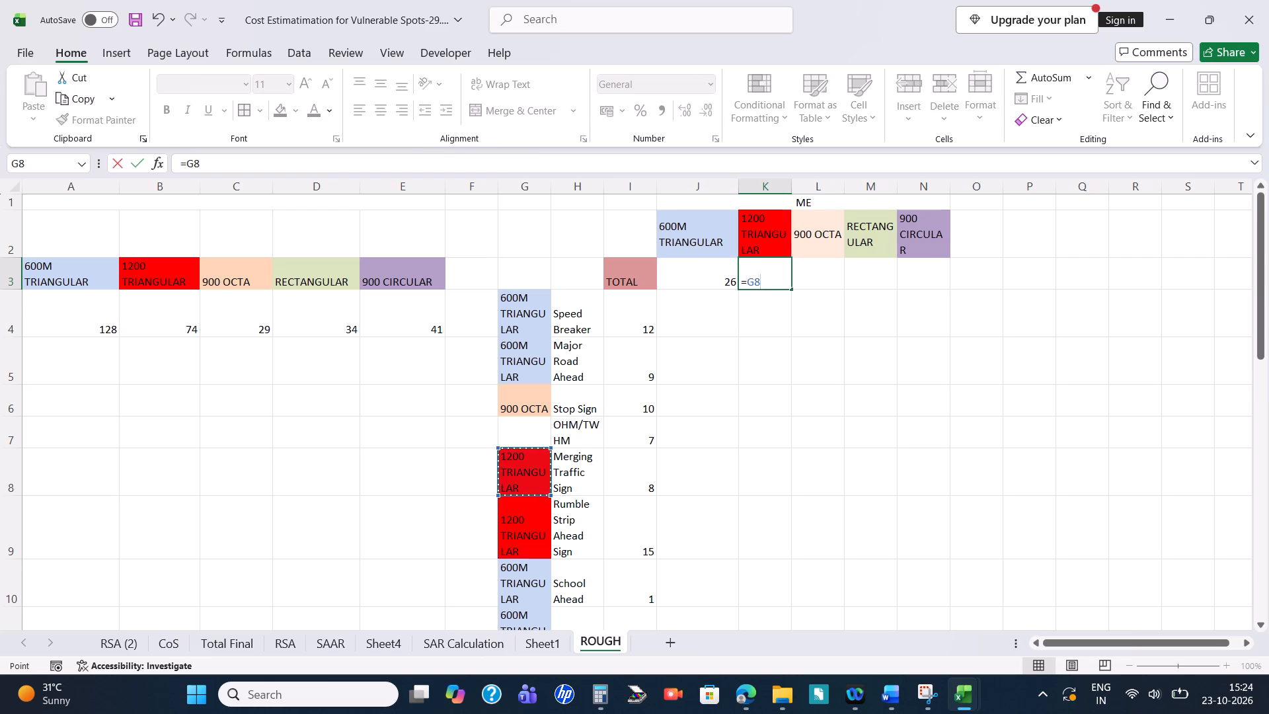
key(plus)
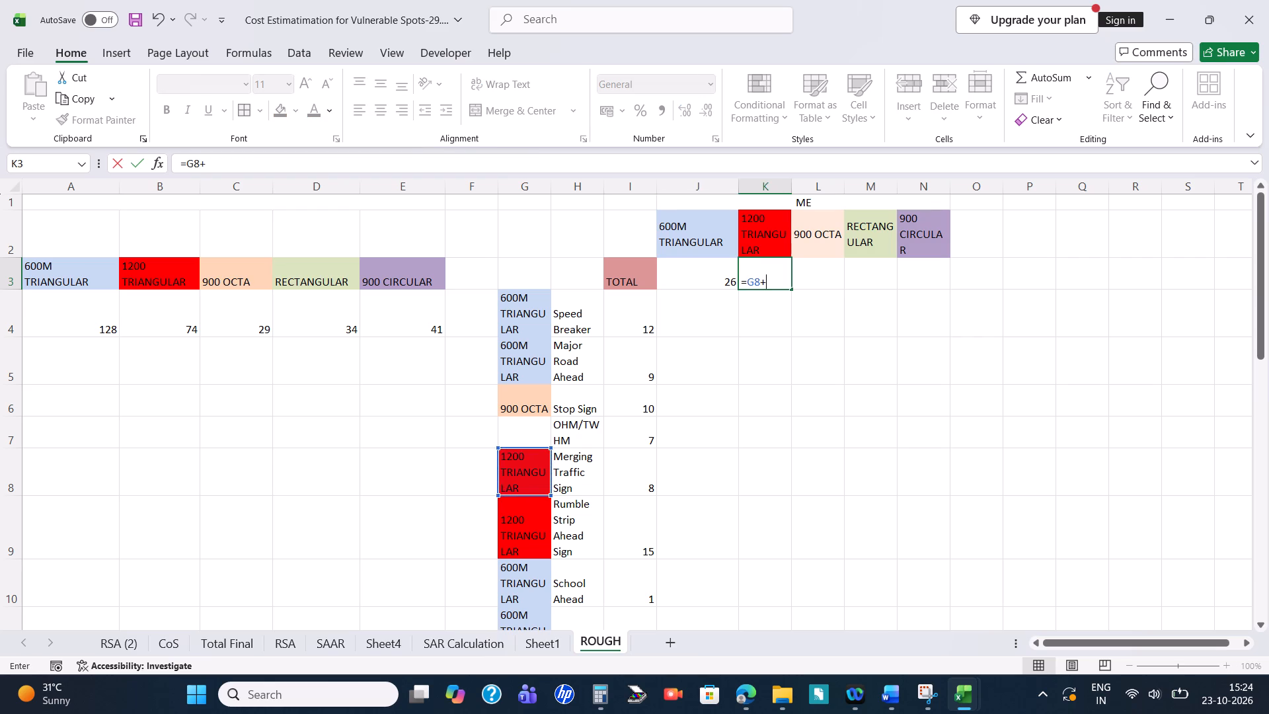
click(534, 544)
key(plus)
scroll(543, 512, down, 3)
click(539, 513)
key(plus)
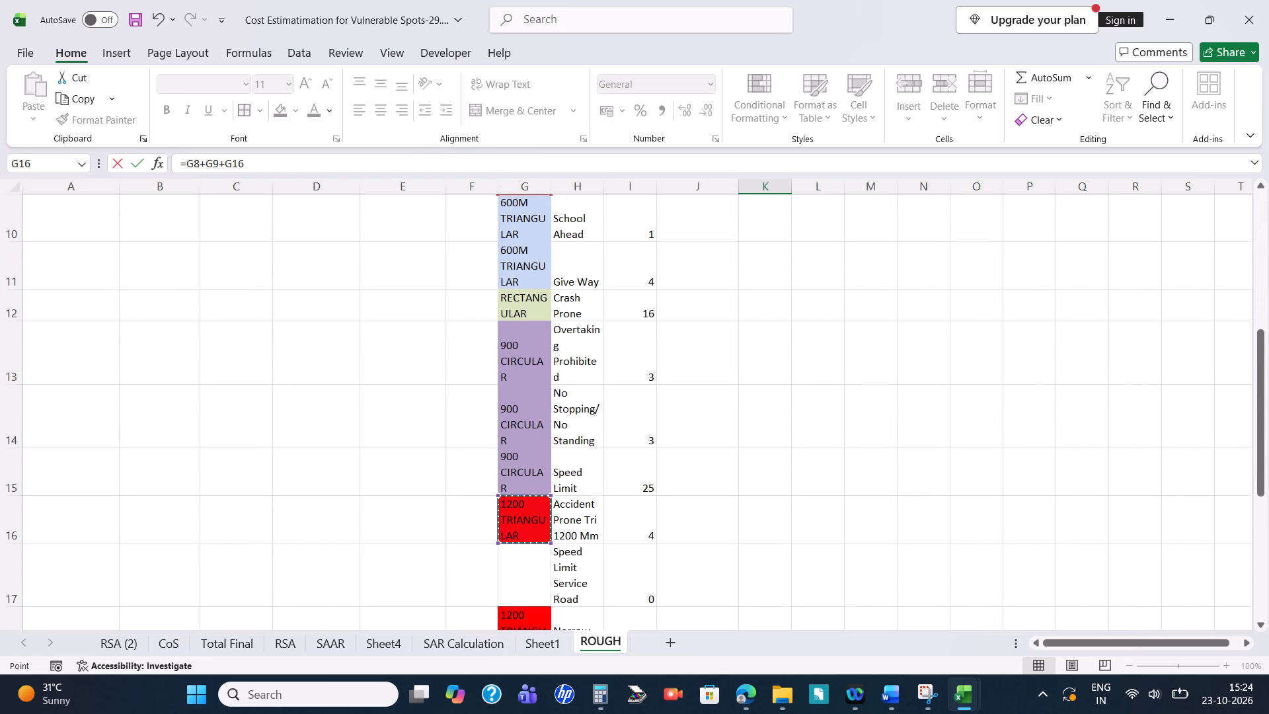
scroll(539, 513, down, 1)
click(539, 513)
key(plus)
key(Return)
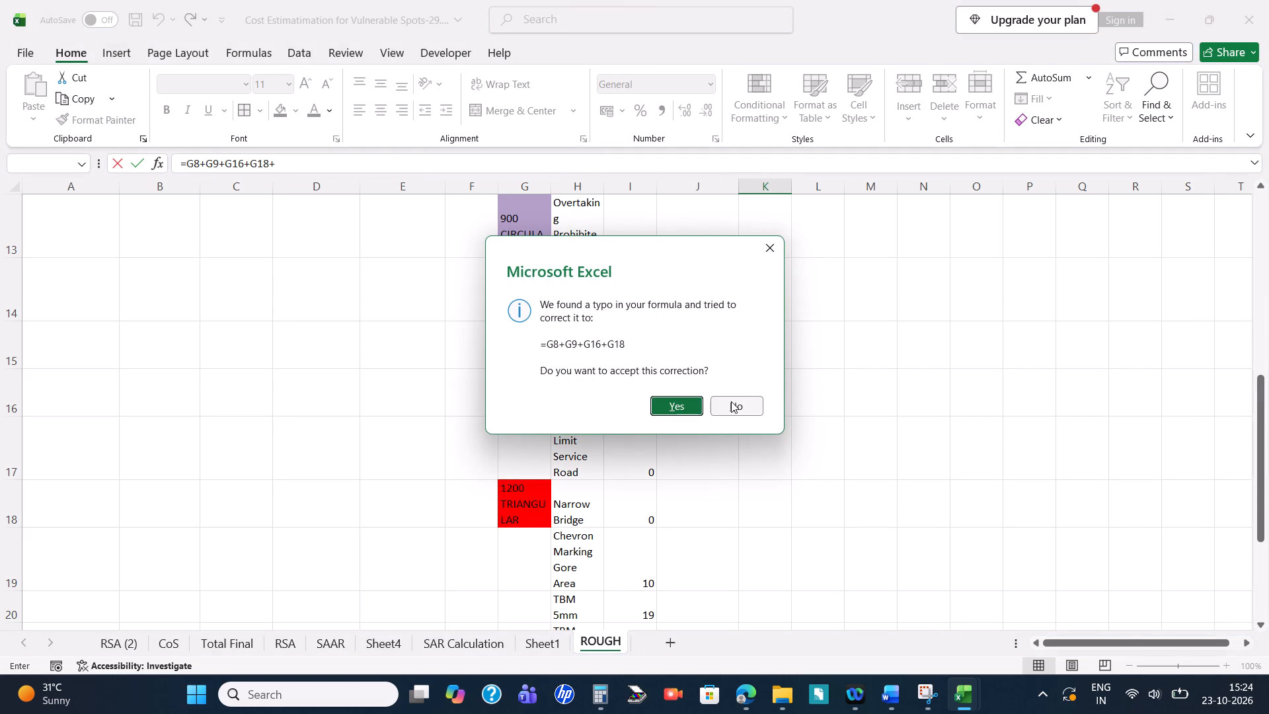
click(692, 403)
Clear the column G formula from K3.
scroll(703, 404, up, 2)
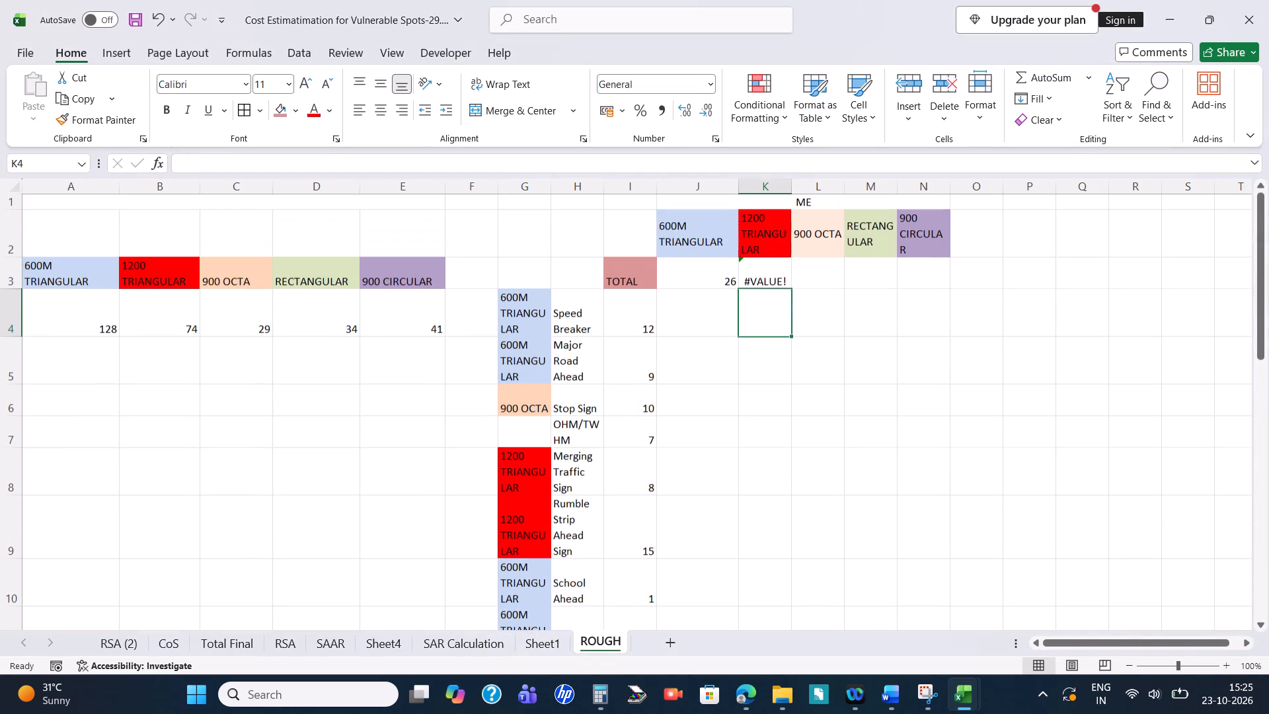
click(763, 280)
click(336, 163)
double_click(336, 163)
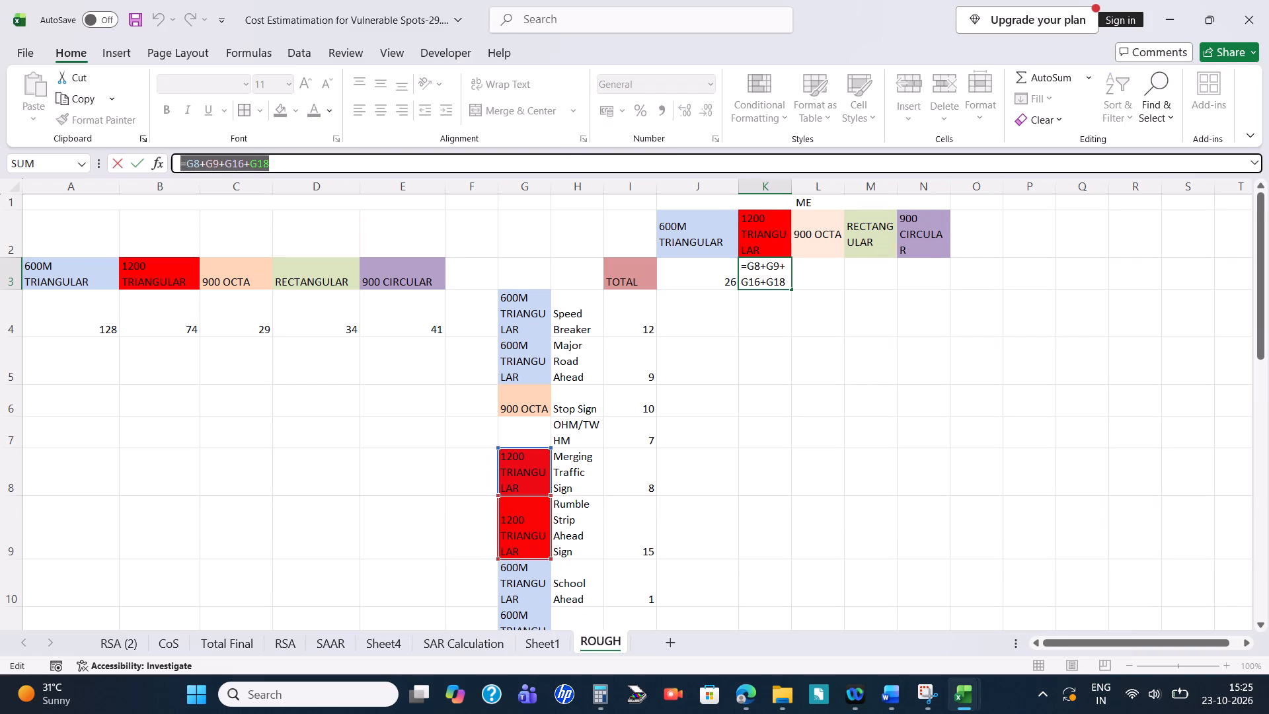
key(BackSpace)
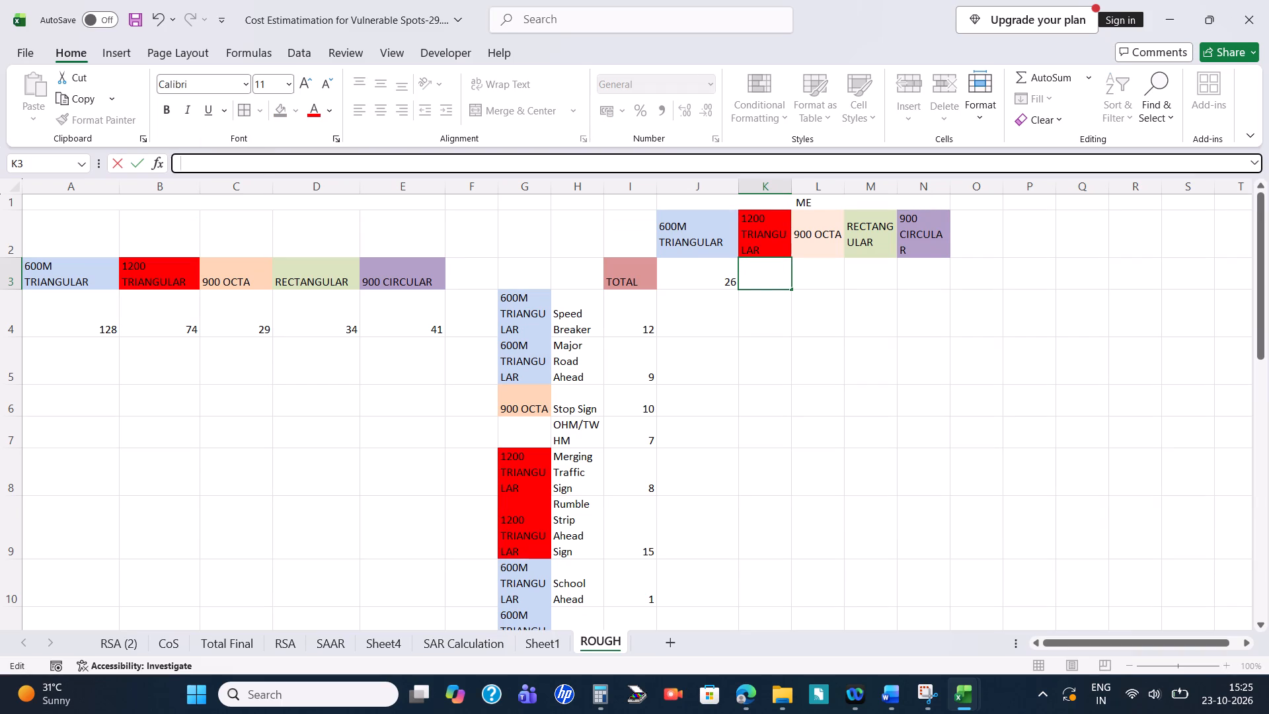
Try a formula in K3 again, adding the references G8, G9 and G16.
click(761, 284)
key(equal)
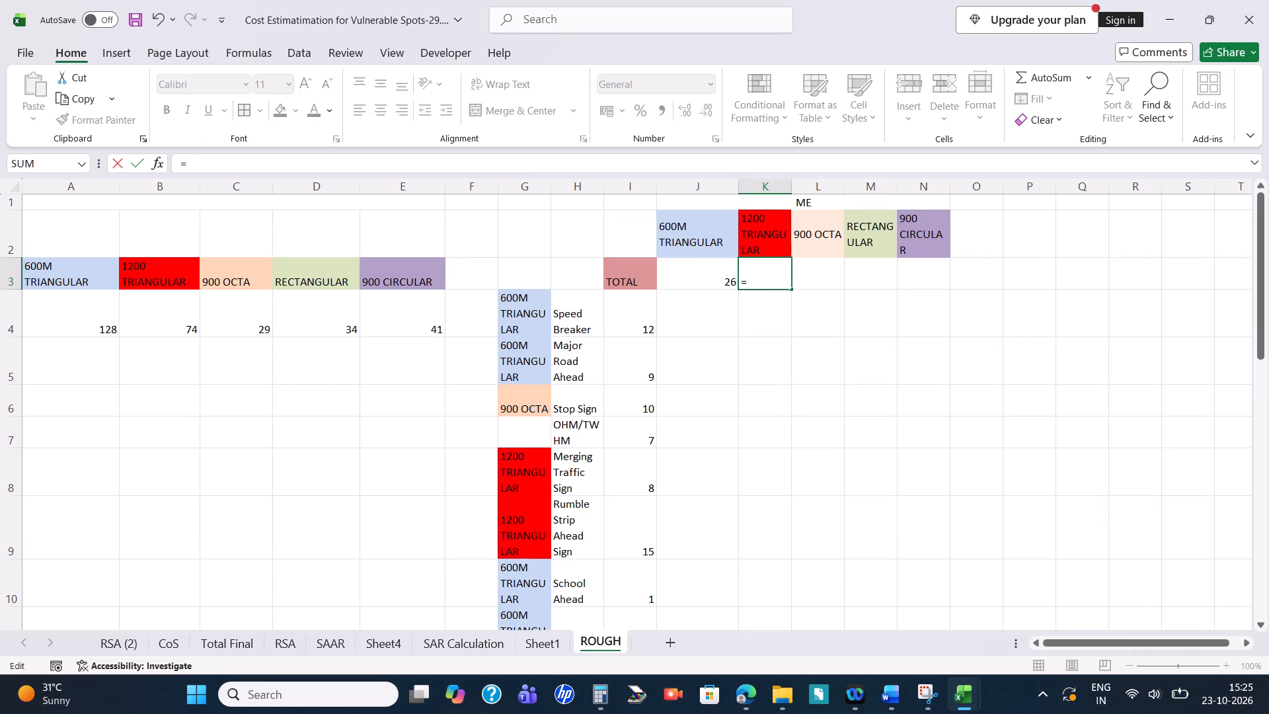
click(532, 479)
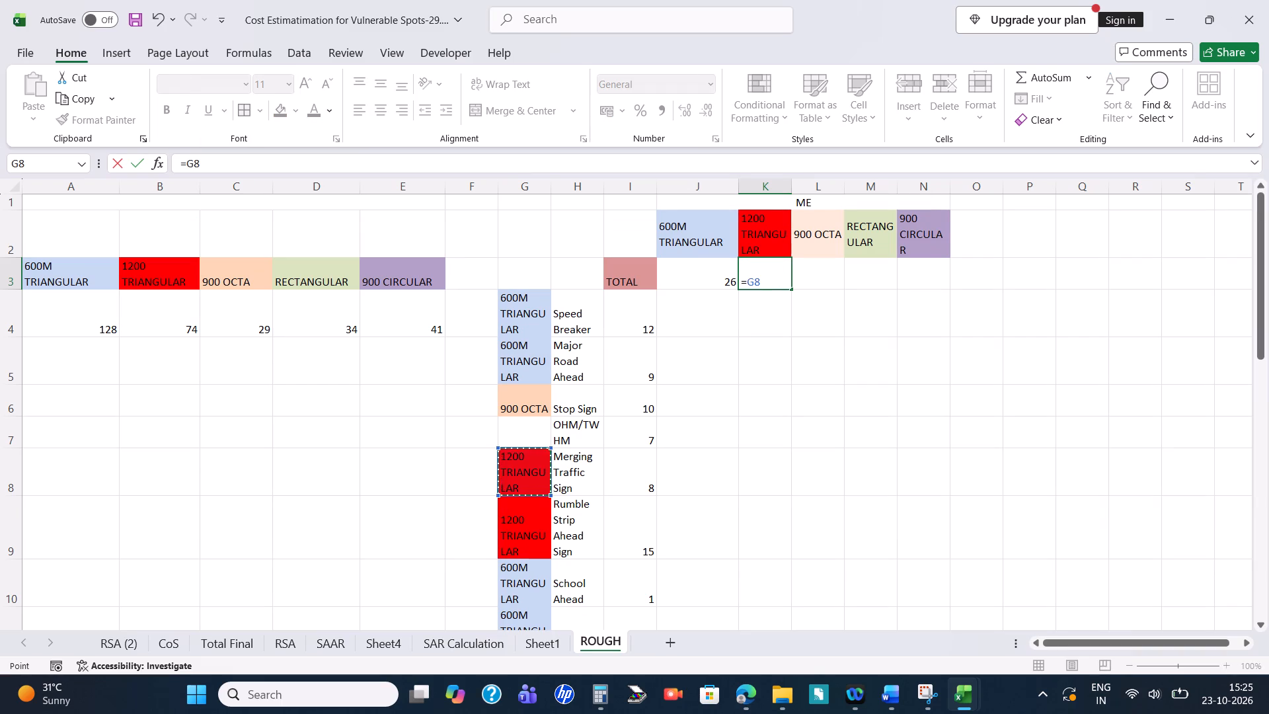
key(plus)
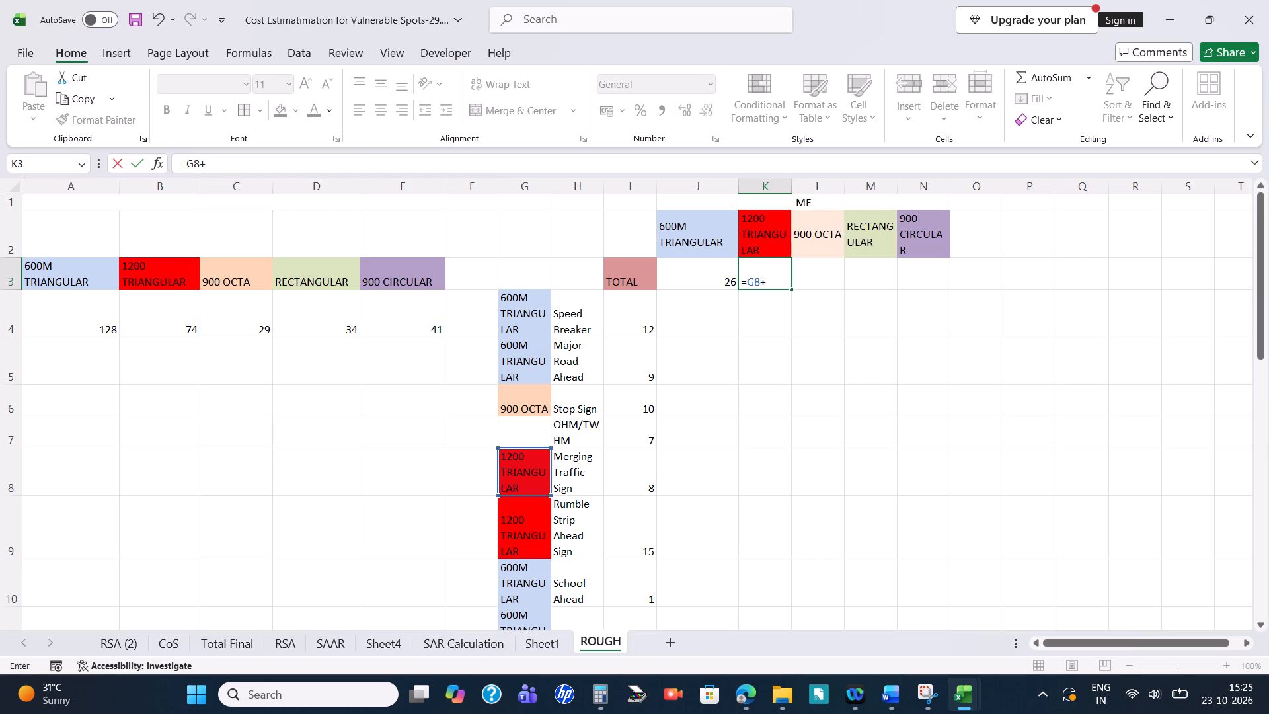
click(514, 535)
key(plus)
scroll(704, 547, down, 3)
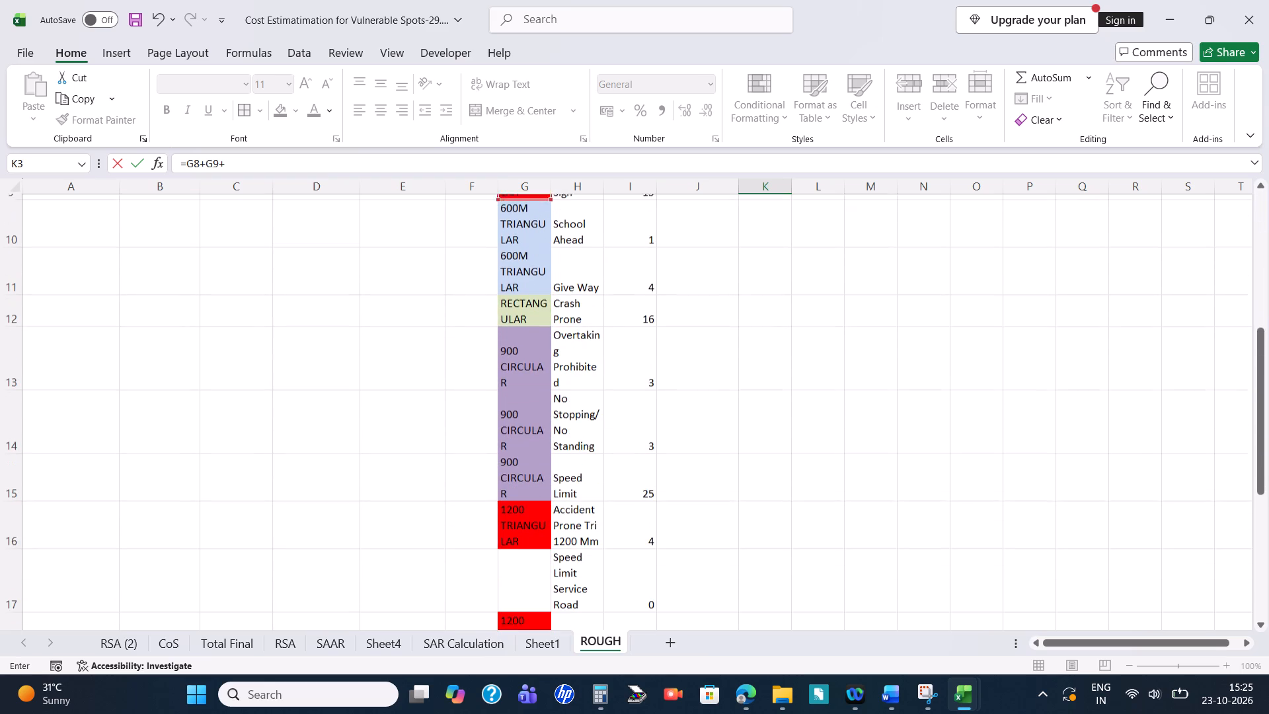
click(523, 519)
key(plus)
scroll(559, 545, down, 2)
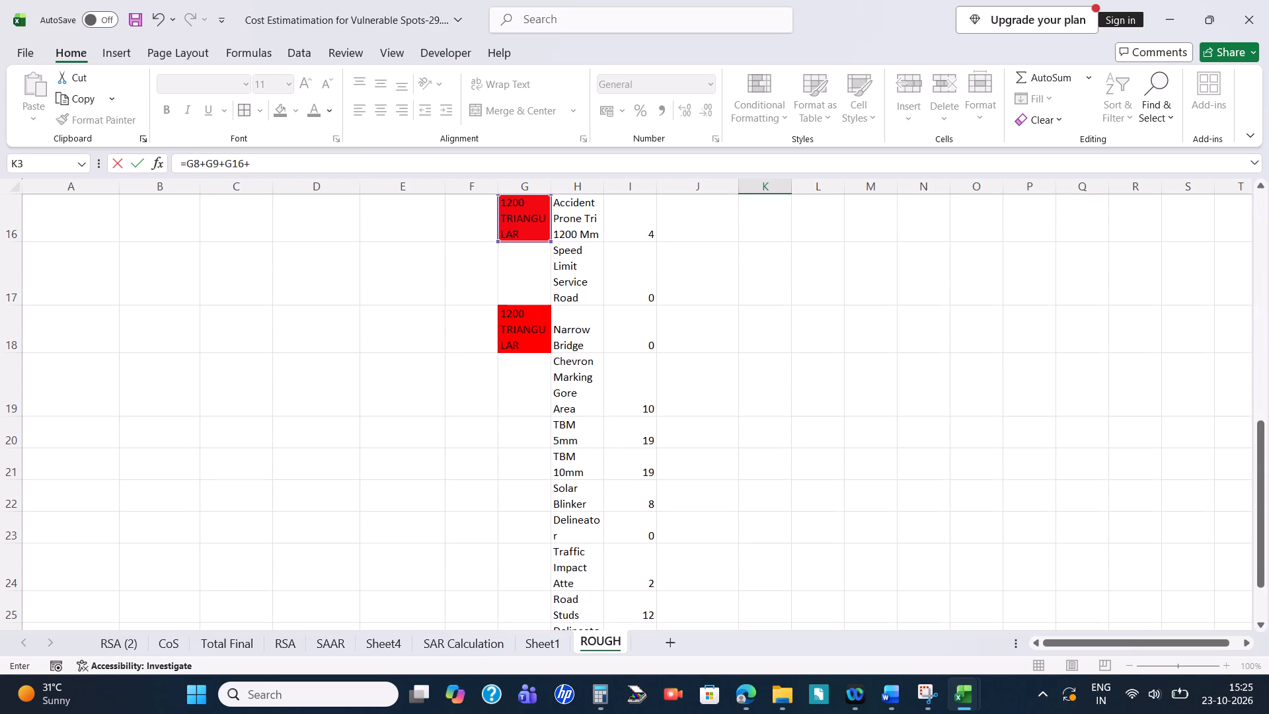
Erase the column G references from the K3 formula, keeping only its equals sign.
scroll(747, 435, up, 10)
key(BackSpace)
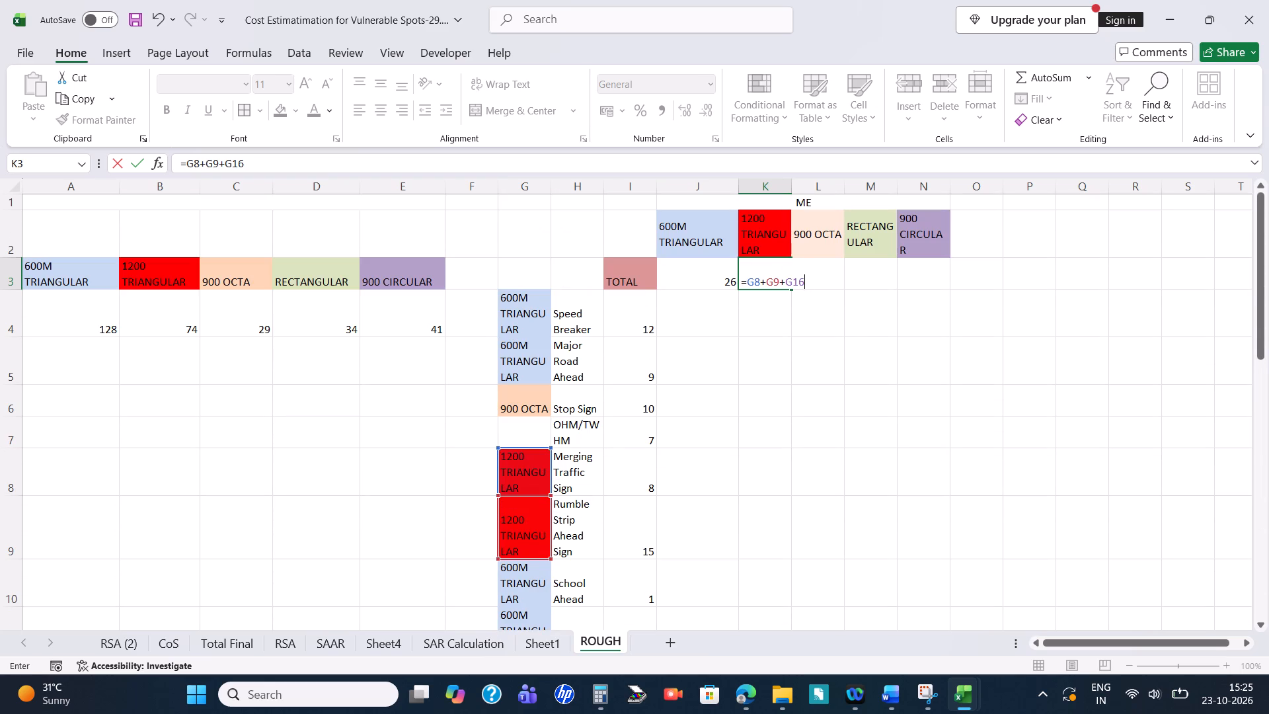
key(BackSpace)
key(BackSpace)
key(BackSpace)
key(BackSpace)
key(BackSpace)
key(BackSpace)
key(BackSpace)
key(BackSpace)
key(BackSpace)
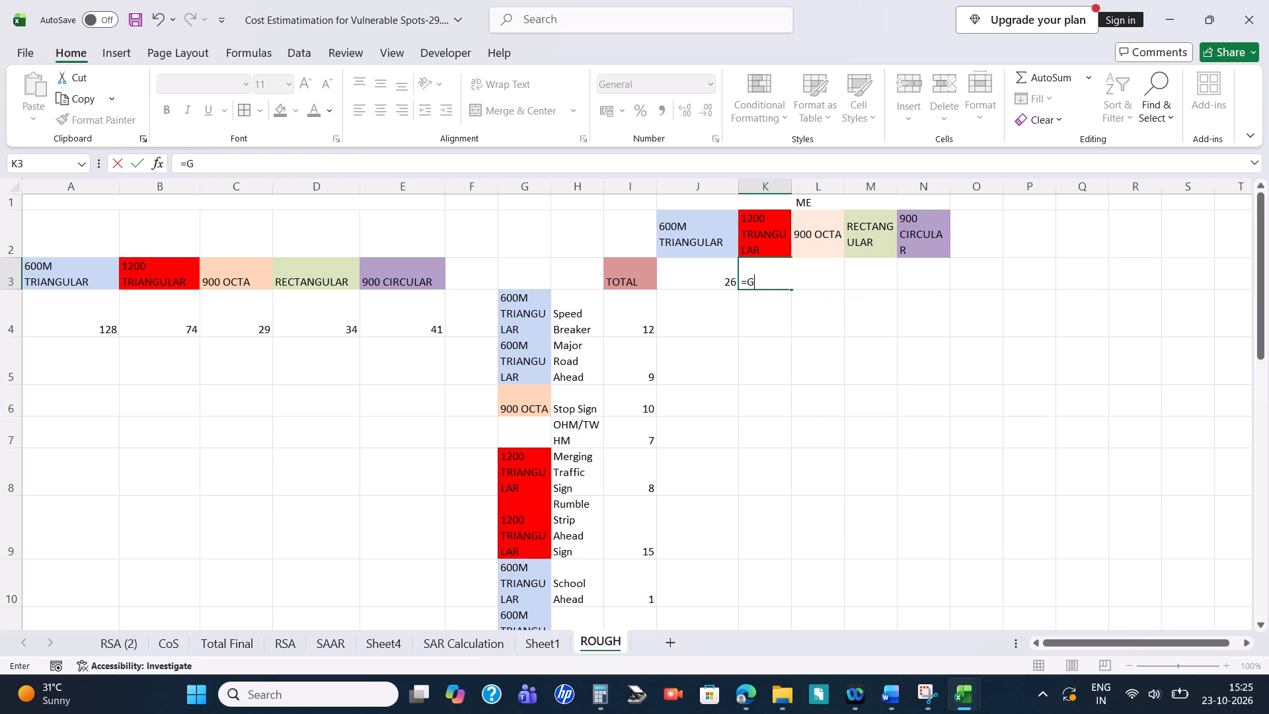
Build the 1200 TRIANGULAR total in K3 from the column I quantities, adding I8, I9 and I16.
click(641, 467)
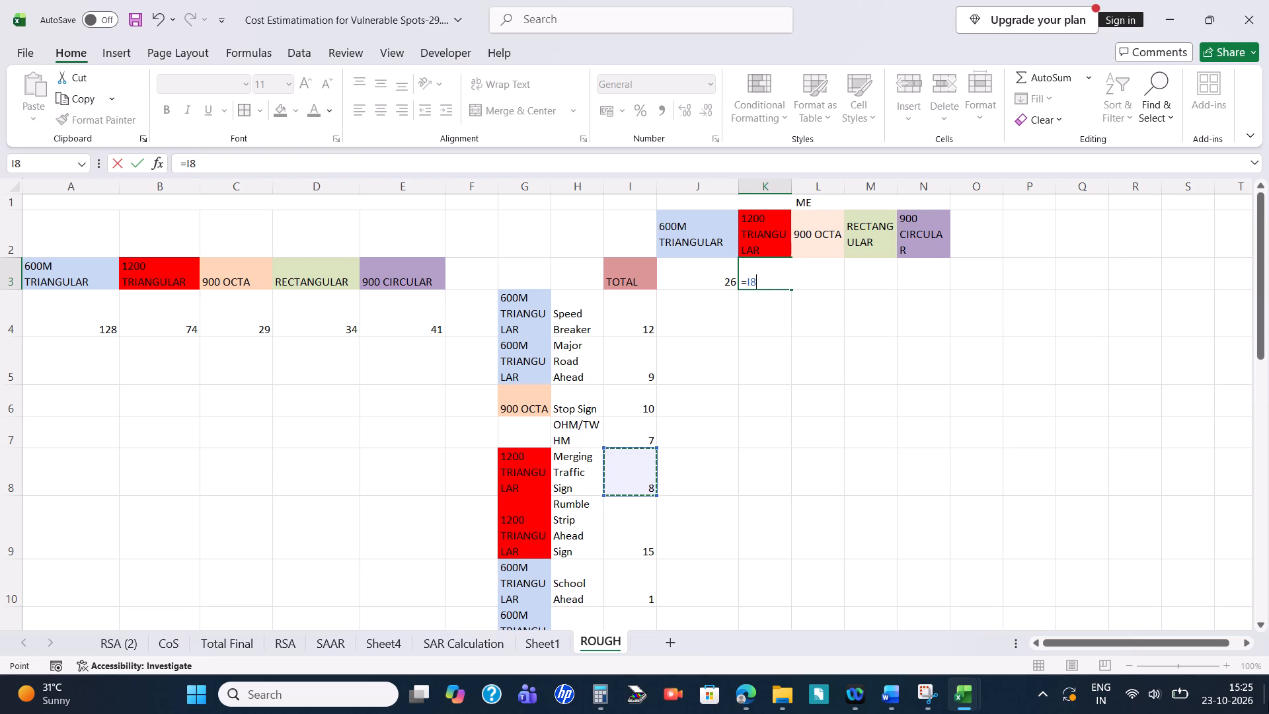
key(plus)
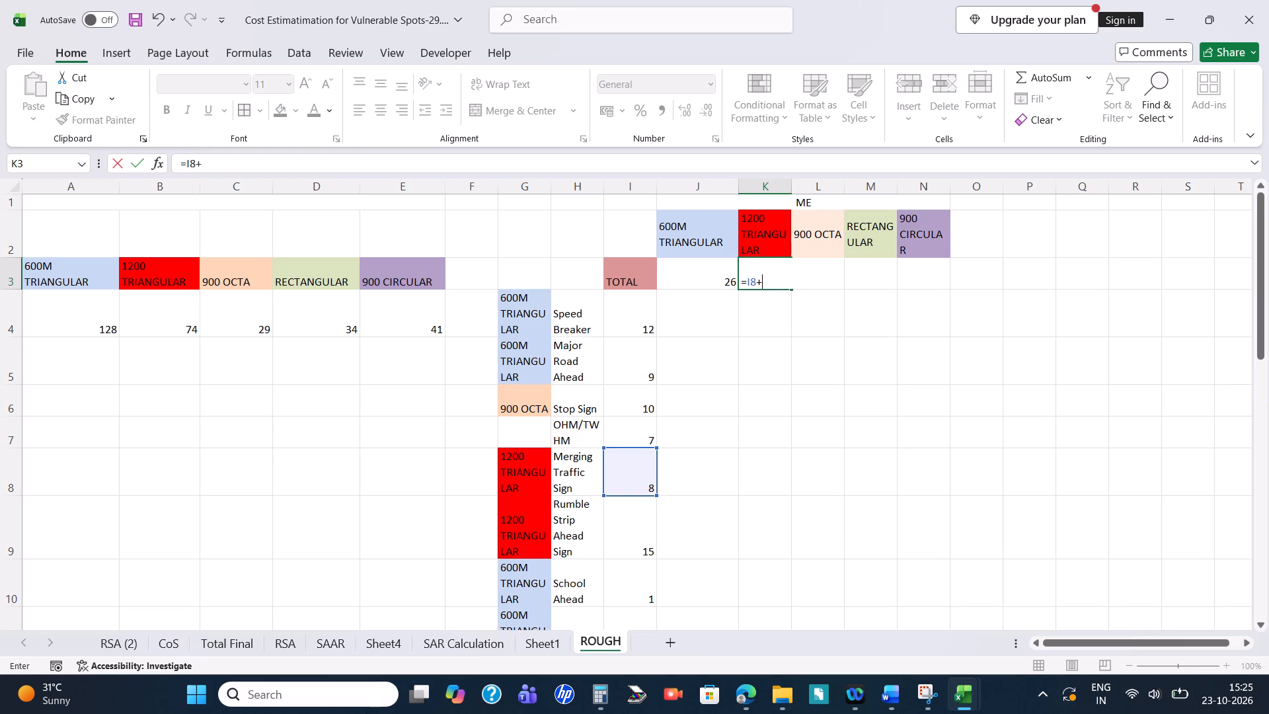
click(633, 526)
key(plus)
scroll(668, 516, down, 2)
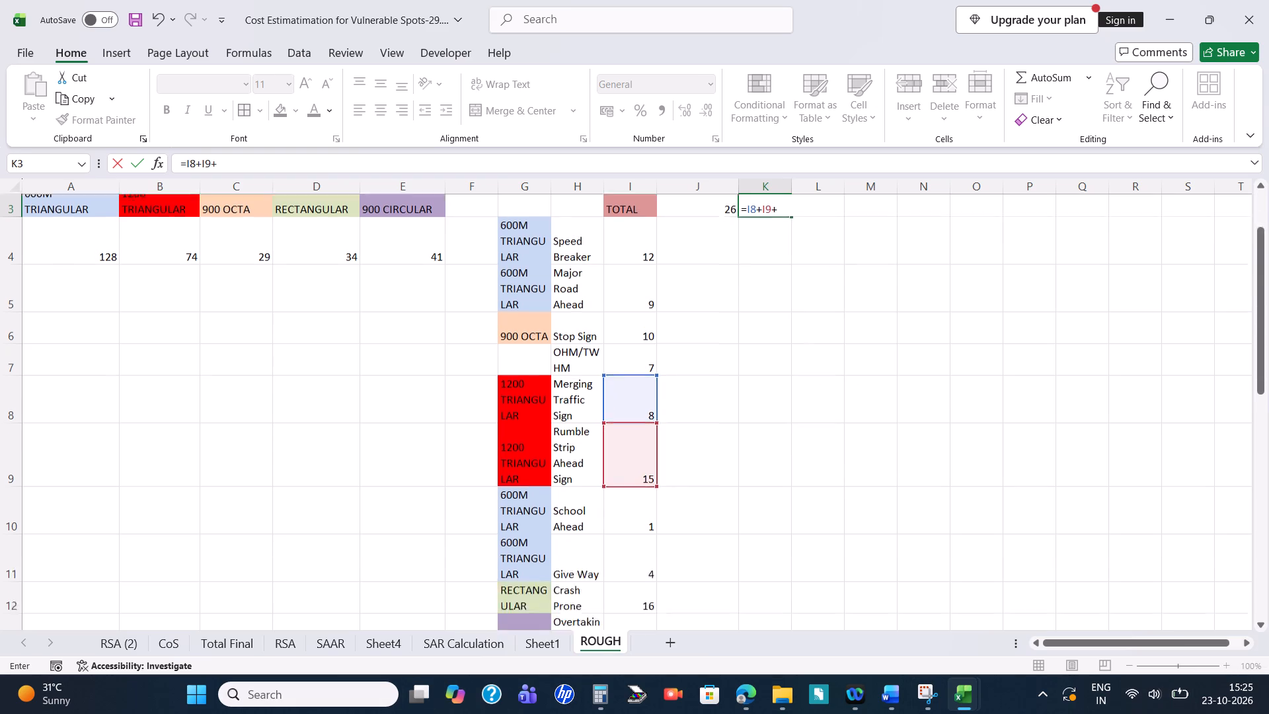
scroll(665, 516, down, 2)
click(640, 401)
key(plus)
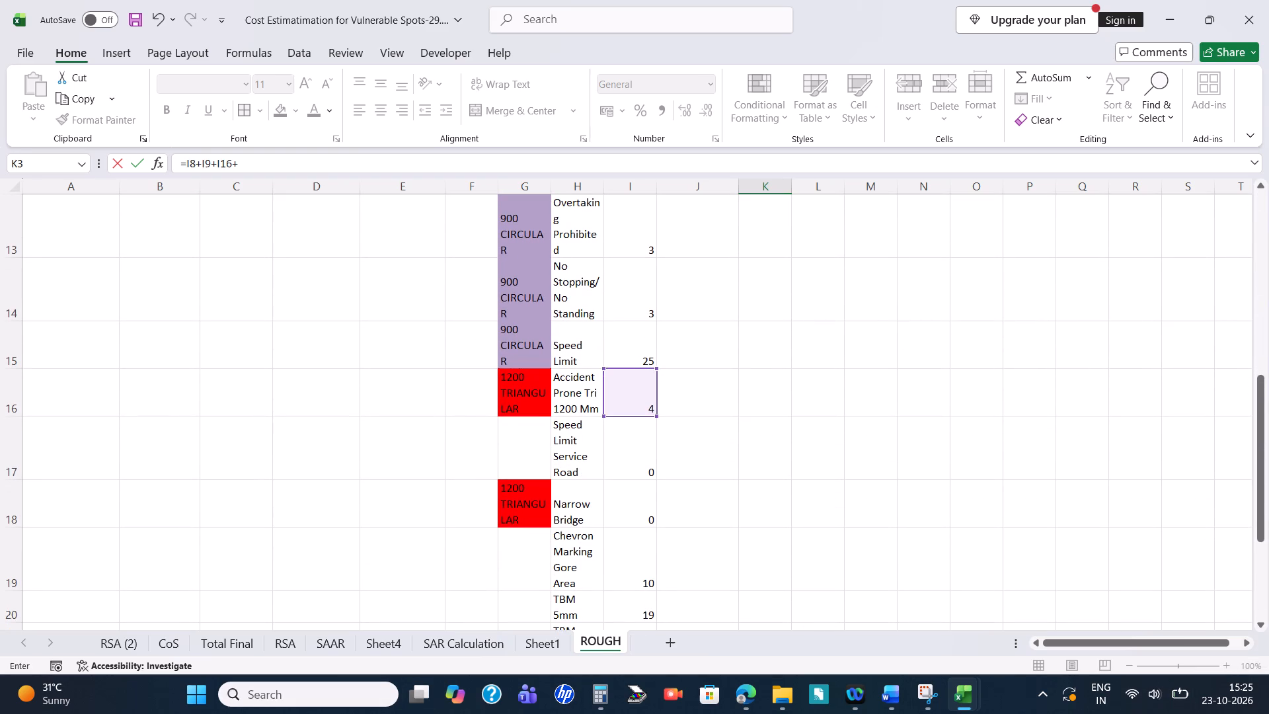
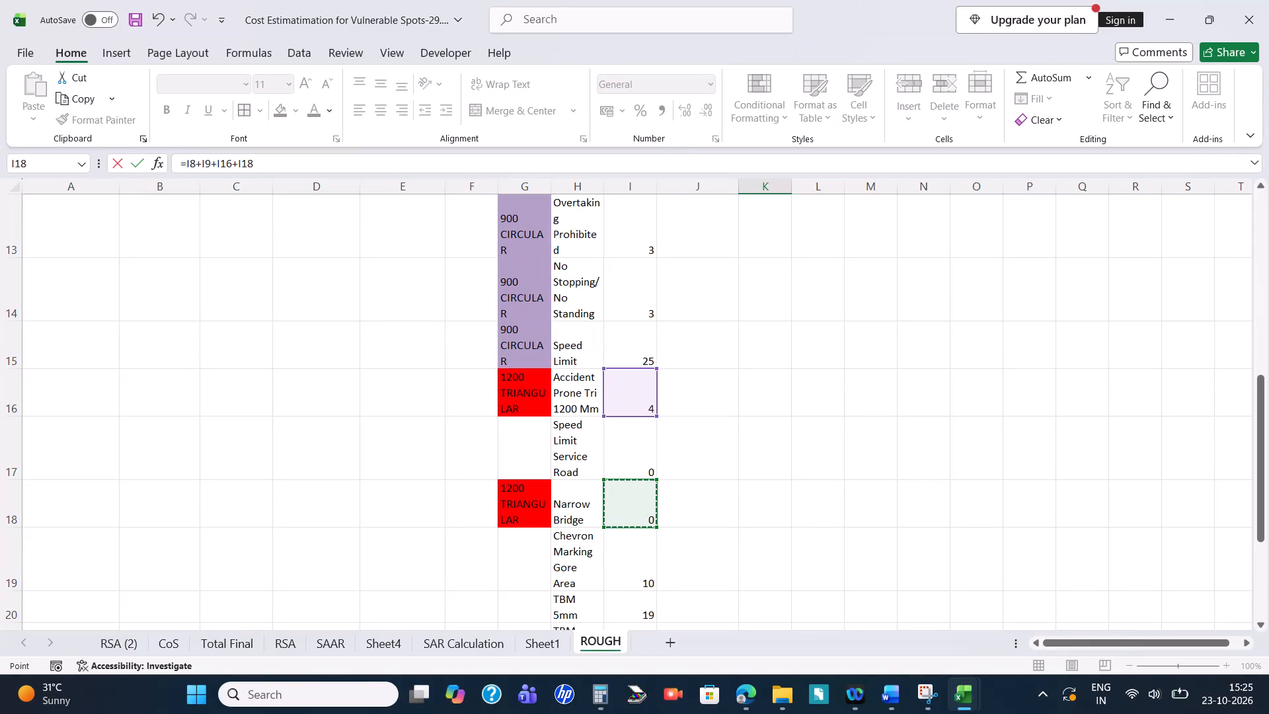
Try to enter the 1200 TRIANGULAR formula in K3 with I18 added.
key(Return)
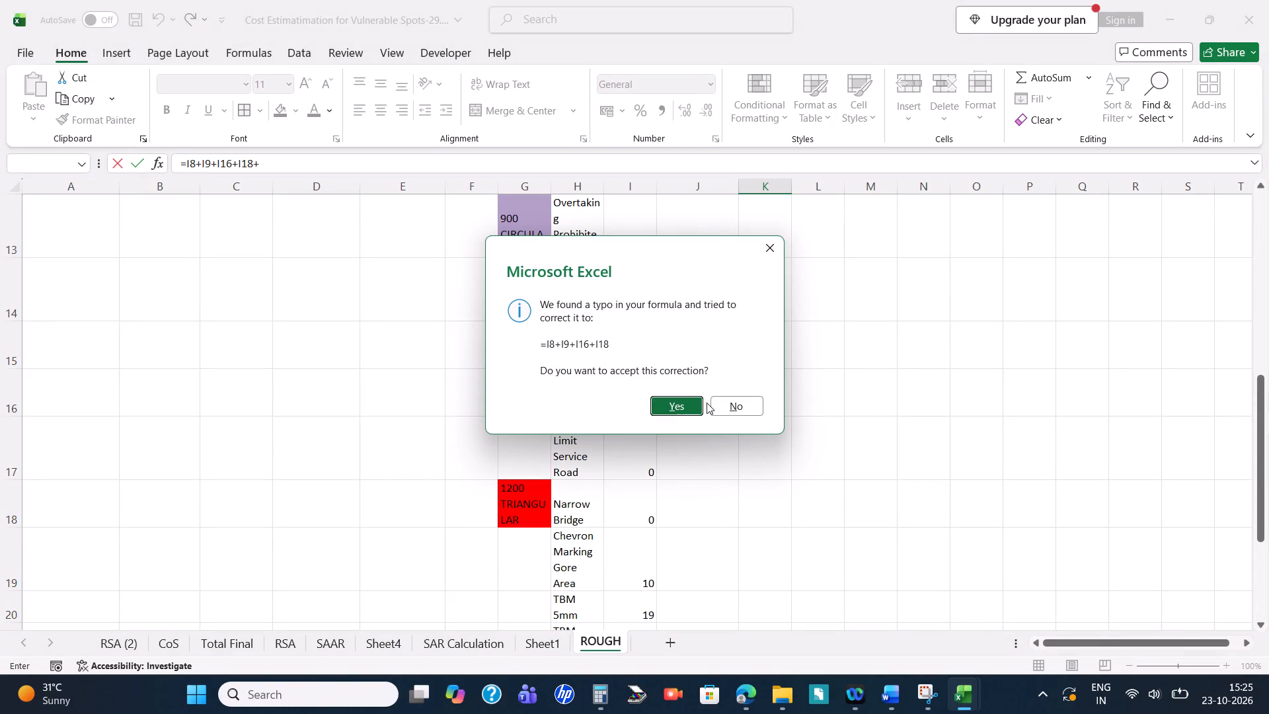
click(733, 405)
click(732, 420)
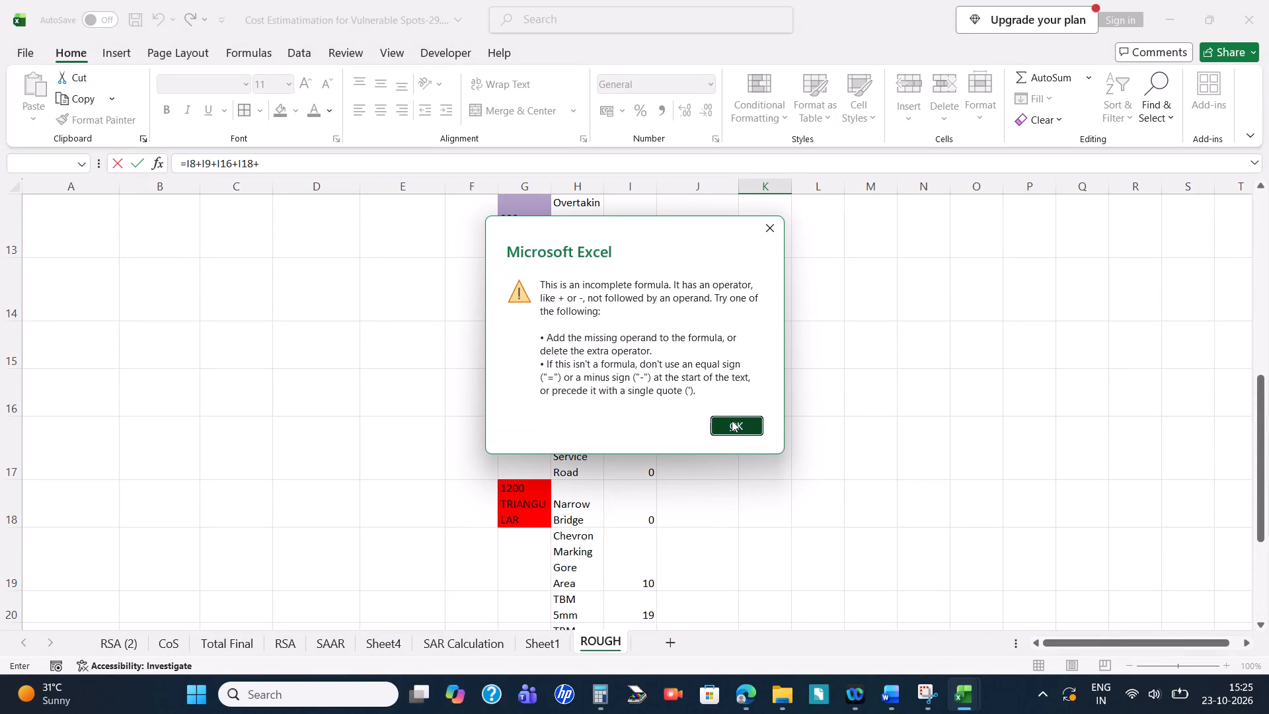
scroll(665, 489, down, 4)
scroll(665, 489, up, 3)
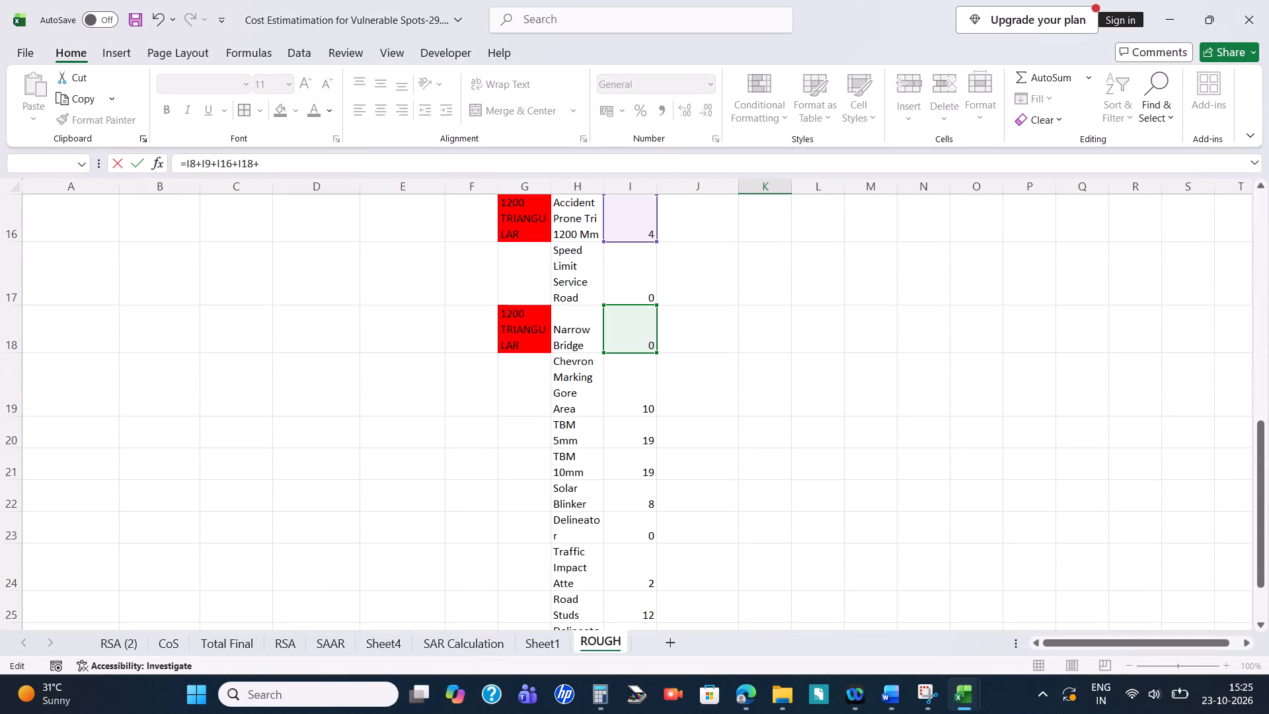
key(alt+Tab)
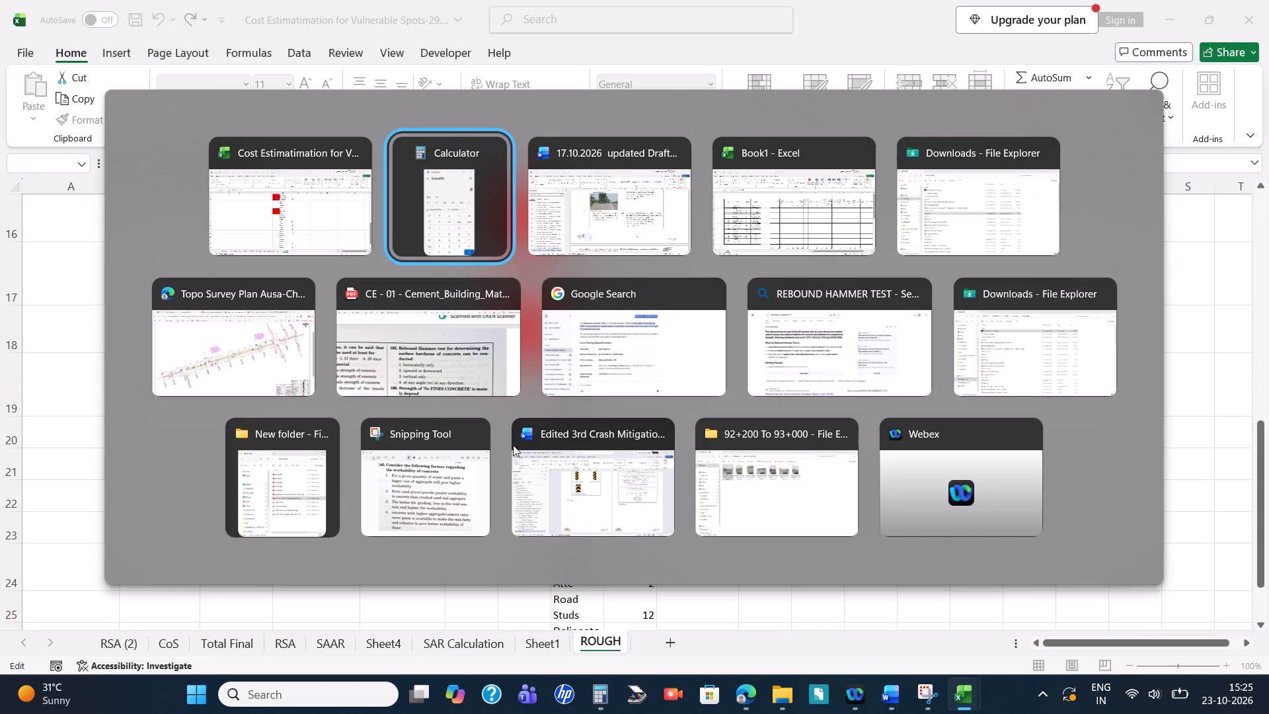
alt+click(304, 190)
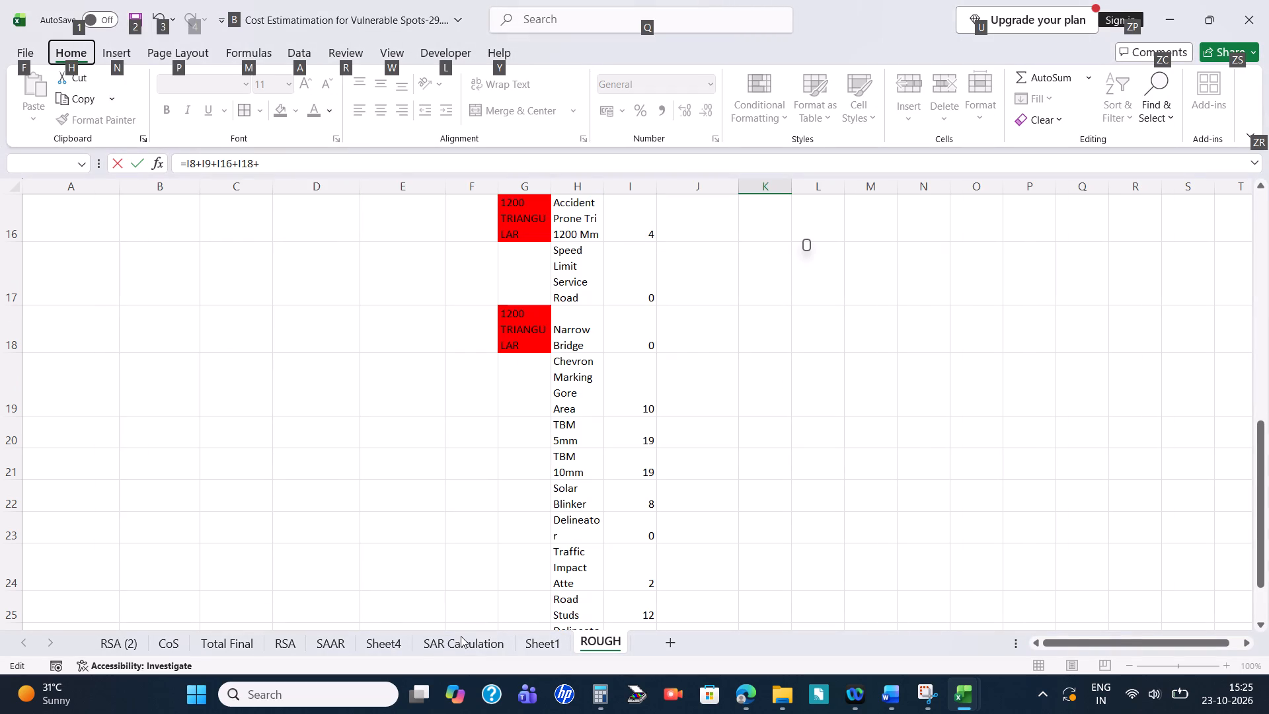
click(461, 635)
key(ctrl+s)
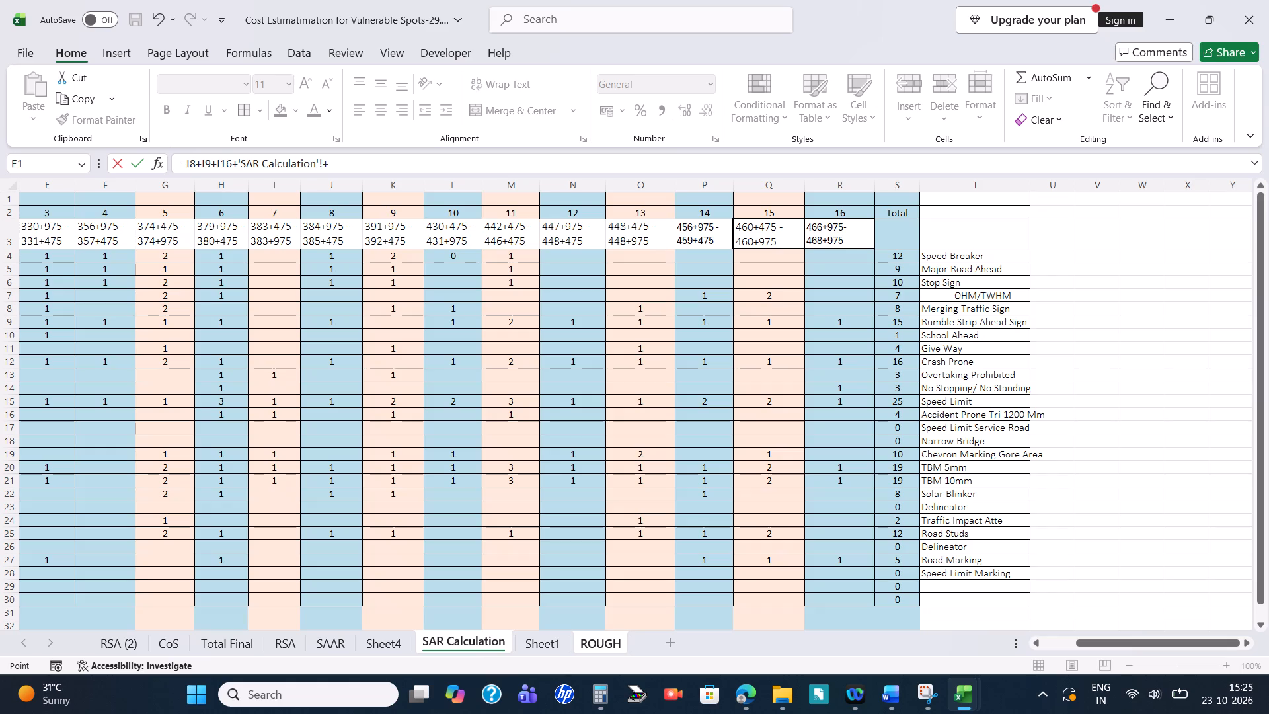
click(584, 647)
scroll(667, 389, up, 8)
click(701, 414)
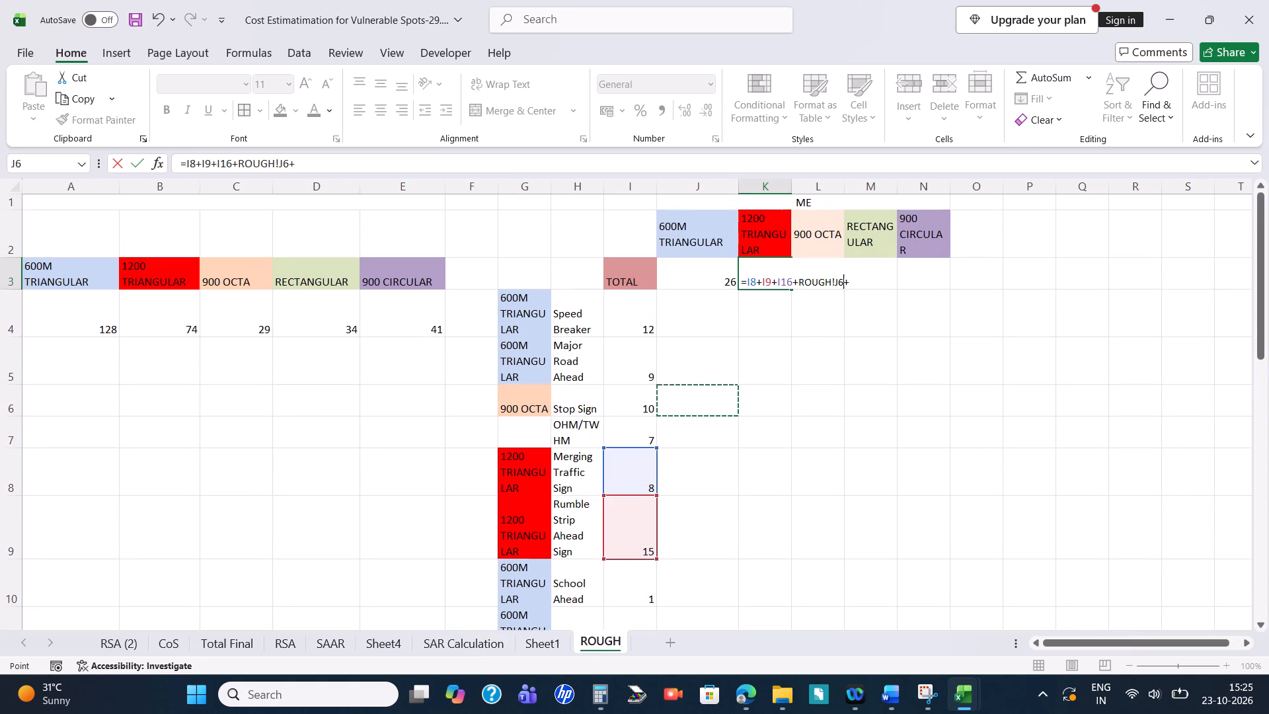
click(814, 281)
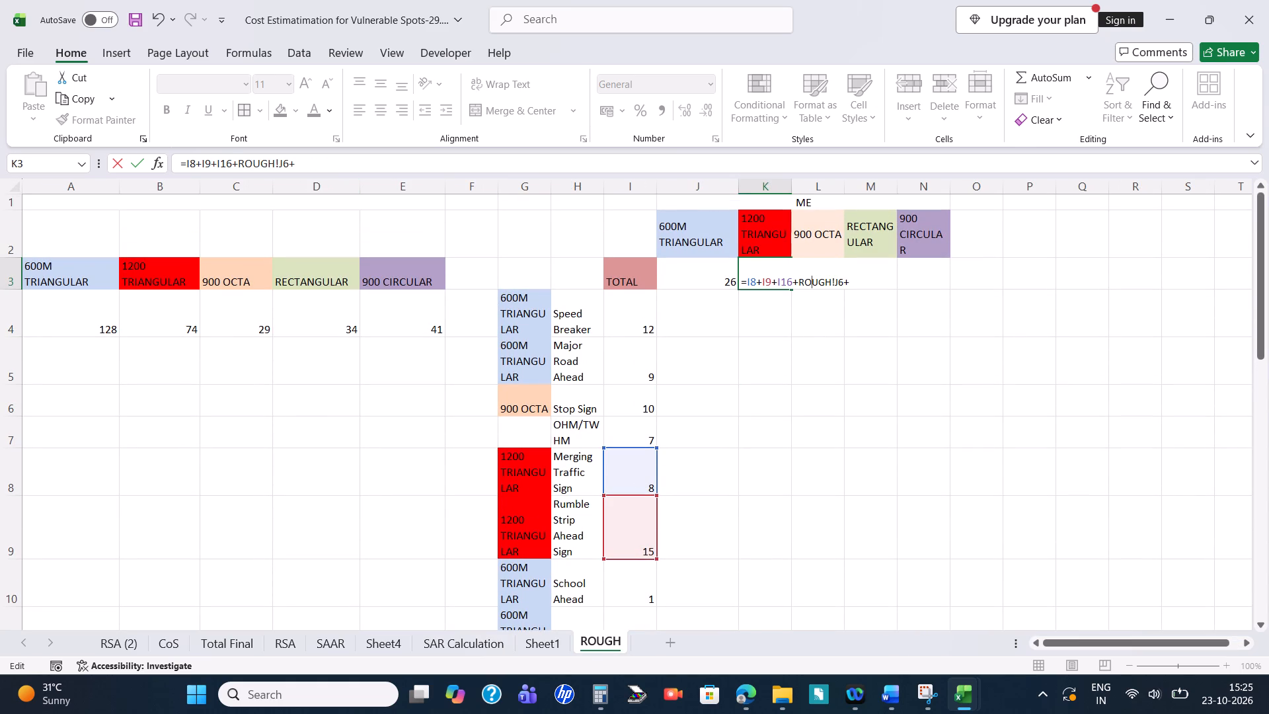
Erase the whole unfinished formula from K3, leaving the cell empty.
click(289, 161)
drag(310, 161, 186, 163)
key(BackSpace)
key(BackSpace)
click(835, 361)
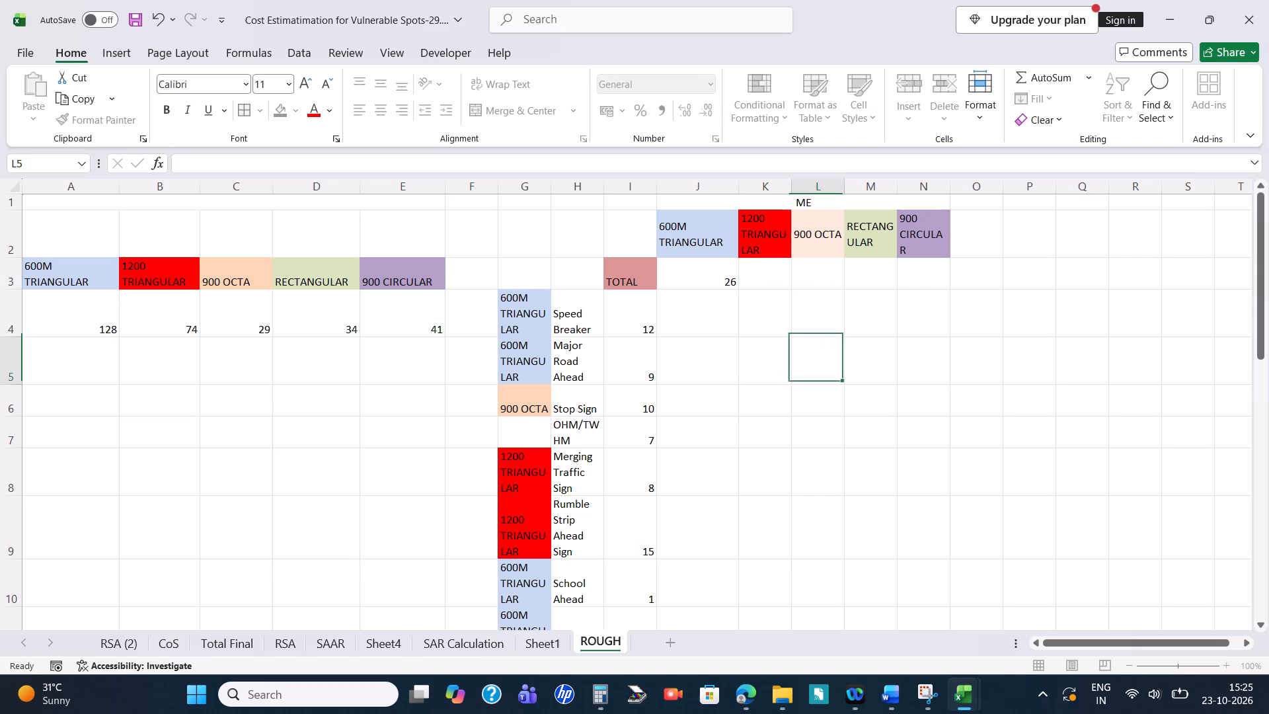
Total the 1200 TRIANGULAR quantities in K3 with the formula =I8+I9+I16+I18.
click(773, 286)
key(equal)
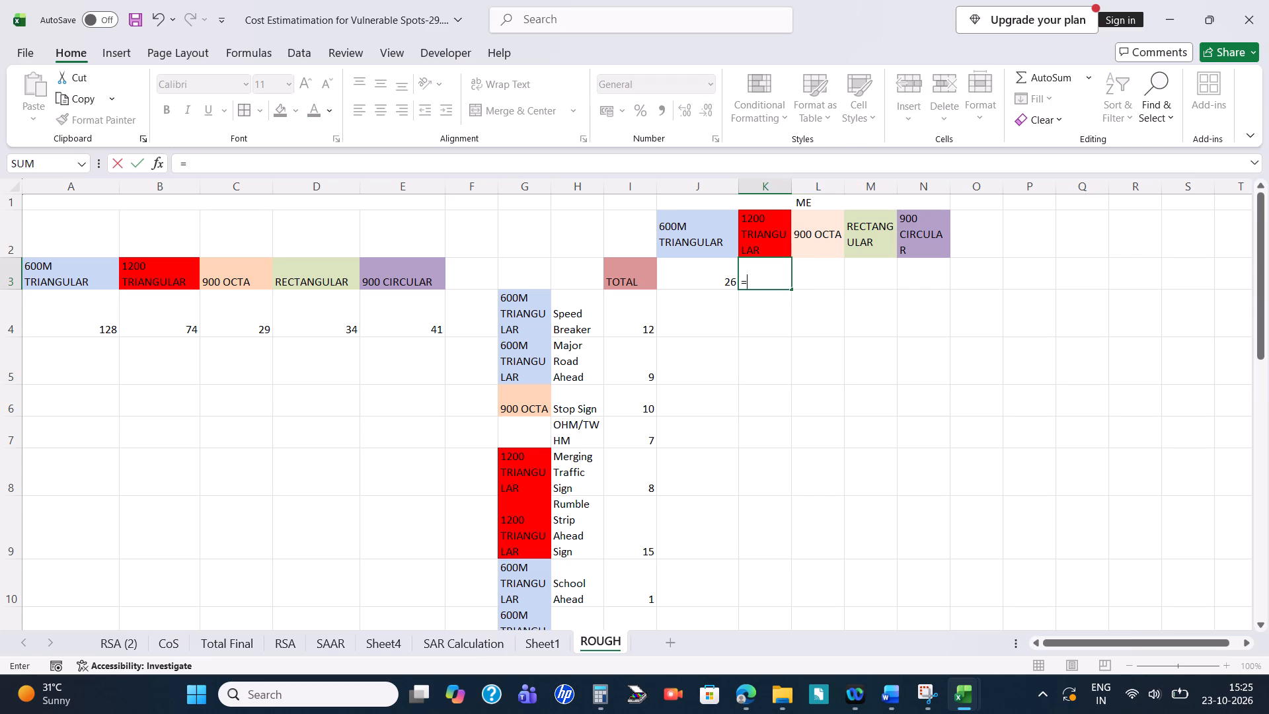
click(657, 464)
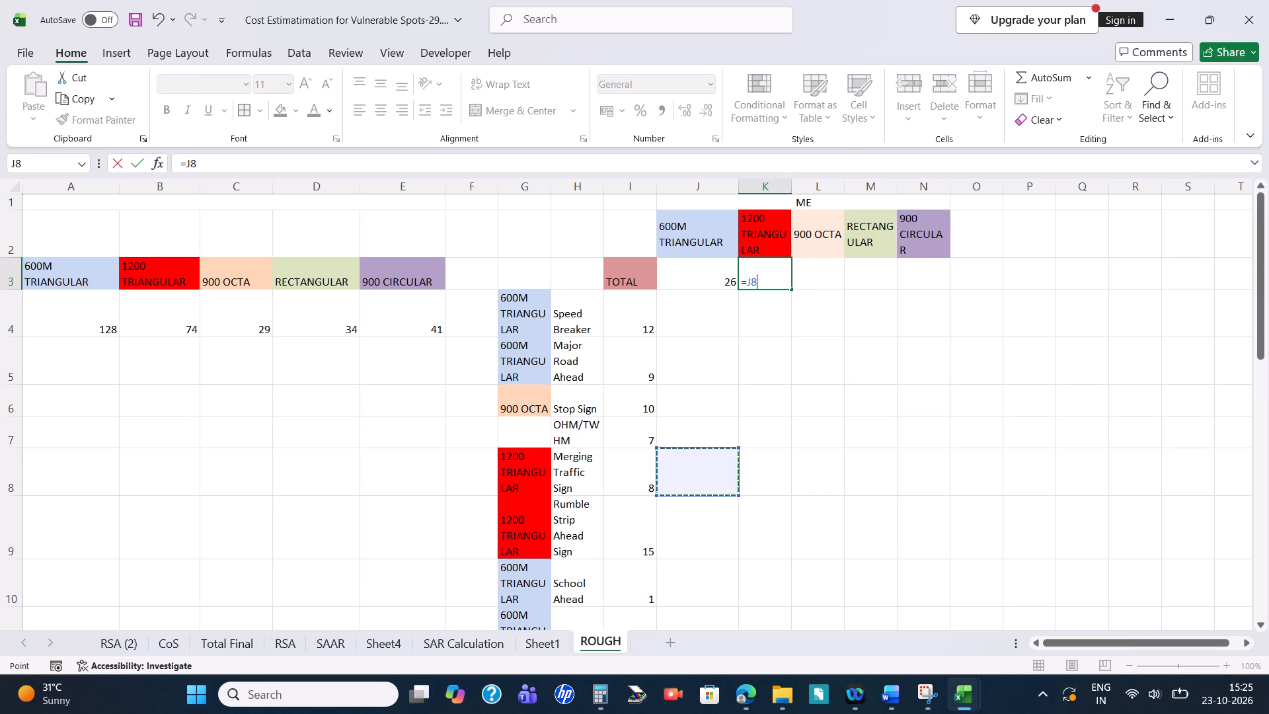
click(641, 470)
key(plus)
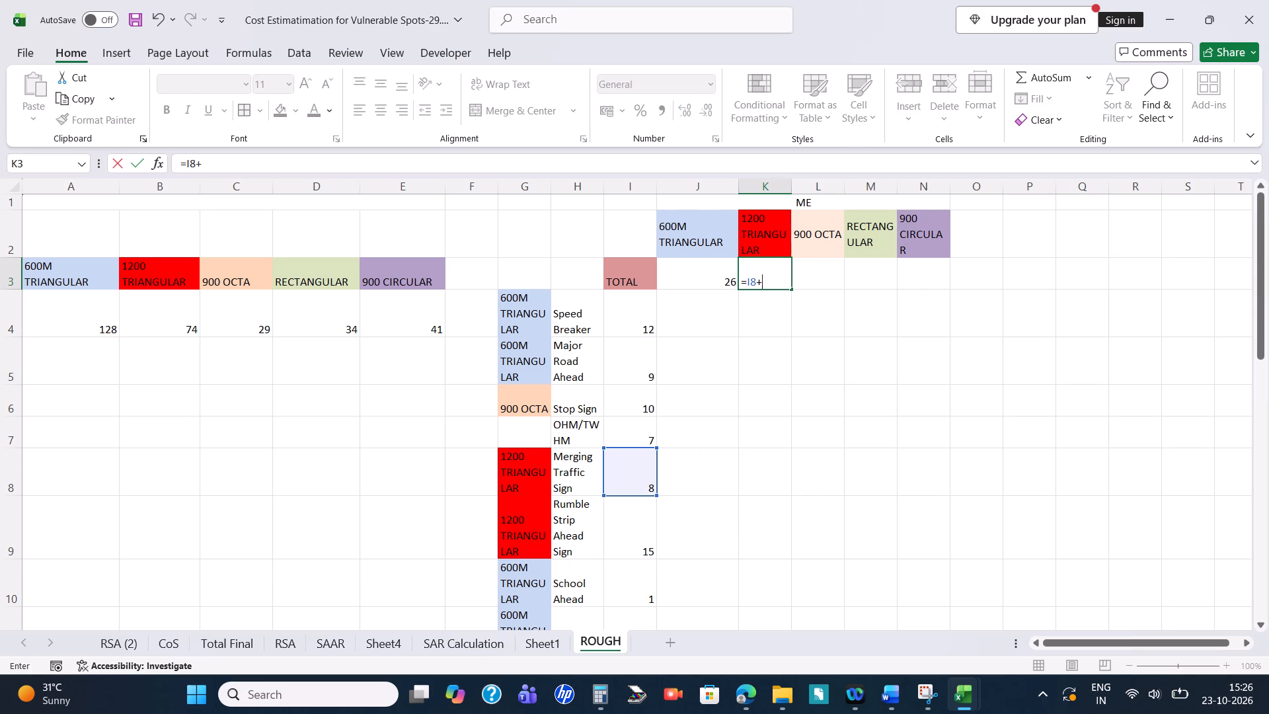
click(650, 532)
key(plus)
scroll(639, 545, down, 2)
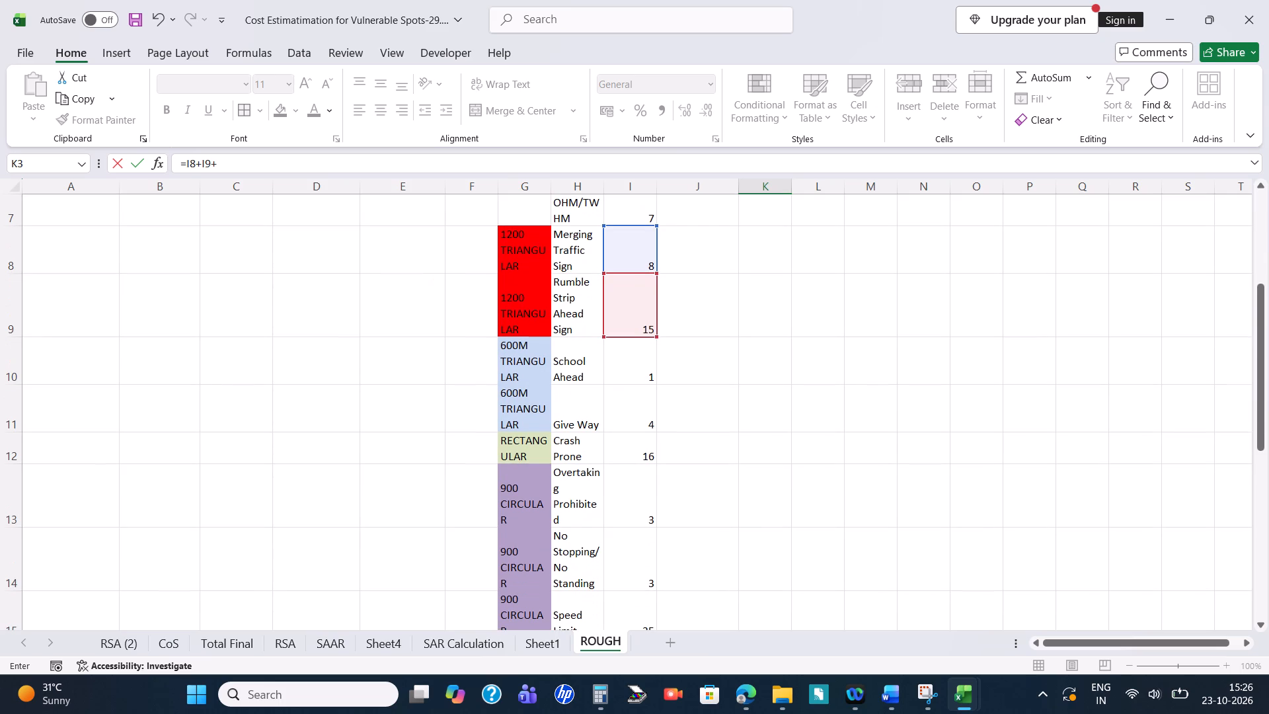
scroll(631, 439, down, 2)
click(640, 411)
key(plus)
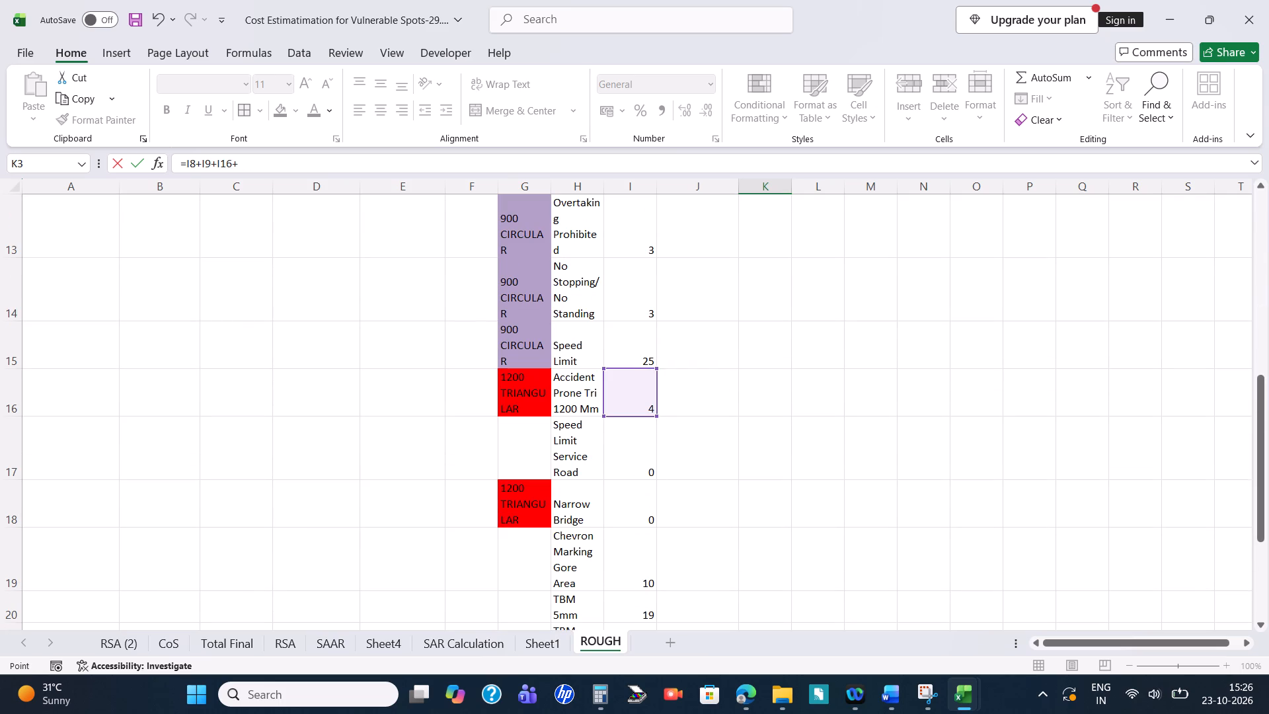
click(636, 511)
key(plus)
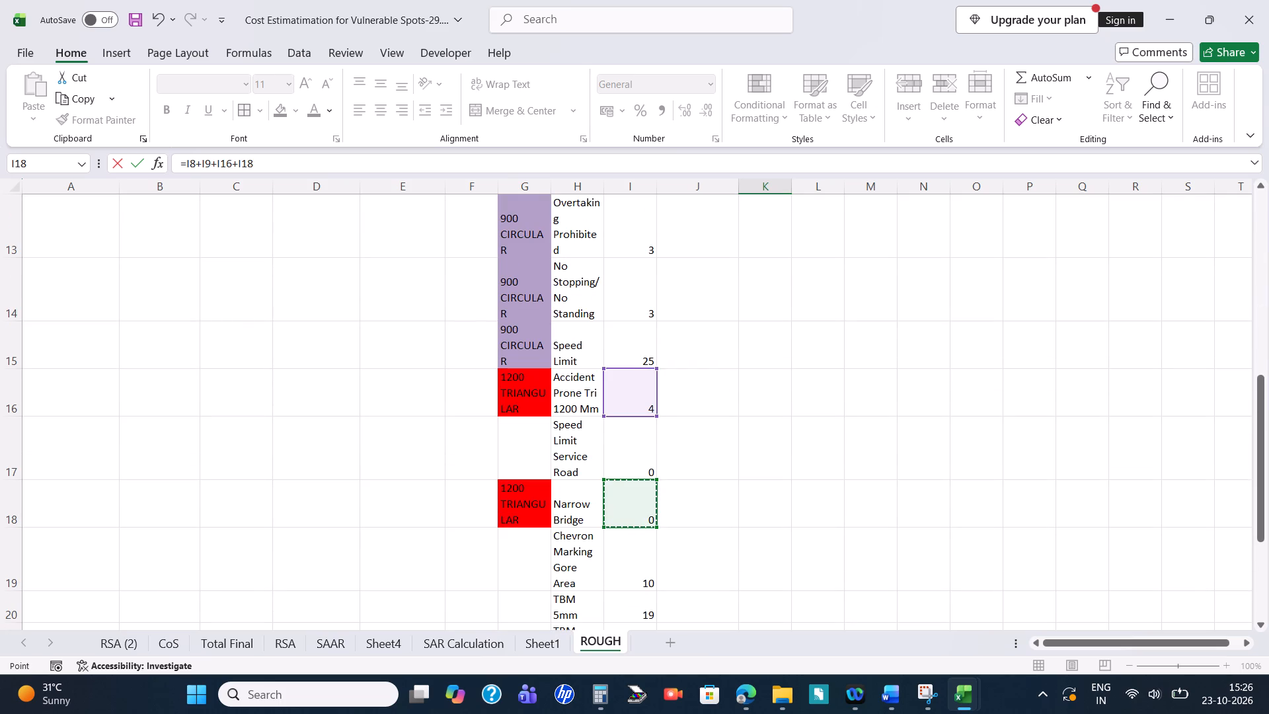
key(BackSpace)
key(Return)
Enter the 900 OCTA total in L3 as a reference to the Stop Sign quantity in I6.
scroll(759, 442, up, 2)
click(808, 275)
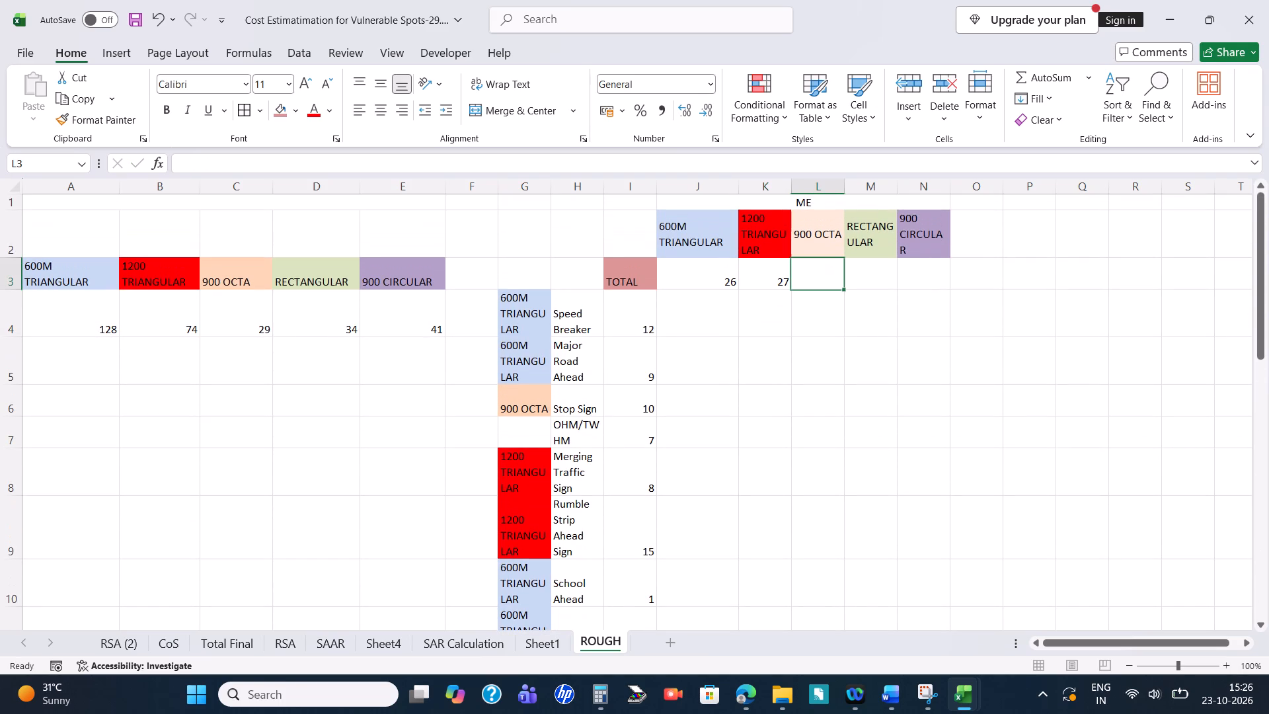
key(equal)
click(651, 397)
key(Return)
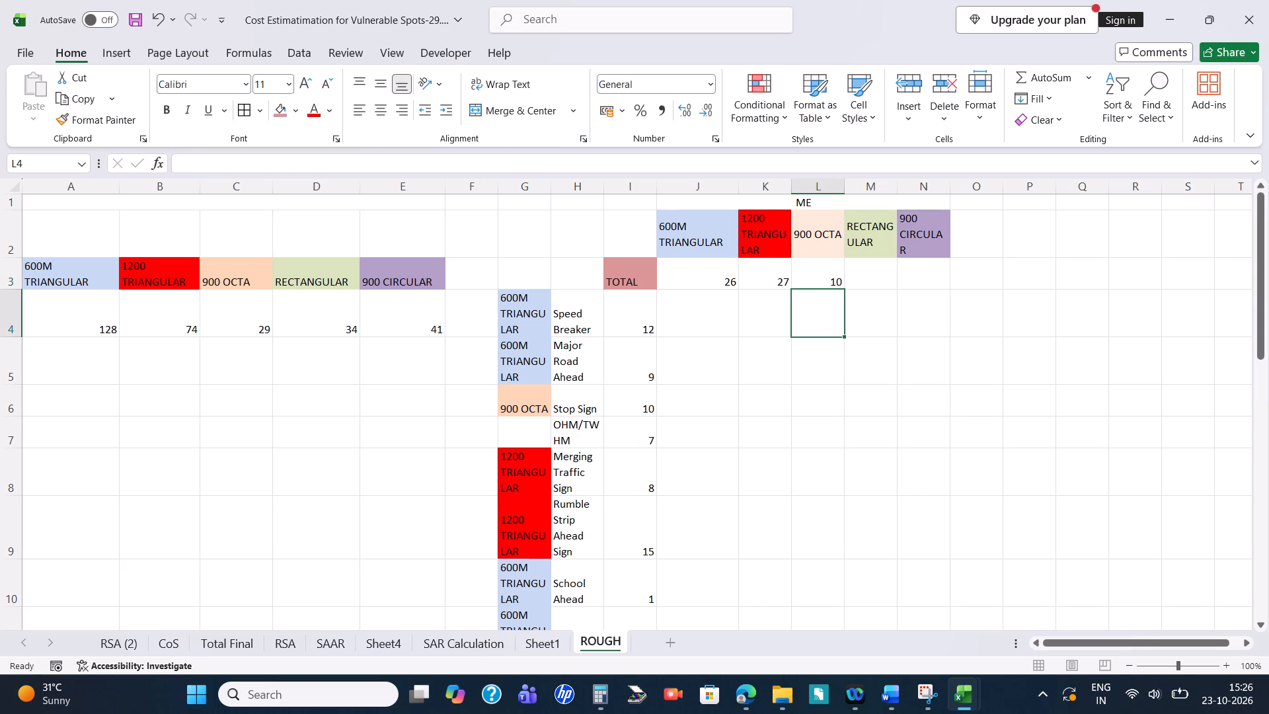
Enter the RECTANGULAR total in M3 as a reference to the Crash Prone quantity in I12.
click(869, 292)
click(876, 271)
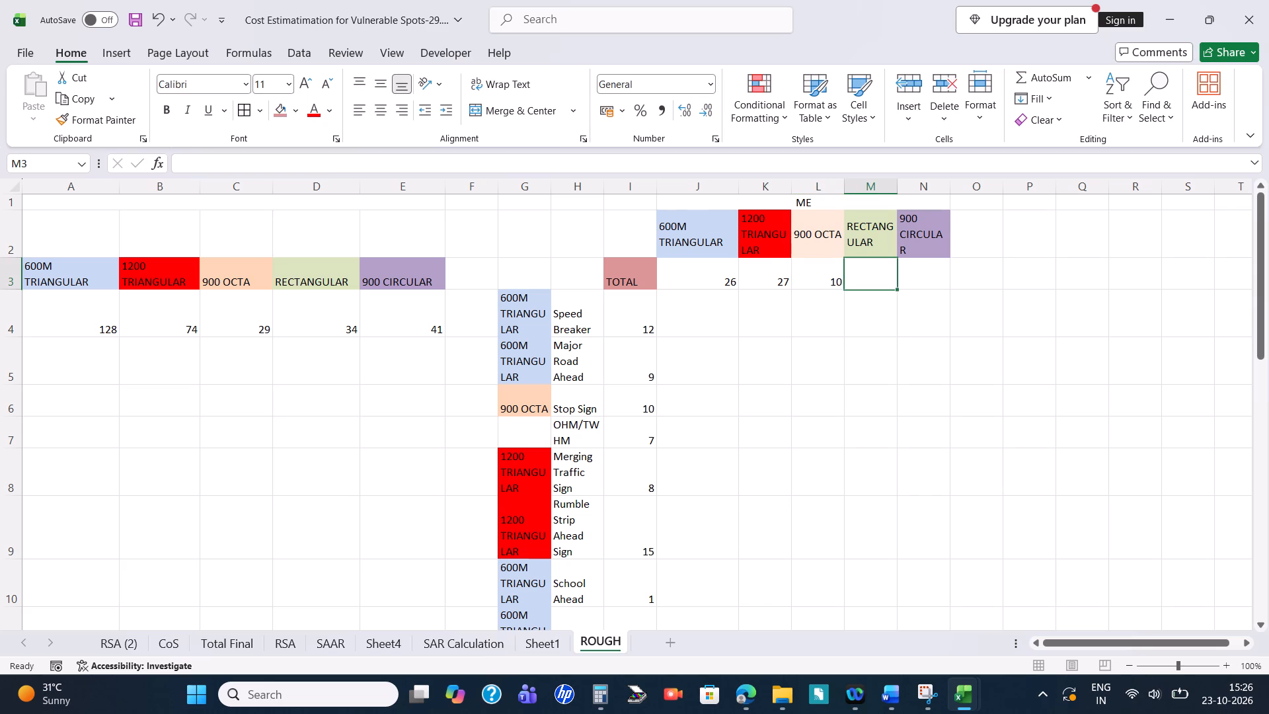
key(equal)
scroll(628, 532, down, 3)
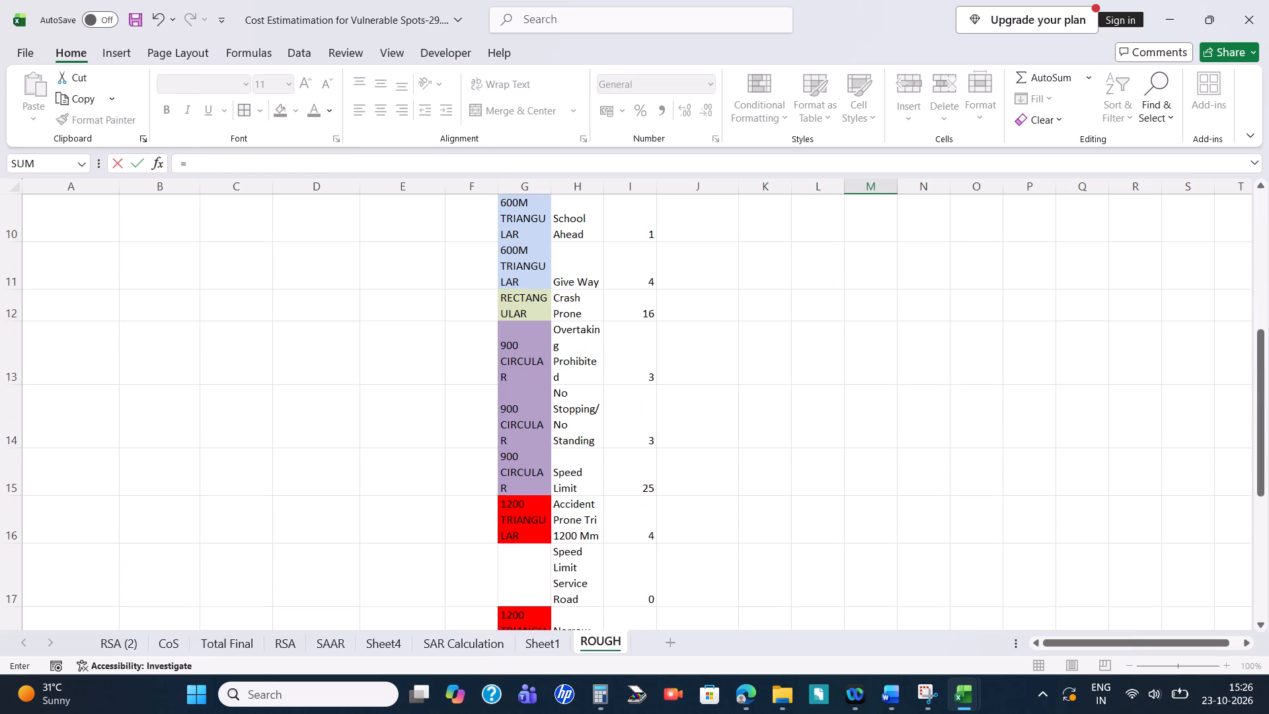
click(640, 311)
key(Return)
Build the 900 CIRCULAR total in N3 from the column I quantities, adding I13, I14 and I15.
scroll(795, 371, up, 3)
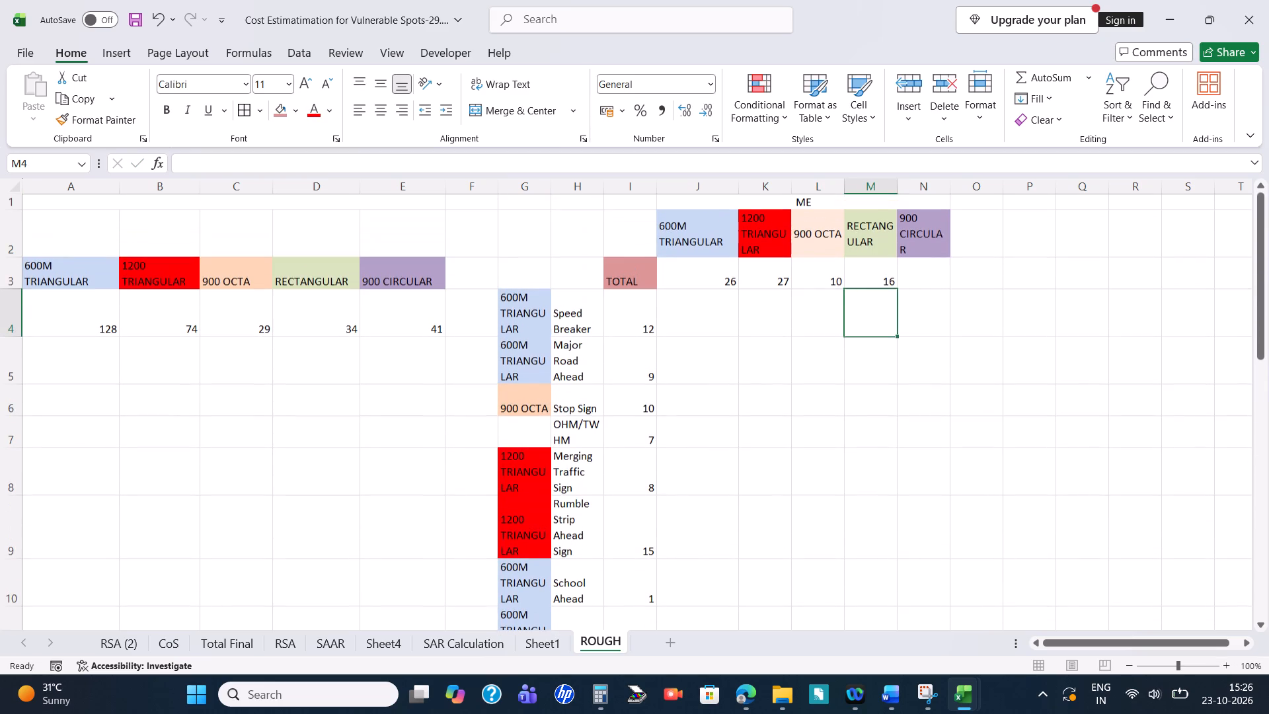
click(919, 265)
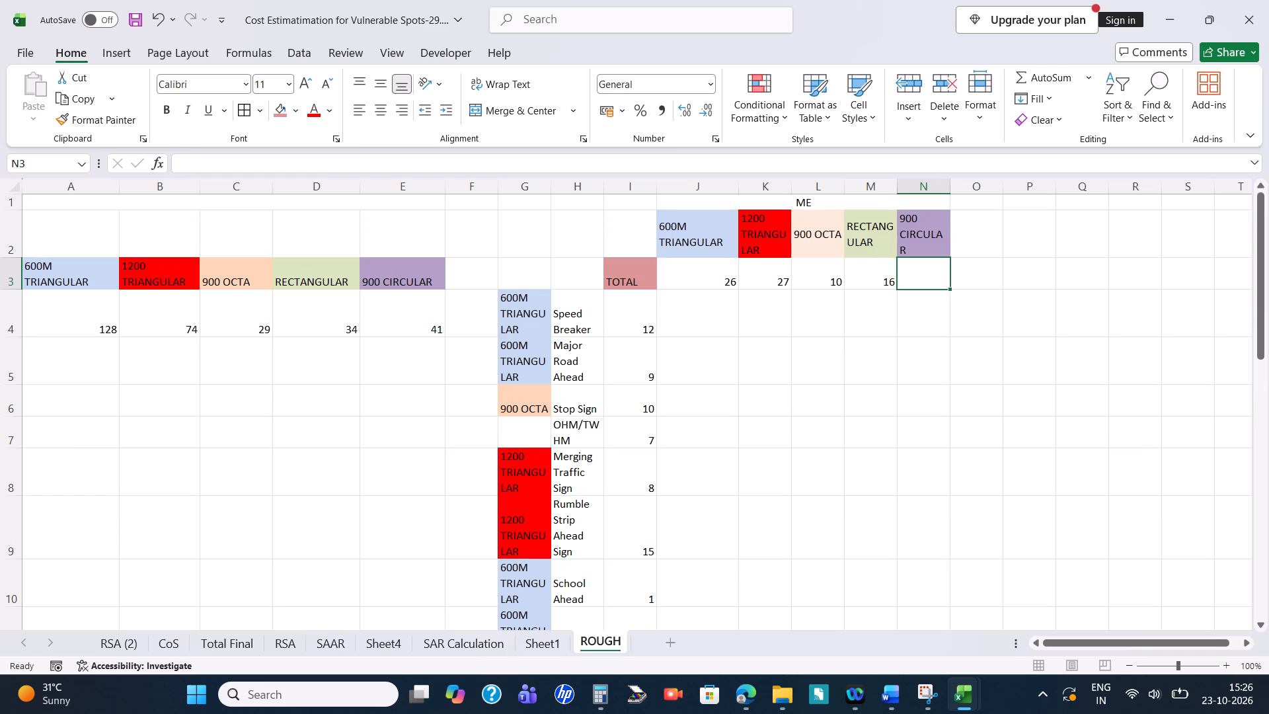
key(equal)
scroll(479, 516, down, 3)
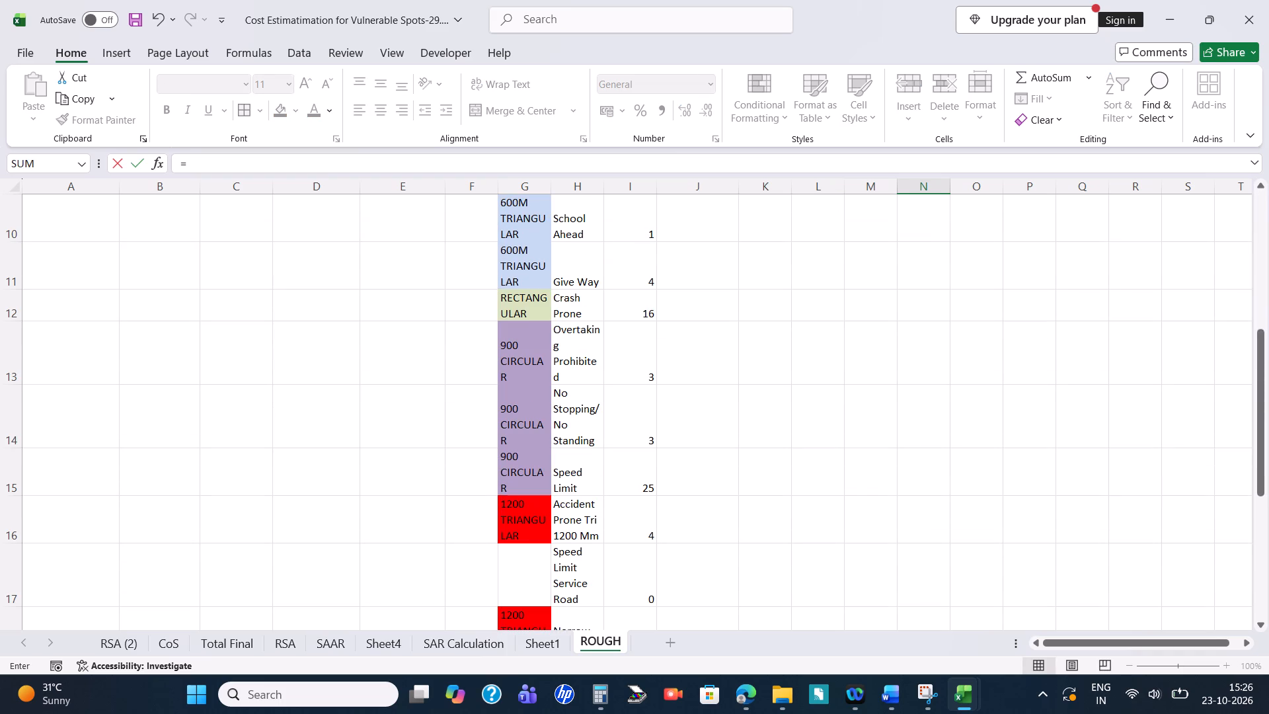
click(650, 345)
key(plus)
click(638, 433)
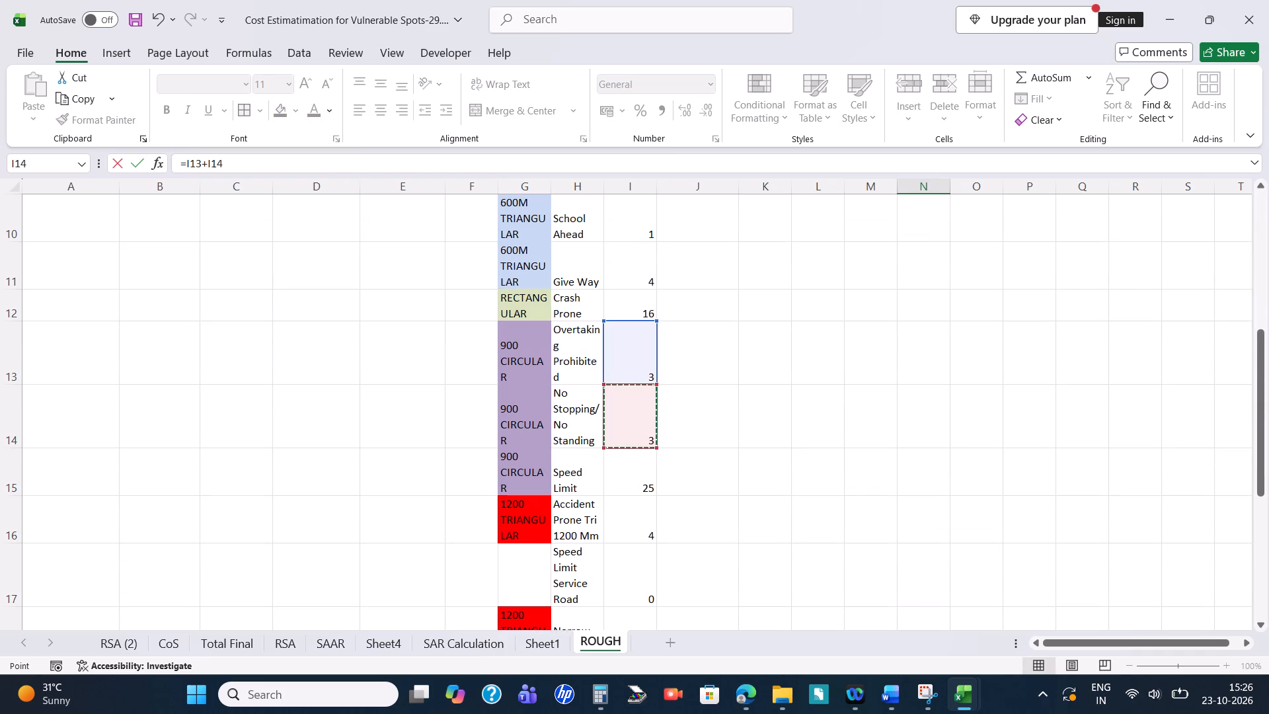
key(plus)
click(636, 473)
key(plus)
scroll(635, 502, down, 4)
scroll(631, 485, up, 2)
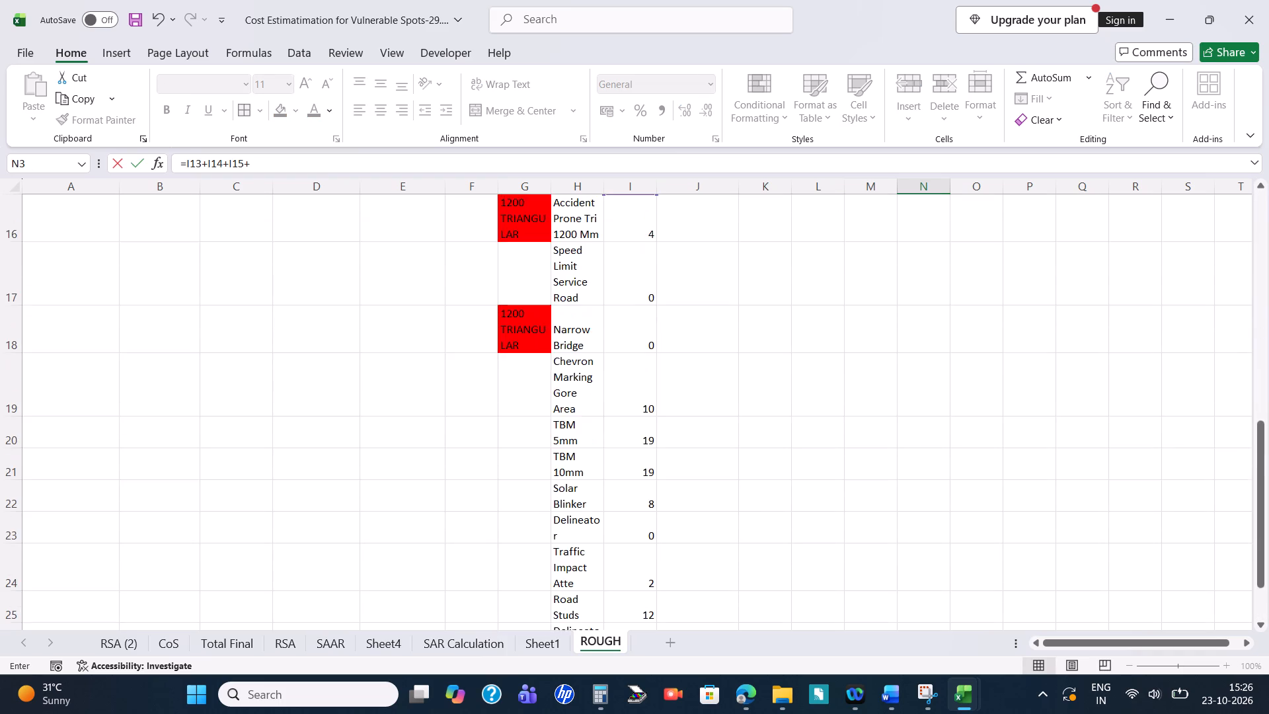
scroll(631, 485, up, 3)
scroll(631, 485, down, 2)
scroll(631, 485, up, 7)
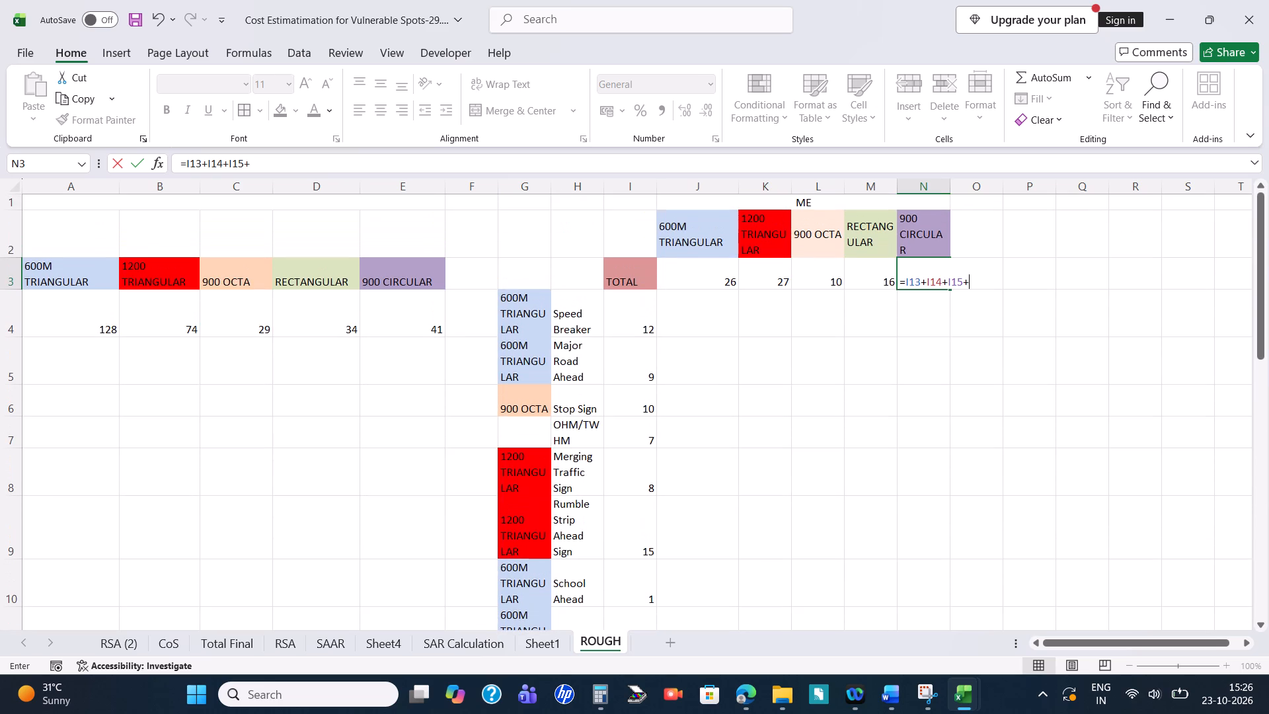
Remove the trailing plus sign from the N3 formula and enter it as =I13+I14+I15.
key(Return)
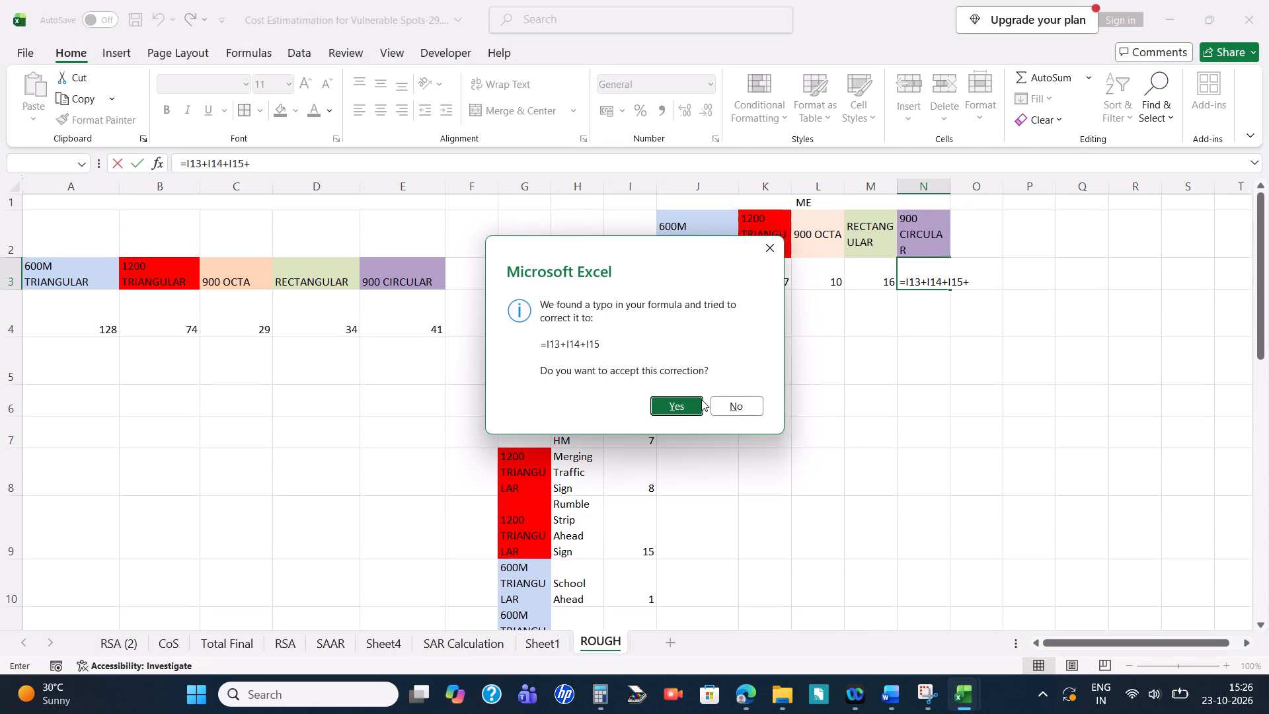
click(738, 399)
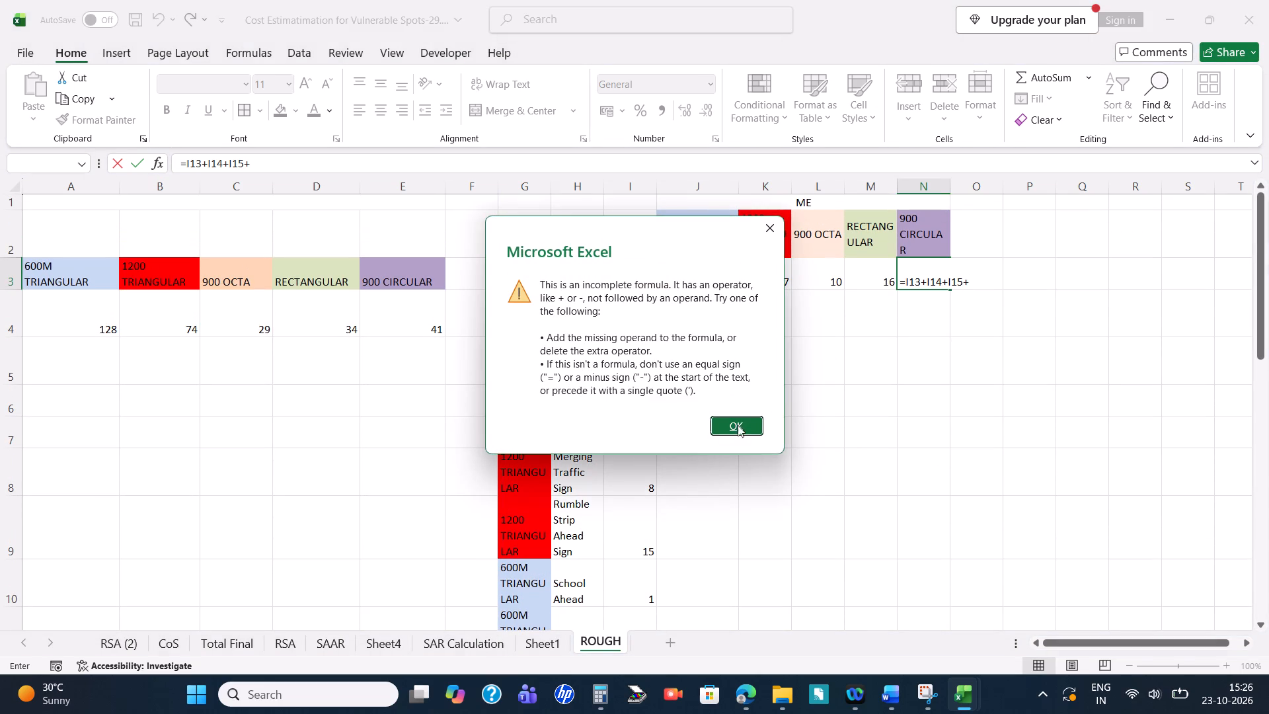
click(738, 425)
click(976, 284)
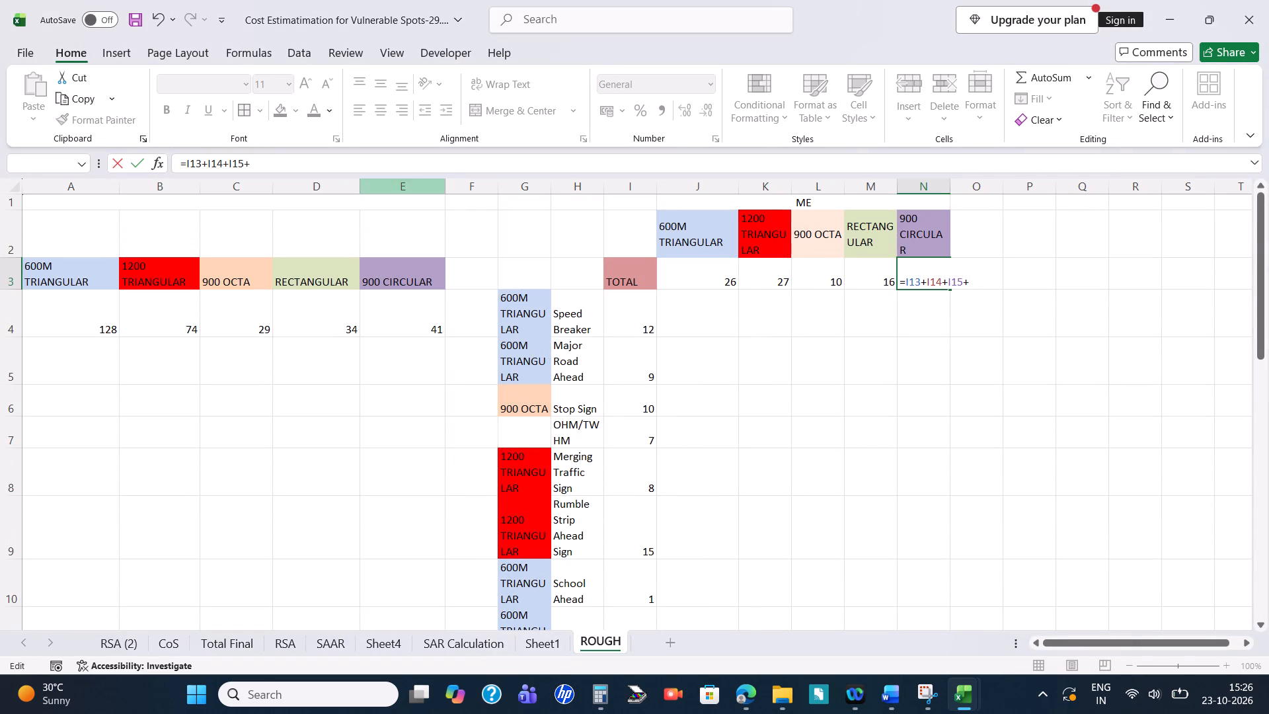
click(449, 162)
key(BackSpace)
key(Return)
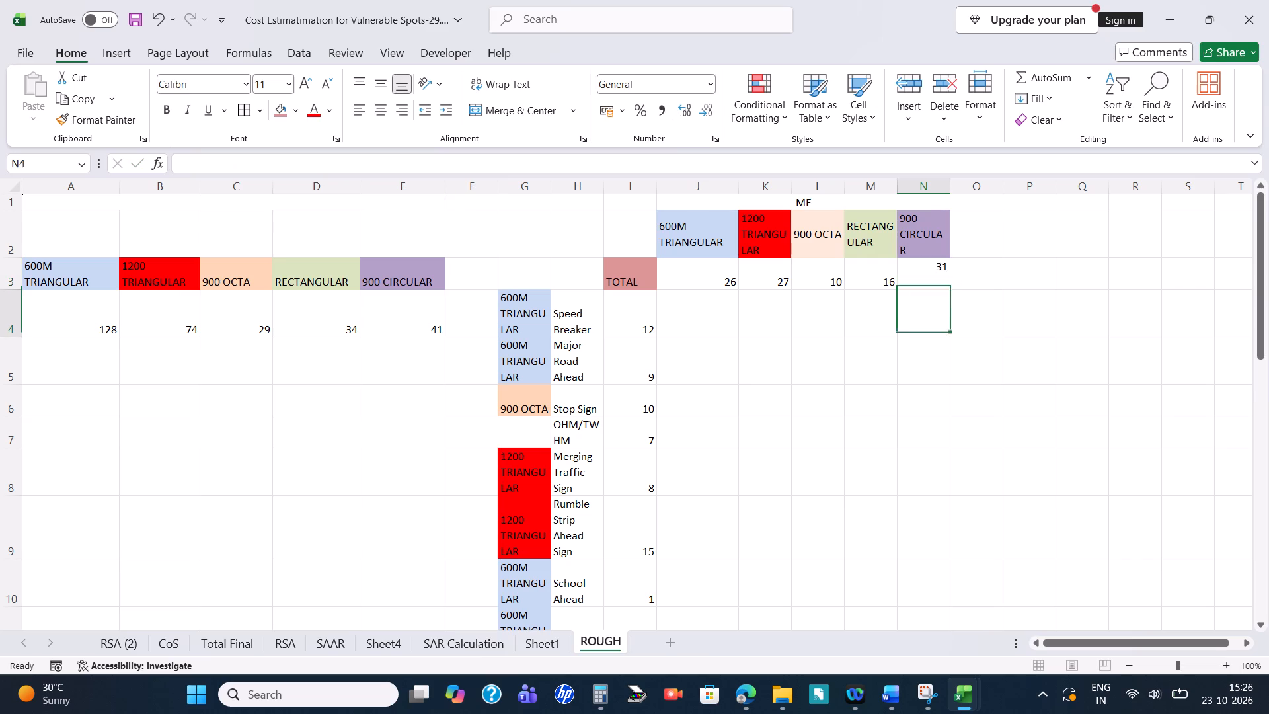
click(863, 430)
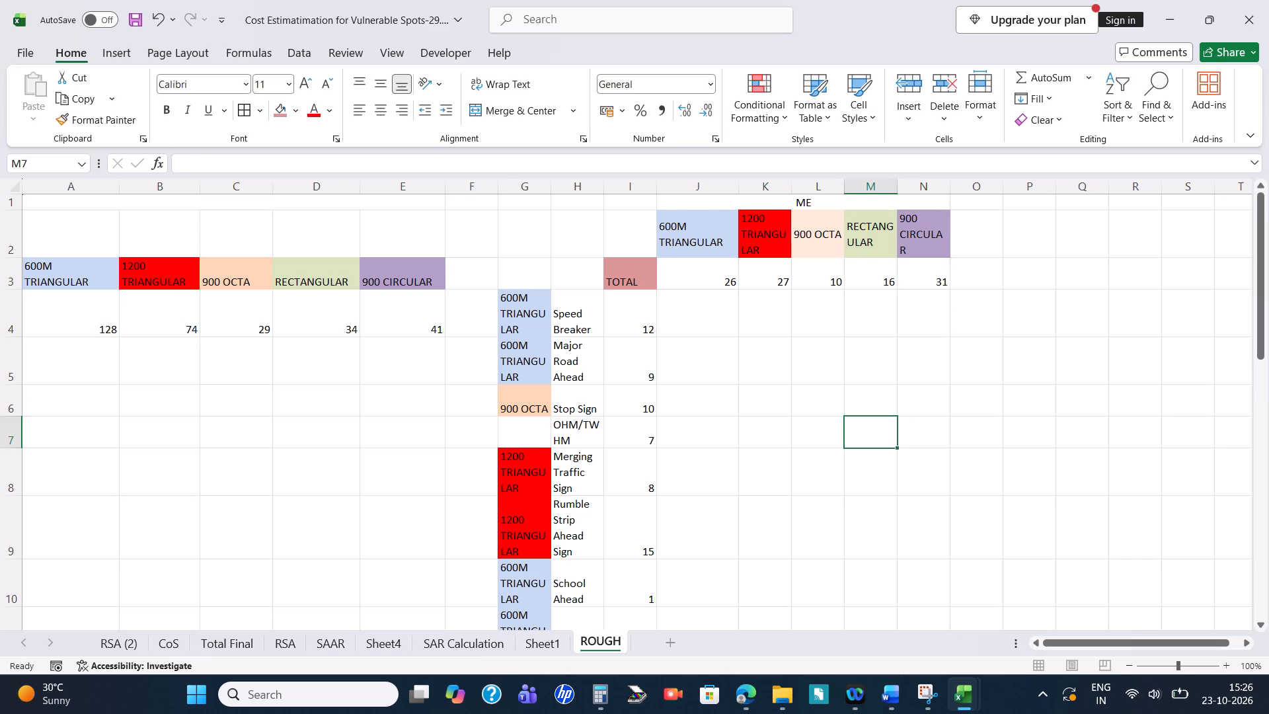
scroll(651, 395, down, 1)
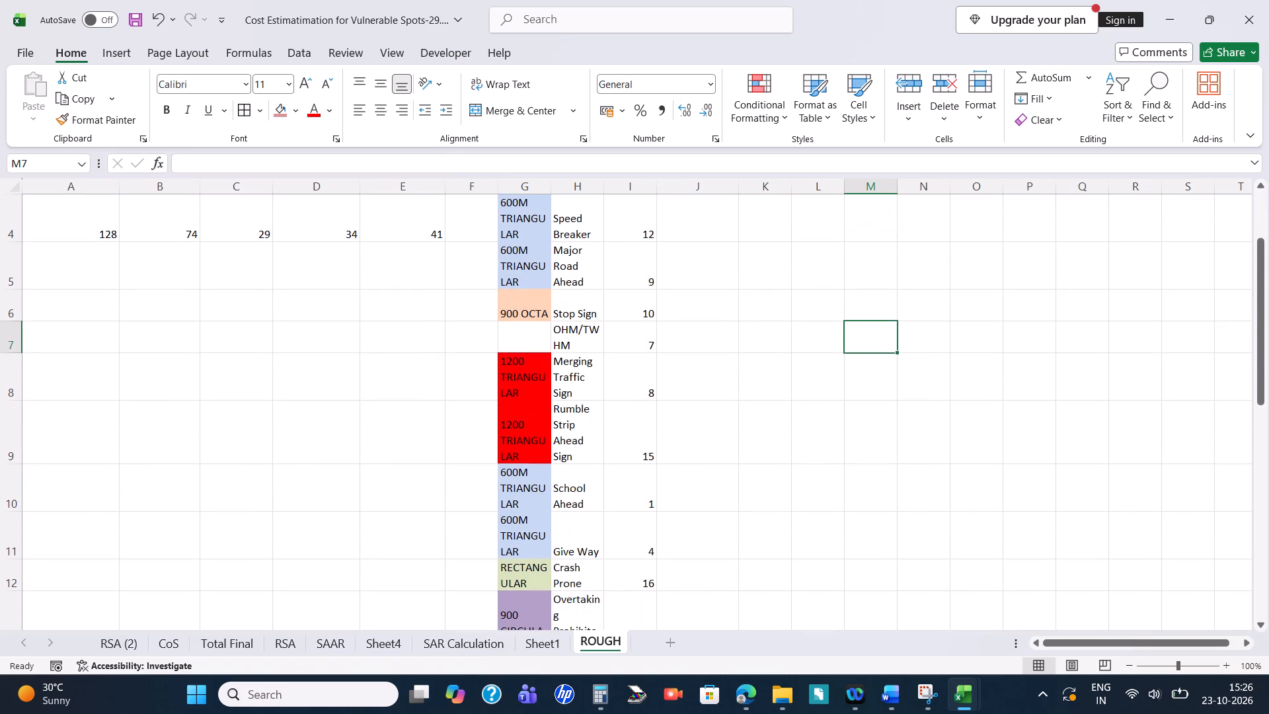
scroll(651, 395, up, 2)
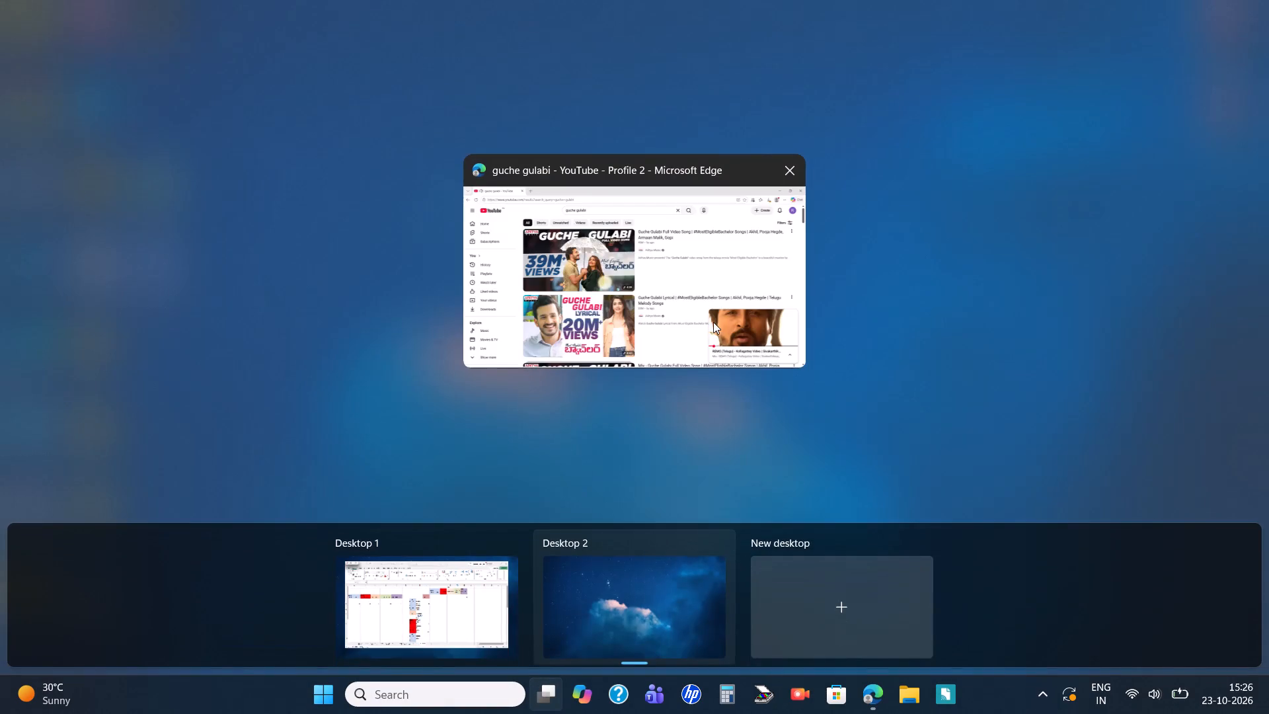
Switch to the YouTube window on Desktop 2, play the Guche Gulabi Full Video Song, and return to the workbook.
click(713, 322)
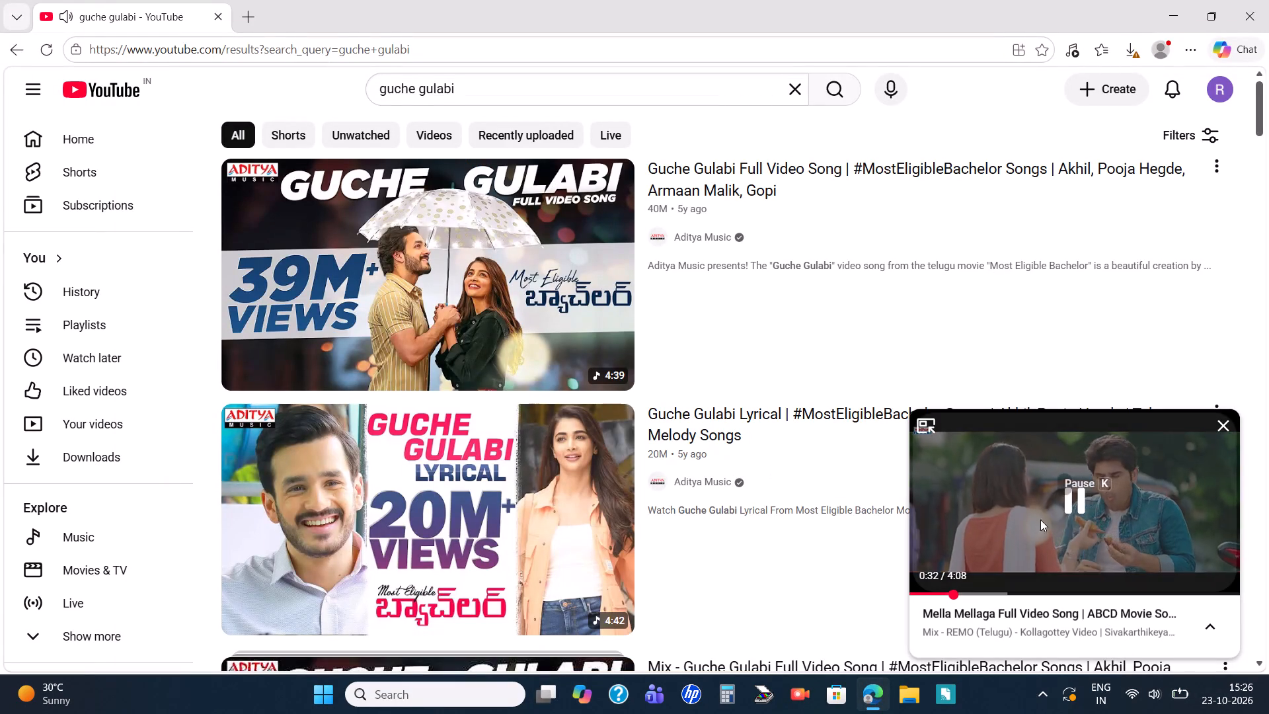
click(445, 229)
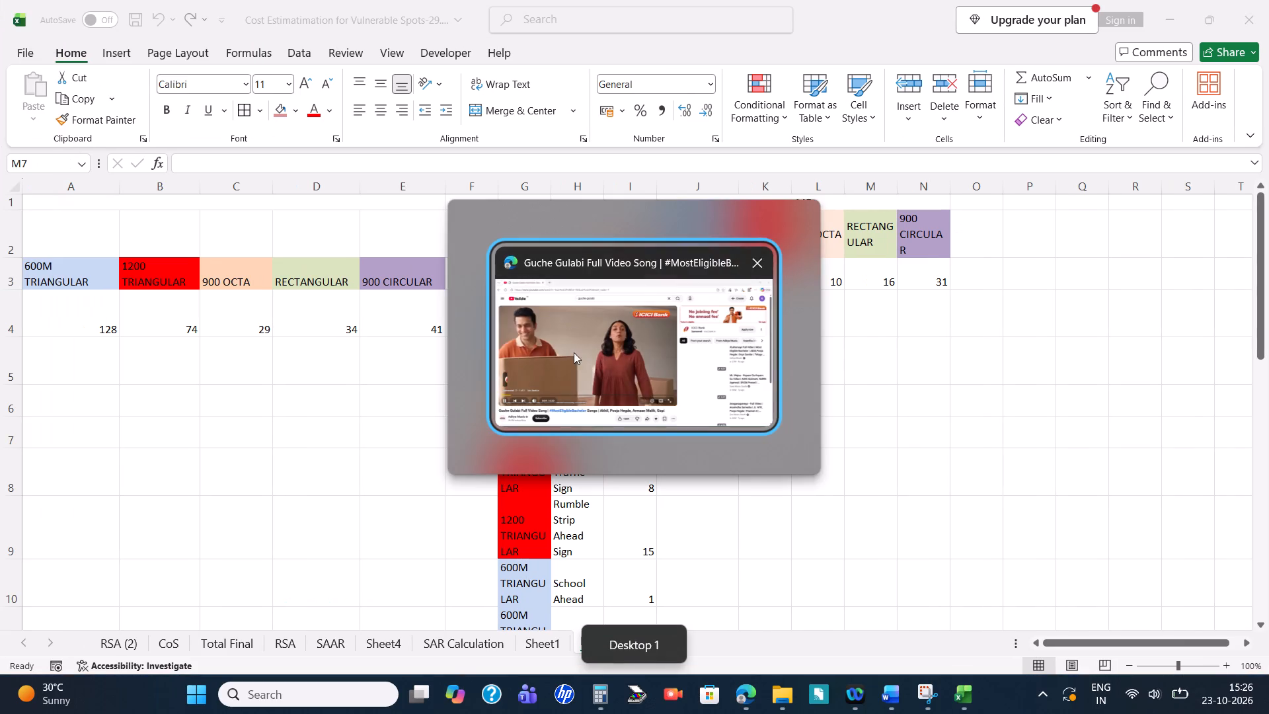
click(1054, 423)
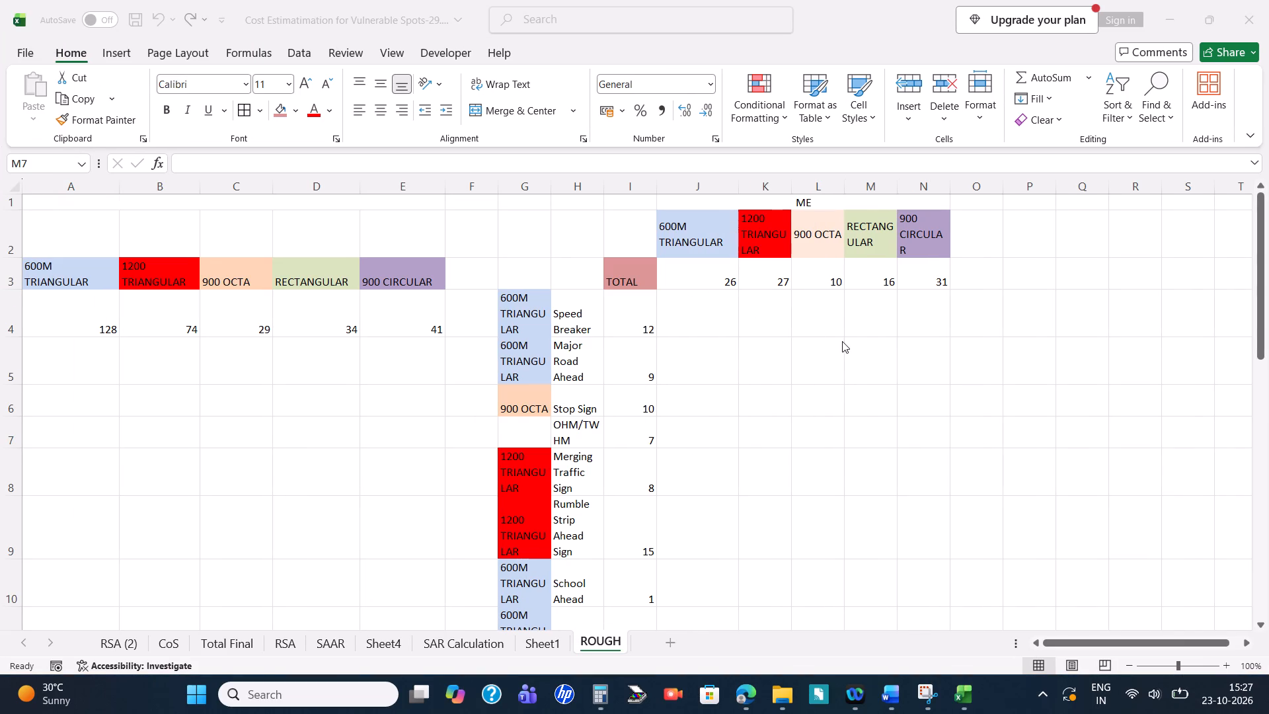
Examine the sign quantities list and the type totals on the ROUGH sheet.
scroll(842, 341, down, 4)
scroll(771, 317, down, 4)
scroll(352, 292, up, 10)
scroll(612, 456, down, 4)
scroll(707, 454, down, 3)
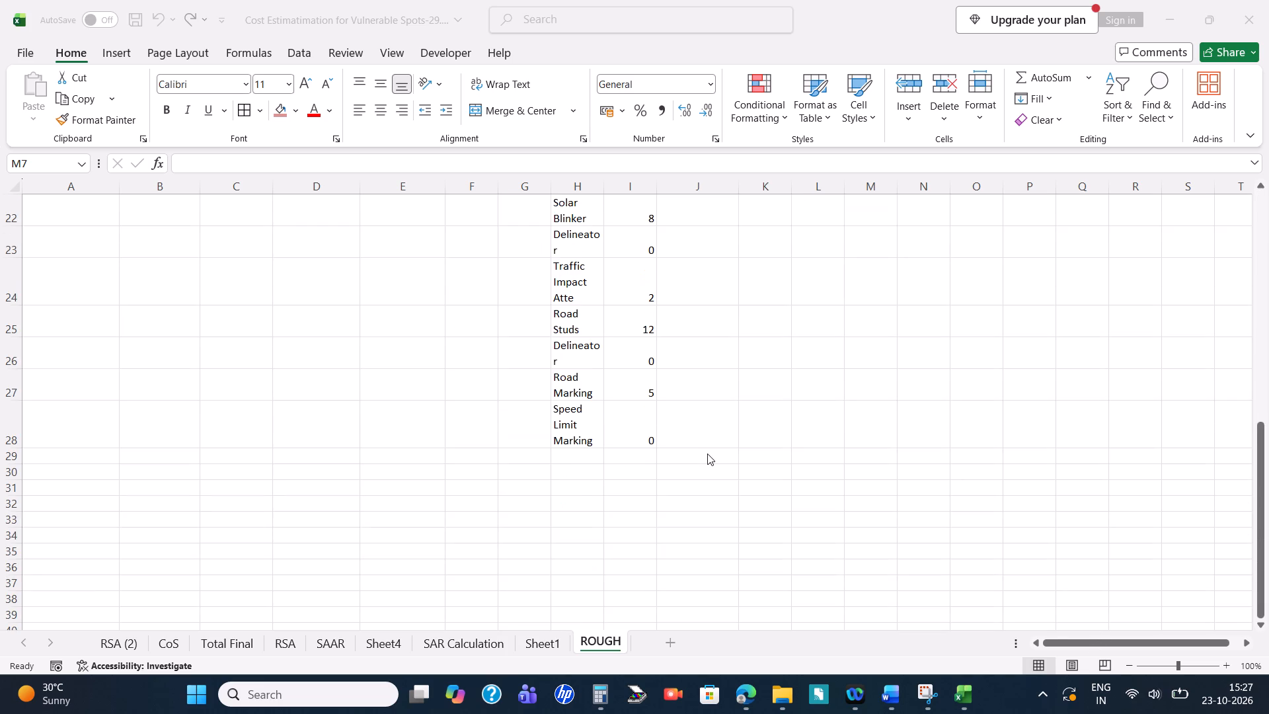
scroll(707, 454, up, 2)
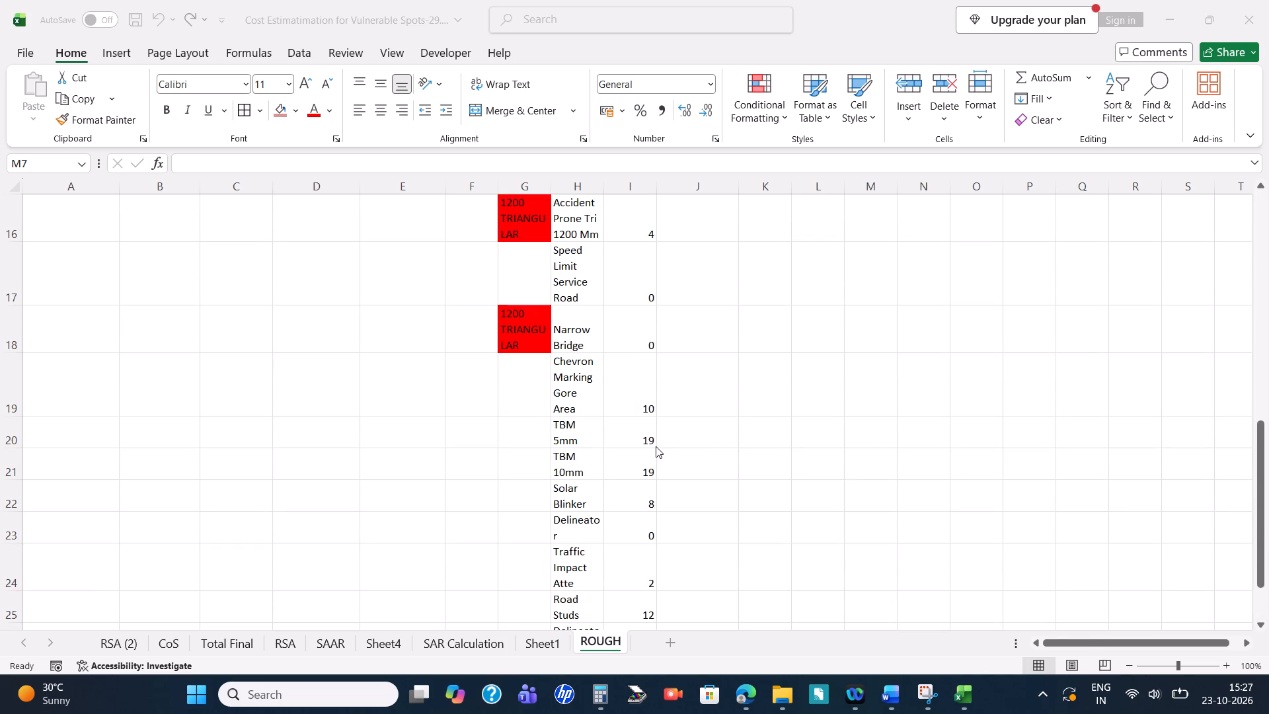
scroll(739, 460, up, 7)
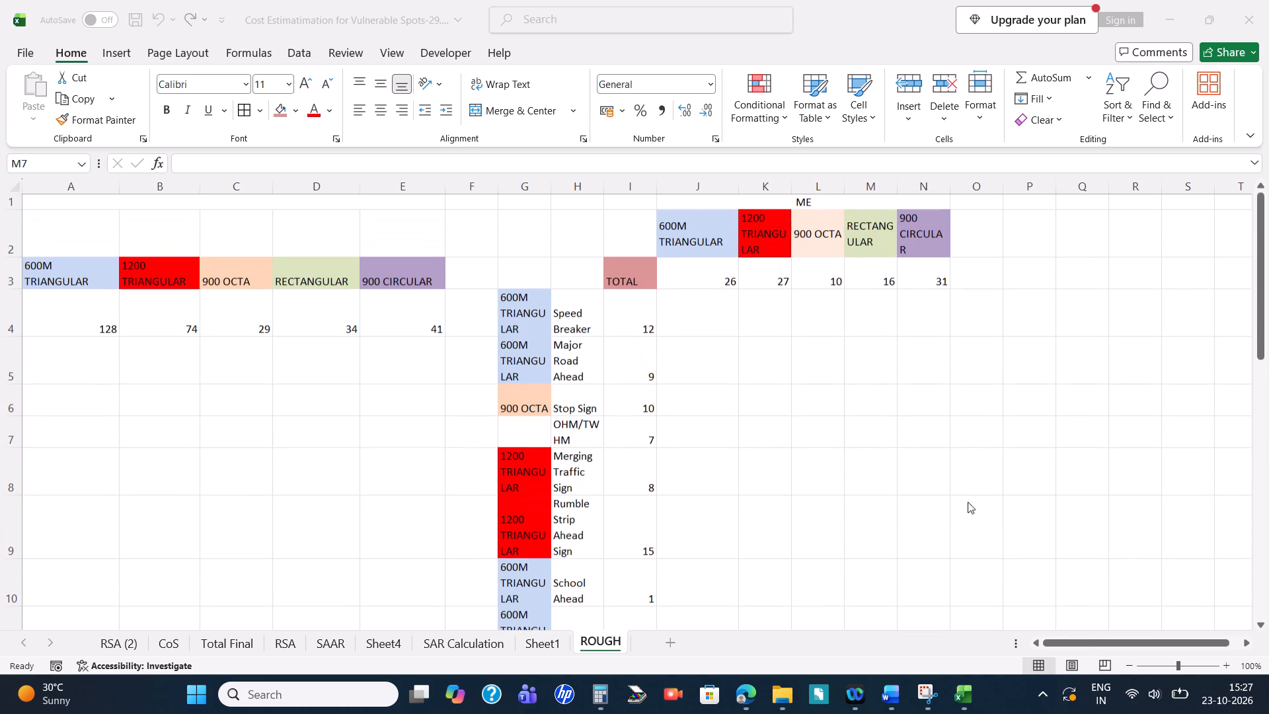
drag(1065, 641, 892, 654)
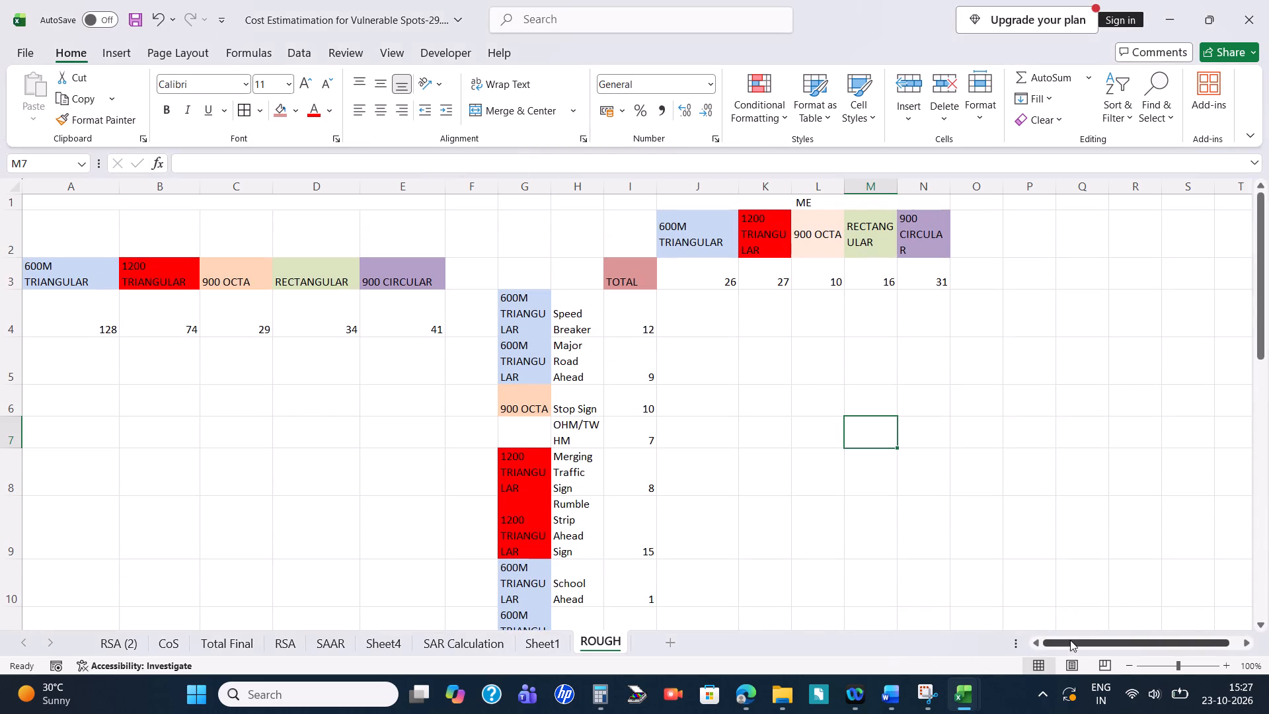
drag(1068, 640, 935, 651)
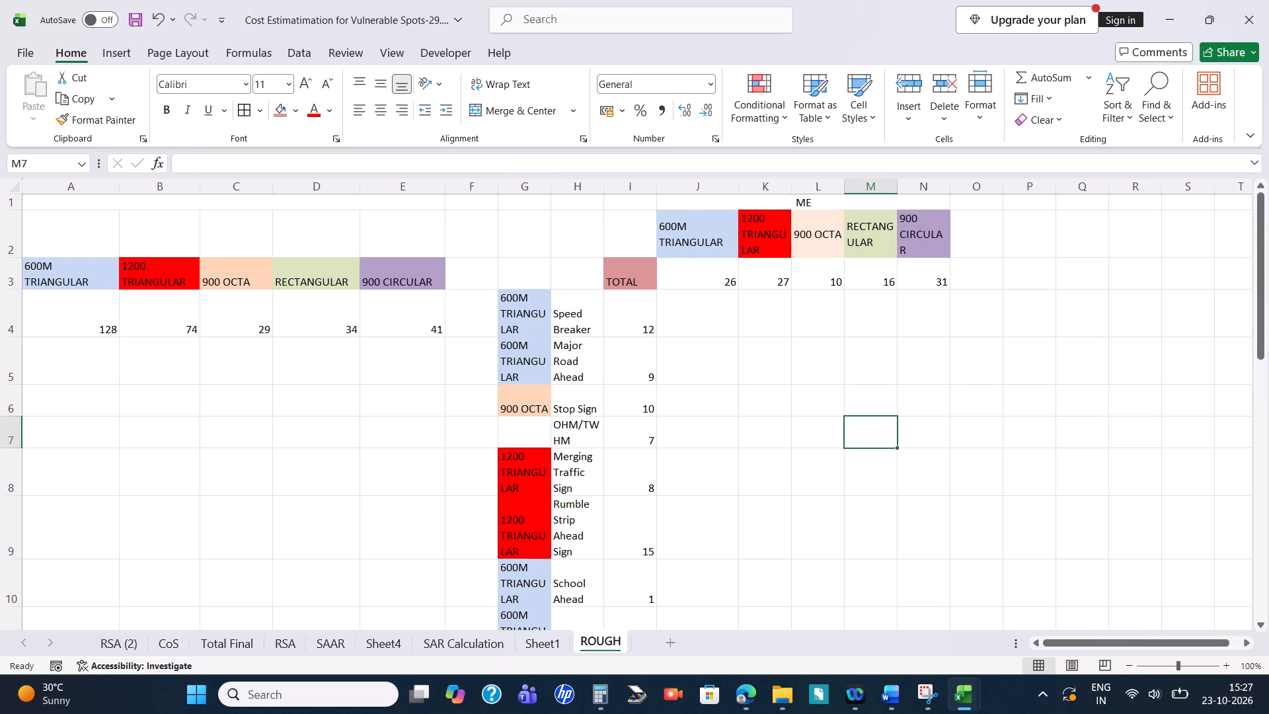
Enter the label FINAL in cell F6, at the end of the row below the sign-type totals.
click(75, 369)
click(50, 403)
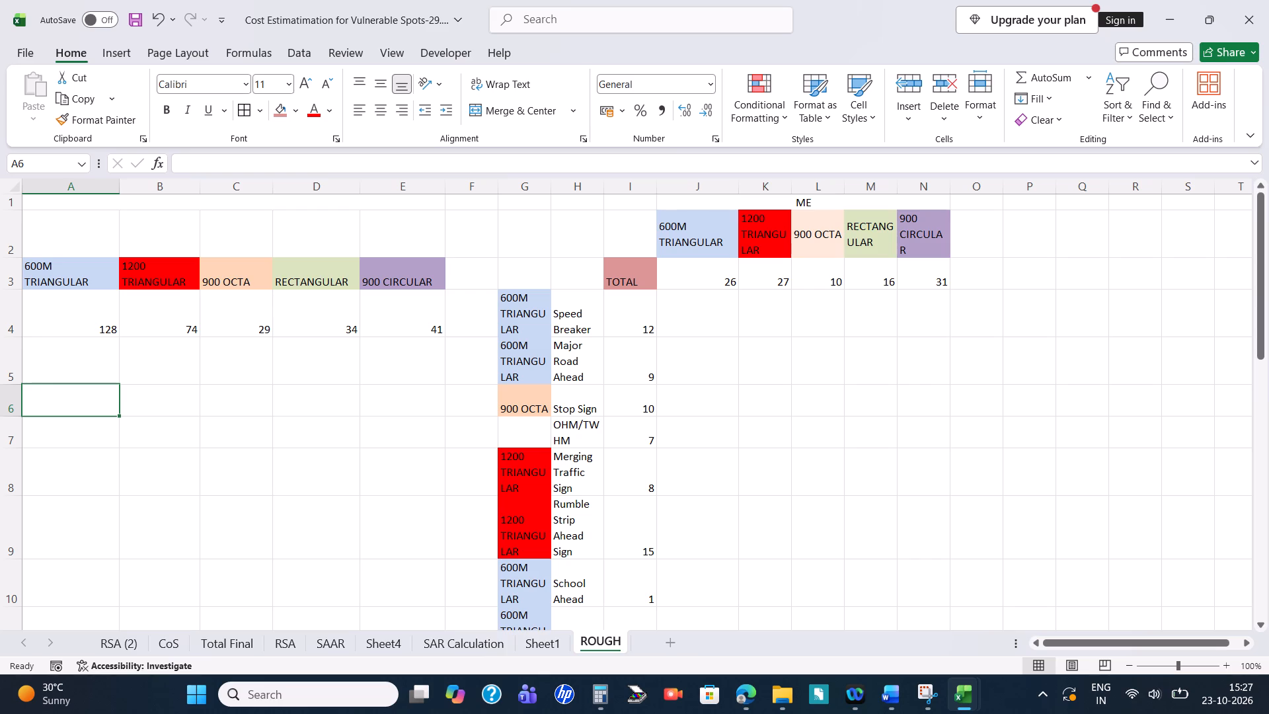
click(477, 397)
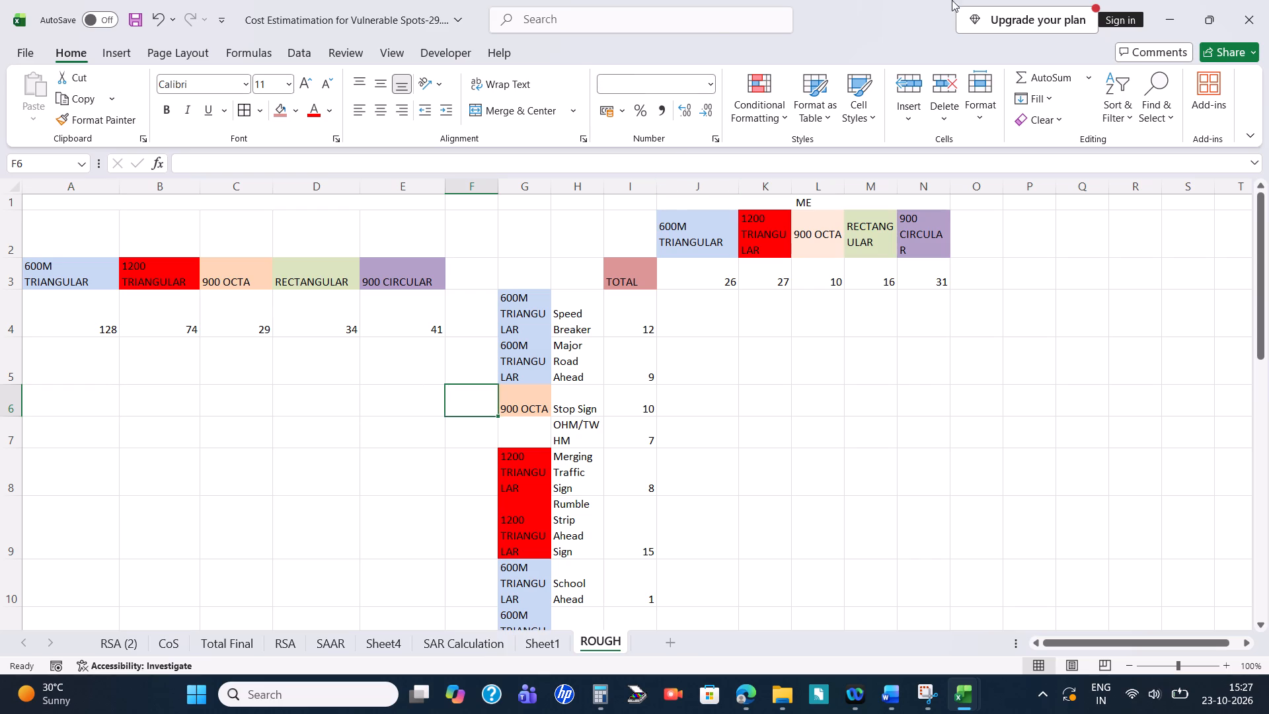
text(FINAL)
key(Return)
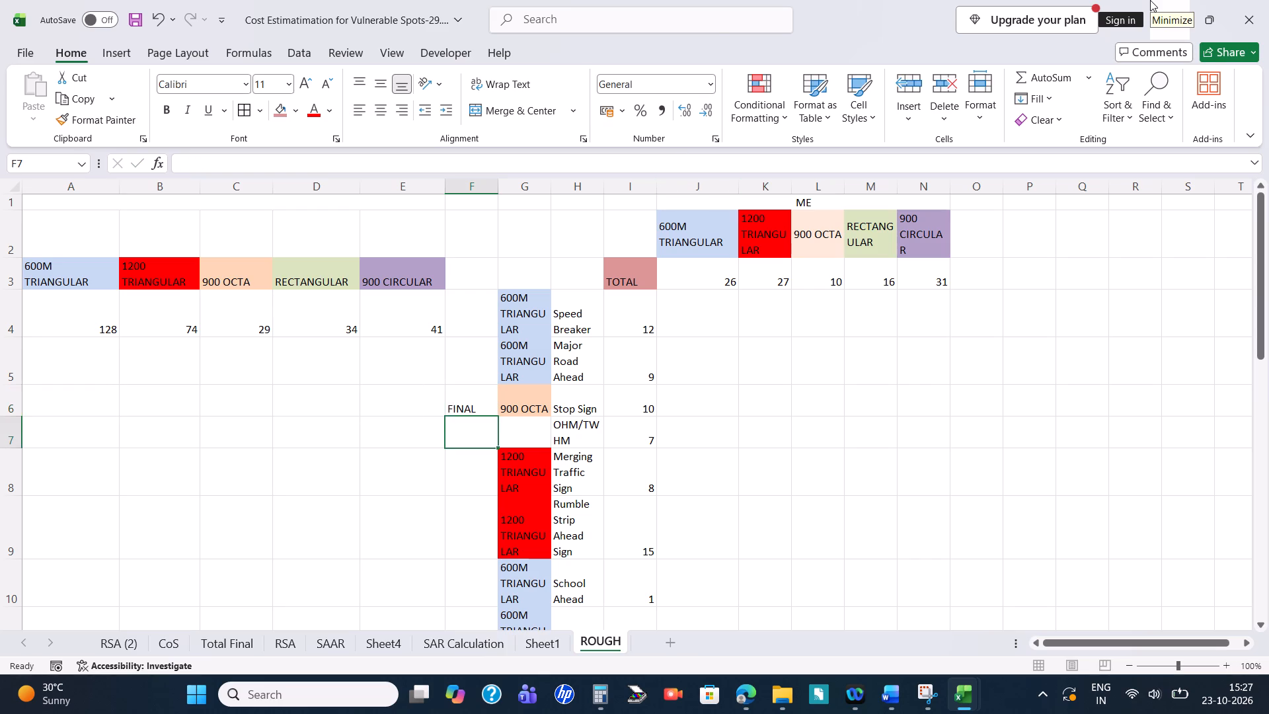
Right-align the FINAL label in F6 and give the cell a dark tan fill.
key(Up)
click(472, 405)
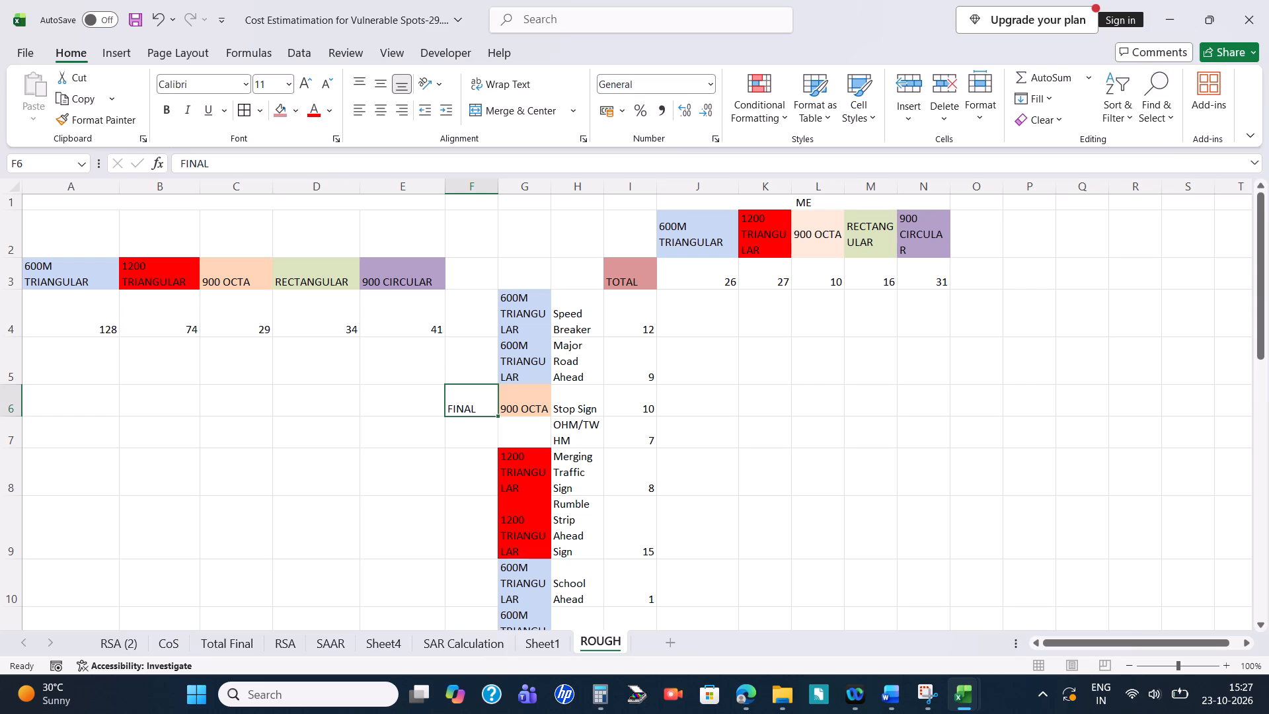
click(407, 109)
click(295, 109)
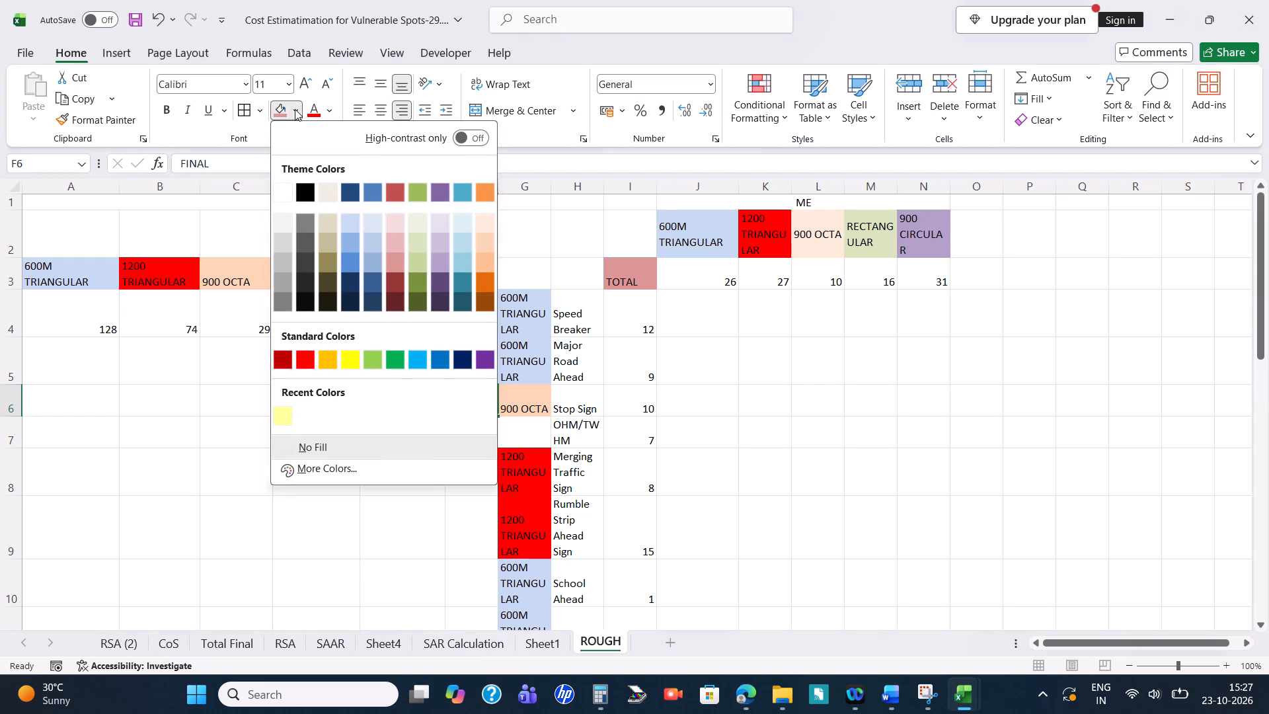
click(323, 263)
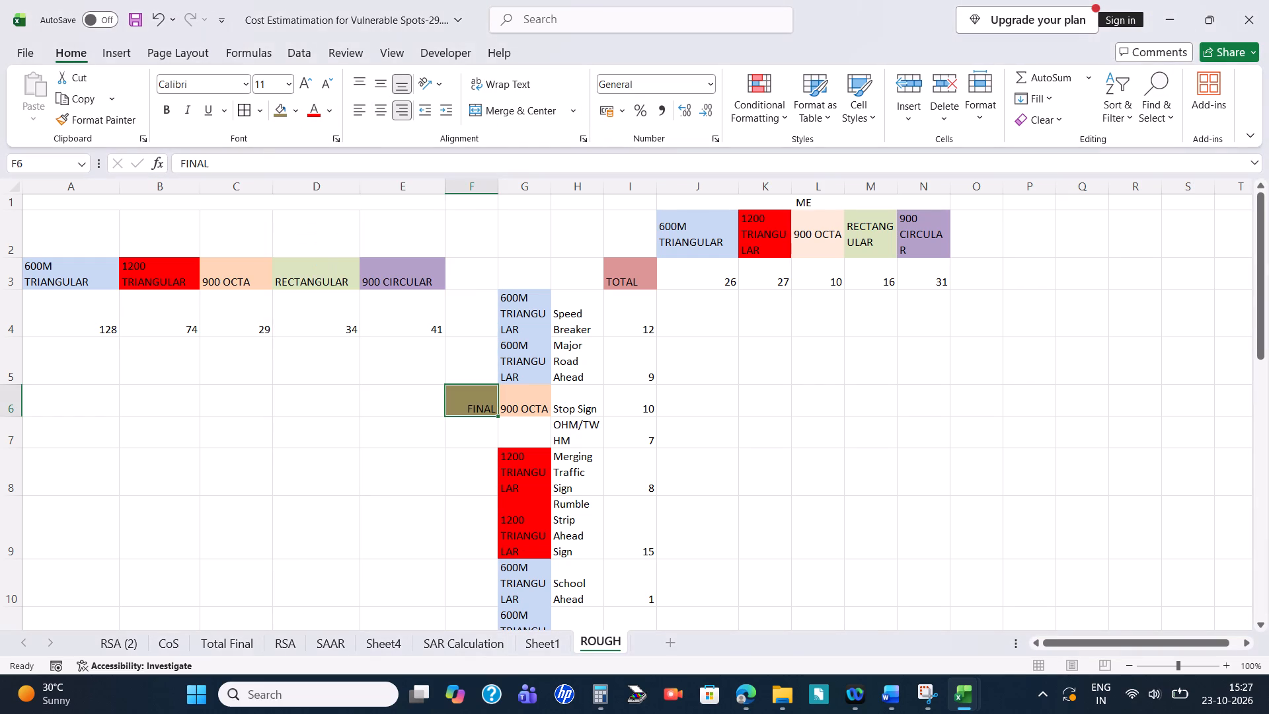
Calculate the final 600M TRIANGULAR quantity in A6 by subtracting the ME total, =A4-J3.
click(67, 401)
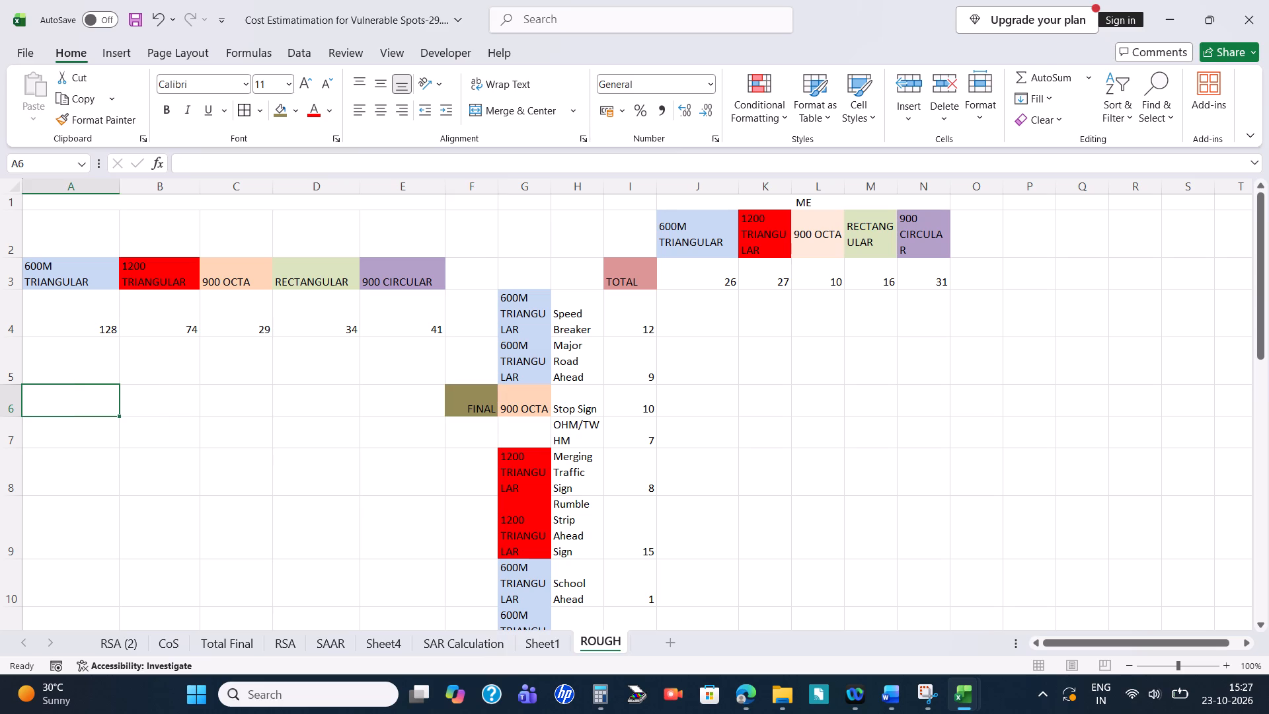
key(equal)
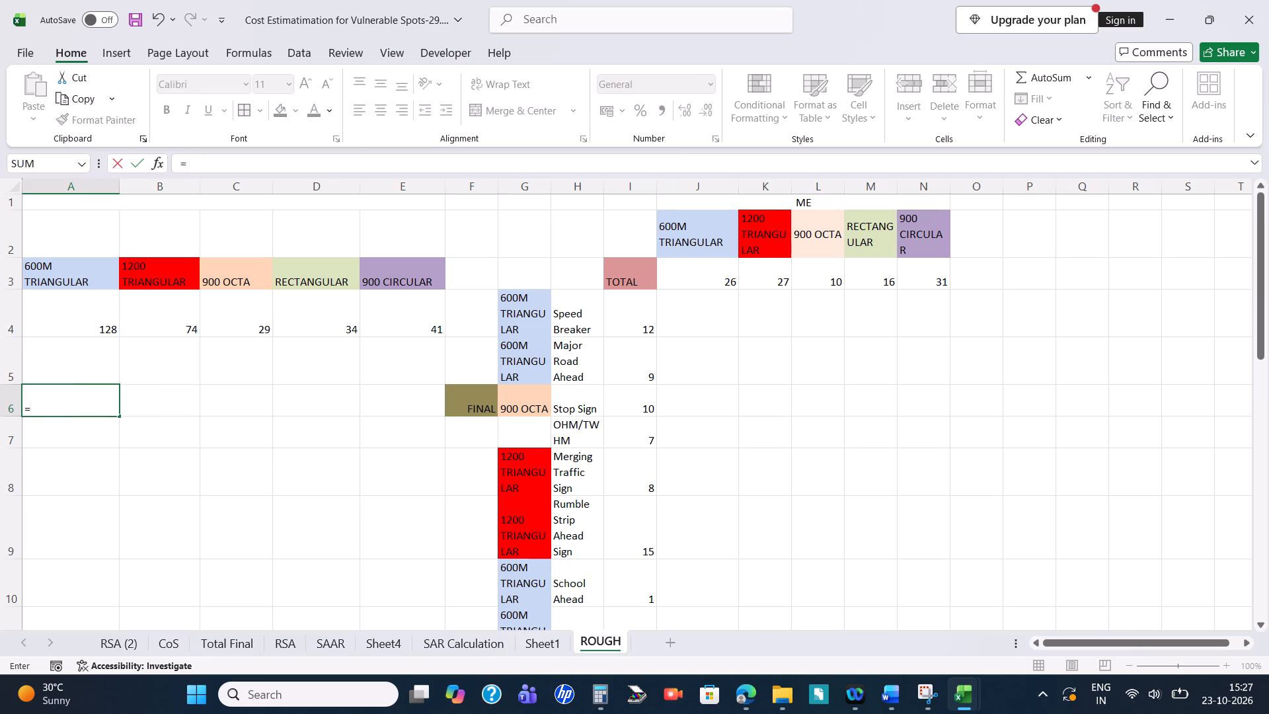
click(89, 310)
key(minus)
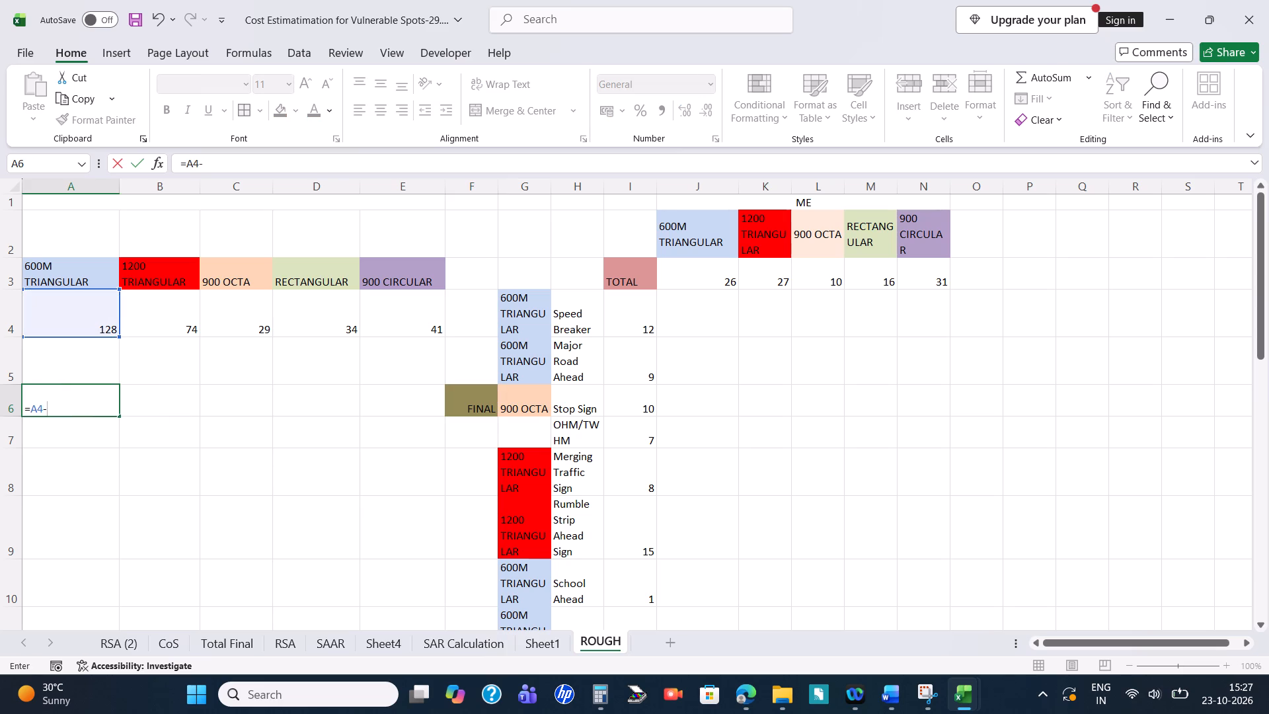
click(716, 278)
key(Return)
Calculate the final 1200 TRIANGULAR quantity in B6 by subtracting the ME total, =B4-K3.
click(162, 407)
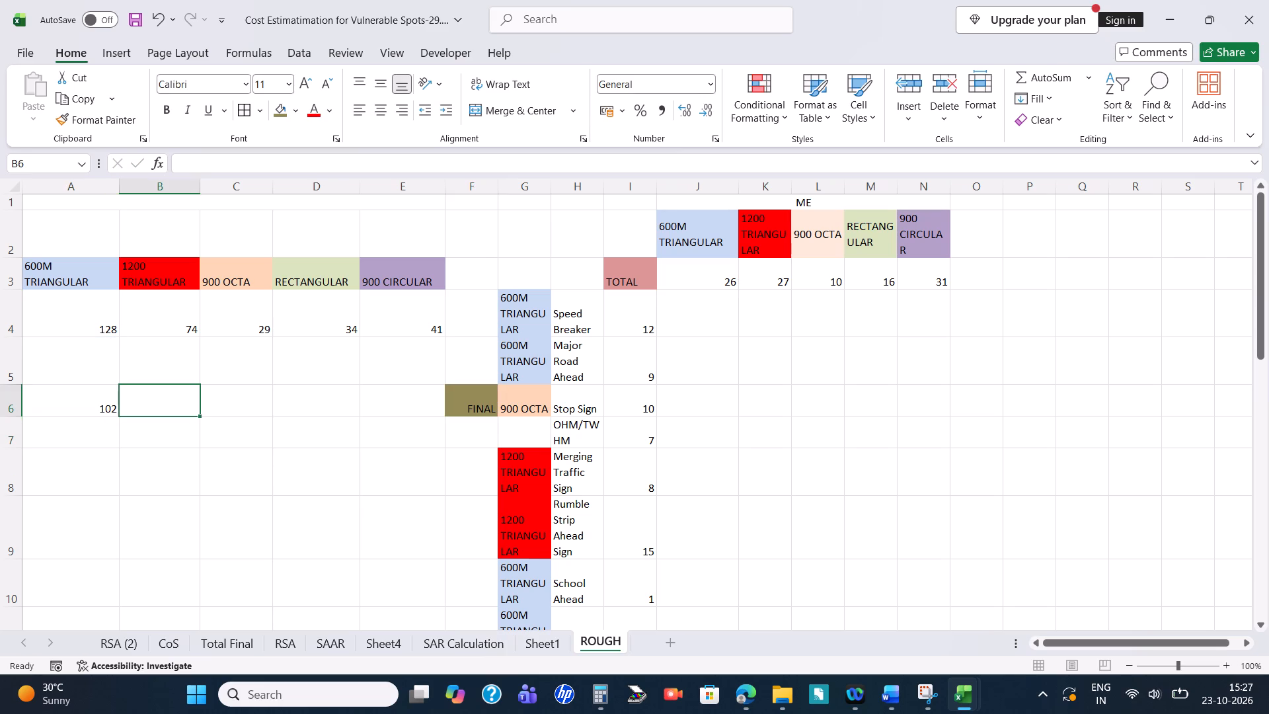
key(equal)
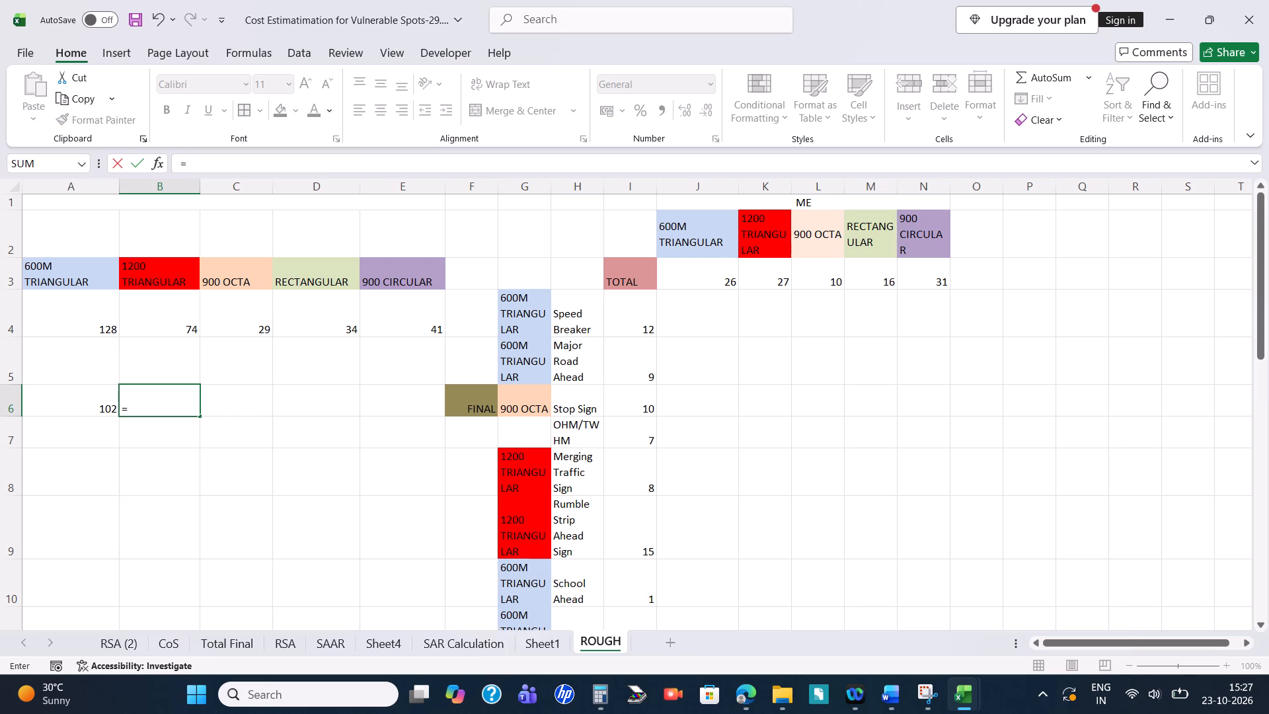
click(777, 280)
click(193, 321)
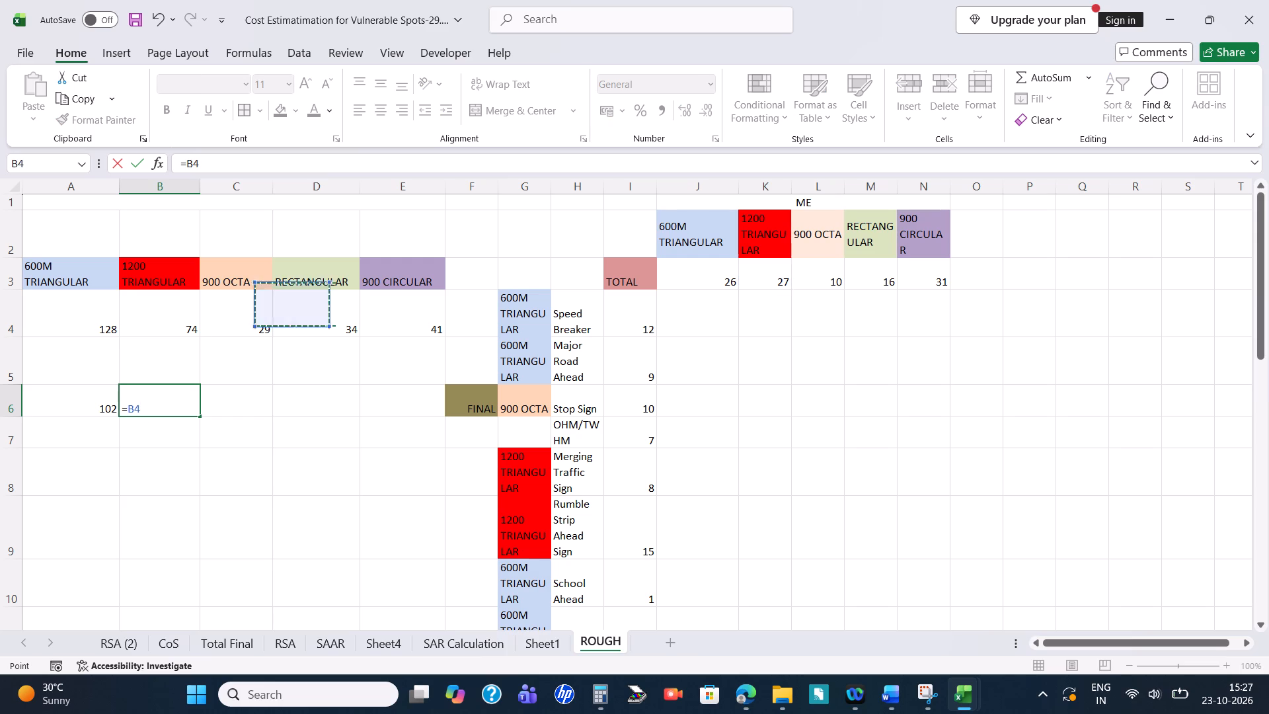
key(minus)
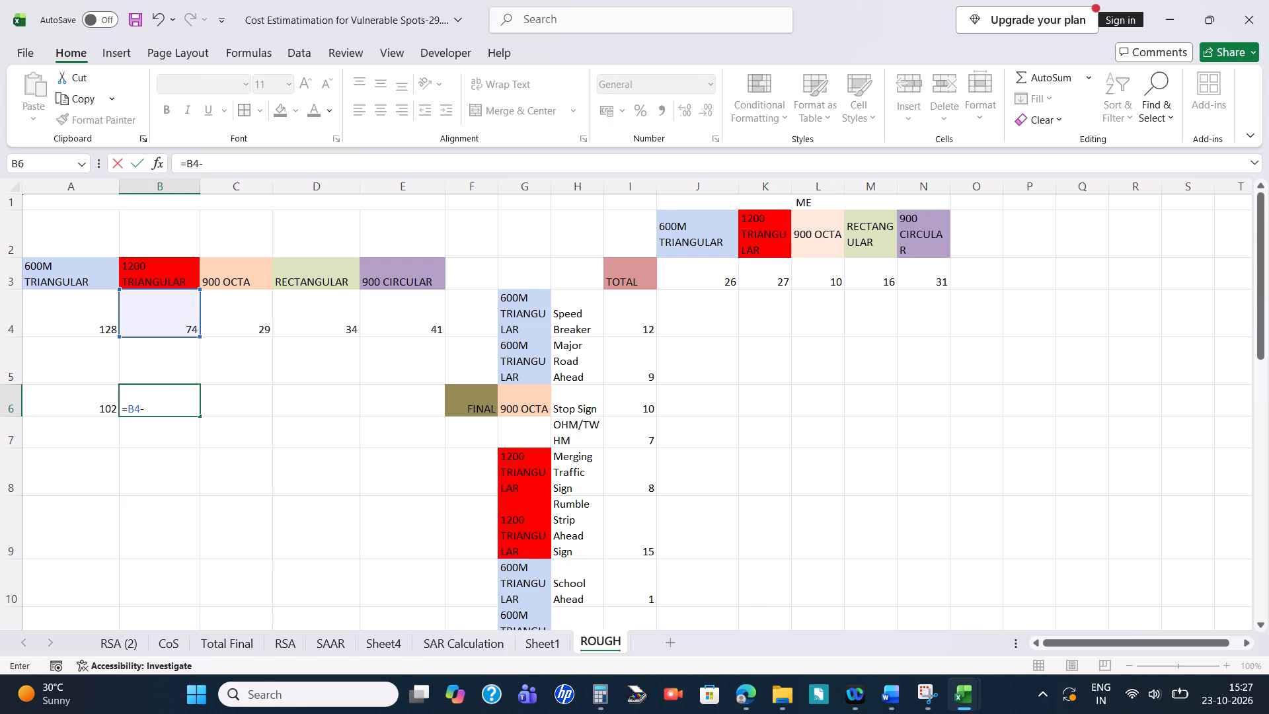
click(769, 273)
key(Return)
Enter the formula =D4-M3 in C6 under the 900 OCTA column.
click(239, 399)
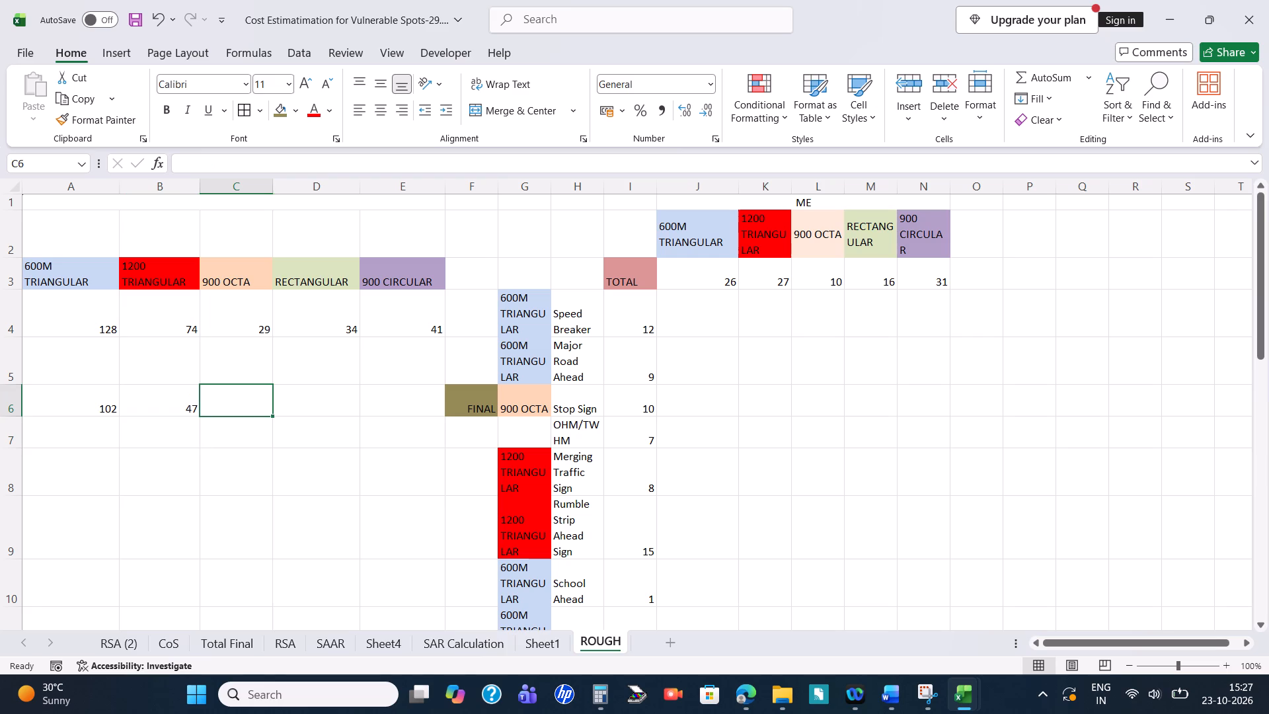
key(equal)
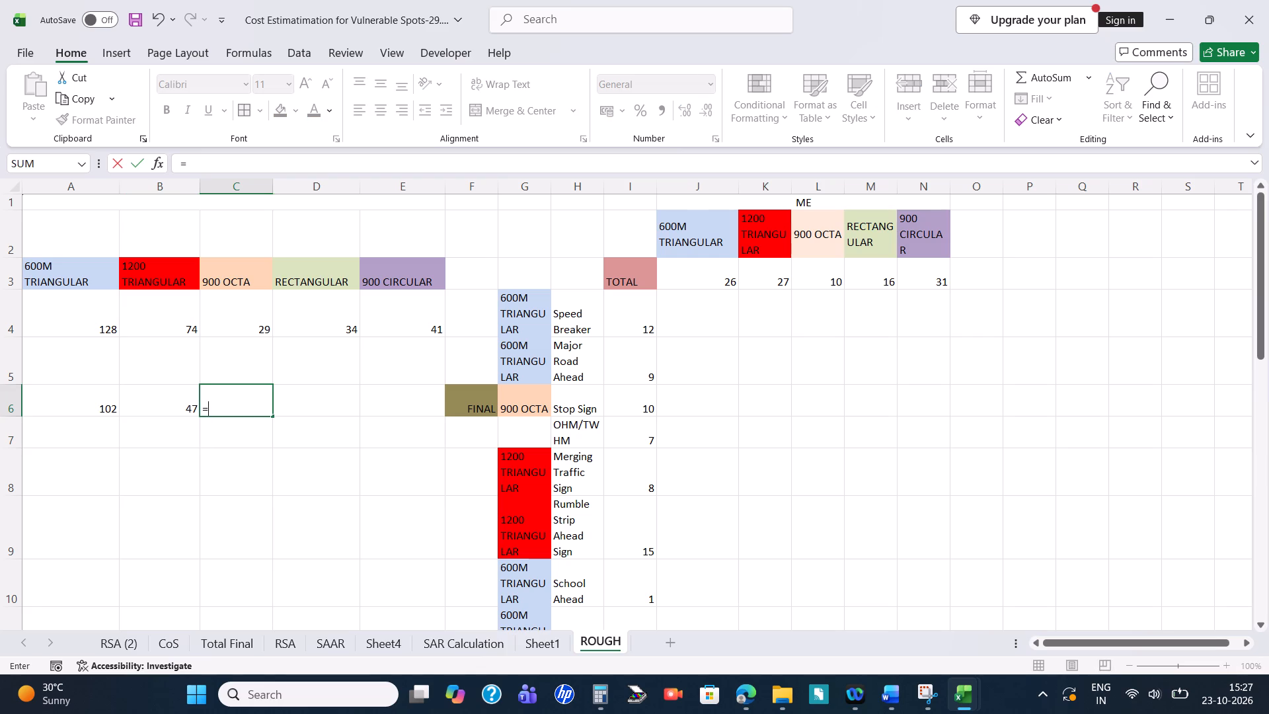
click(350, 327)
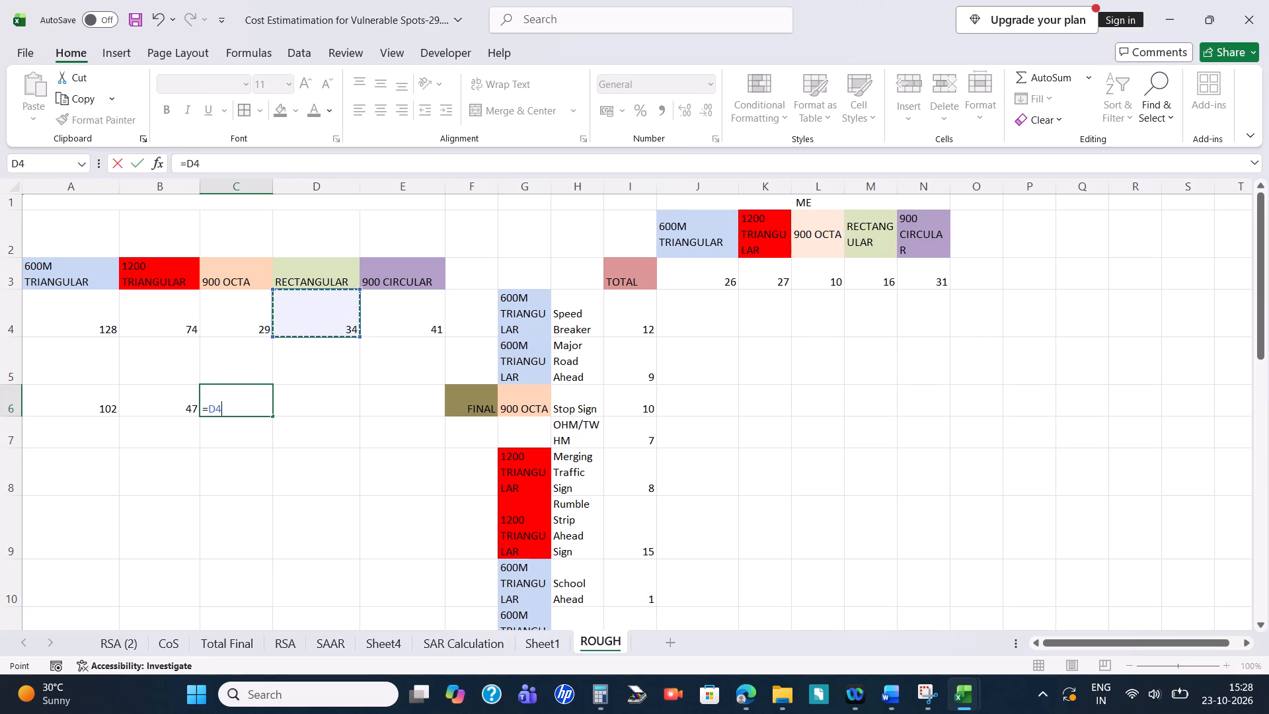
key(minus)
click(870, 277)
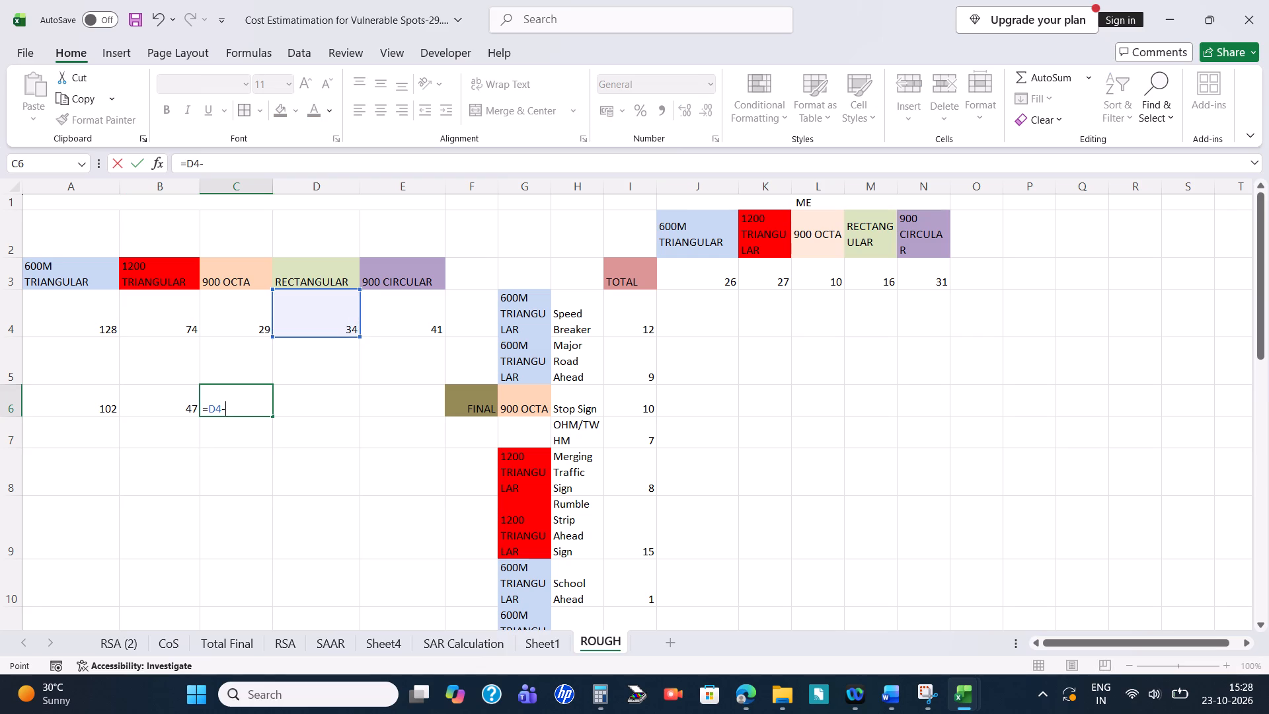
key(Return)
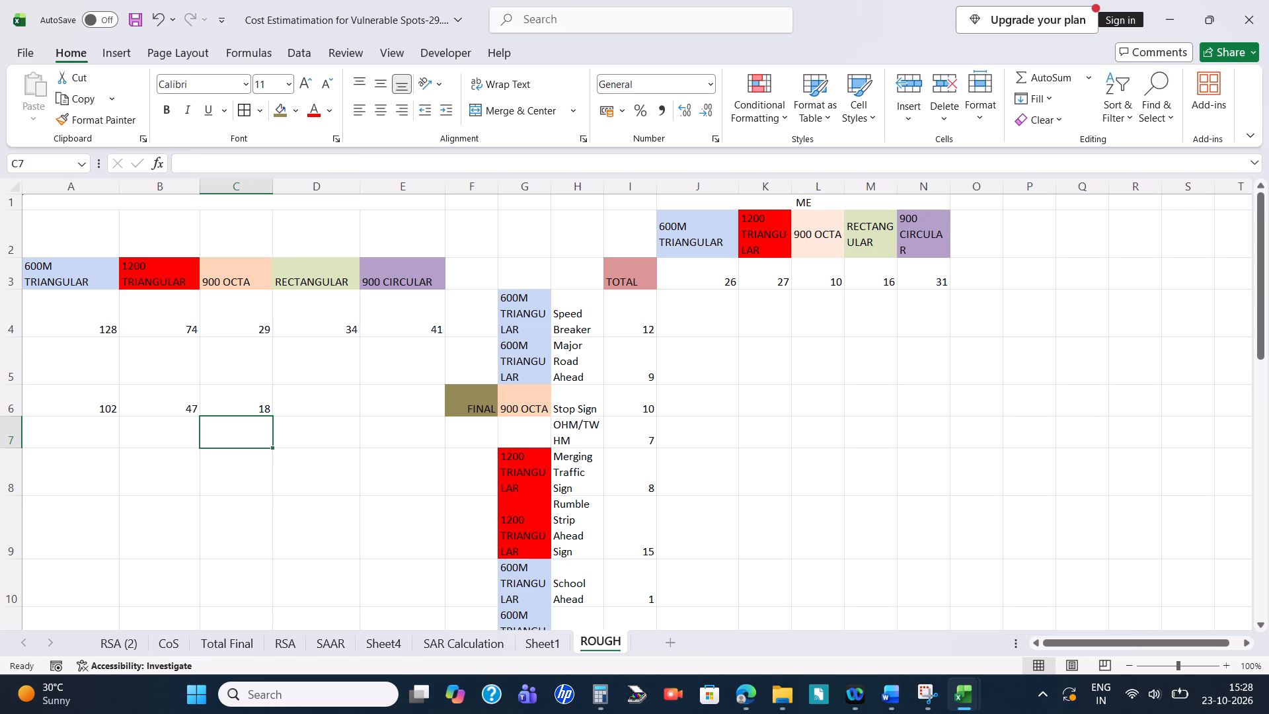
Replace the subtracted reference in the C6 formula with the ME 900 OCTA total, making it =D4-L3.
click(250, 406)
click(270, 169)
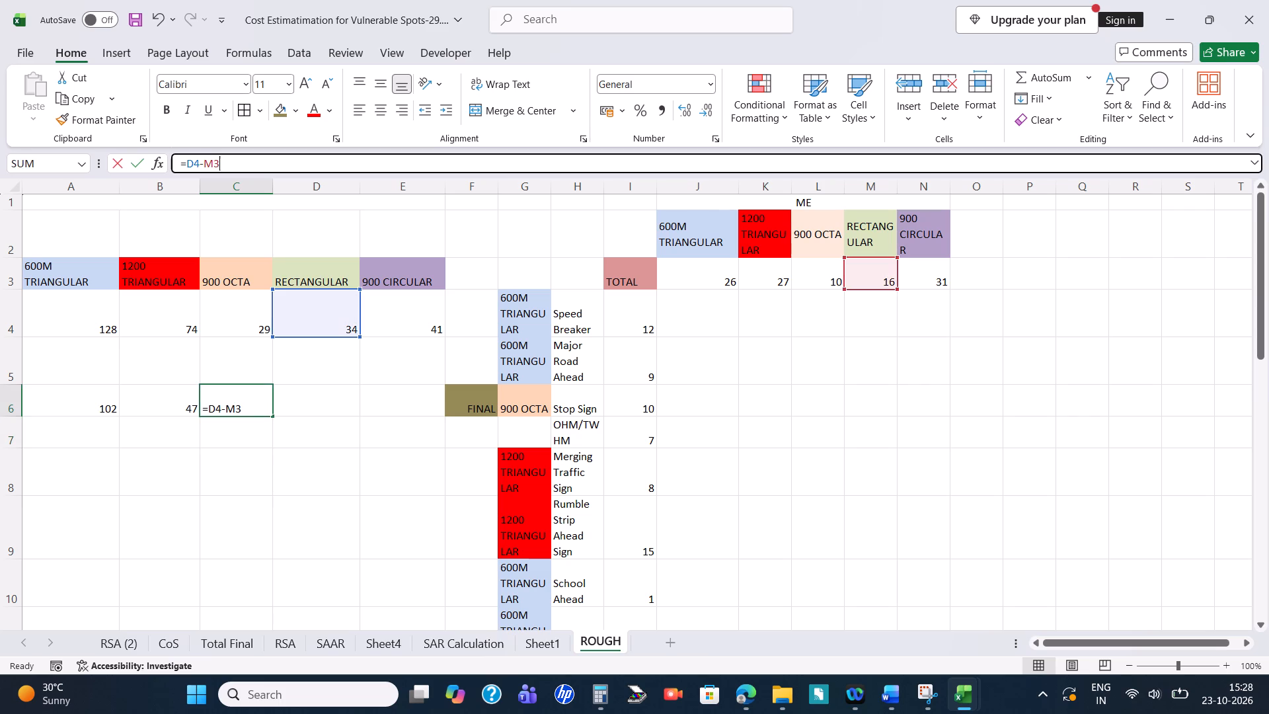
drag(262, 169, 208, 167)
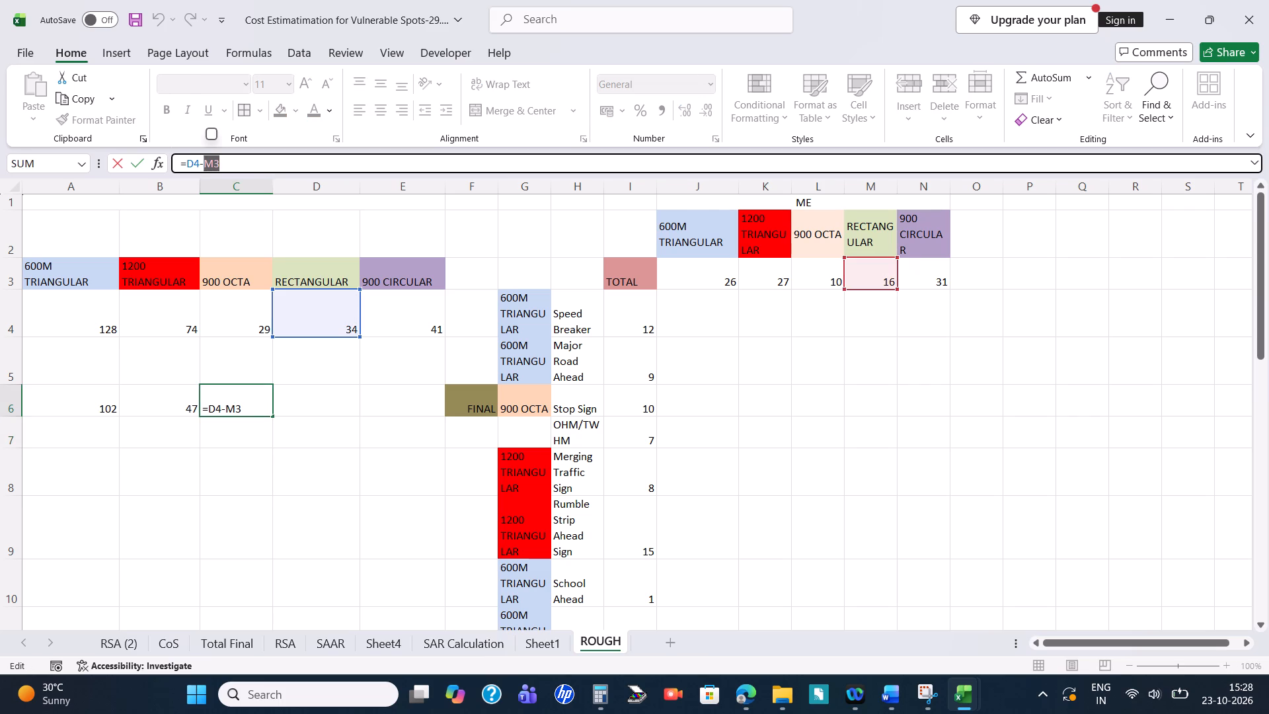
key(BackSpace)
click(832, 281)
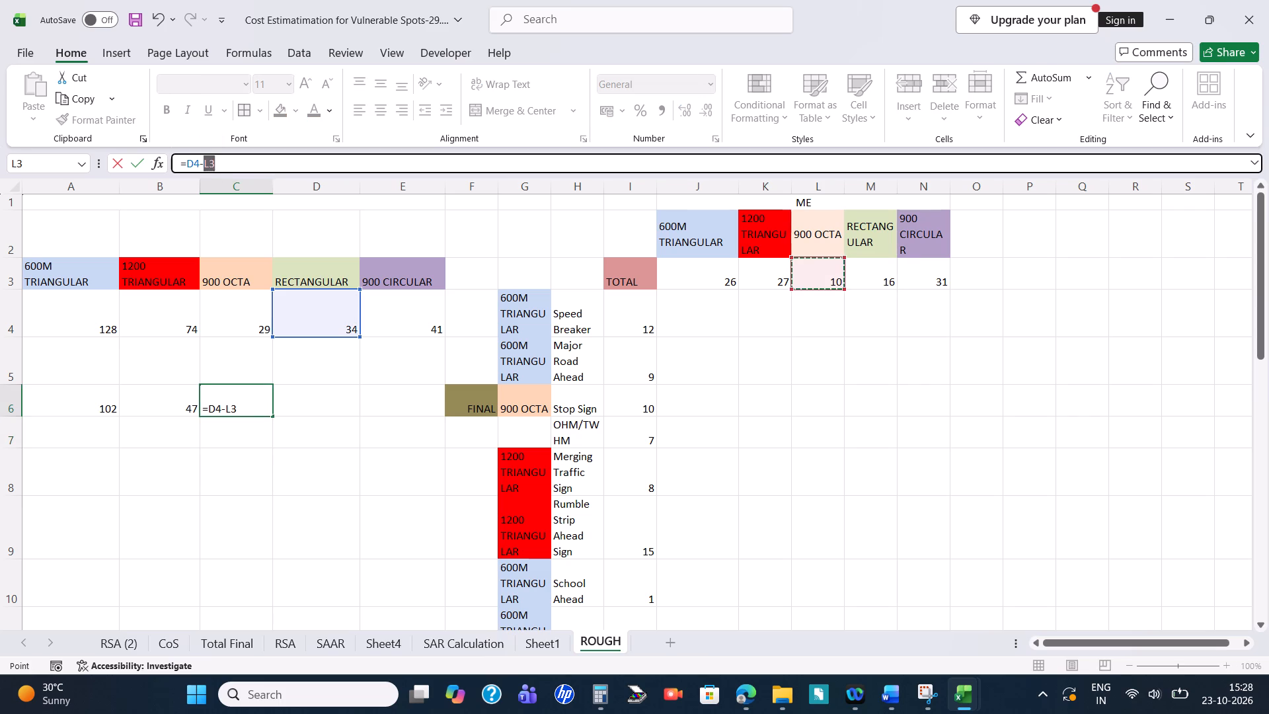
key(Return)
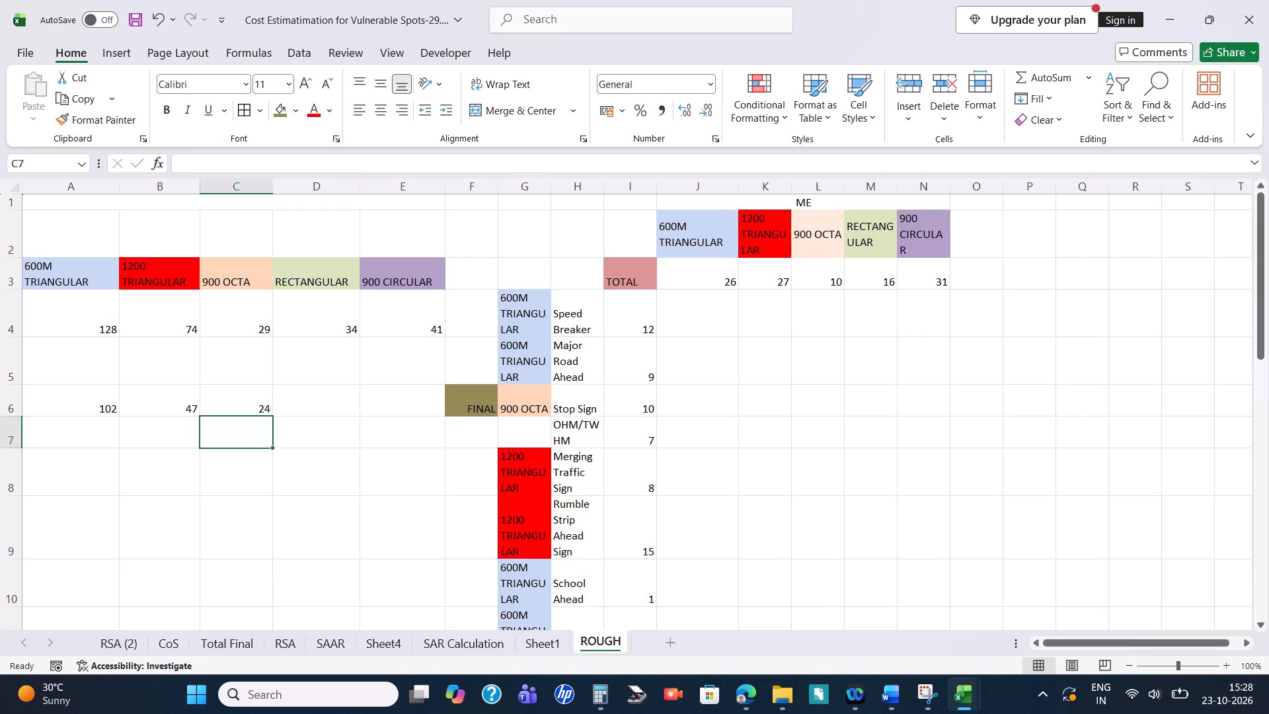
Calculate the final RECTANGULAR quantity in D6 by subtracting the ME total, =D4-M3.
click(325, 397)
key(equal)
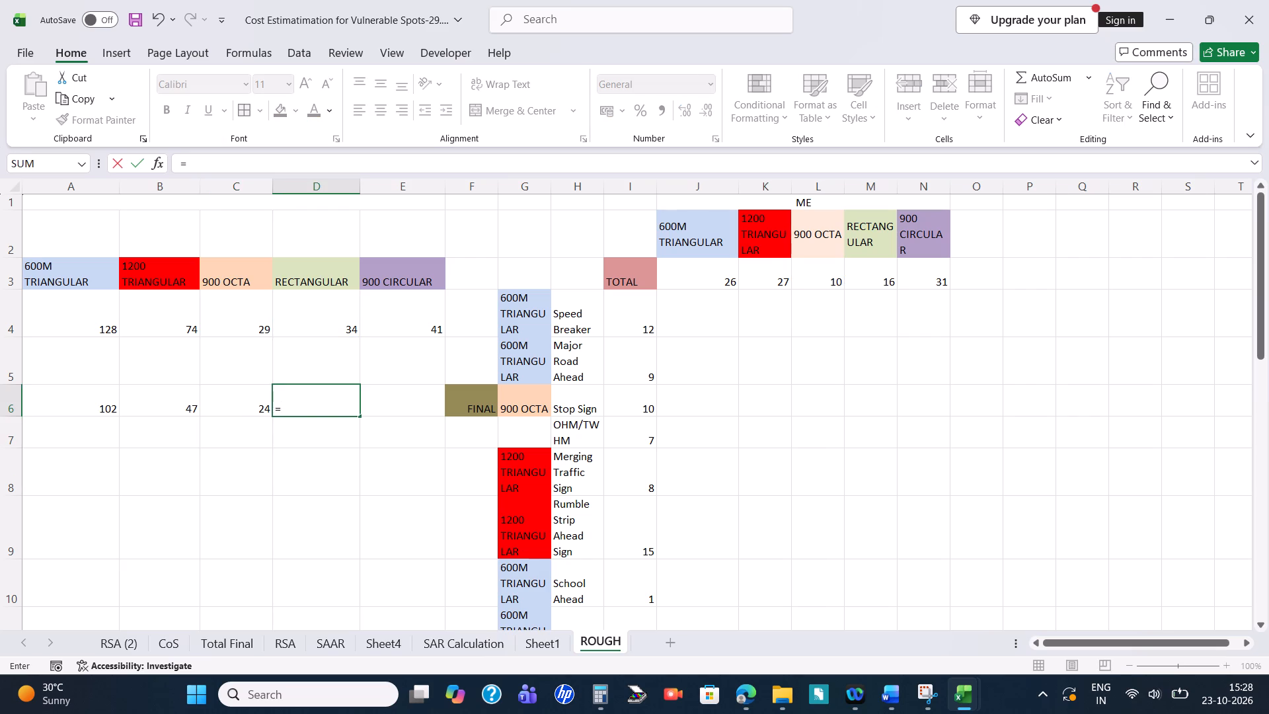
click(329, 321)
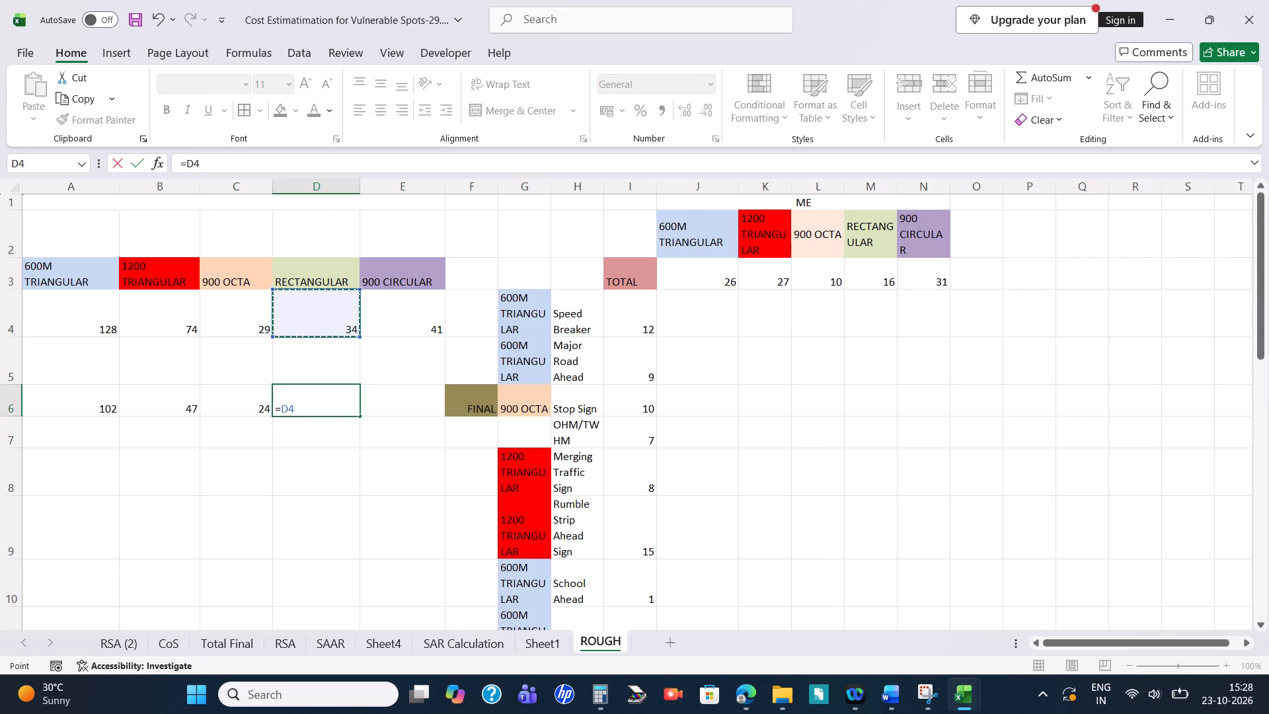
key(minus)
click(873, 273)
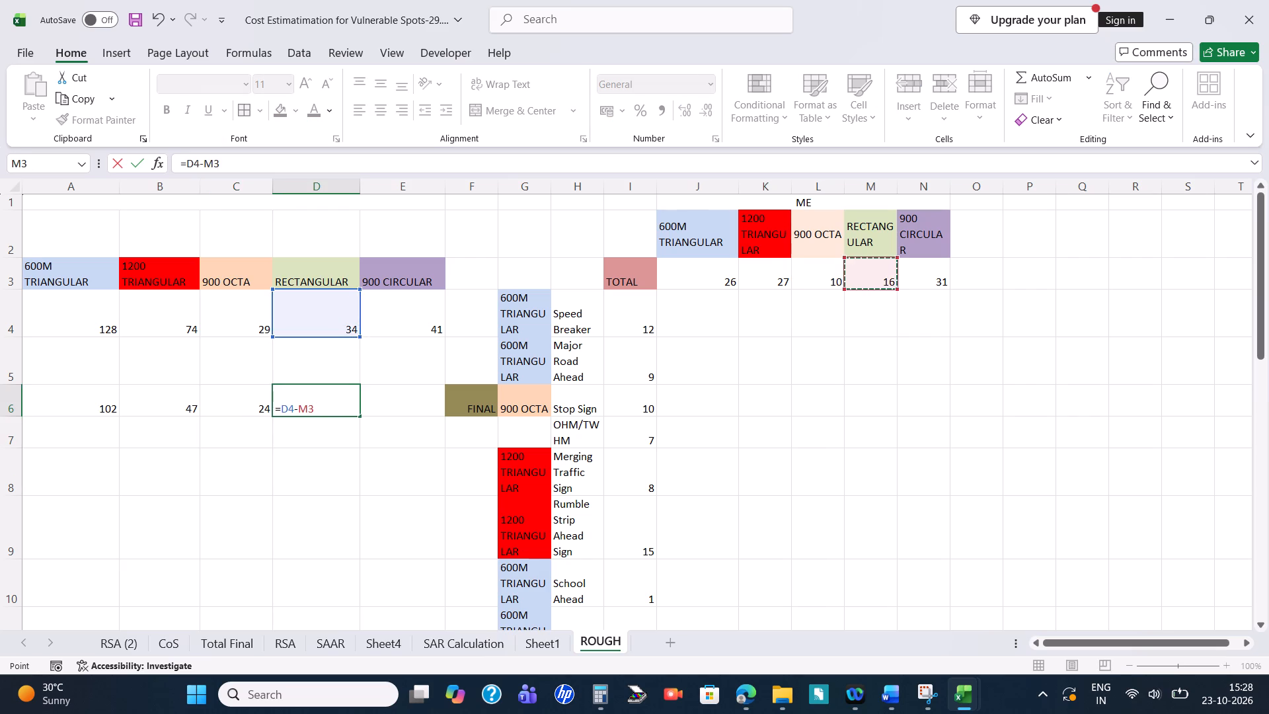
key(Return)
Calculate the final 900 CIRCULAR quantity in E6 by subtracting the ME total, =E4-N3.
click(418, 401)
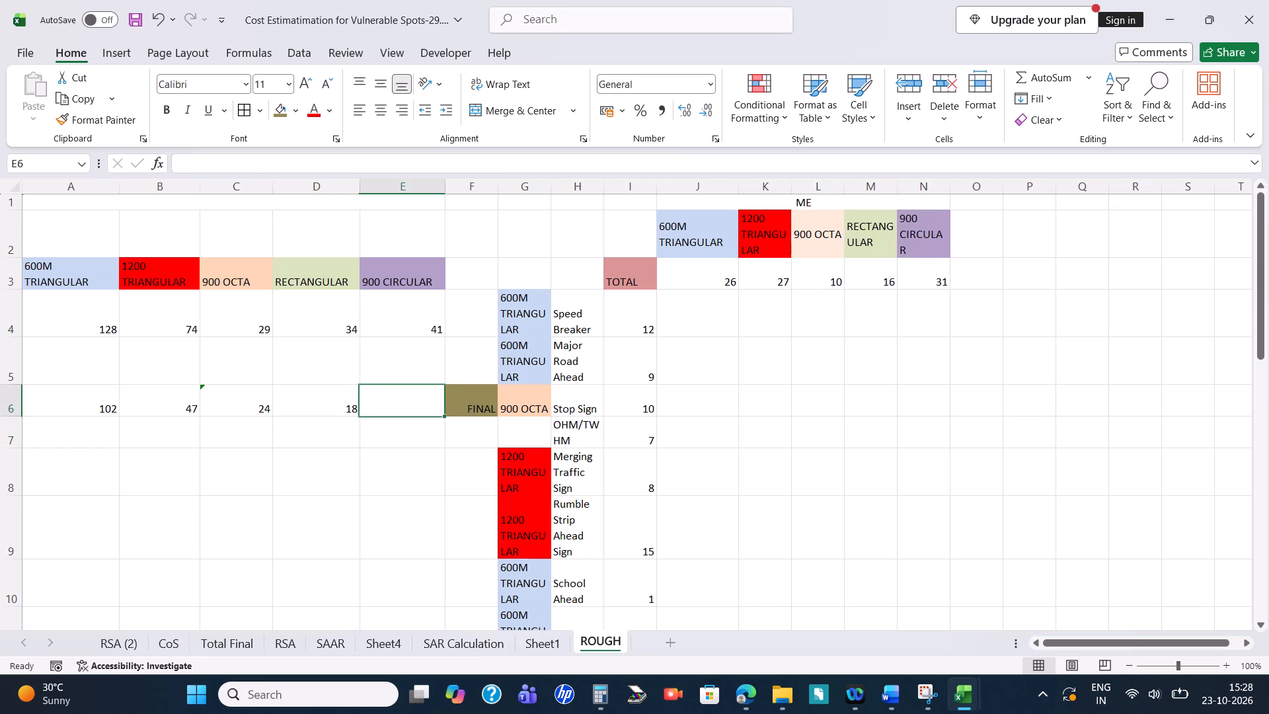
key(equal)
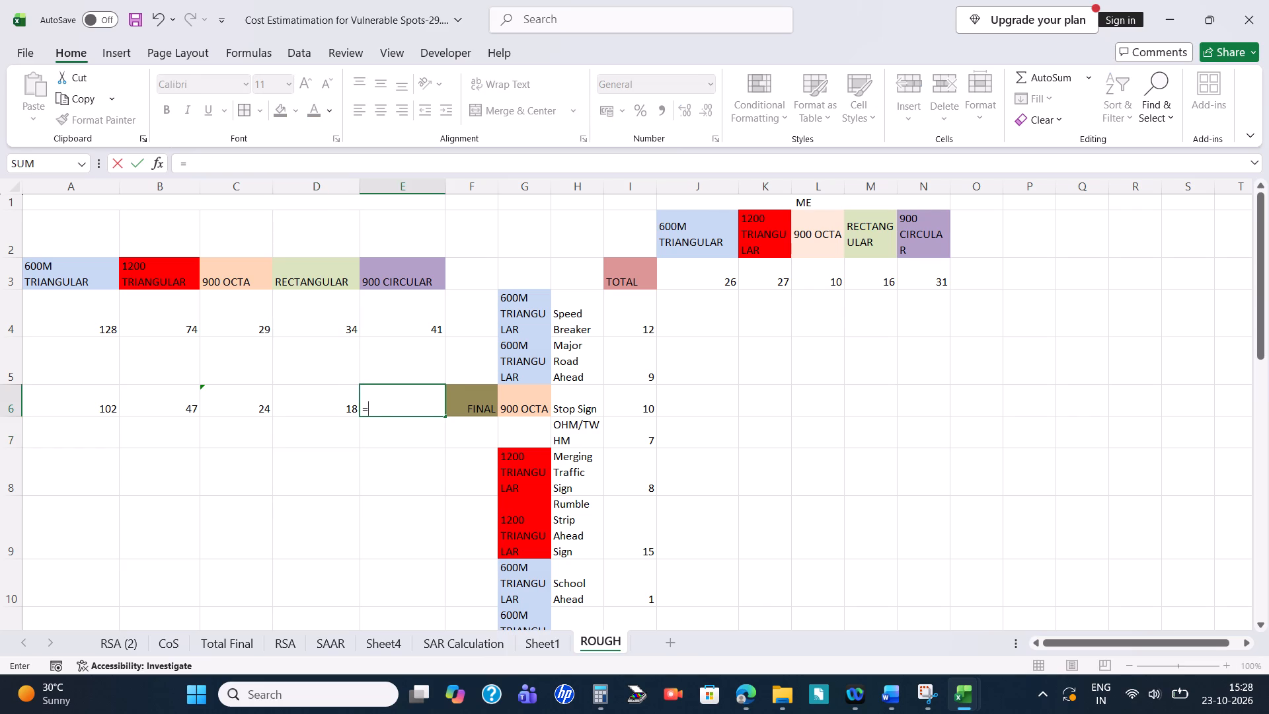
click(422, 319)
key(minus)
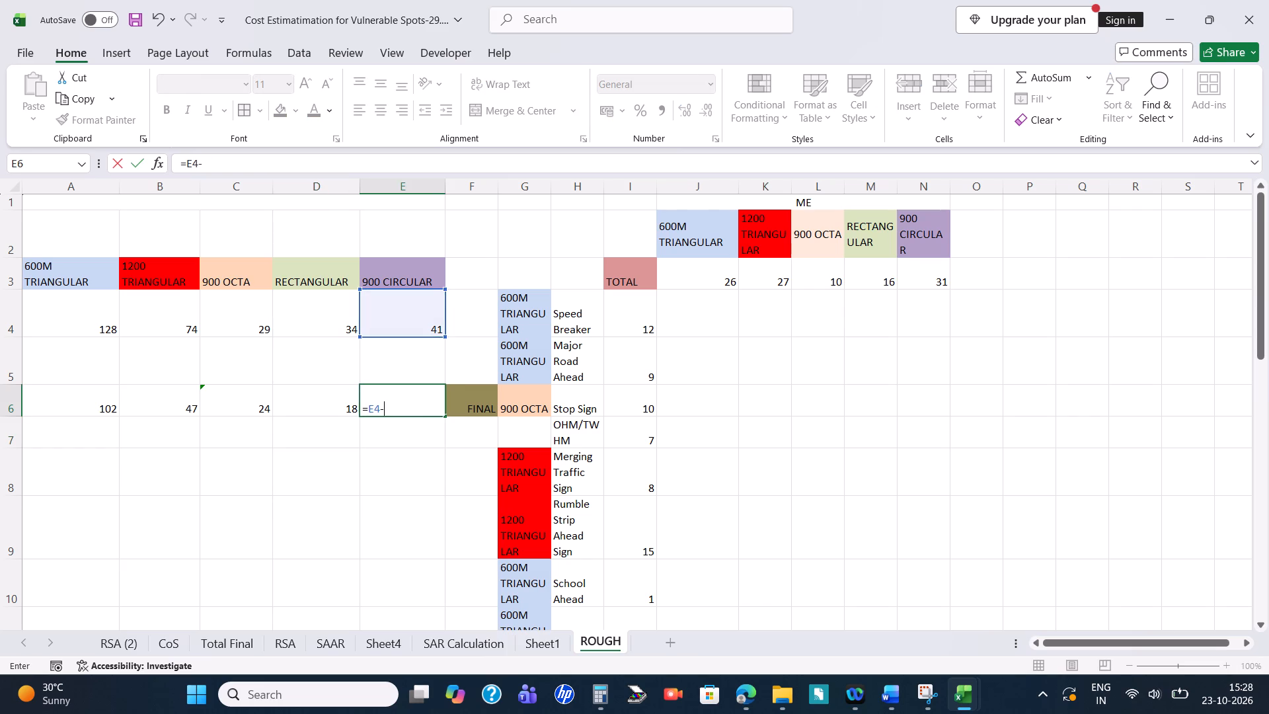
click(936, 283)
key(Return)
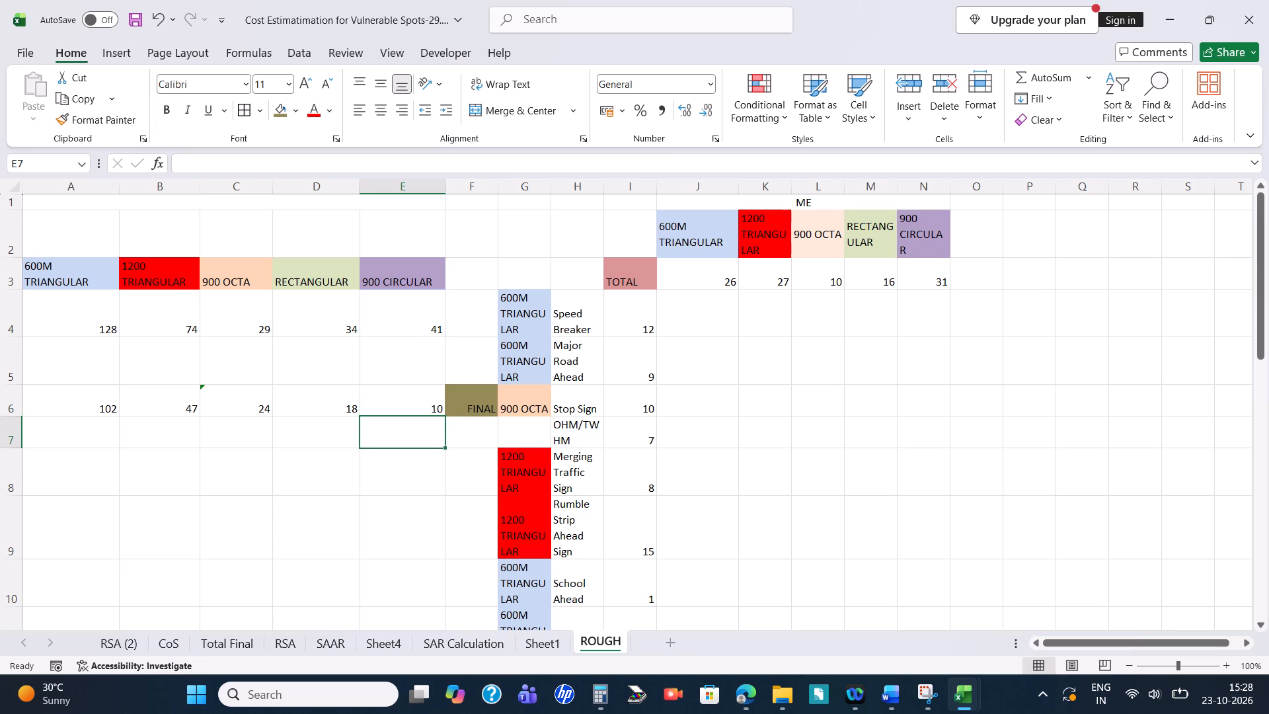
Align the FINAL label in F6 to the left and vertically centre it.
click(326, 477)
click(469, 401)
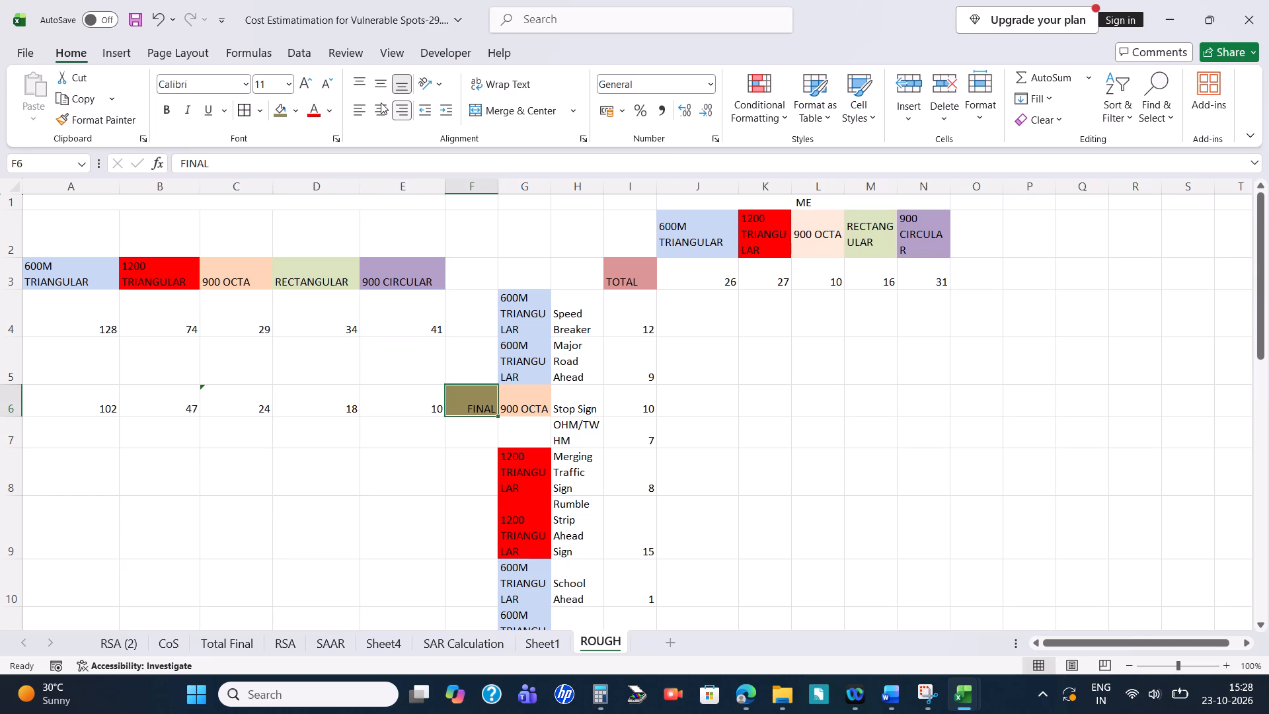
click(378, 89)
click(366, 114)
Fill the final quantities row A6:F6, including the FINAL label, with yellow.
drag(463, 409, 64, 403)
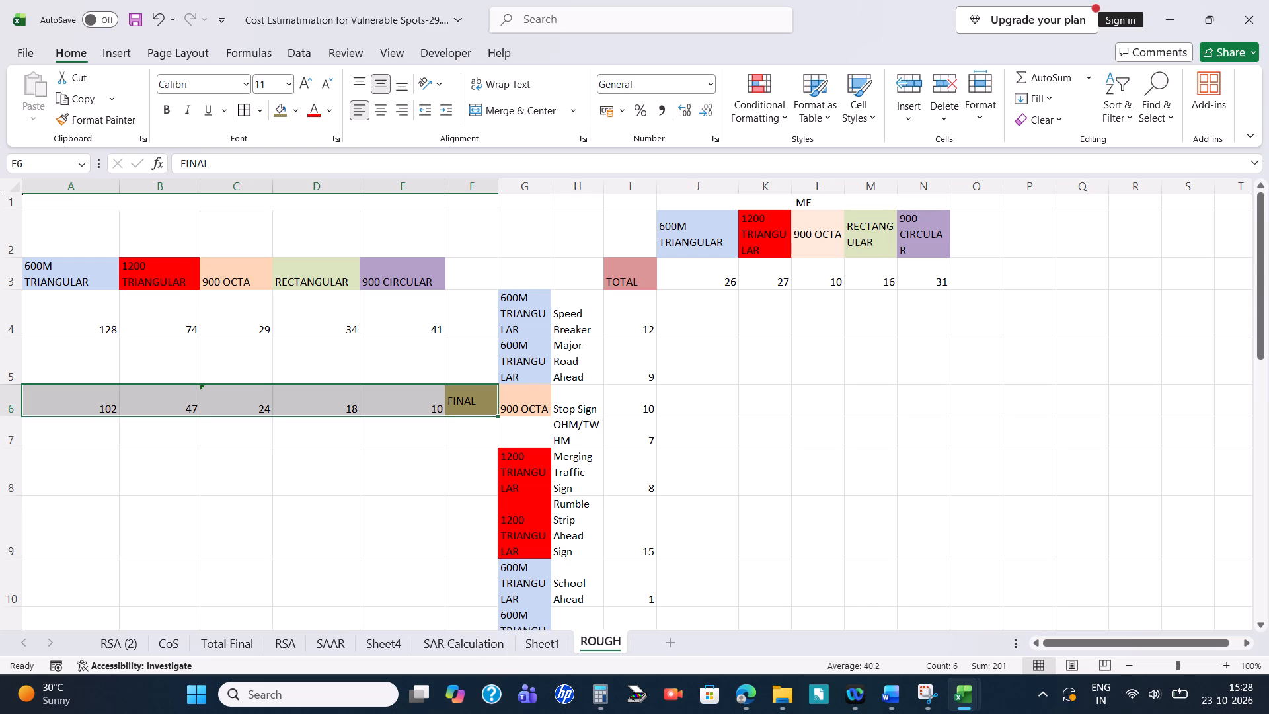
click(299, 119)
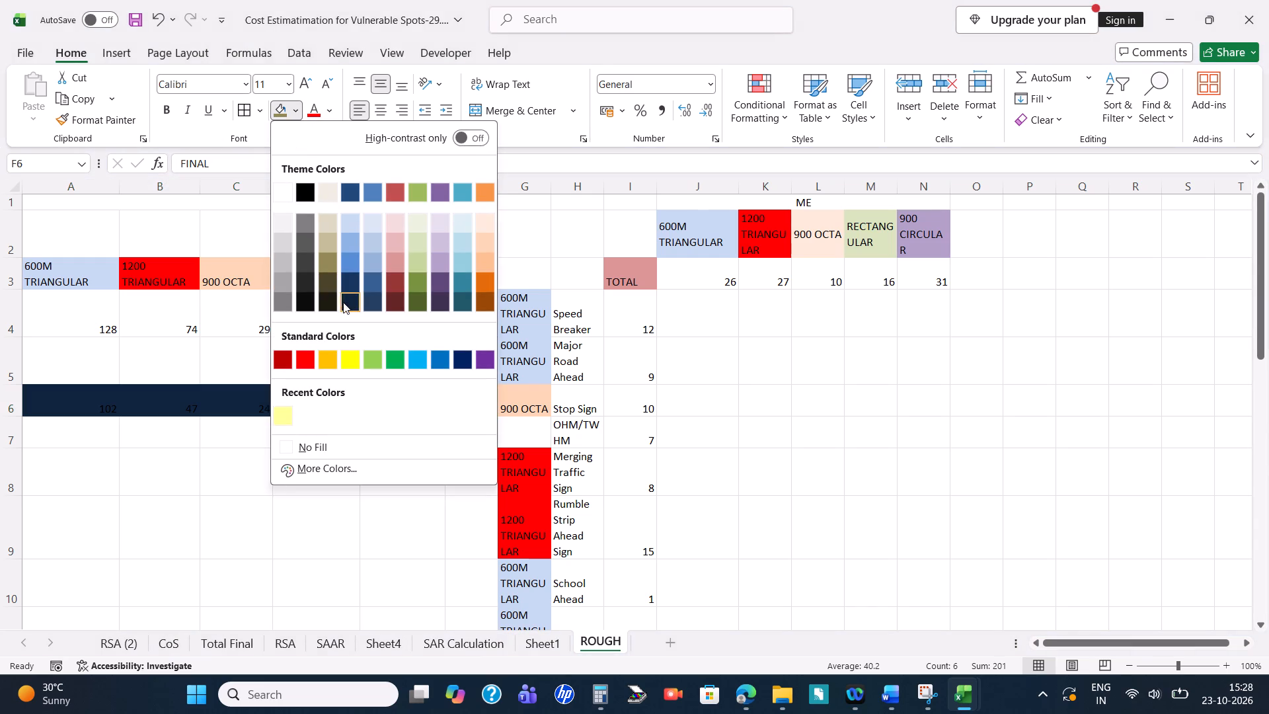
click(352, 364)
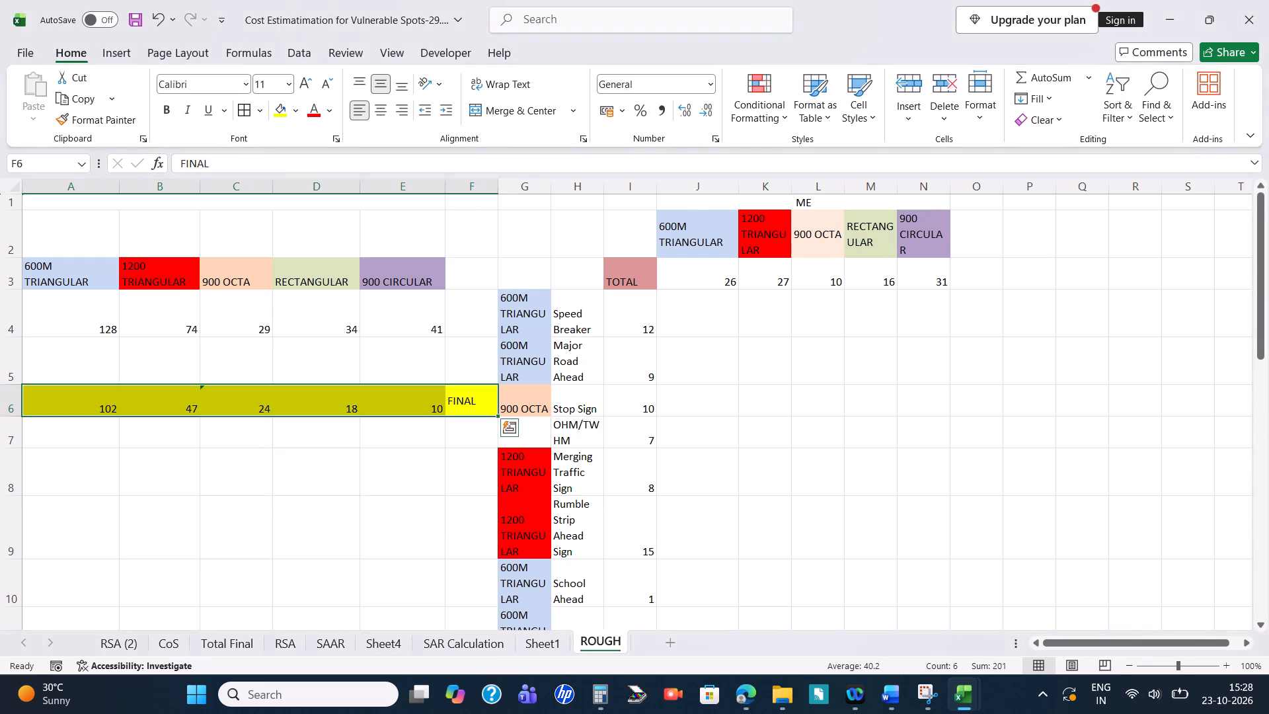
click(364, 494)
Apply borders to the FINAL cell and to all cells of the summary table A3:F6.
click(459, 404)
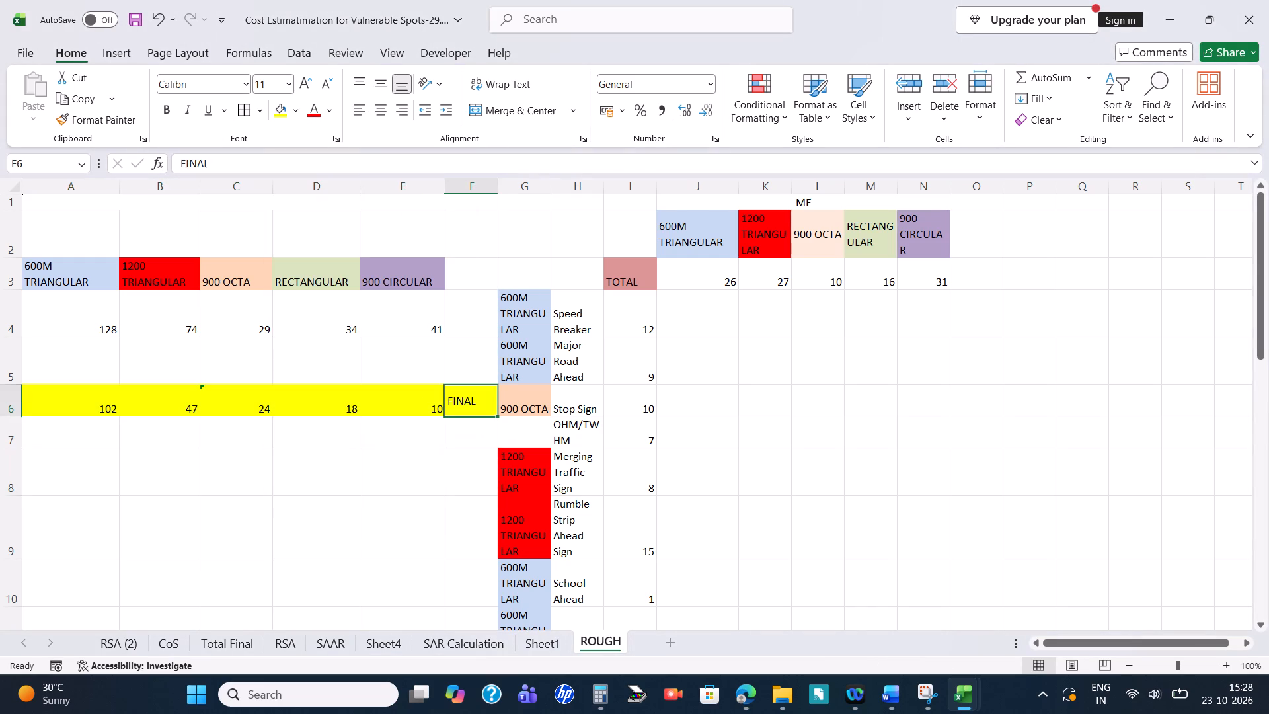
click(247, 112)
click(350, 448)
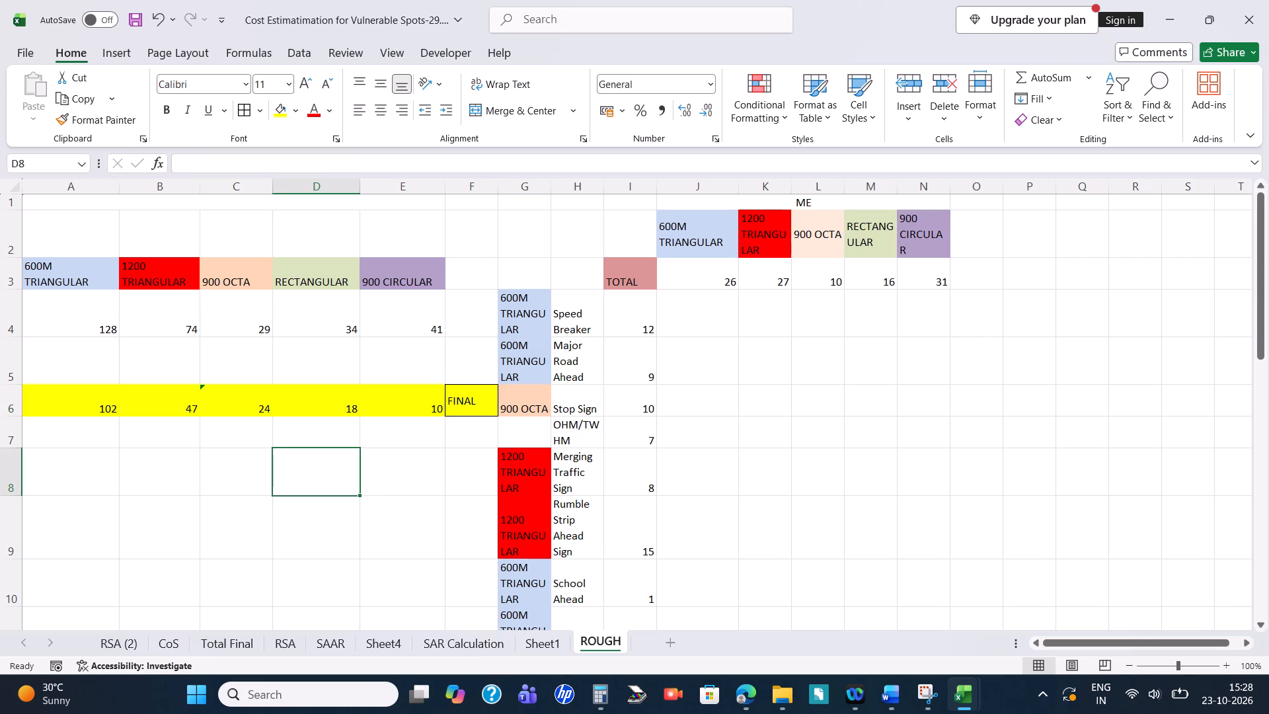
drag(480, 412, 67, 270)
click(244, 110)
click(377, 516)
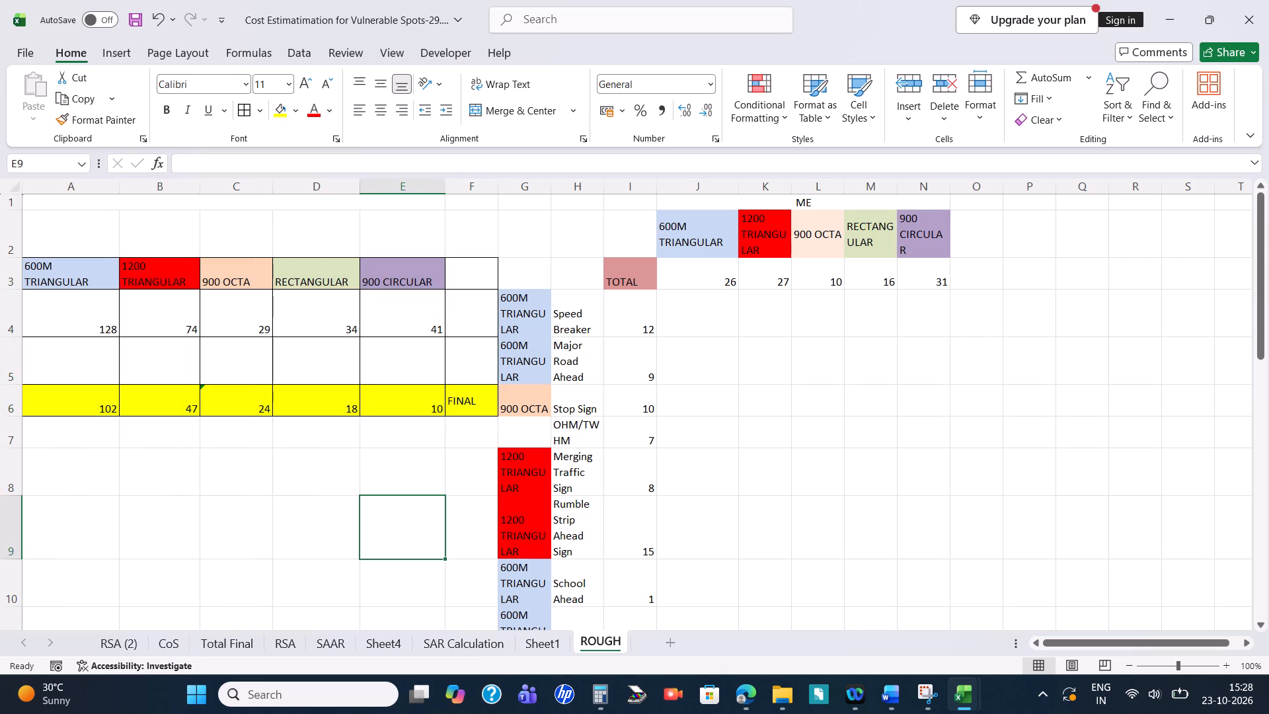
Correct the 900 OCTA final formula in C6 so it subtracts the ME total from its own column, =C4-L3.
click(237, 413)
click(263, 164)
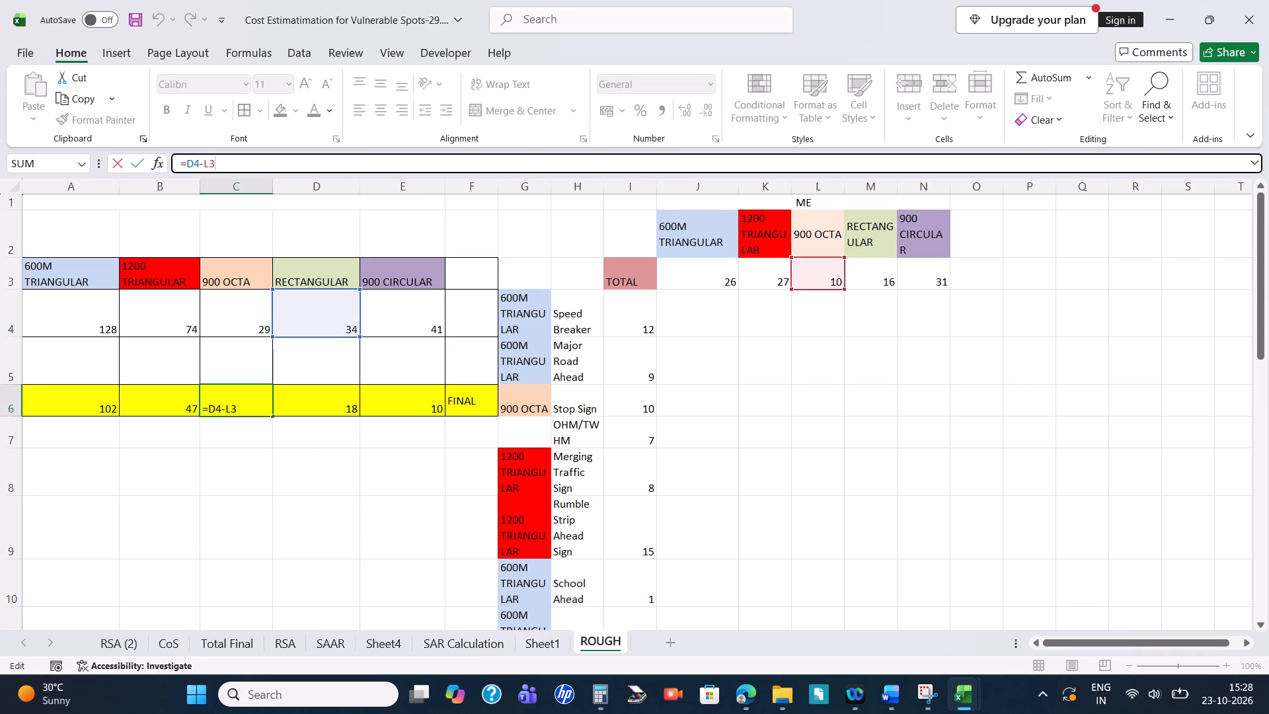
drag(231, 170, 200, 170)
drag(200, 170, 189, 172)
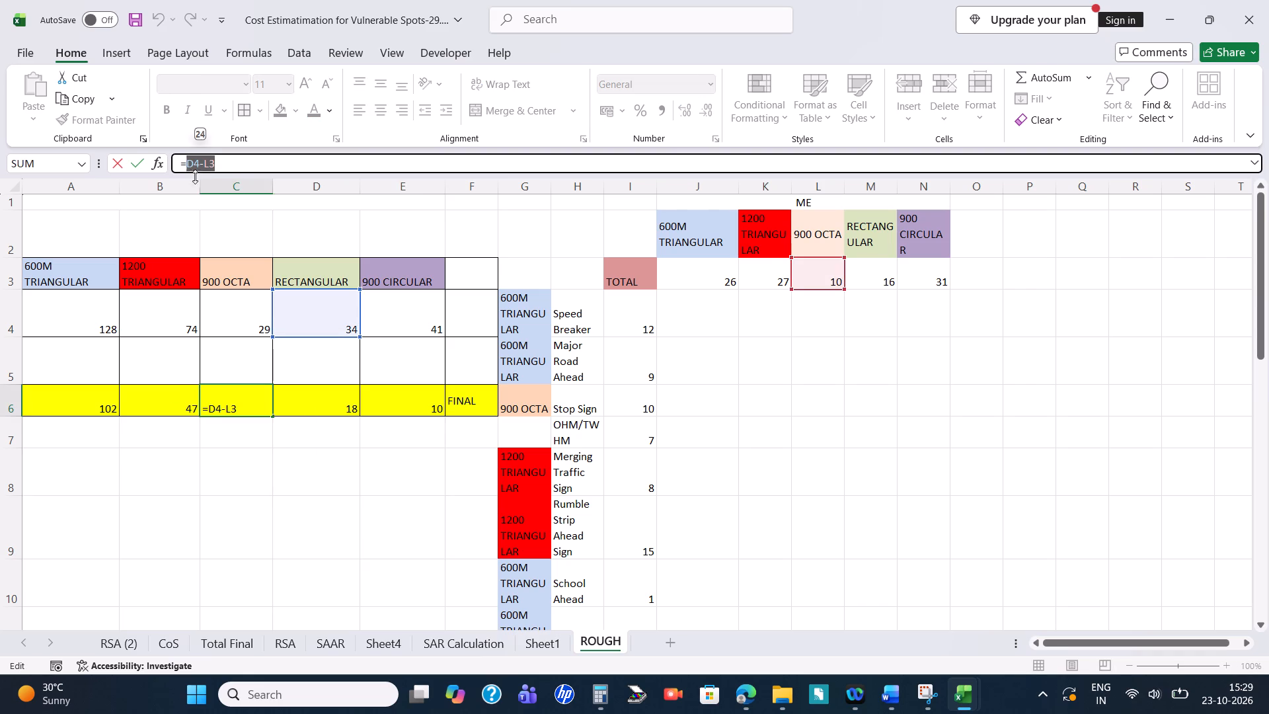
key(BackSpace)
click(264, 310)
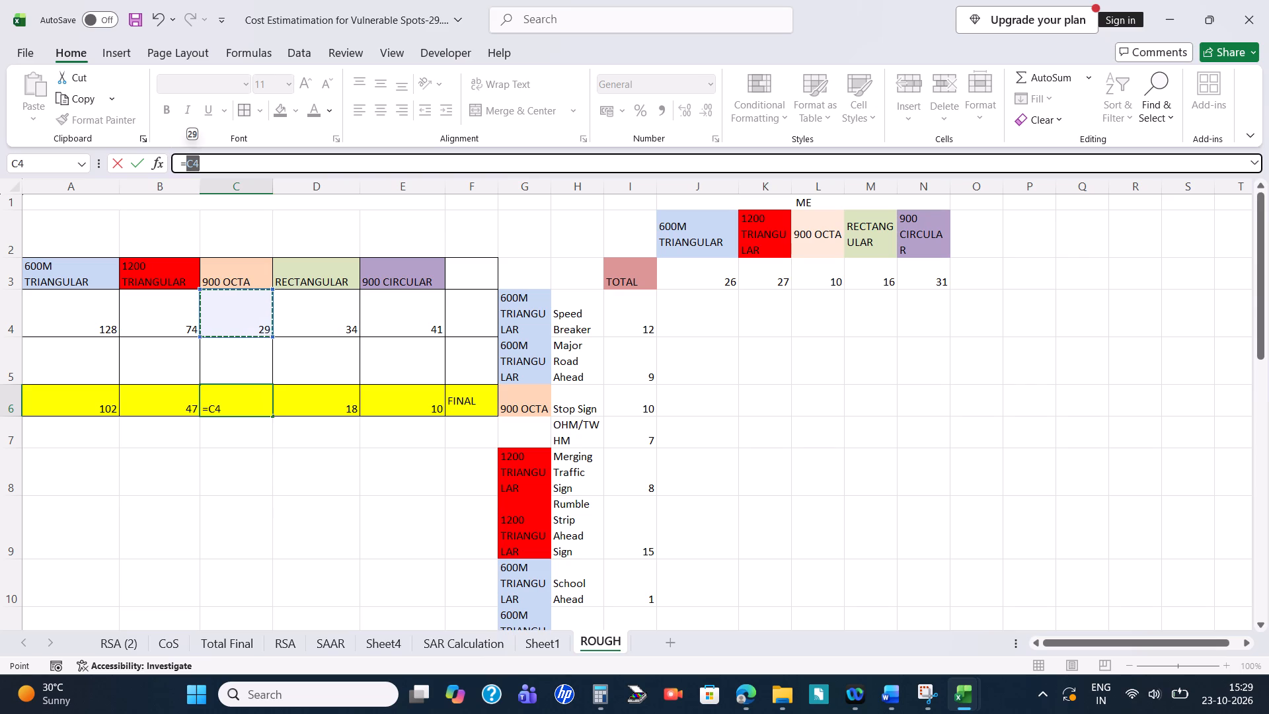
key(minus)
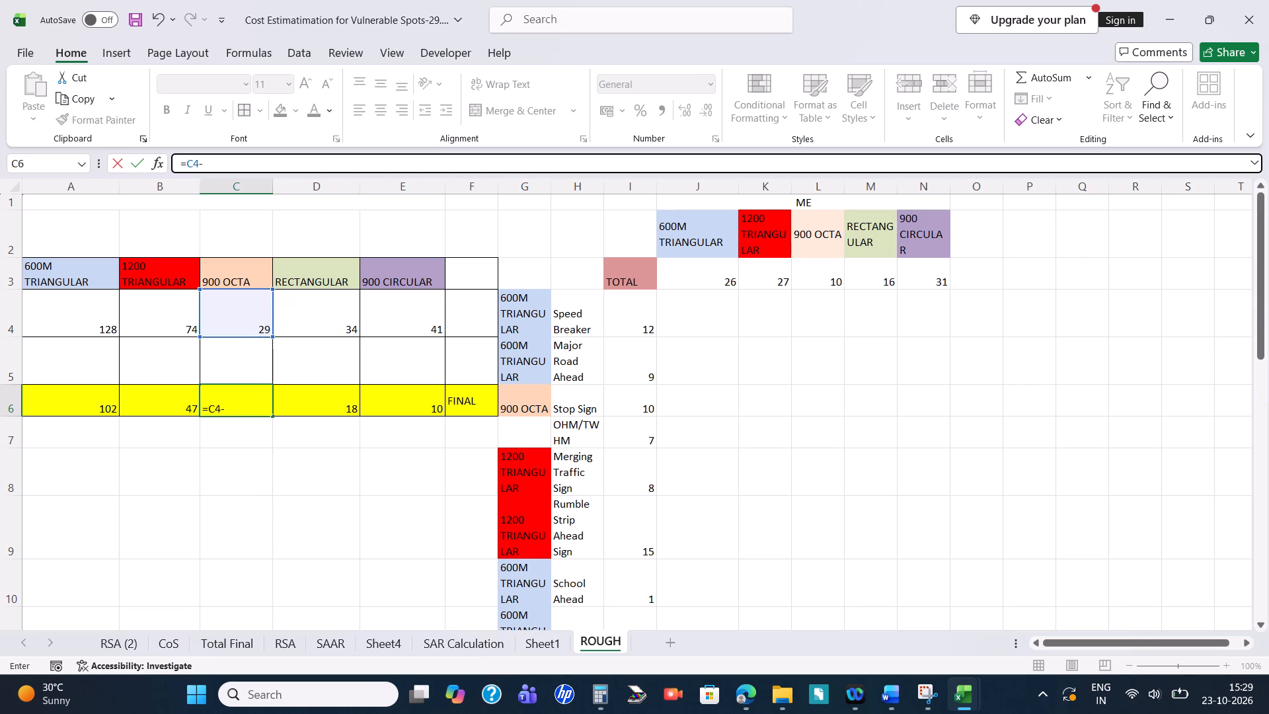
click(807, 270)
key(Return)
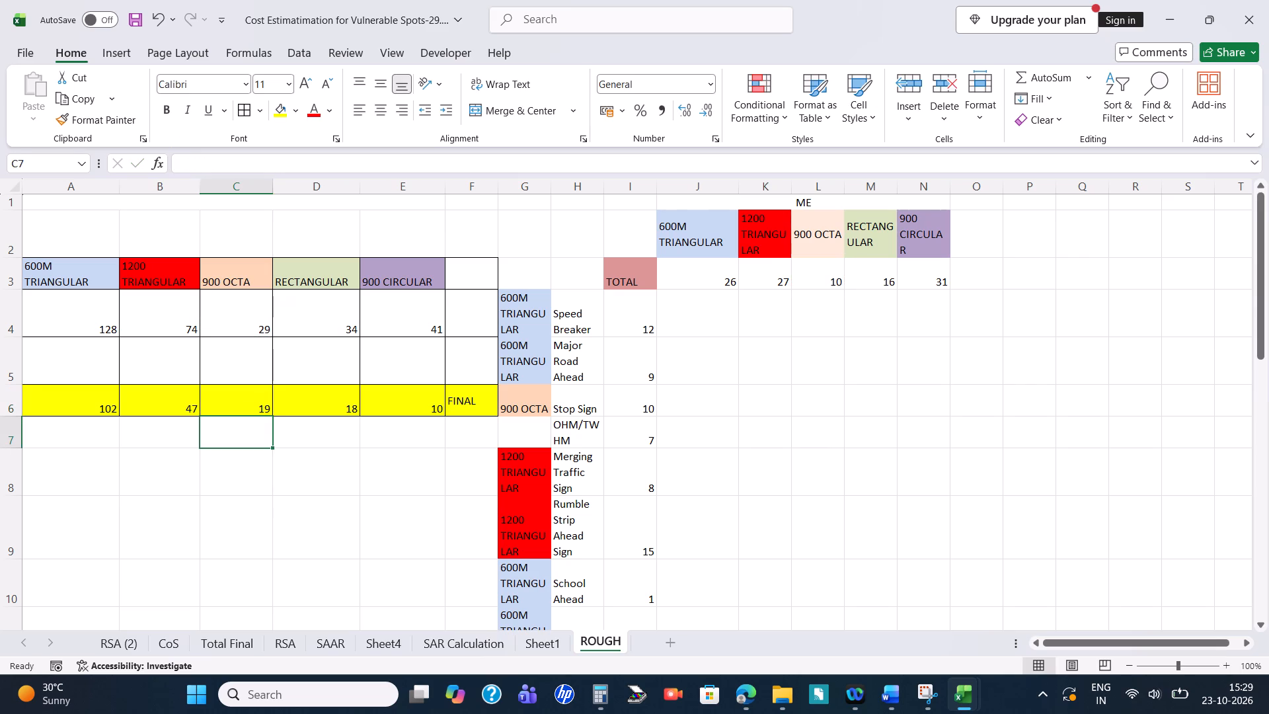
Check the cell references in each final quantity formula from A6 to E6 against the matching totals and ME columns.
click(100, 330)
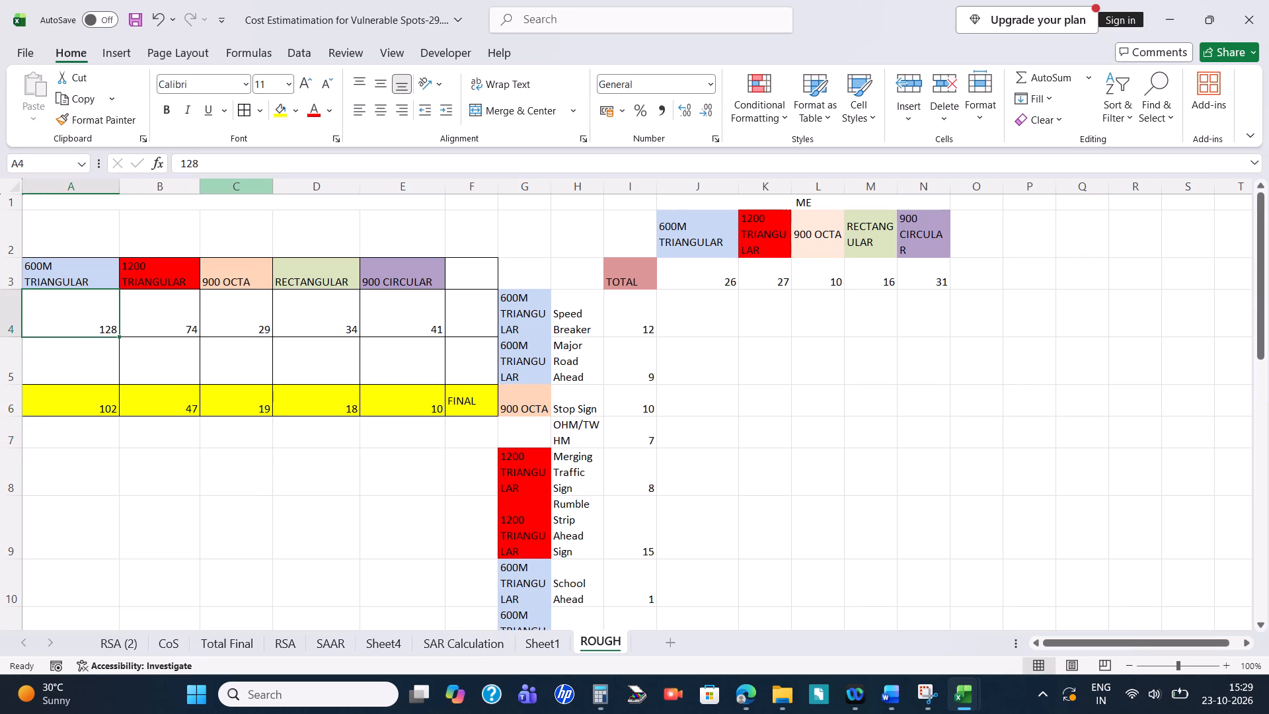
click(76, 401)
click(236, 169)
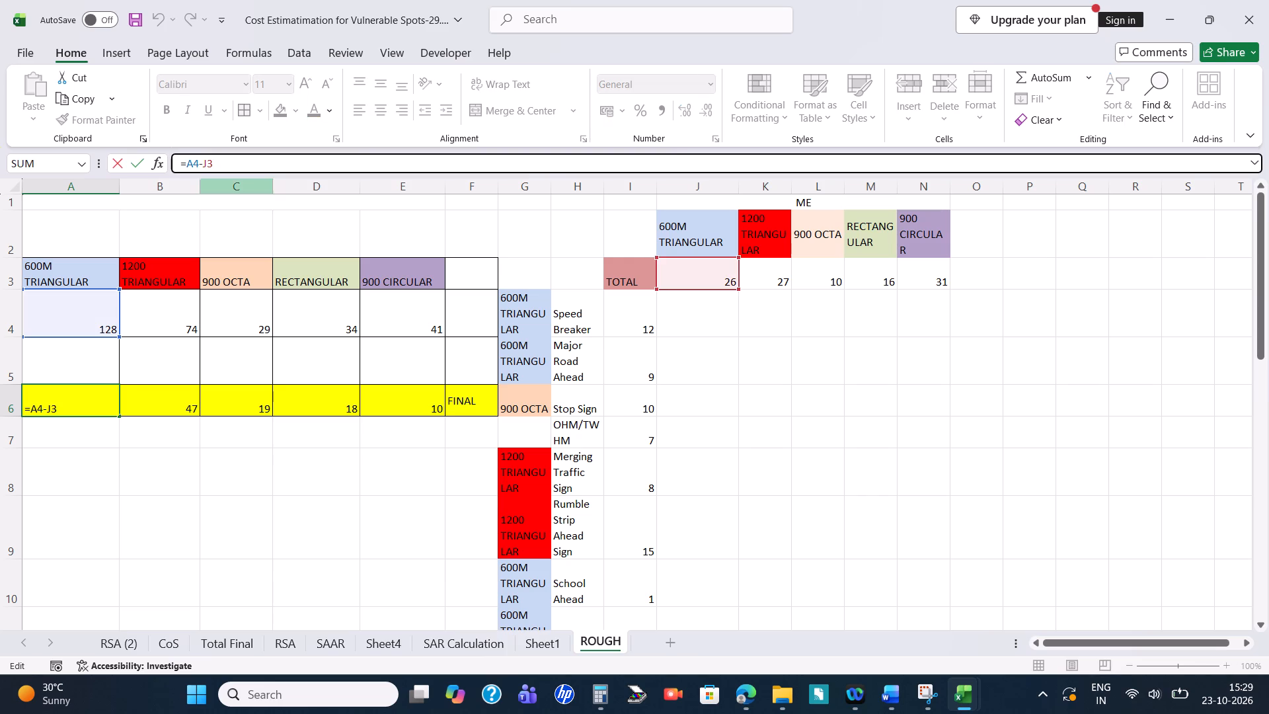
click(171, 396)
click(255, 156)
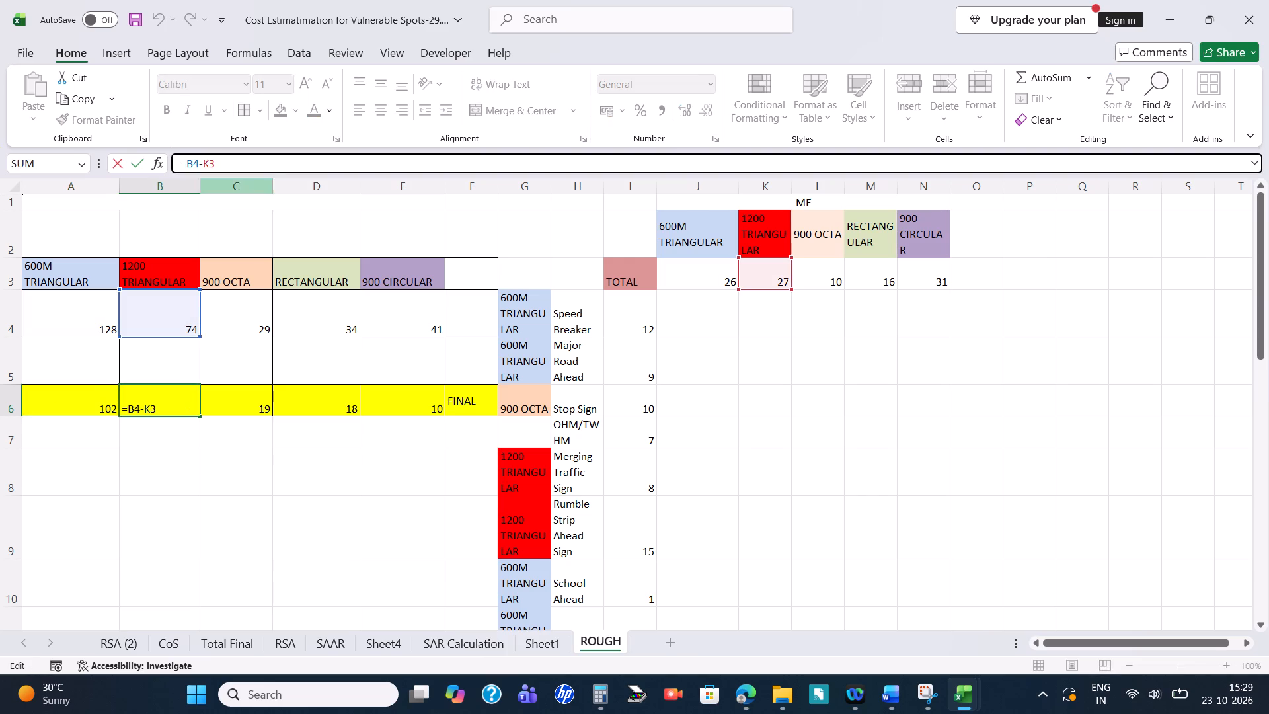
click(256, 407)
click(272, 165)
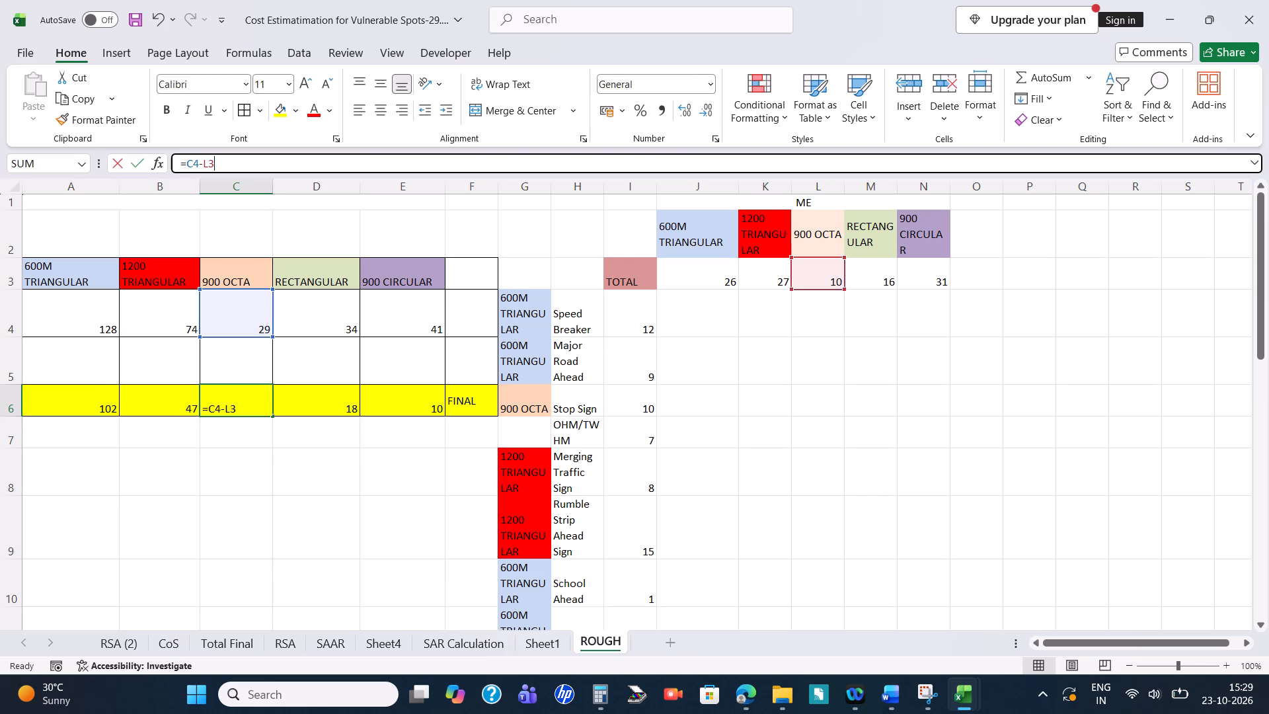
click(330, 399)
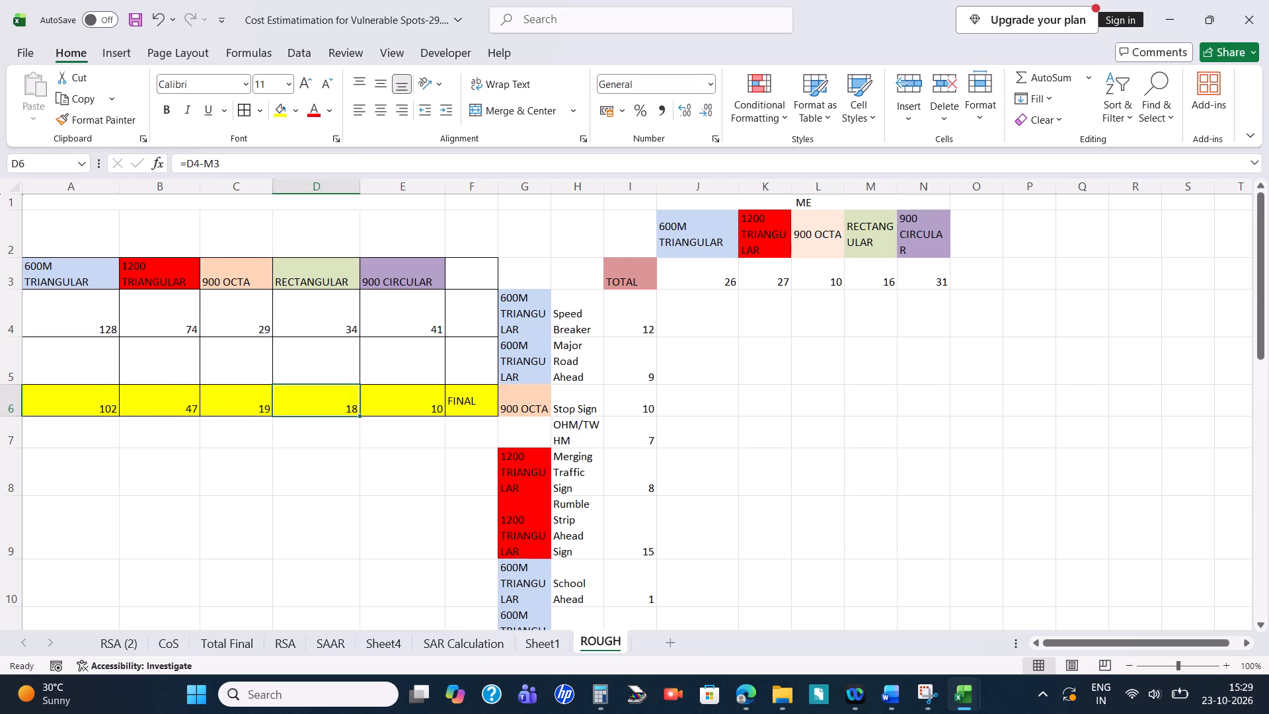
click(284, 168)
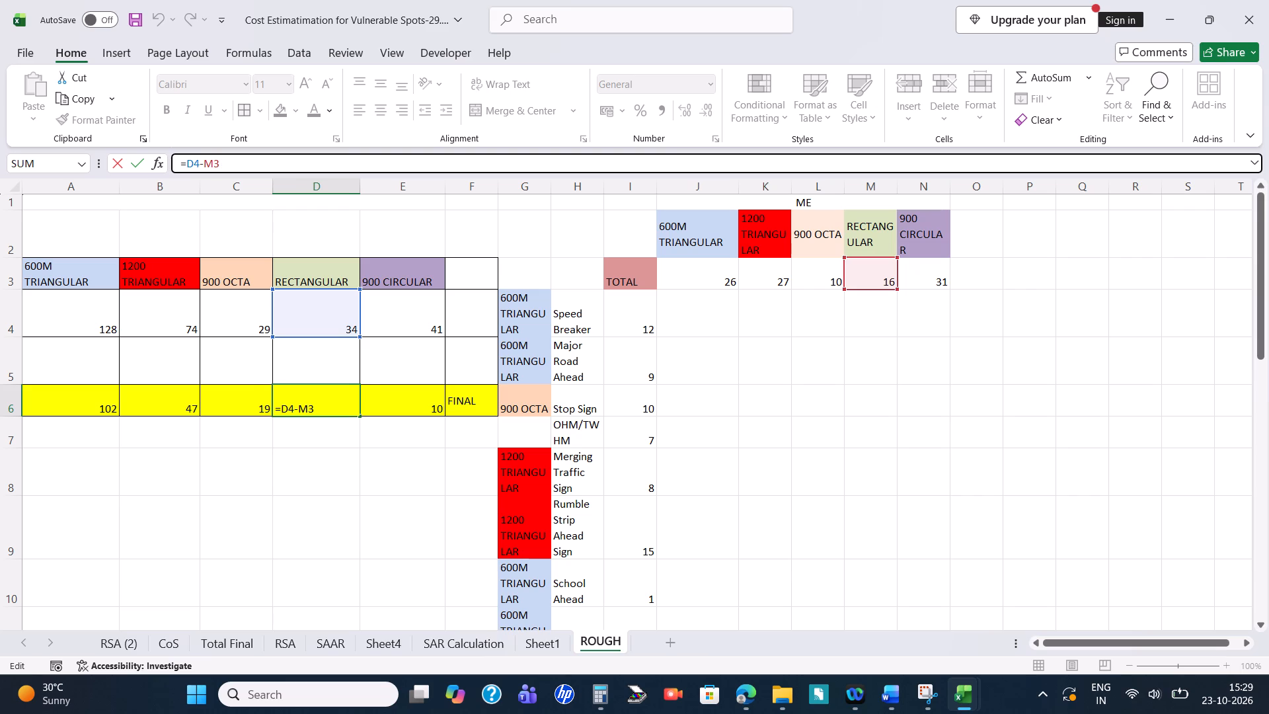
click(403, 395)
click(231, 158)
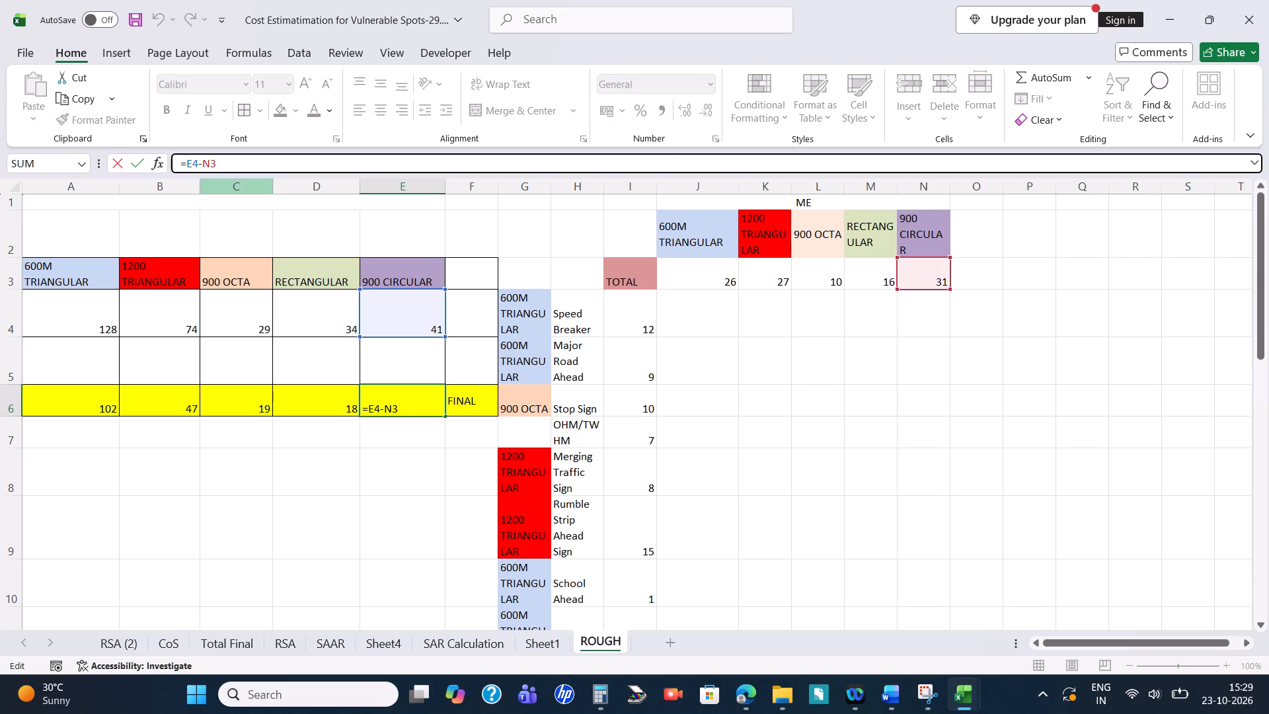
click(314, 473)
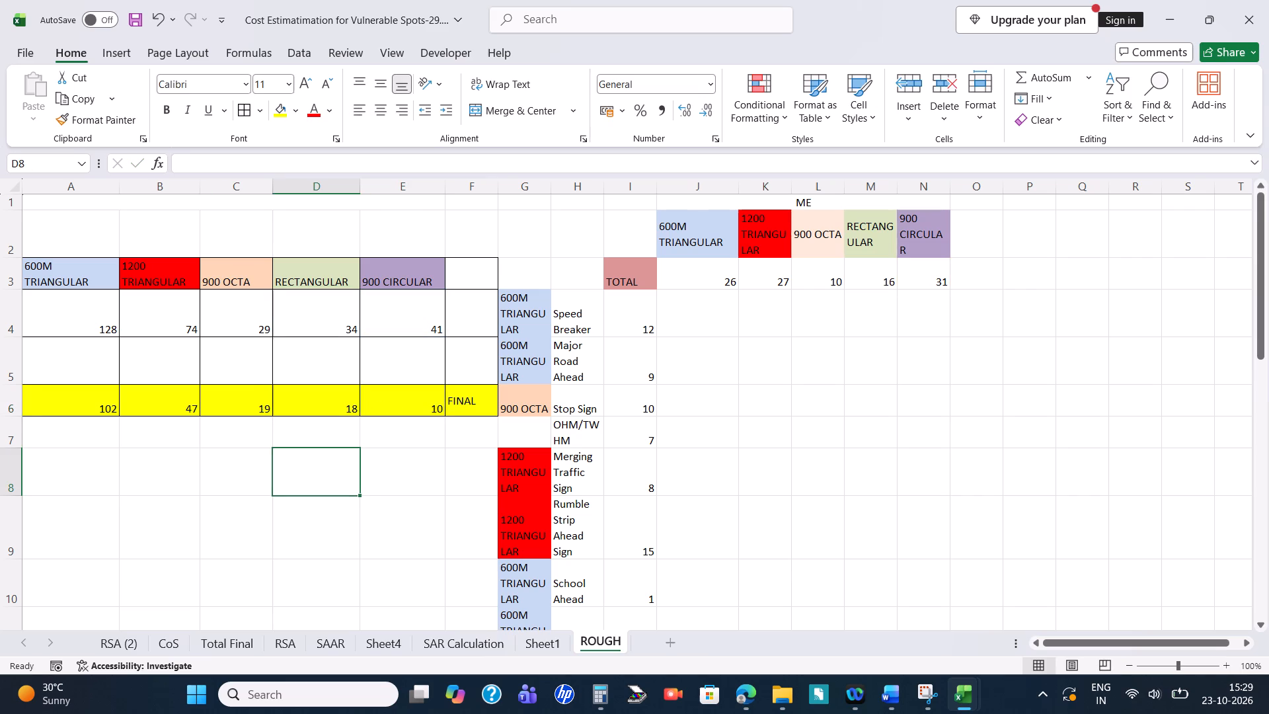
Make the FINAL label and the final quantities in A6:E6 bold.
click(469, 407)
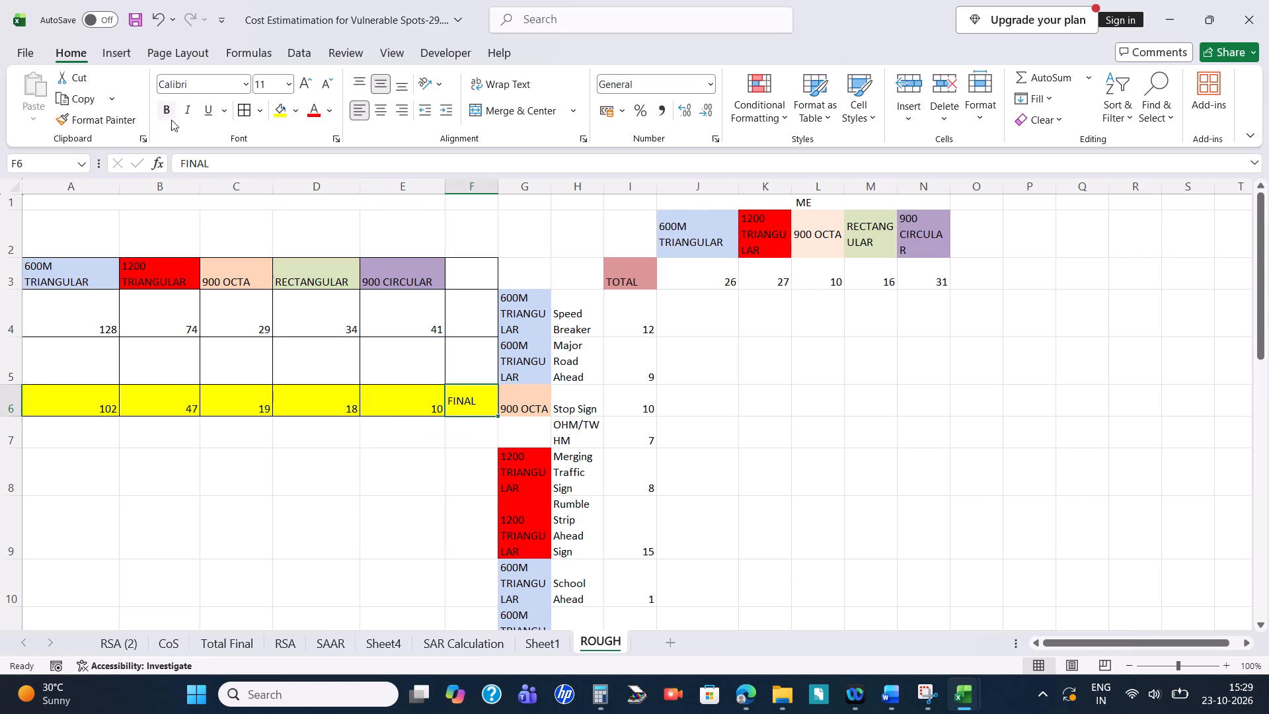
click(171, 120)
drag(93, 403, 425, 387)
click(161, 116)
click(258, 506)
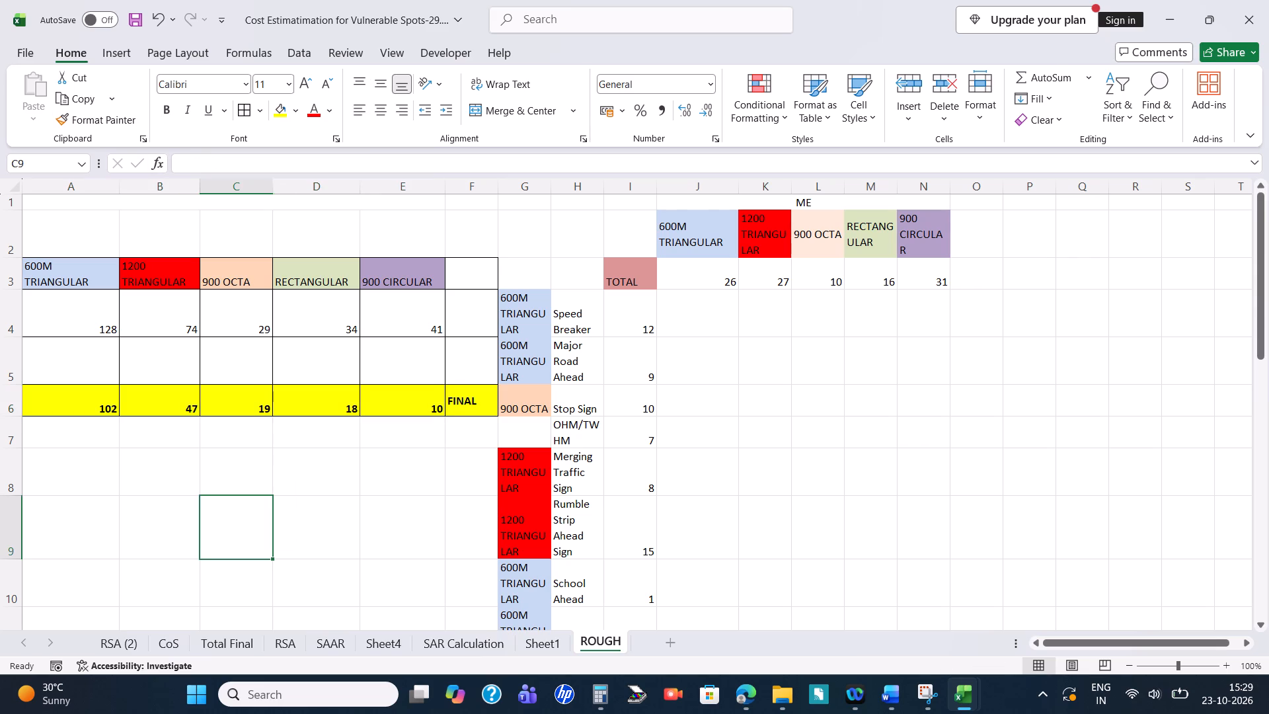
Examine the sign board quantities on the Total Final, RSA and SAAR sheets, including the 120 cm triangle quantity on SAAR.
click(237, 649)
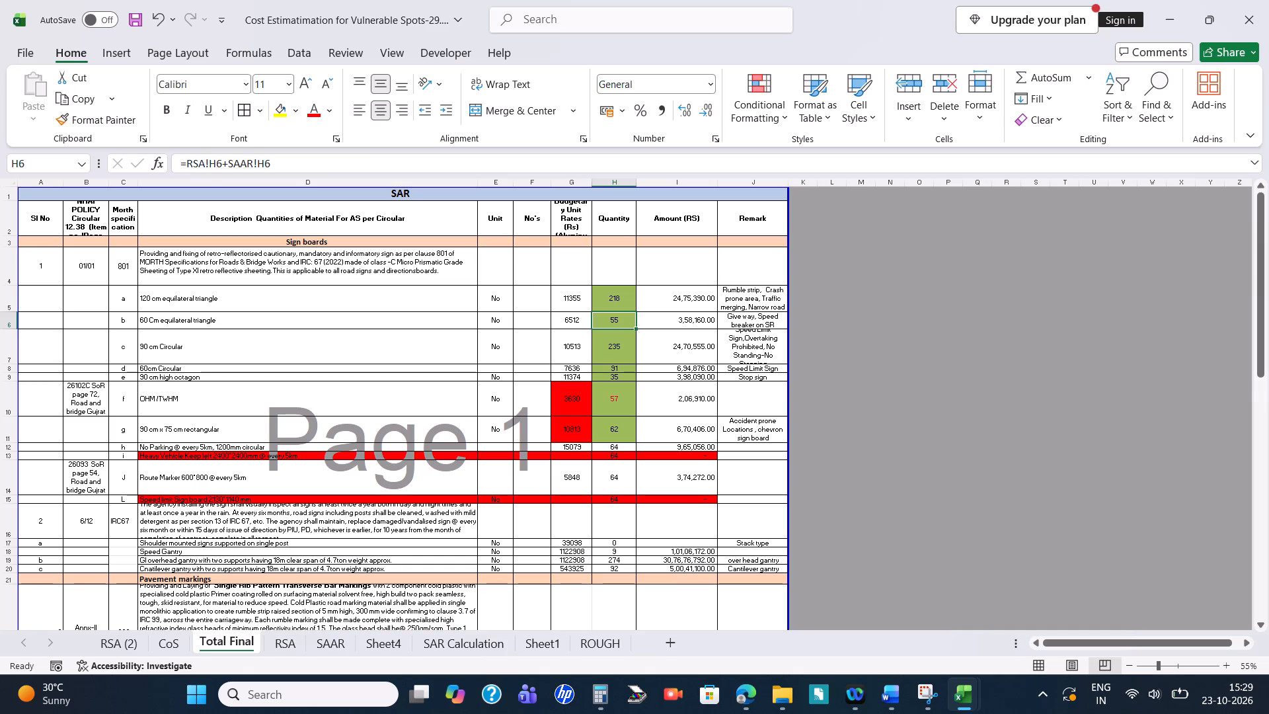
ctrl+scroll(488, 442, up, 2)
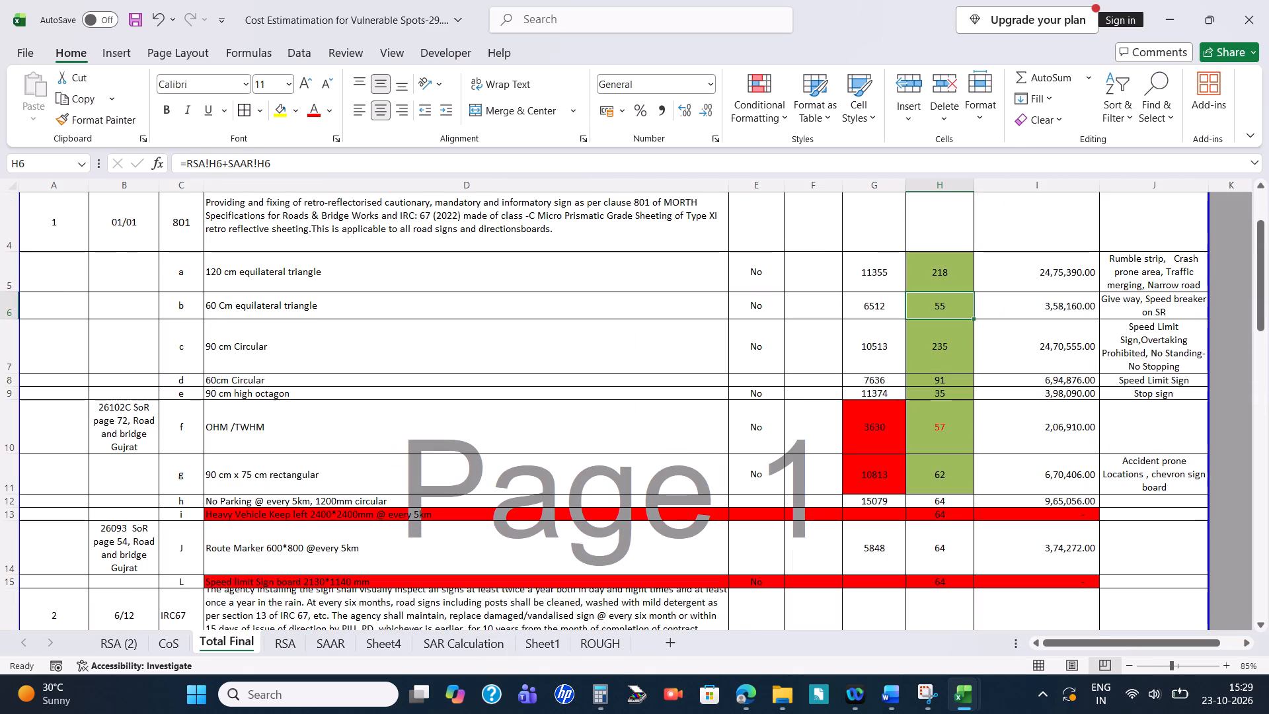
click(293, 637)
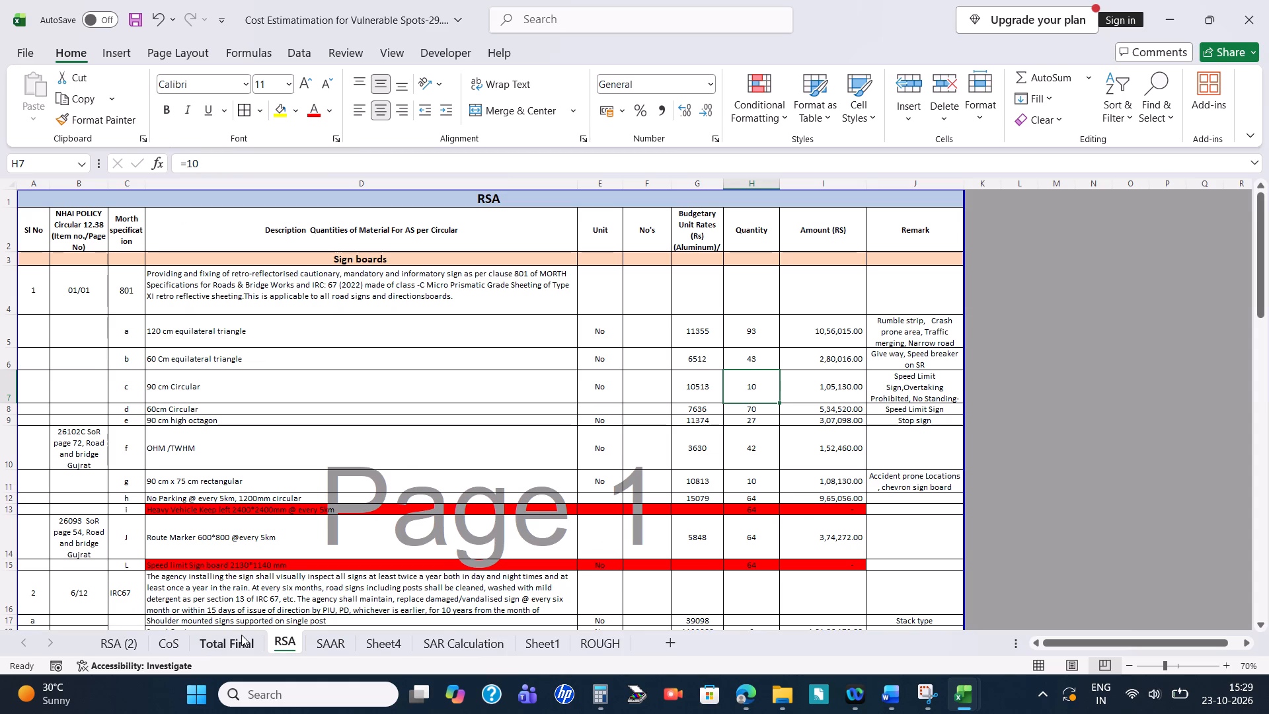
click(327, 650)
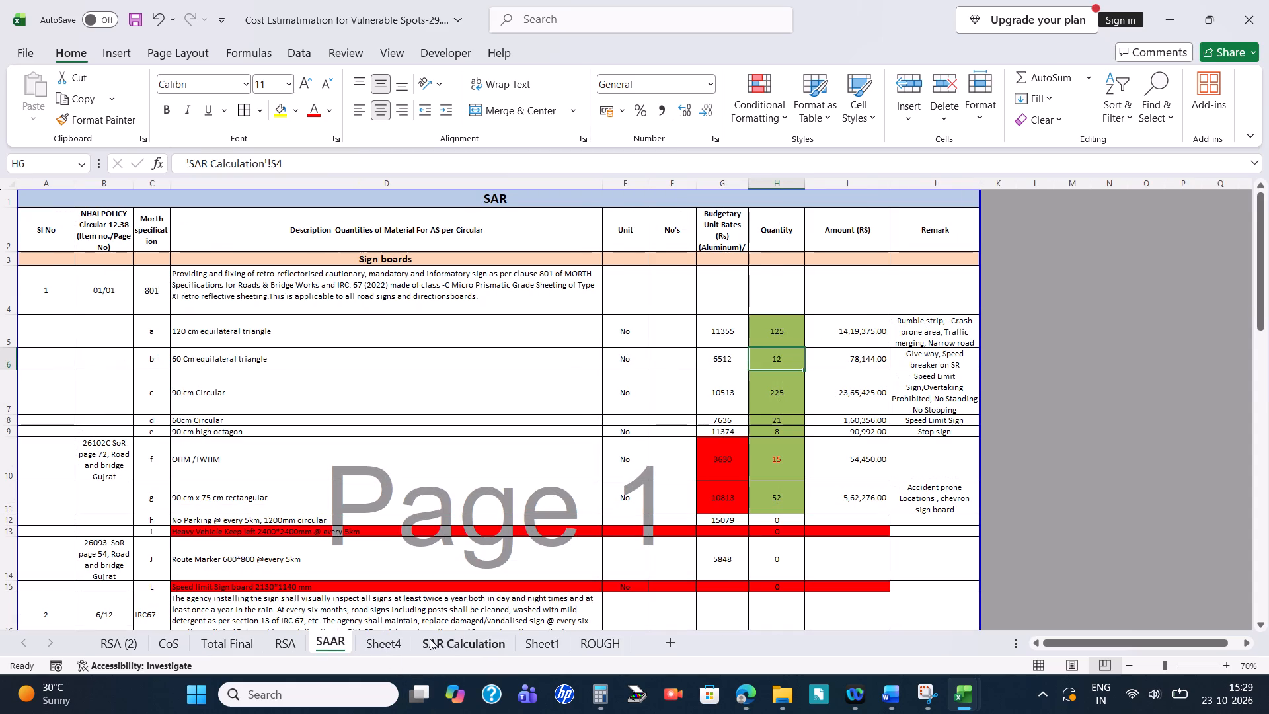
click(430, 639)
click(335, 642)
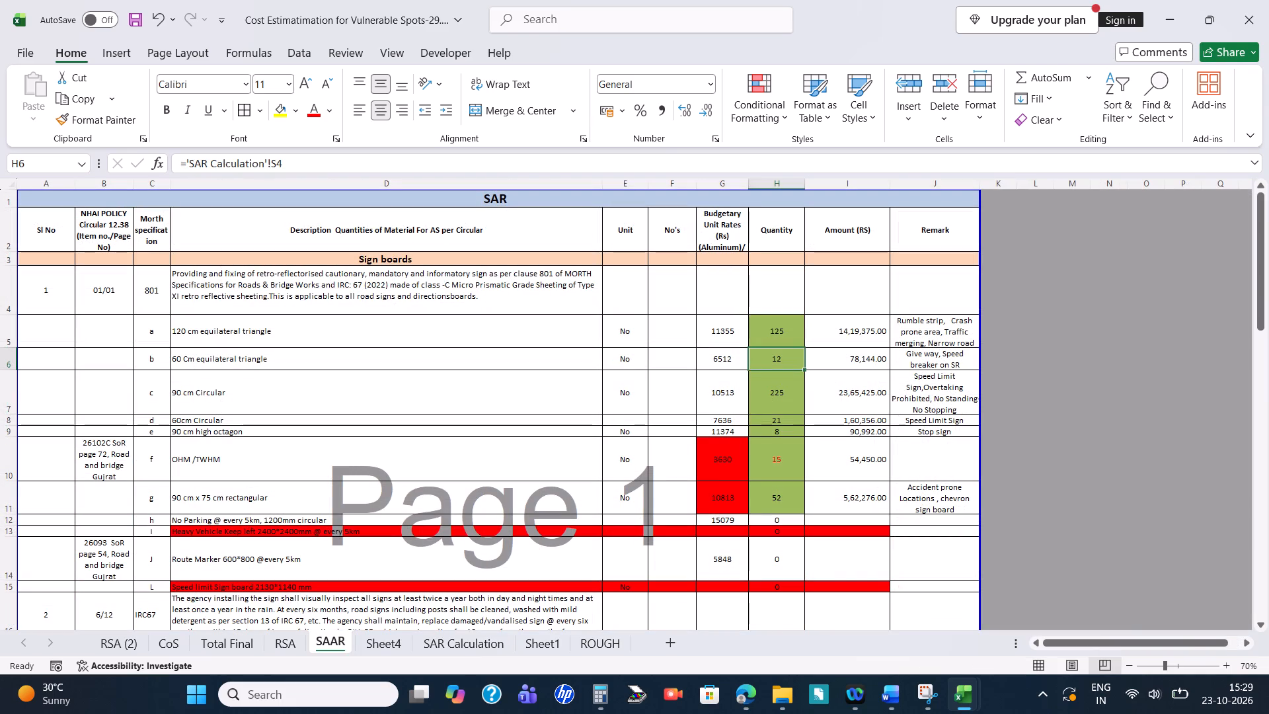
click(781, 343)
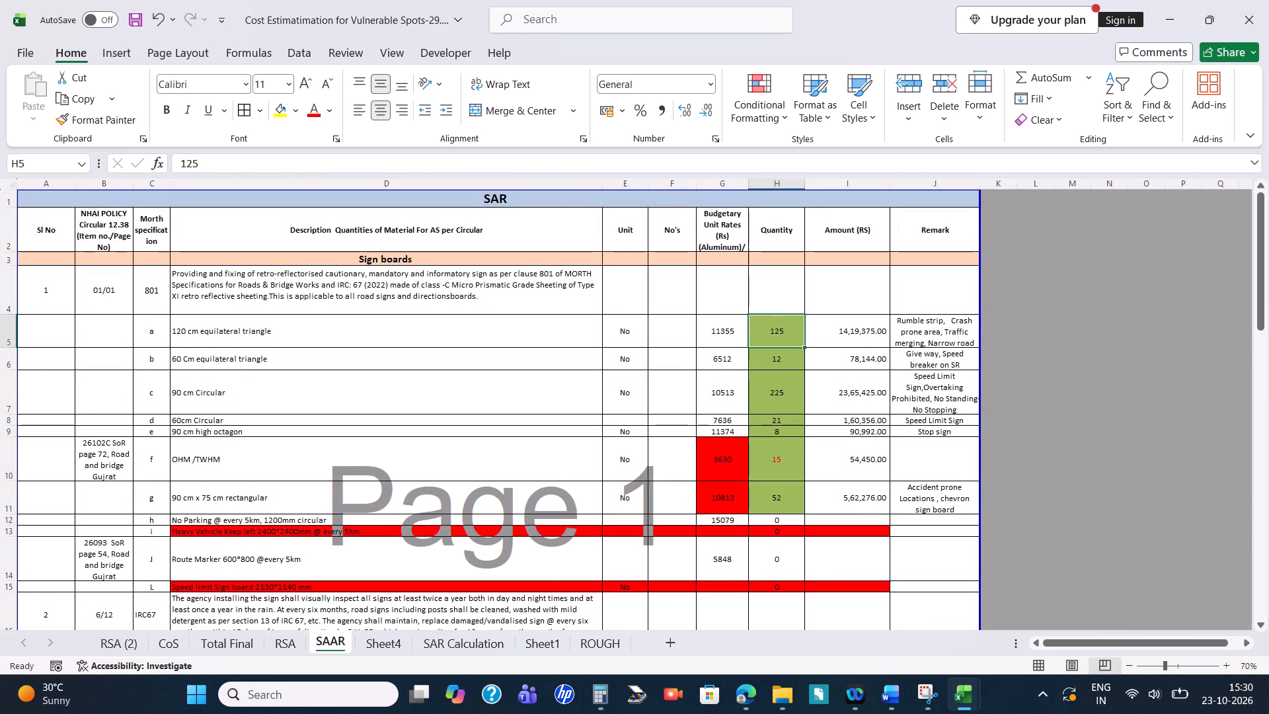
Check which sign counts the 600M TRIANGULAR total in the ME block of the ROUGH sheet adds up.
click(590, 649)
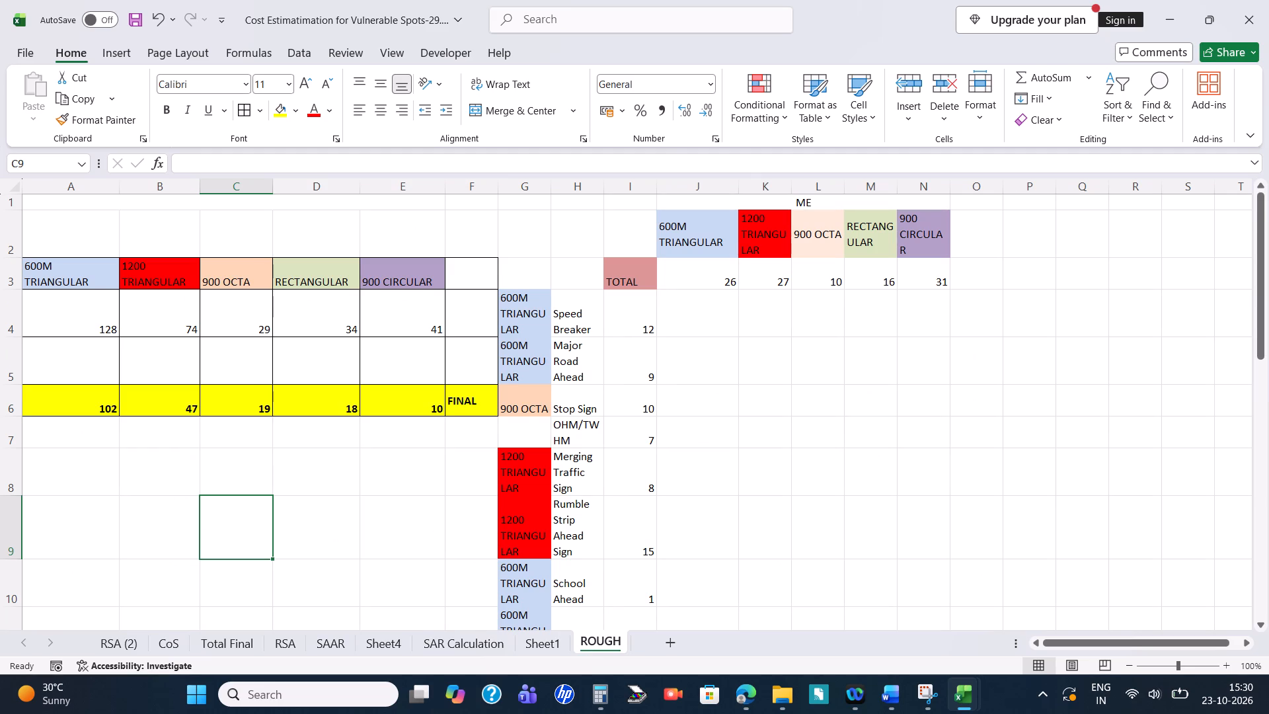
scroll(664, 558, down, 2)
scroll(665, 558, up, 3)
click(714, 278)
click(381, 159)
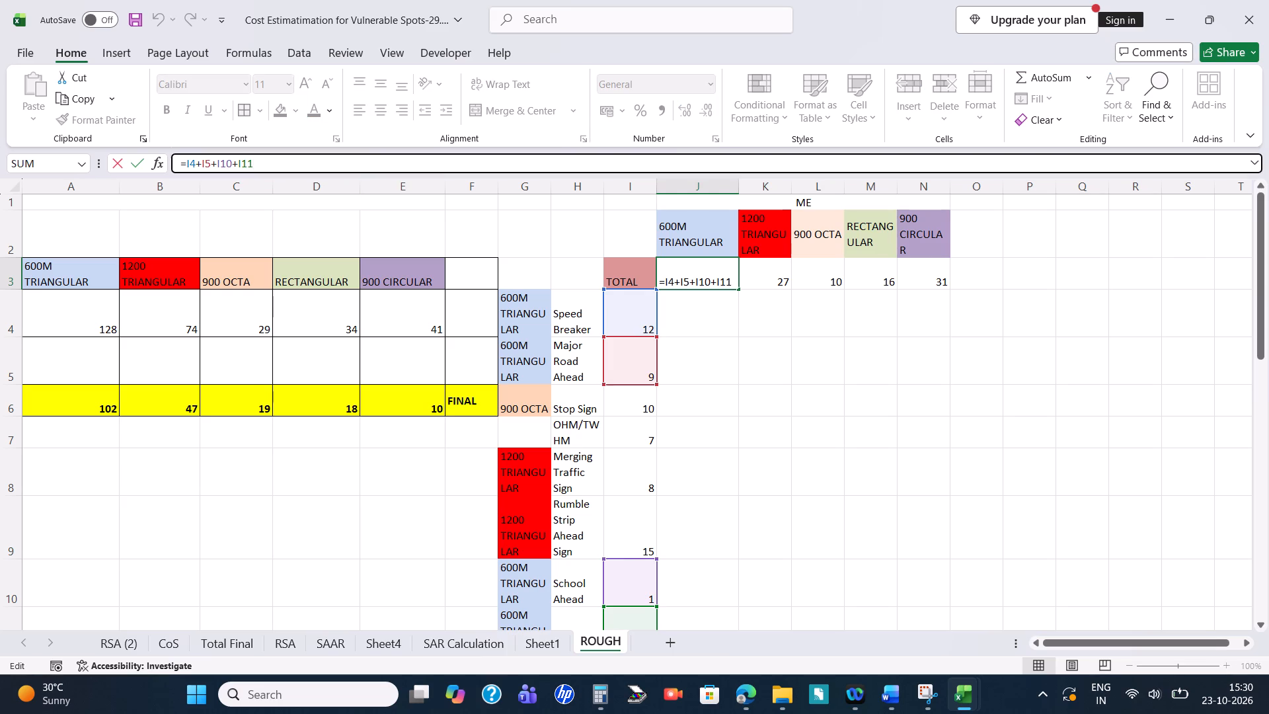
click(753, 420)
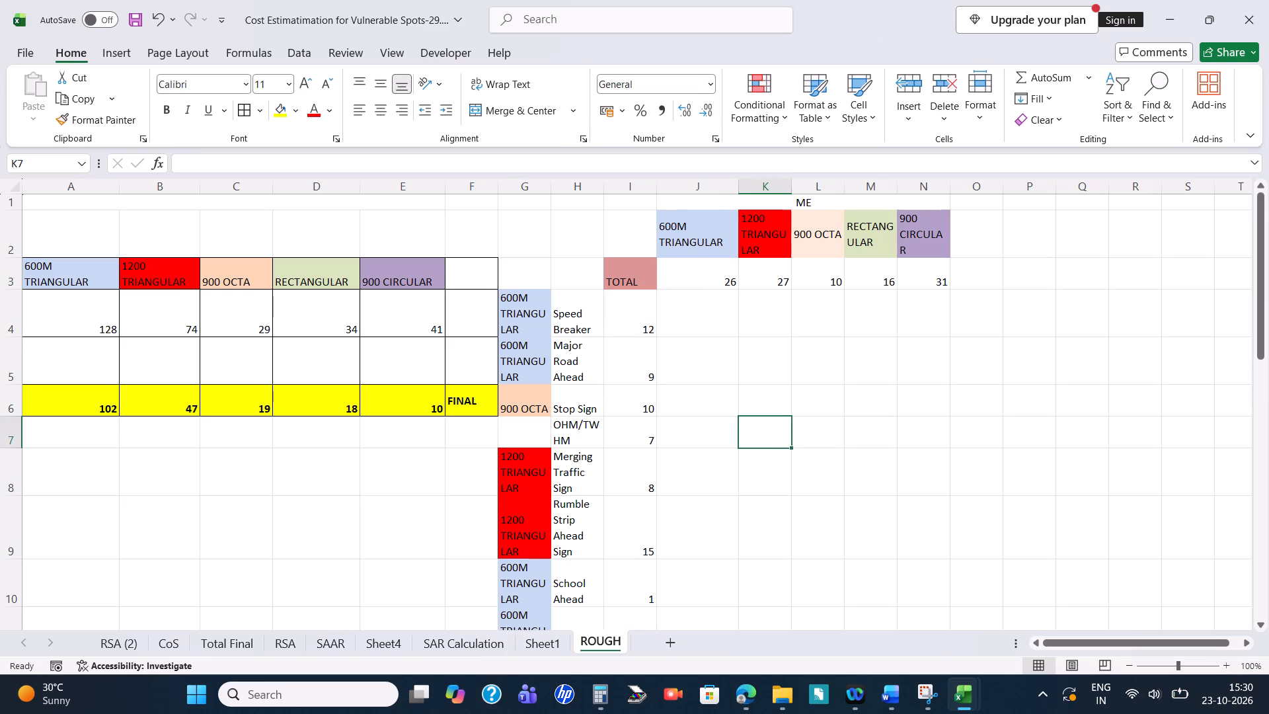
Clear the selected totals range on the SAR Calculation sheet and save the workbook.
click(445, 641)
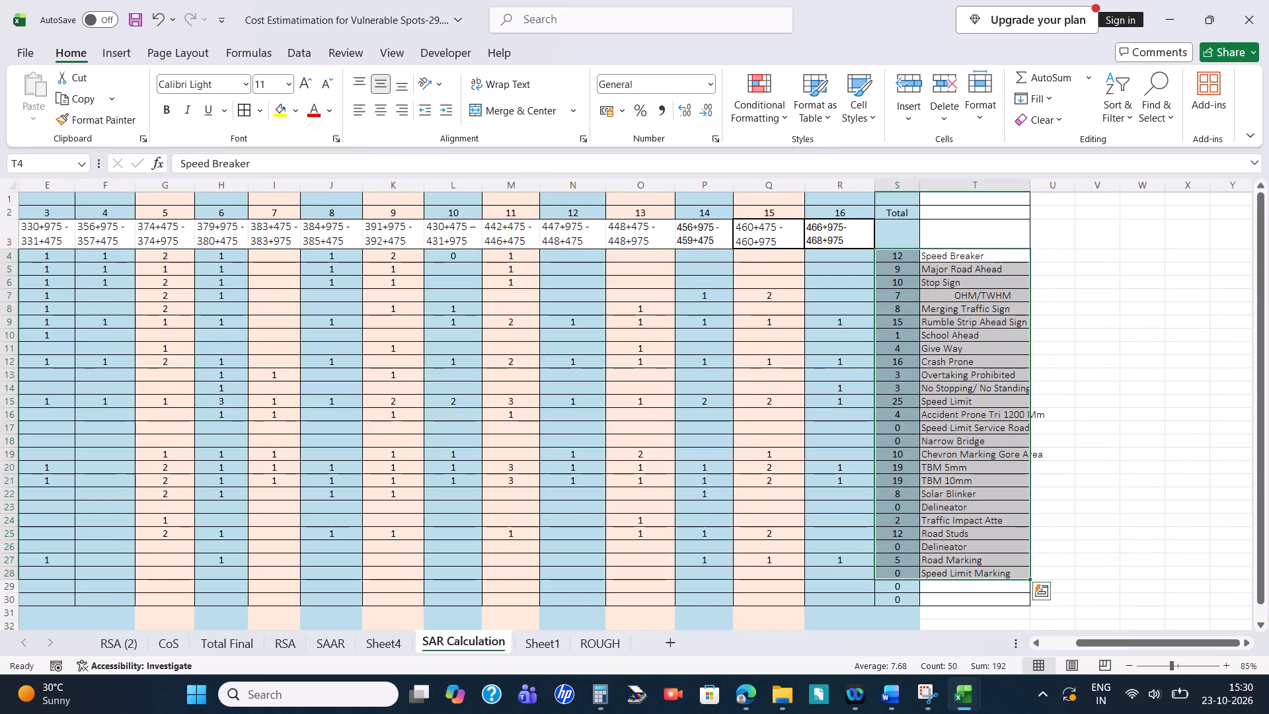
click(1196, 366)
key(ctrl+s)
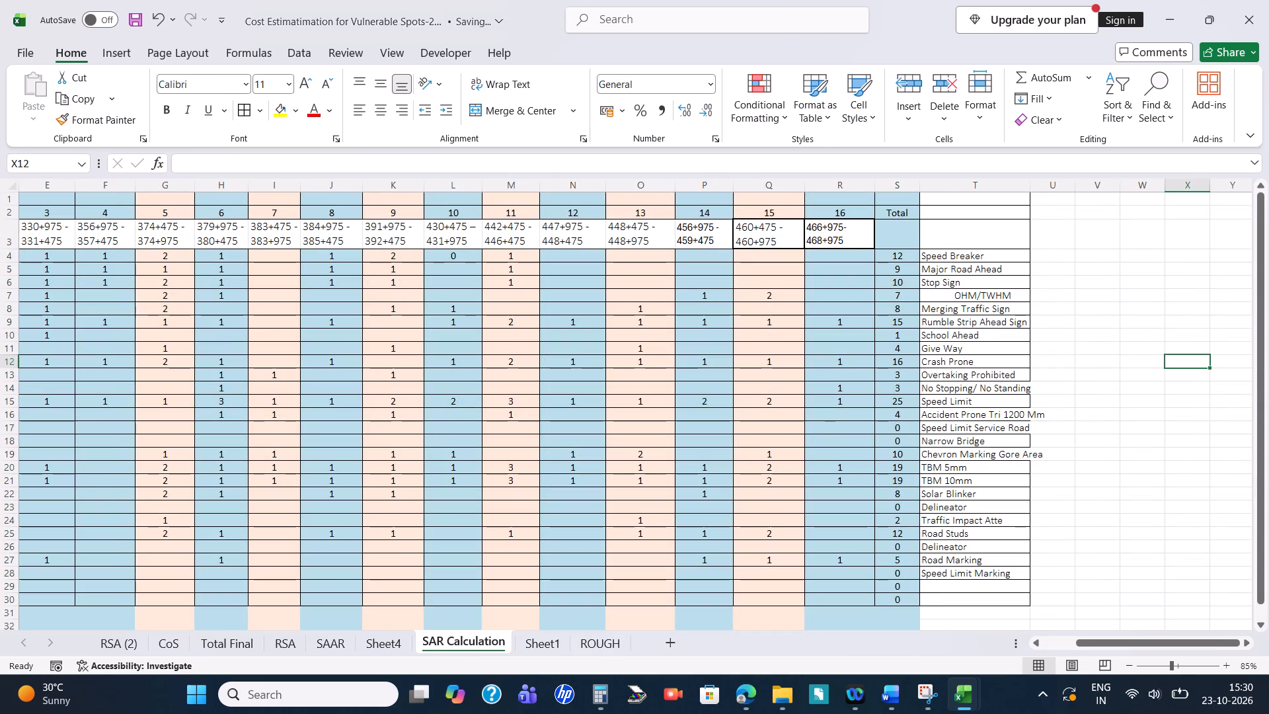
Move Sheet4 to the end of the workbook, after the ROUGH sheet.
click(368, 646)
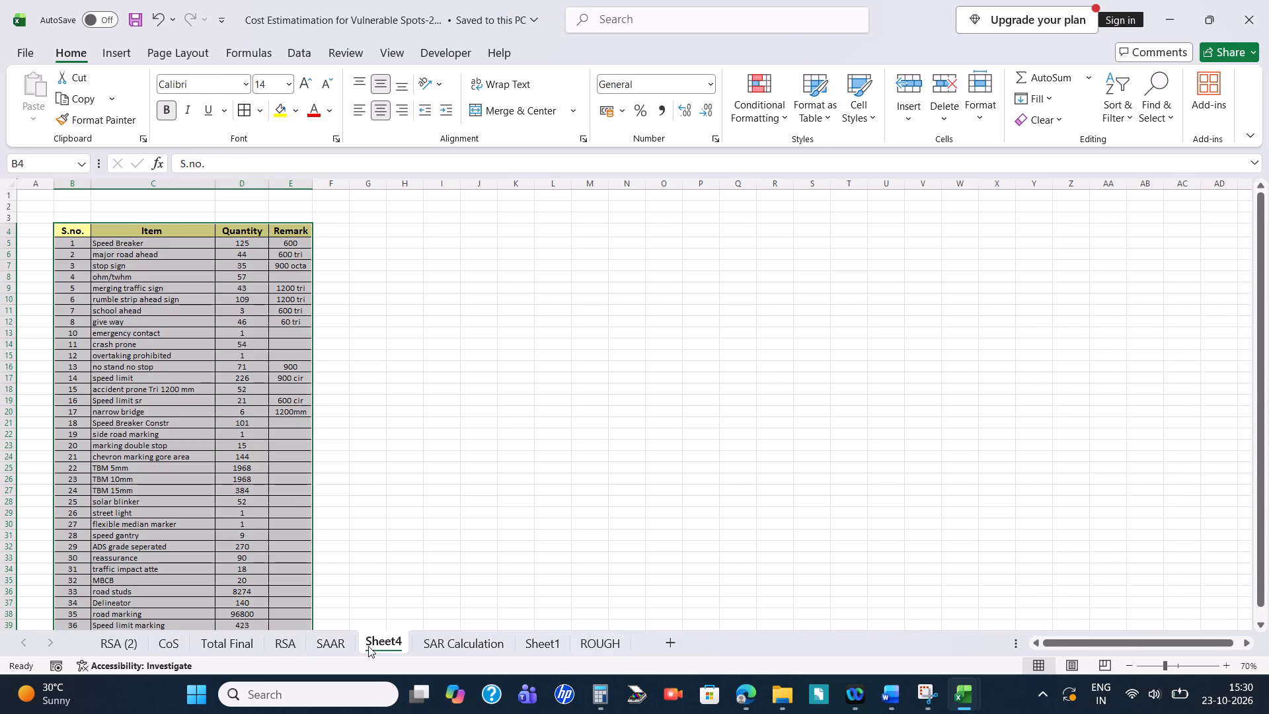
drag(387, 643, 642, 642)
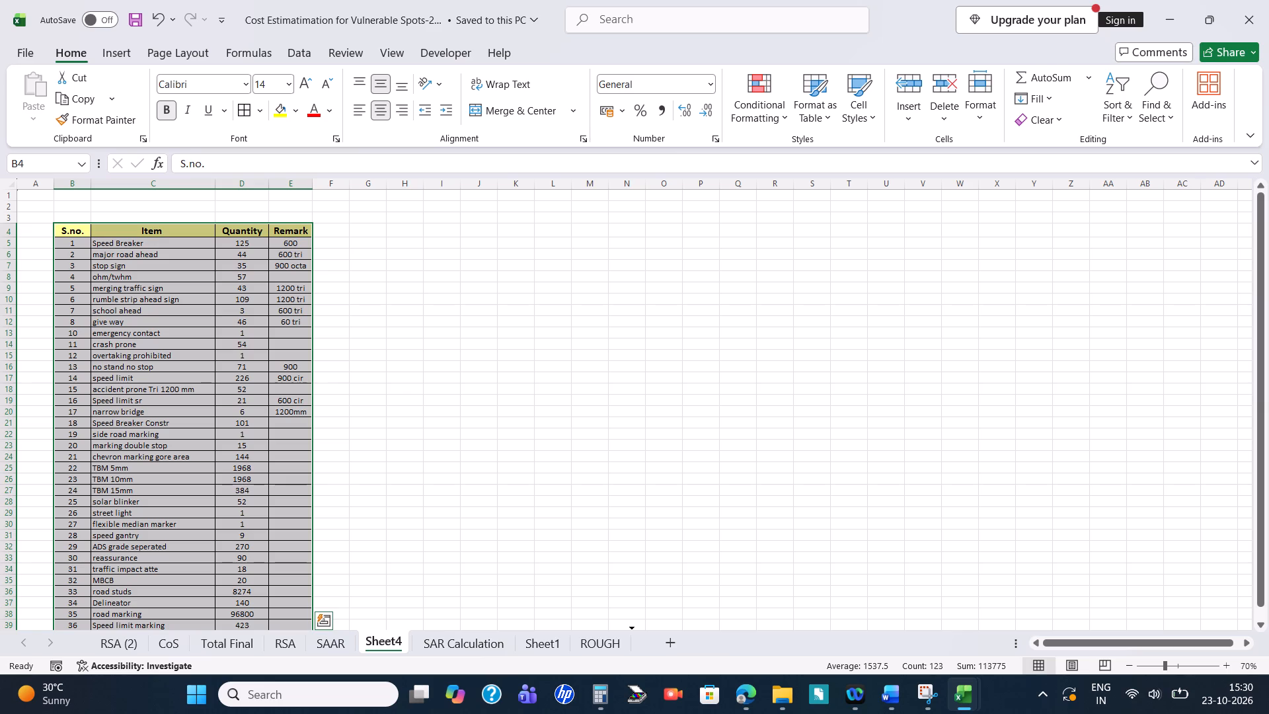
drag(642, 642, 636, 645)
Compare the sign quantities on the SAAR and ROUGH sheets with the chainage-wise counts on the SAR Calculation sheet.
click(335, 639)
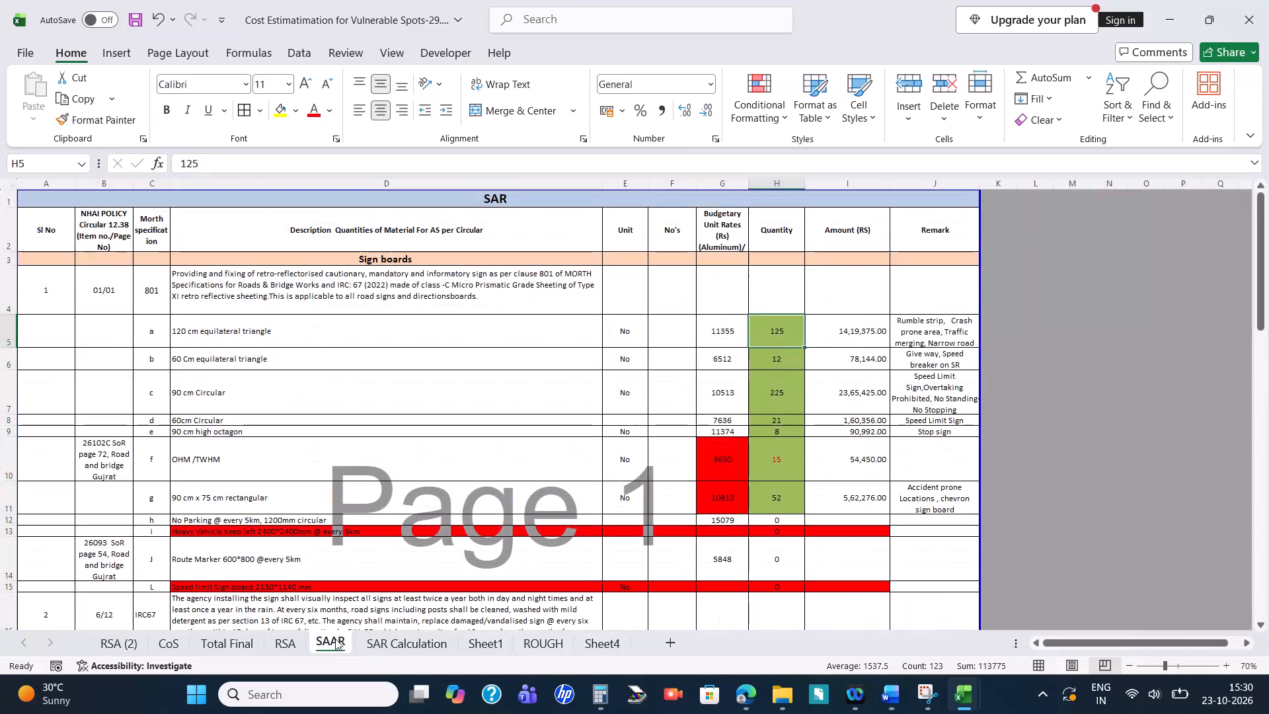
click(437, 646)
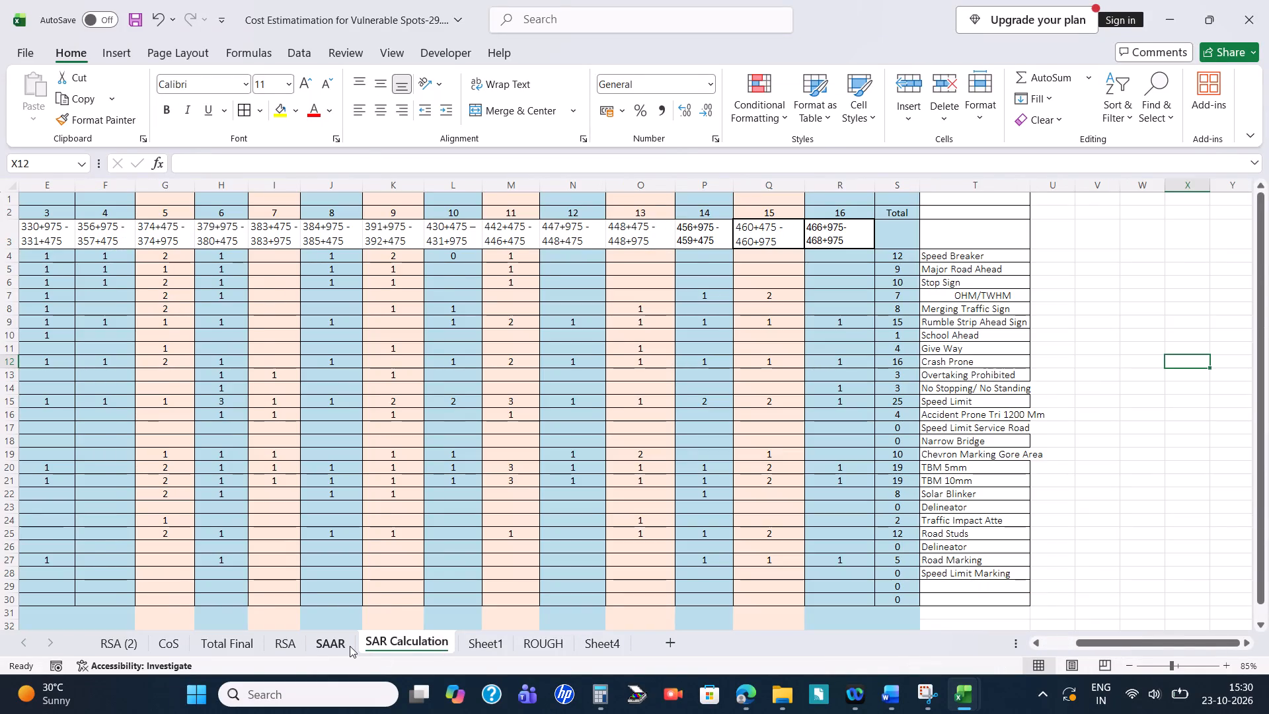
click(350, 646)
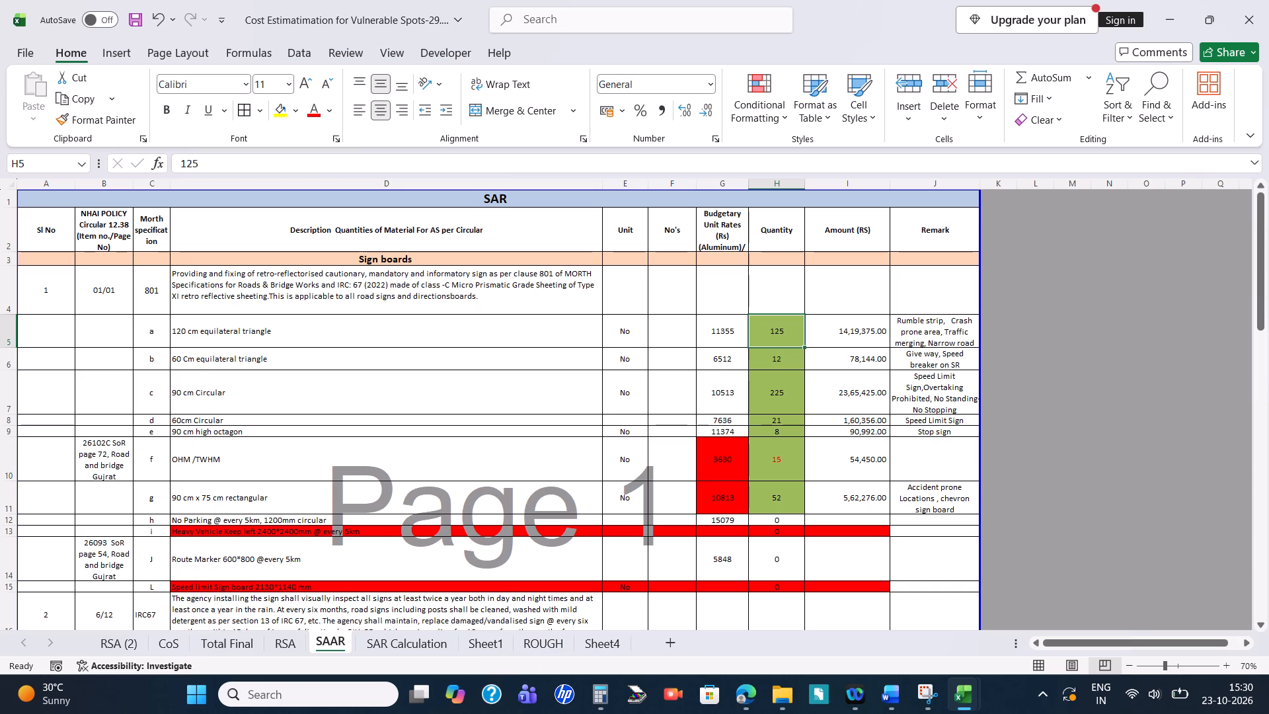
click(487, 642)
click(550, 637)
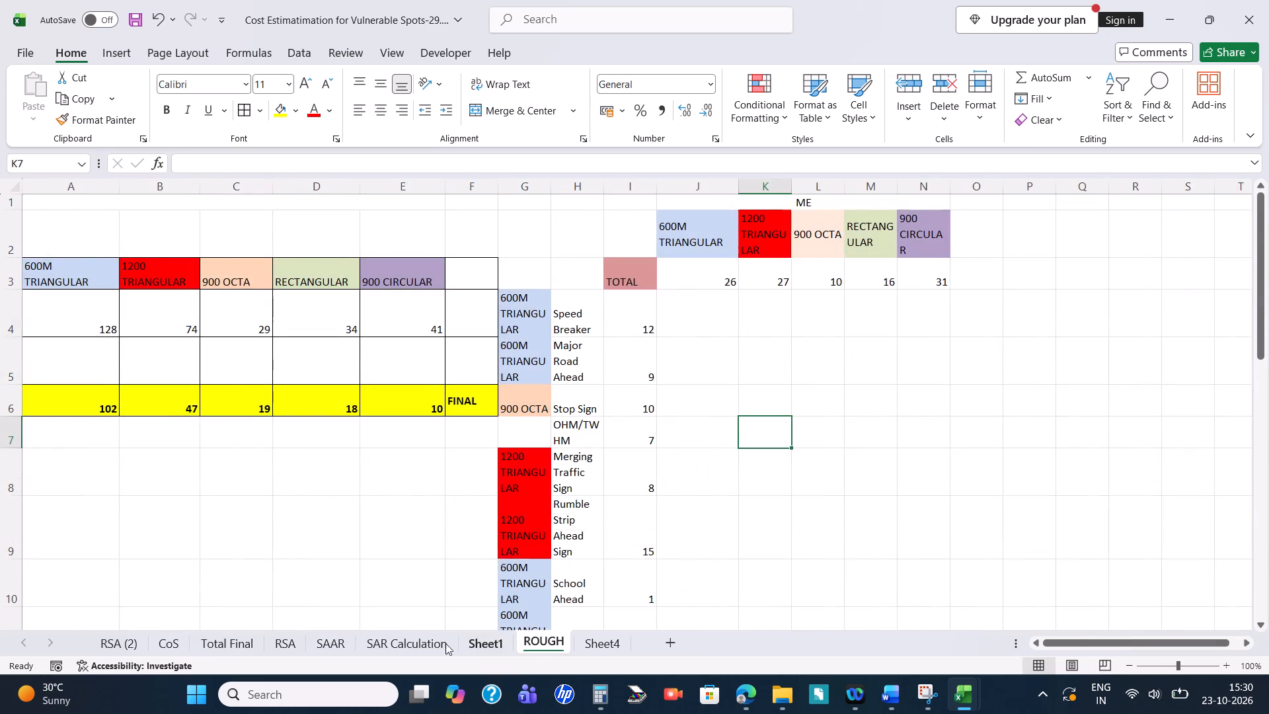
click(430, 645)
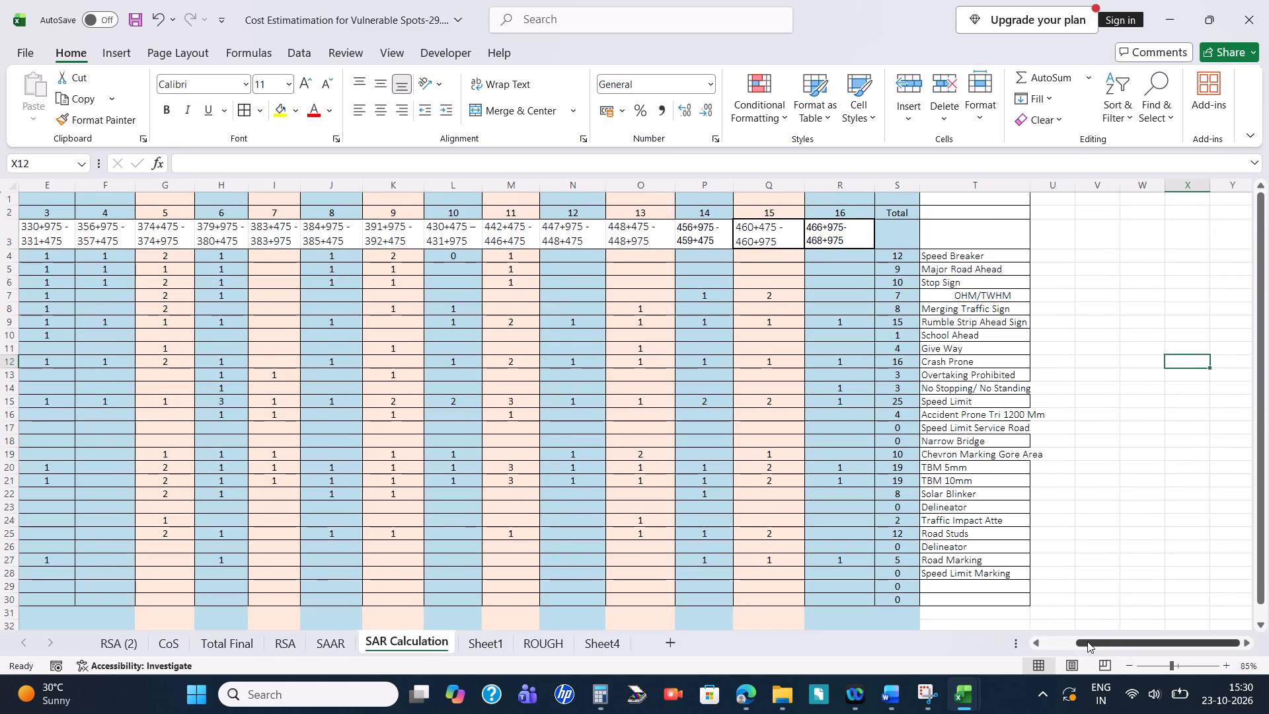
drag(1087, 641, 1087, 623)
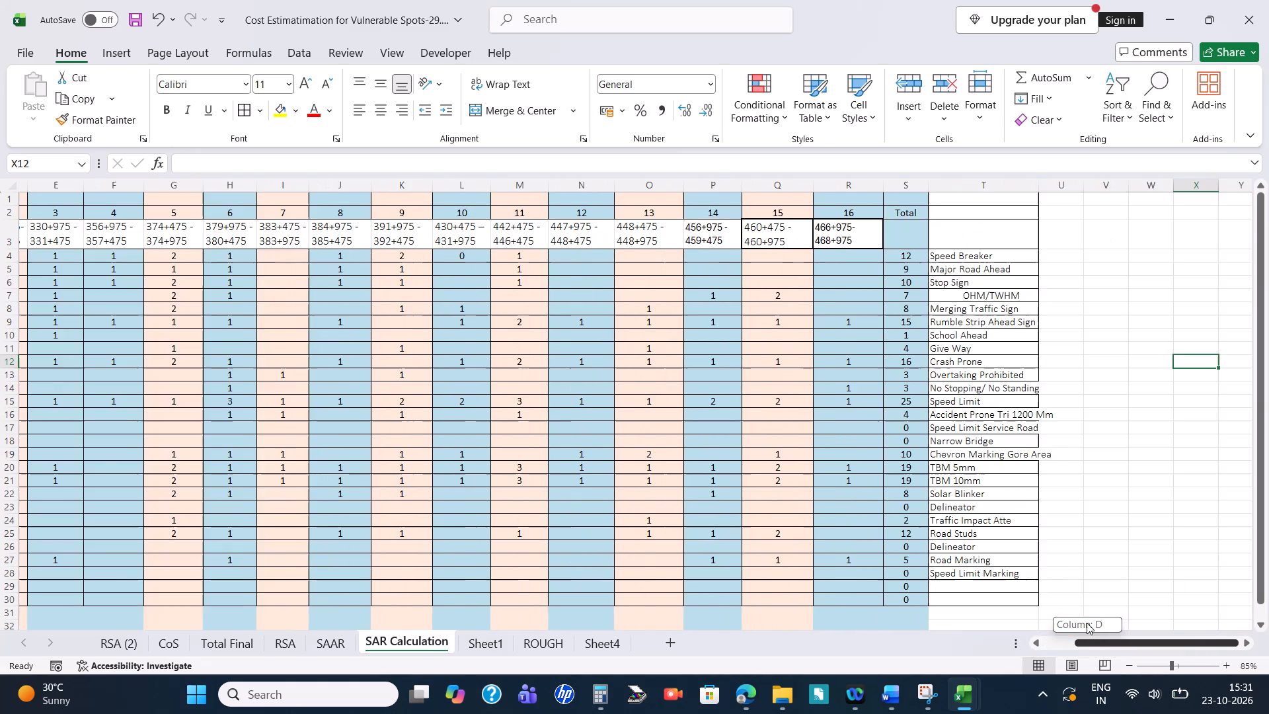
drag(1087, 623, 1063, 617)
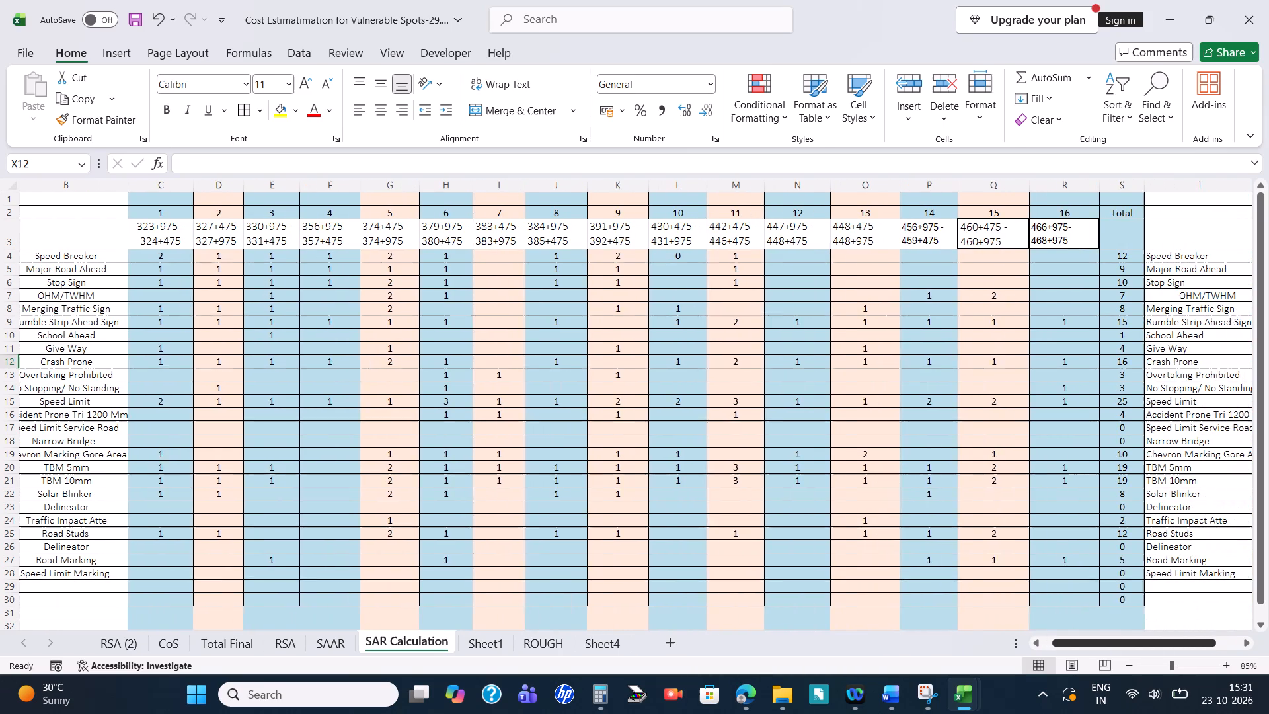
Examine the sign board quantities on the Total Final sheet and the corresponding ones on the RSA sheet.
click(235, 640)
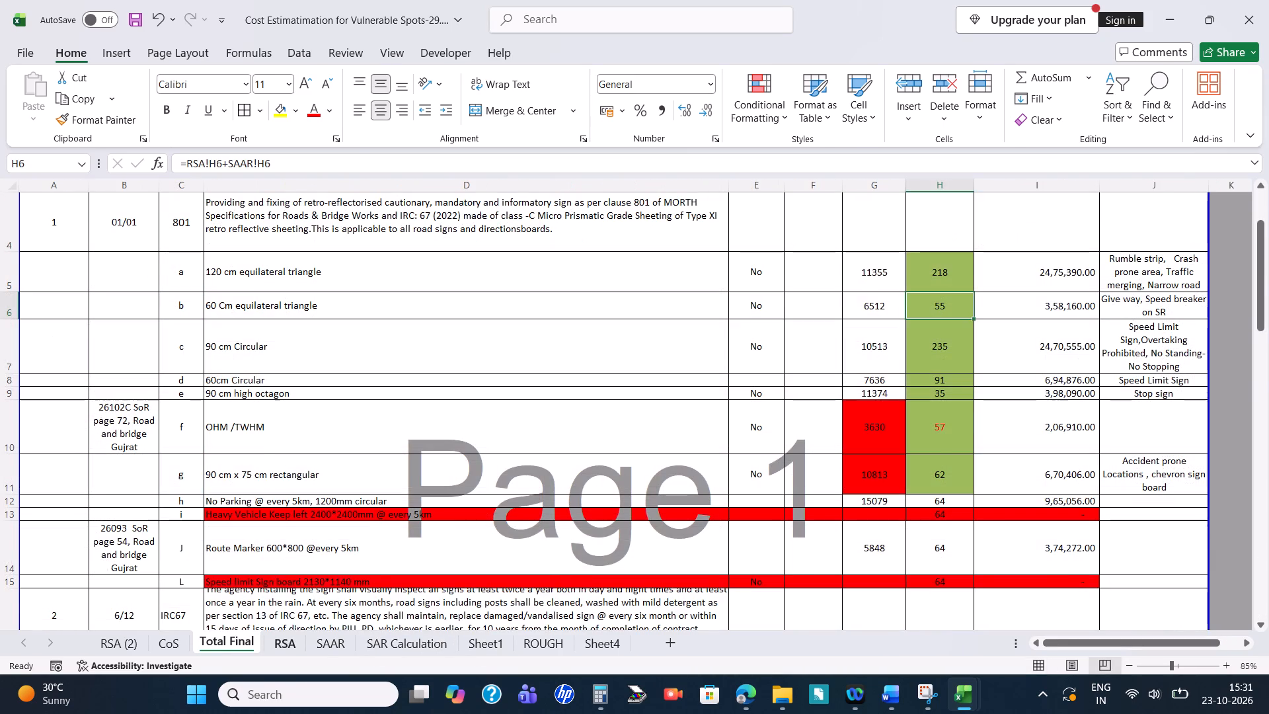
scroll(753, 493, up, 4)
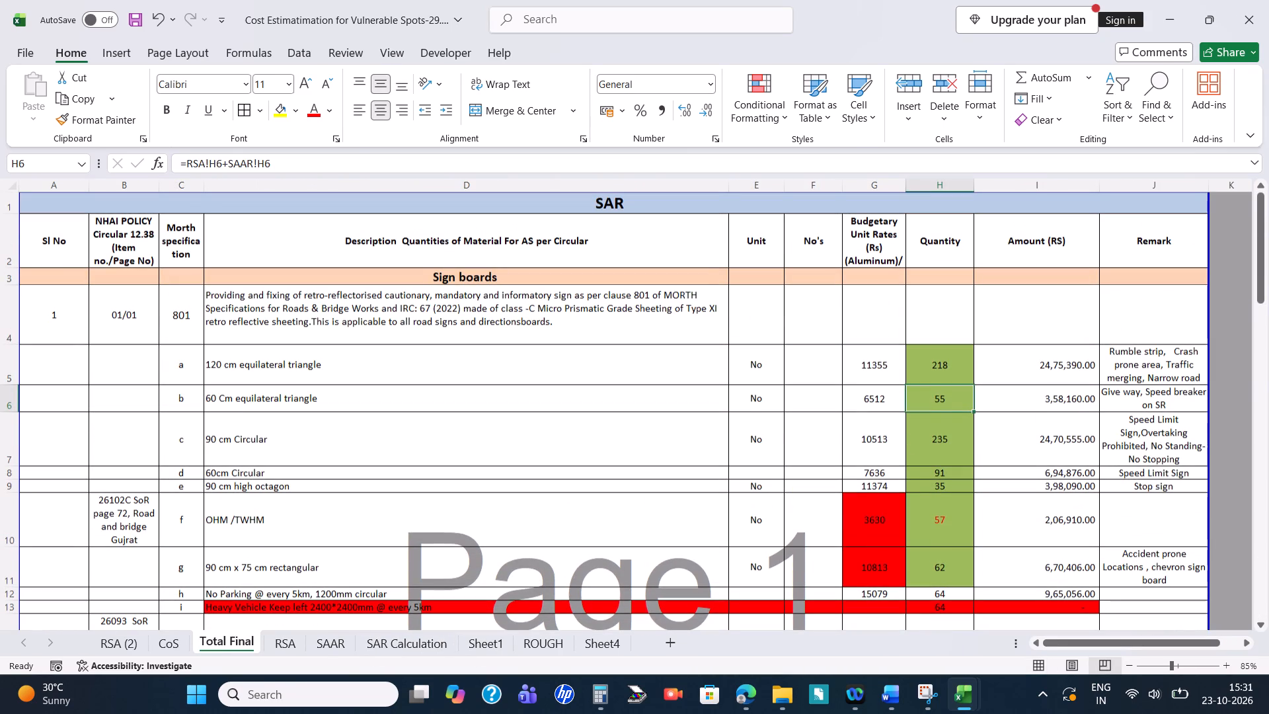
scroll(397, 537, down, 1)
scroll(397, 537, up, 1)
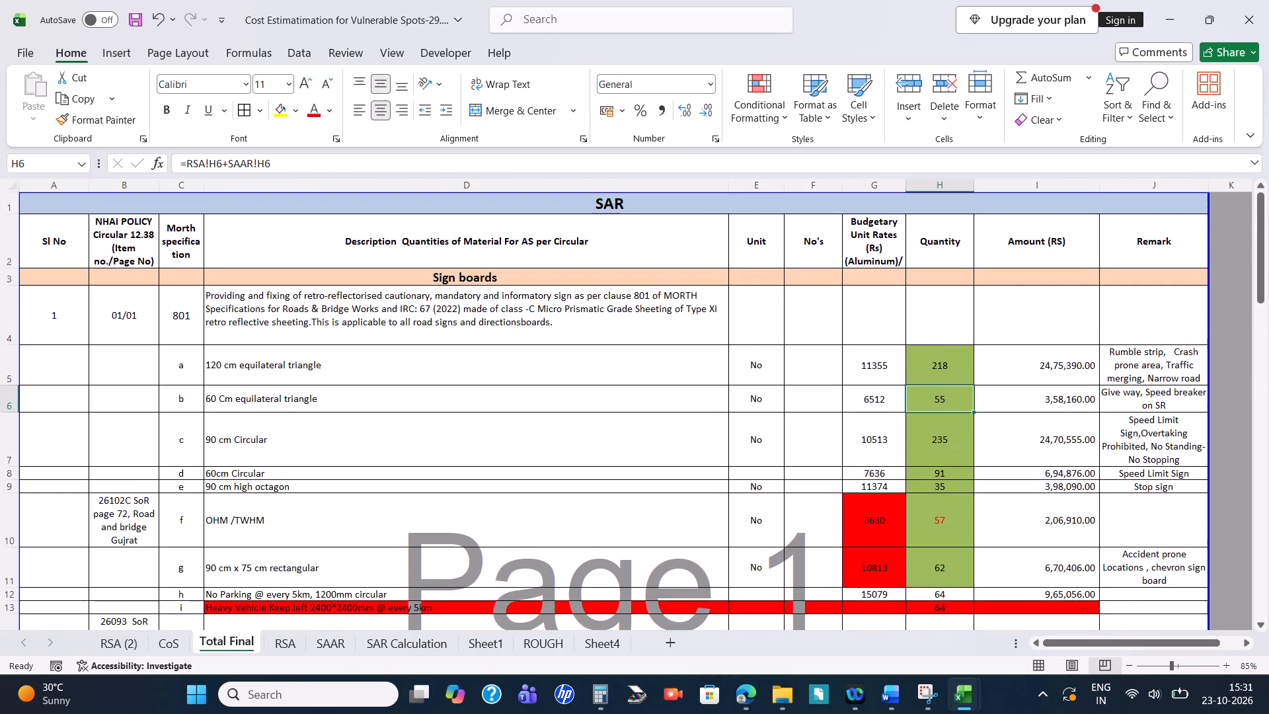
scroll(397, 537, down, 1)
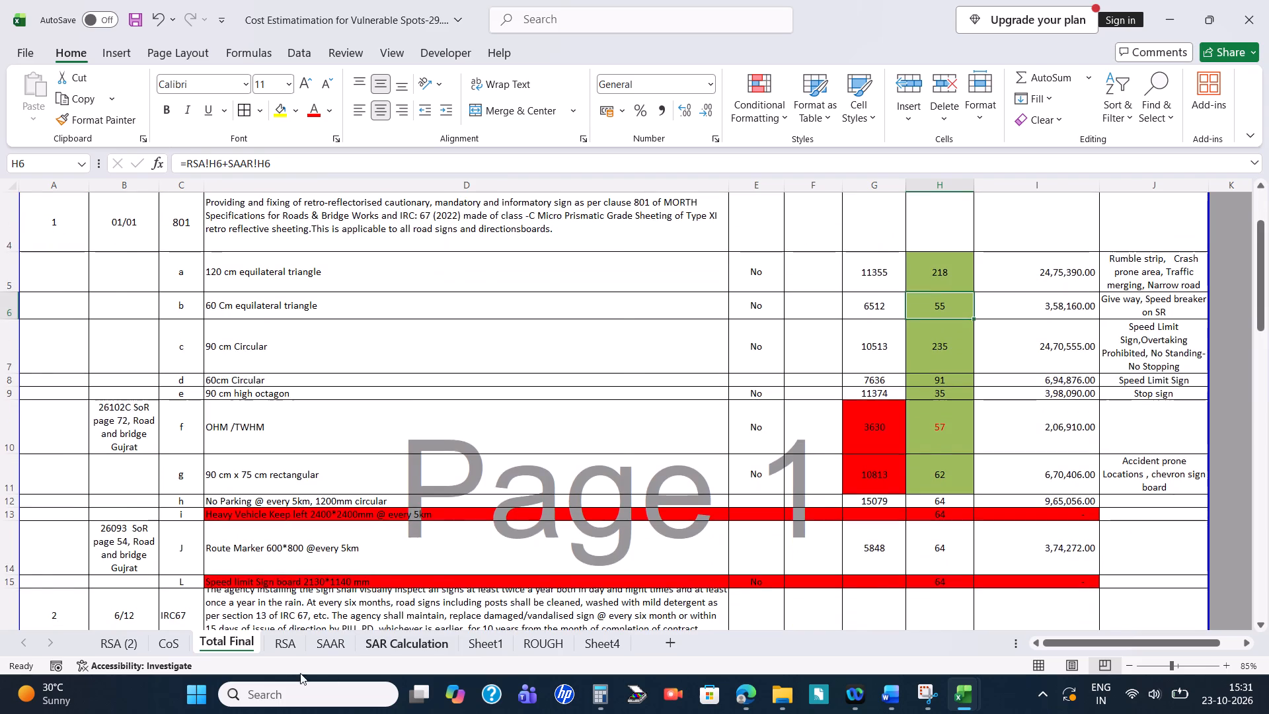
click(277, 641)
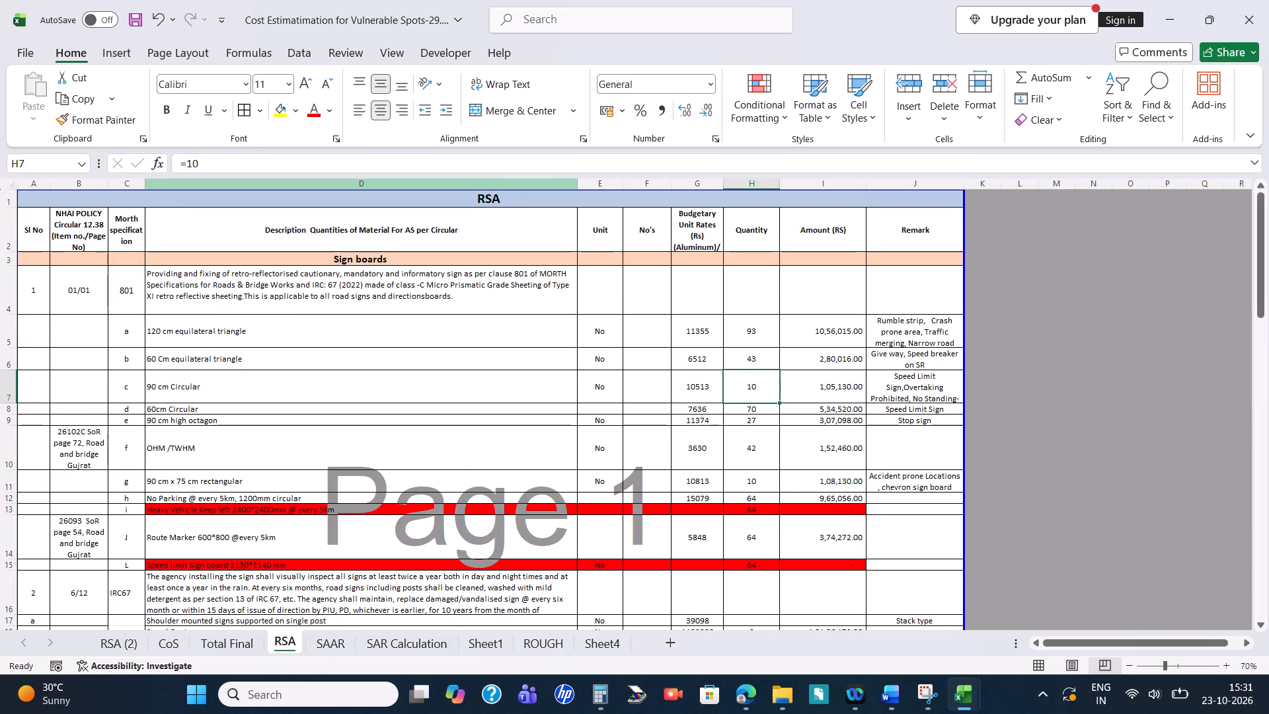
Inspect the content of the 120 cm equilateral triangle quantity cell H5 on the SAAR sheet.
click(327, 643)
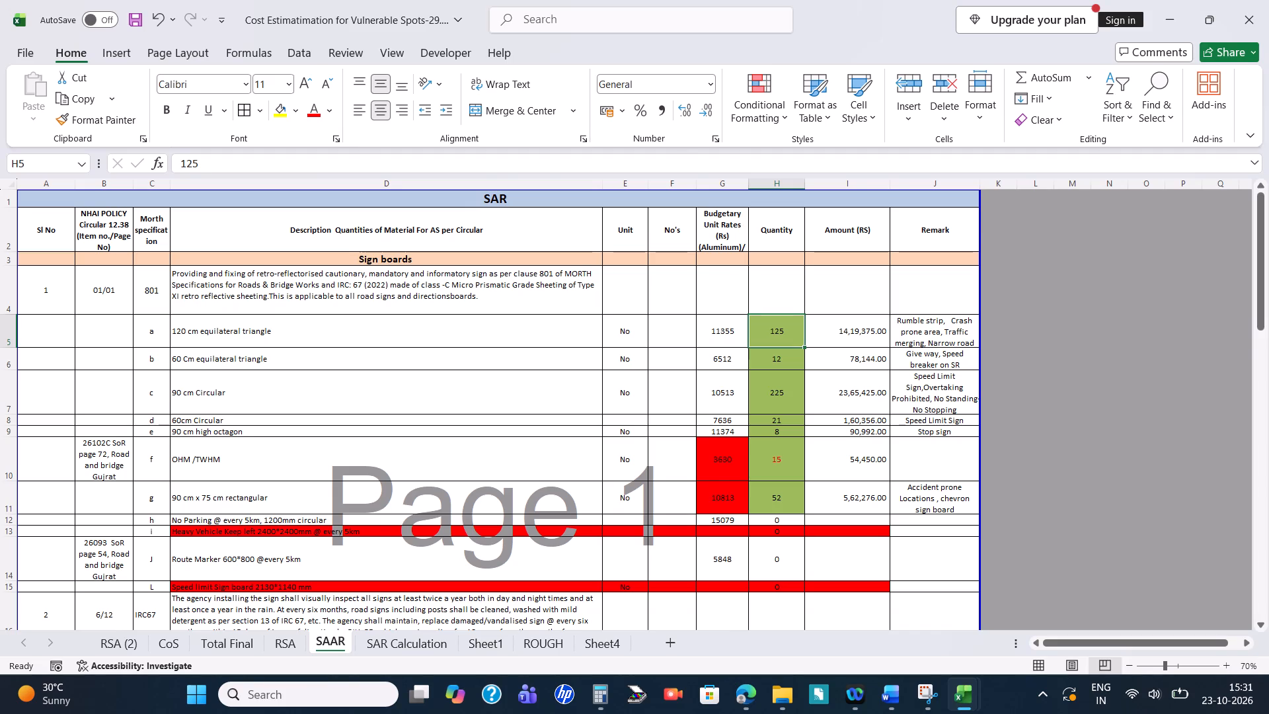
click(792, 324)
double_click(377, 163)
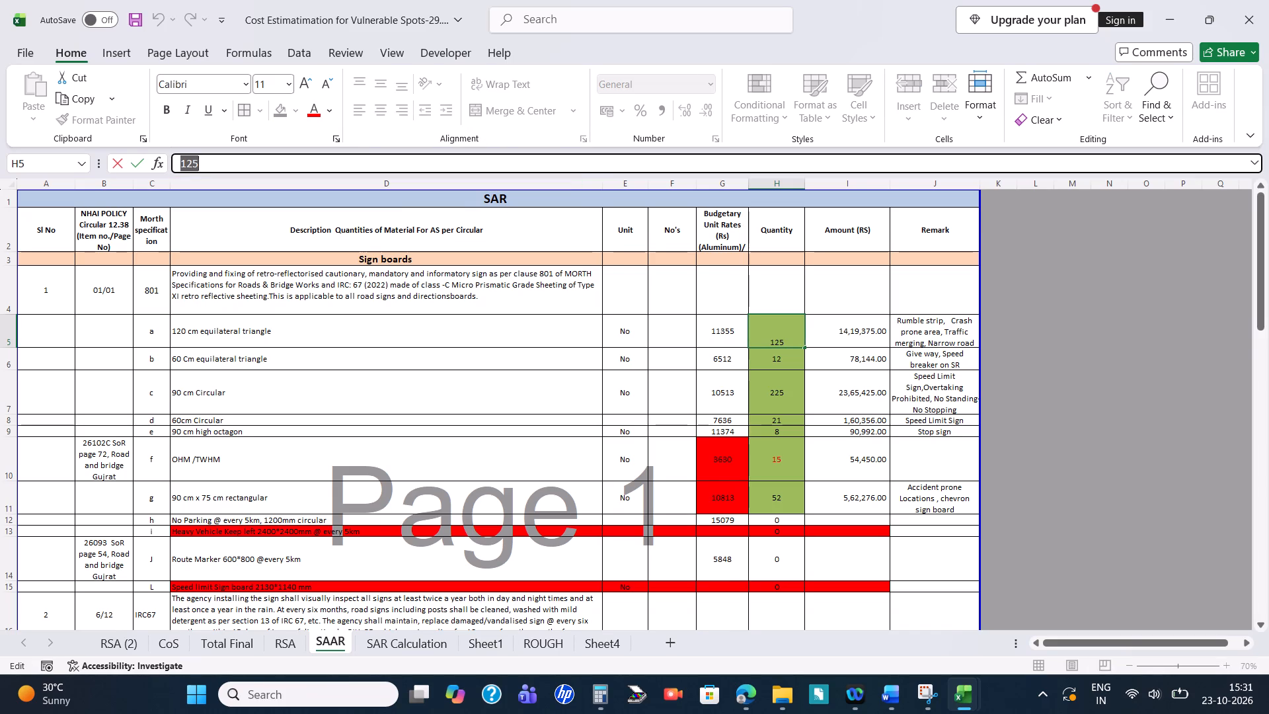
click(555, 313)
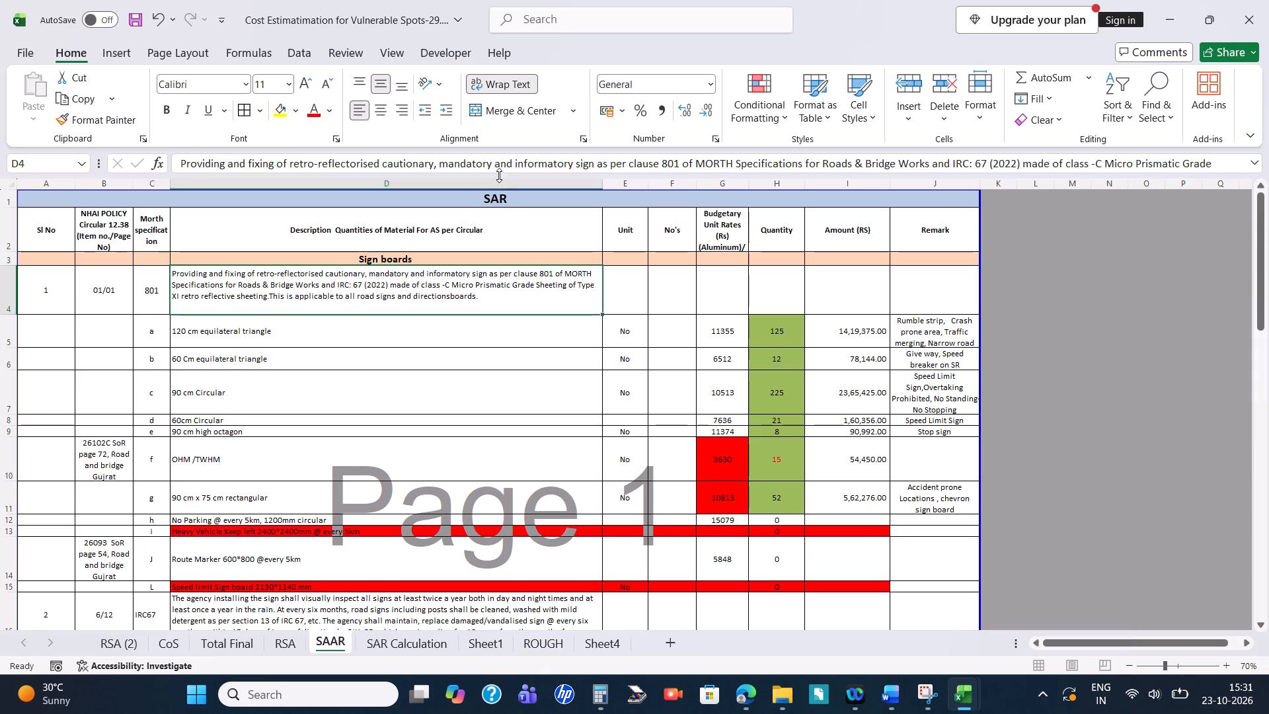
click(751, 326)
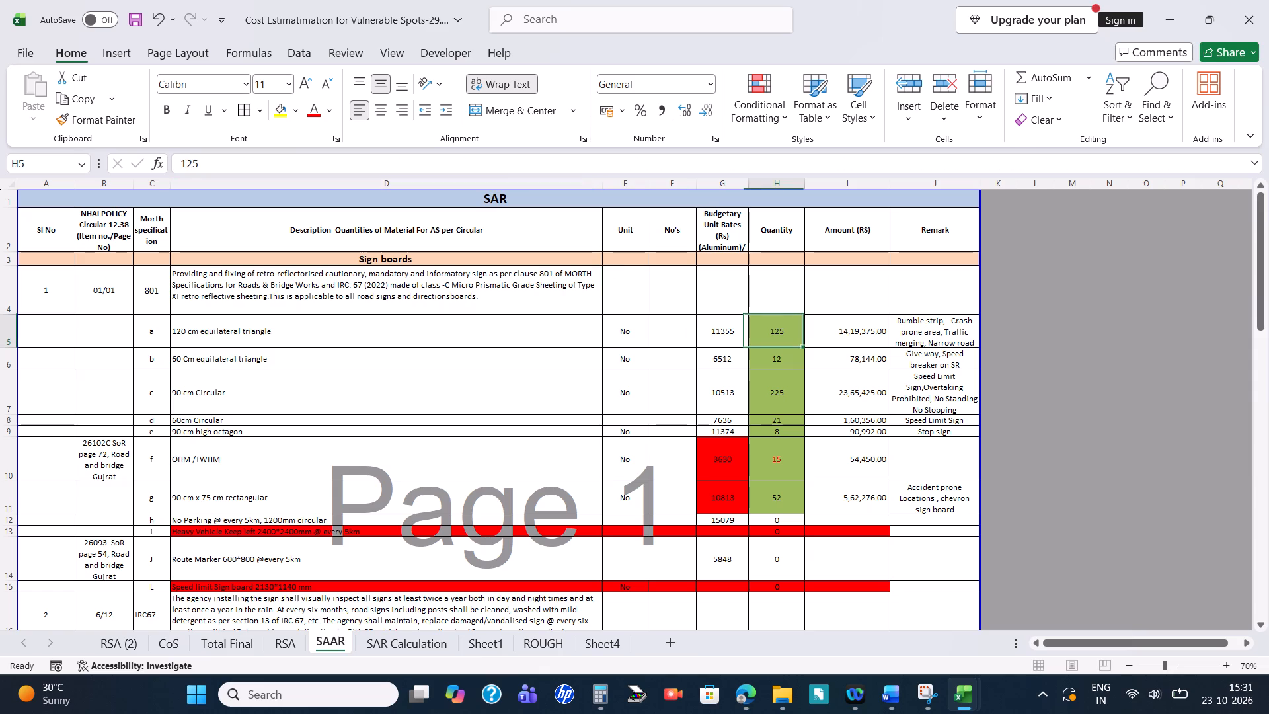
Move the SAR Calculation sheet so it sits between the RSA and SAAR sheets.
click(282, 644)
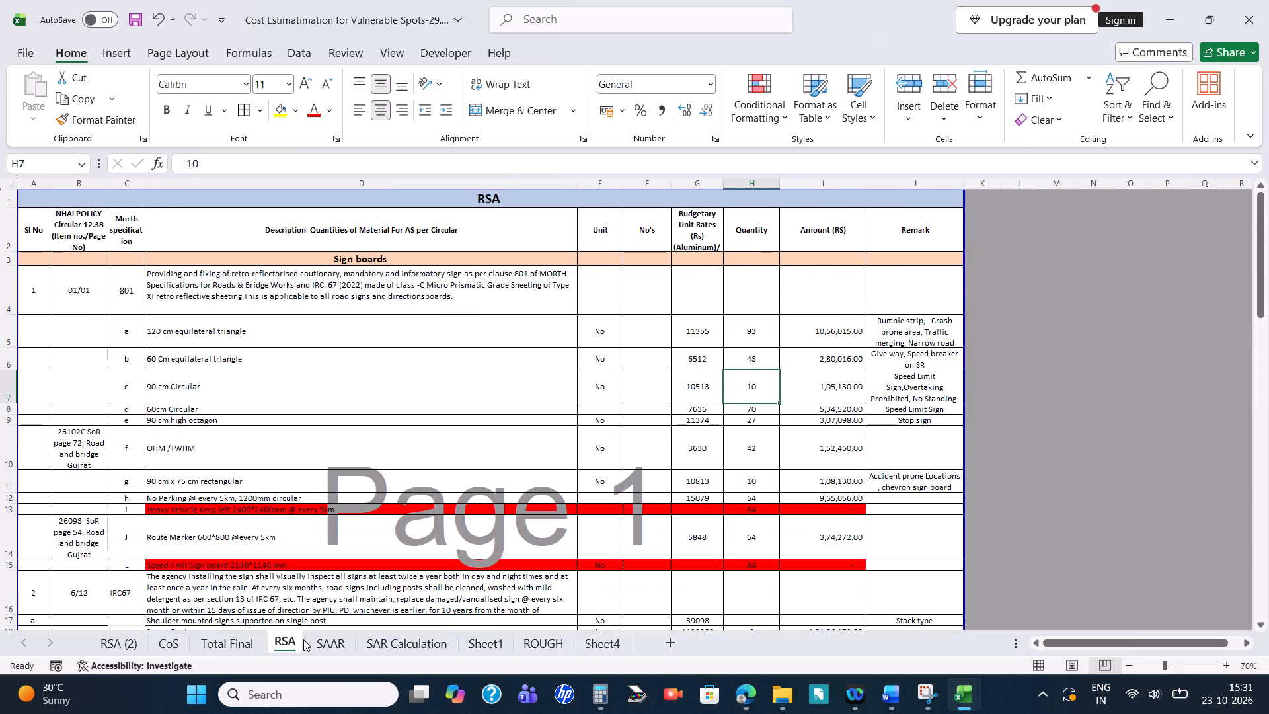
click(424, 643)
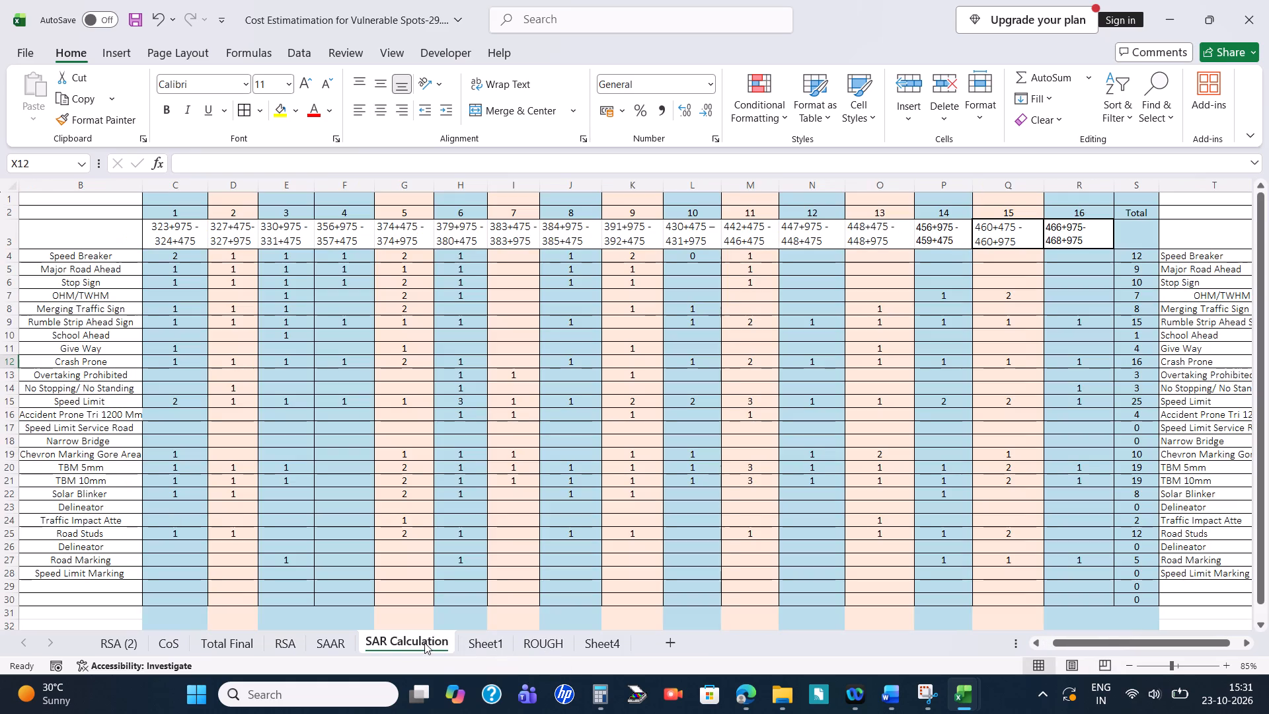
click(296, 647)
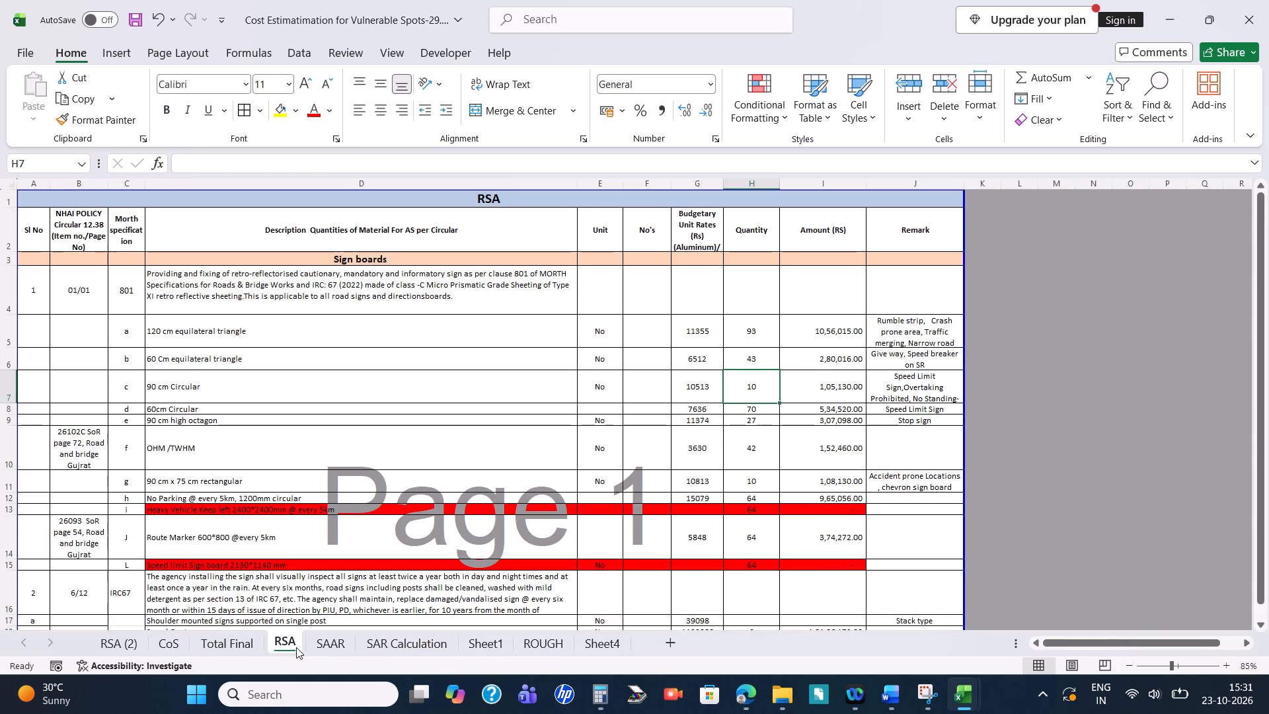
click(330, 643)
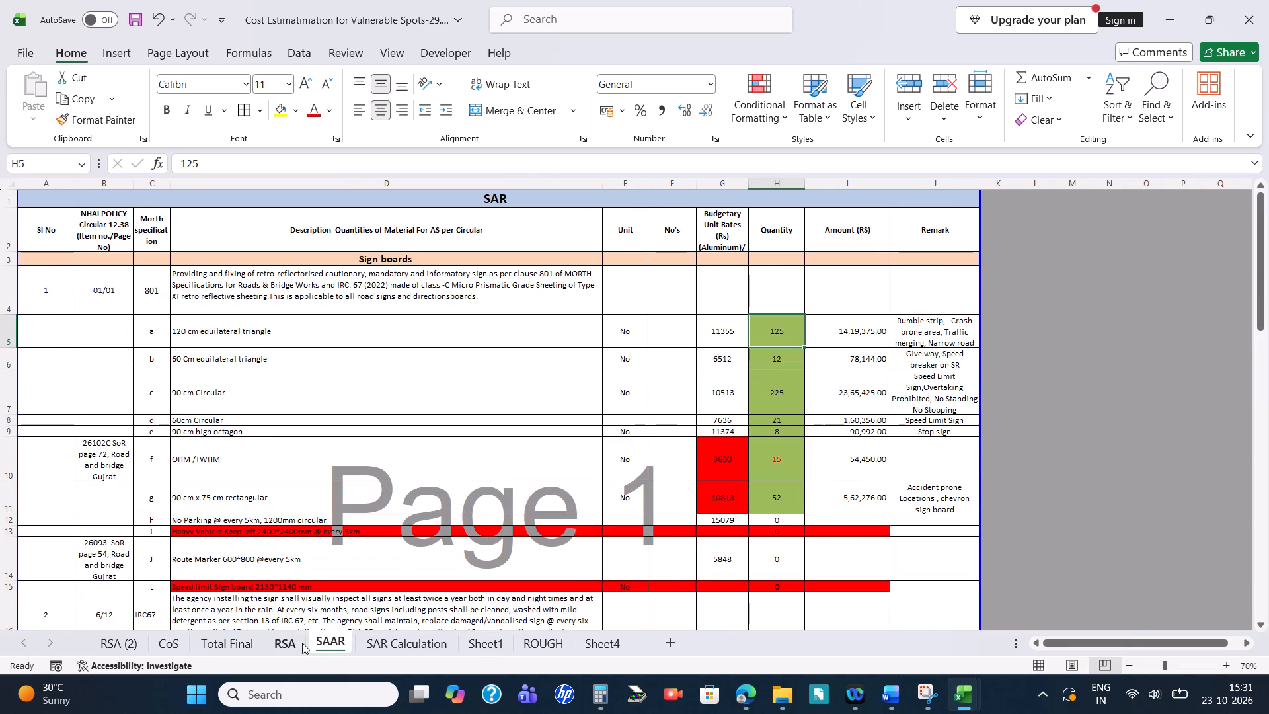
drag(414, 639, 323, 635)
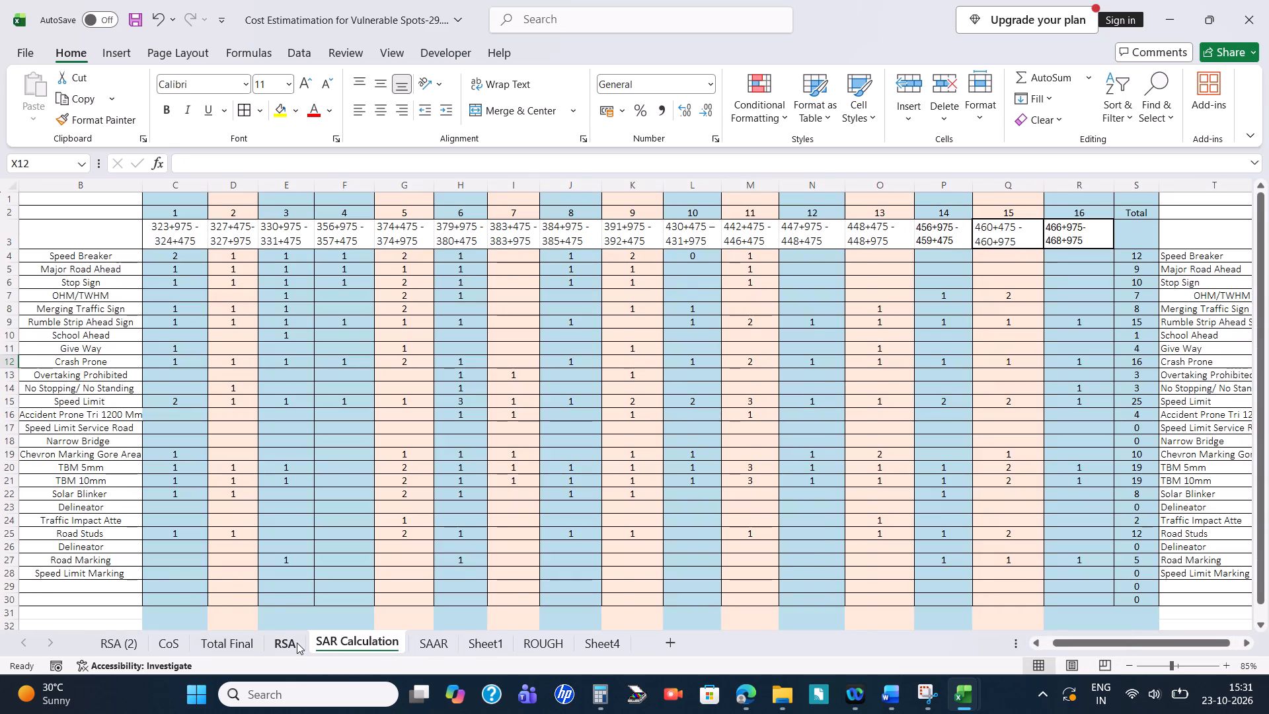
Review the RSA and SAR Calculation sheets against the SAAR sheet's sign board, pavement marking and road safety product quantities.
click(297, 643)
click(339, 639)
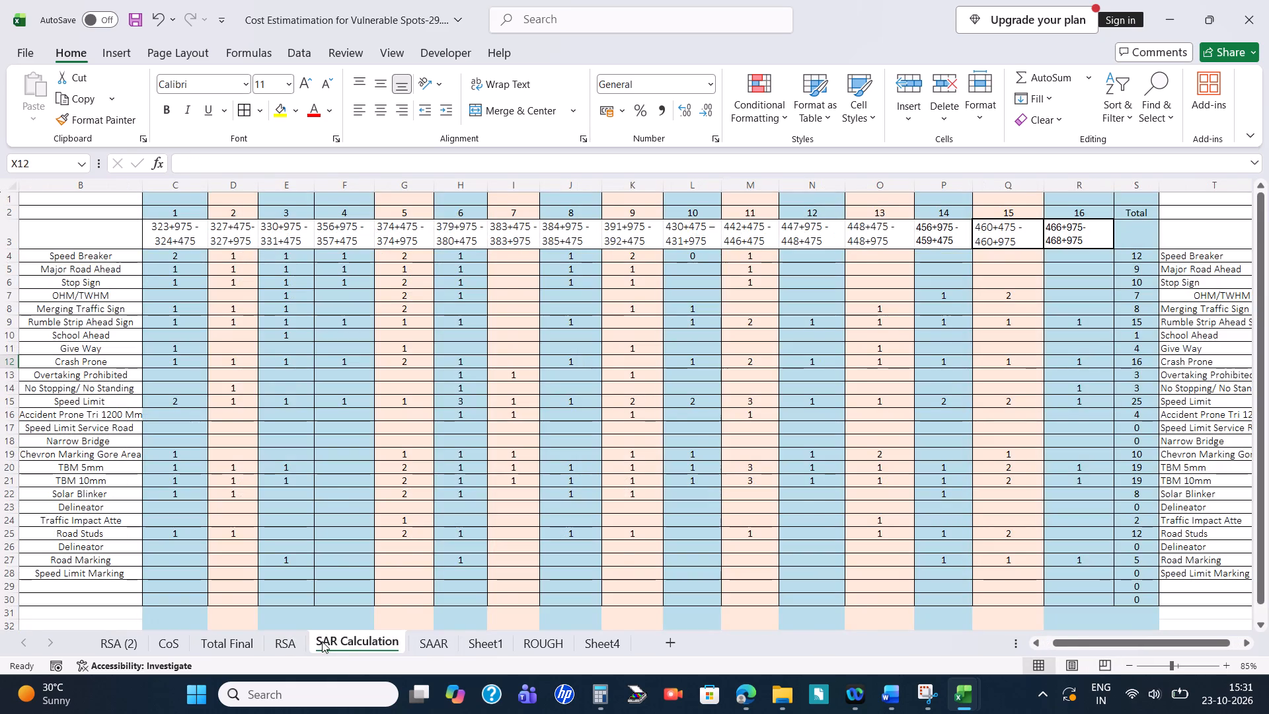
click(295, 645)
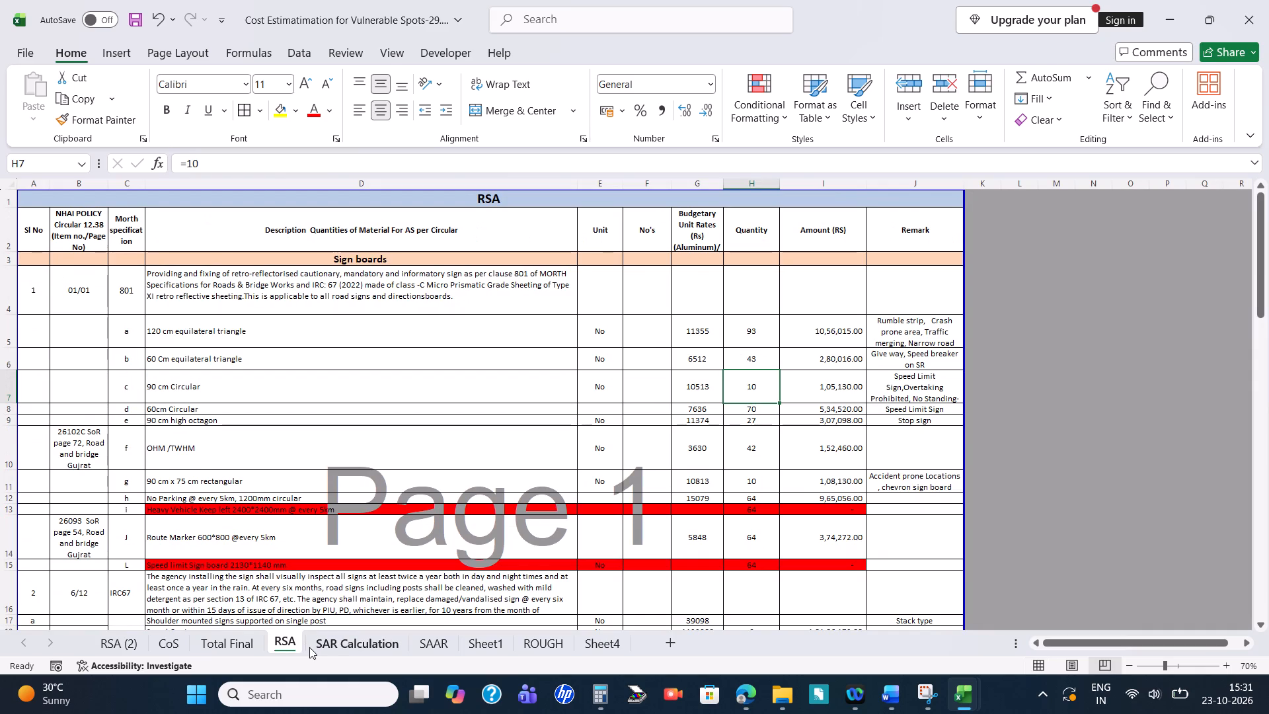
click(340, 646)
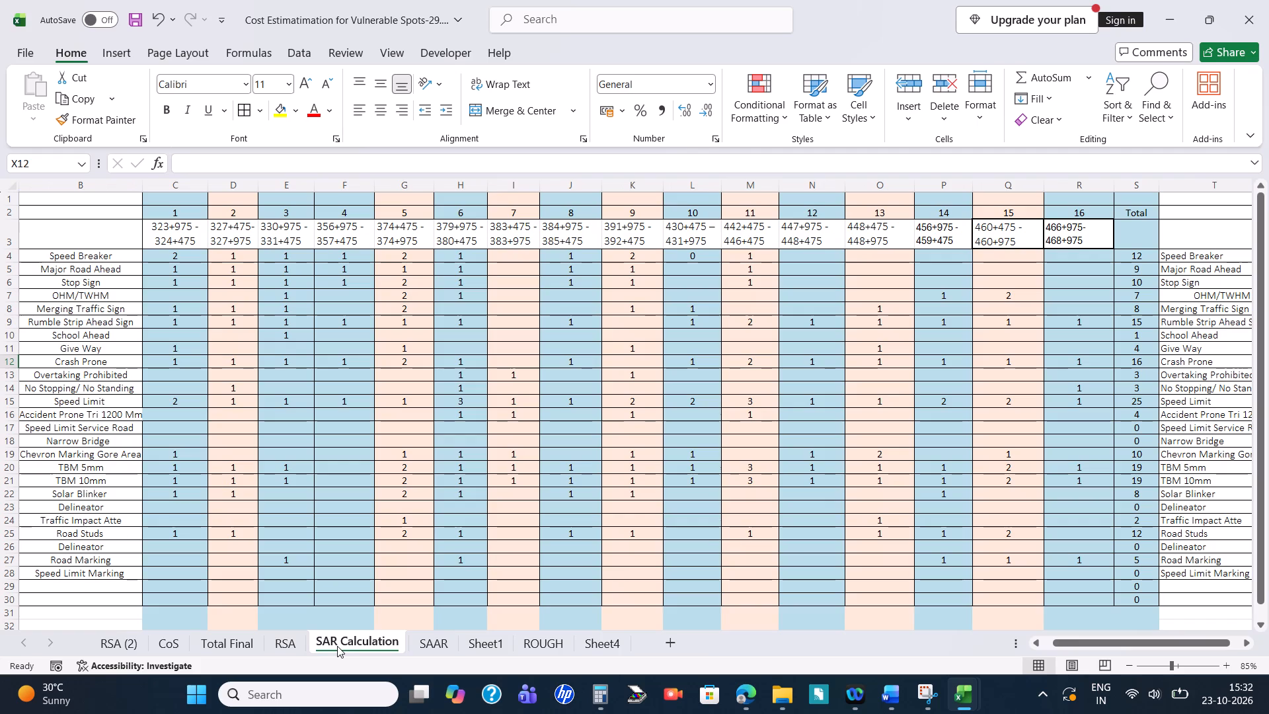
click(420, 639)
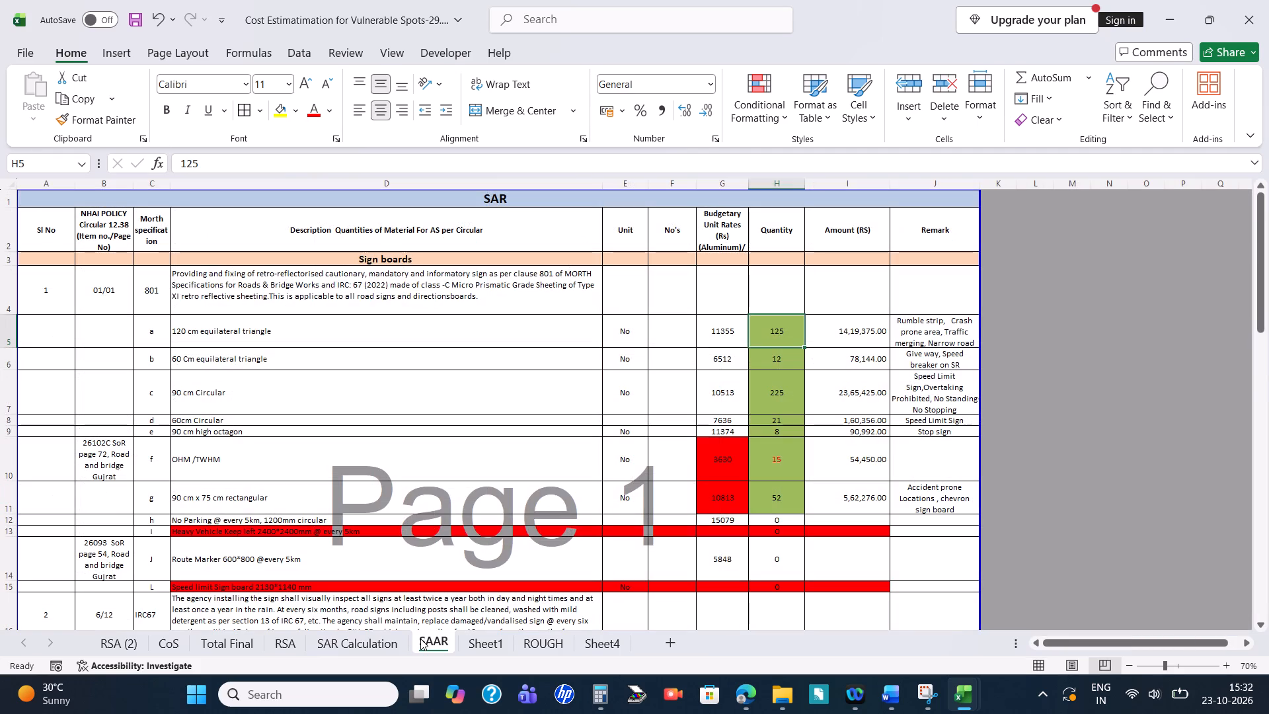
scroll(675, 532, down, 4)
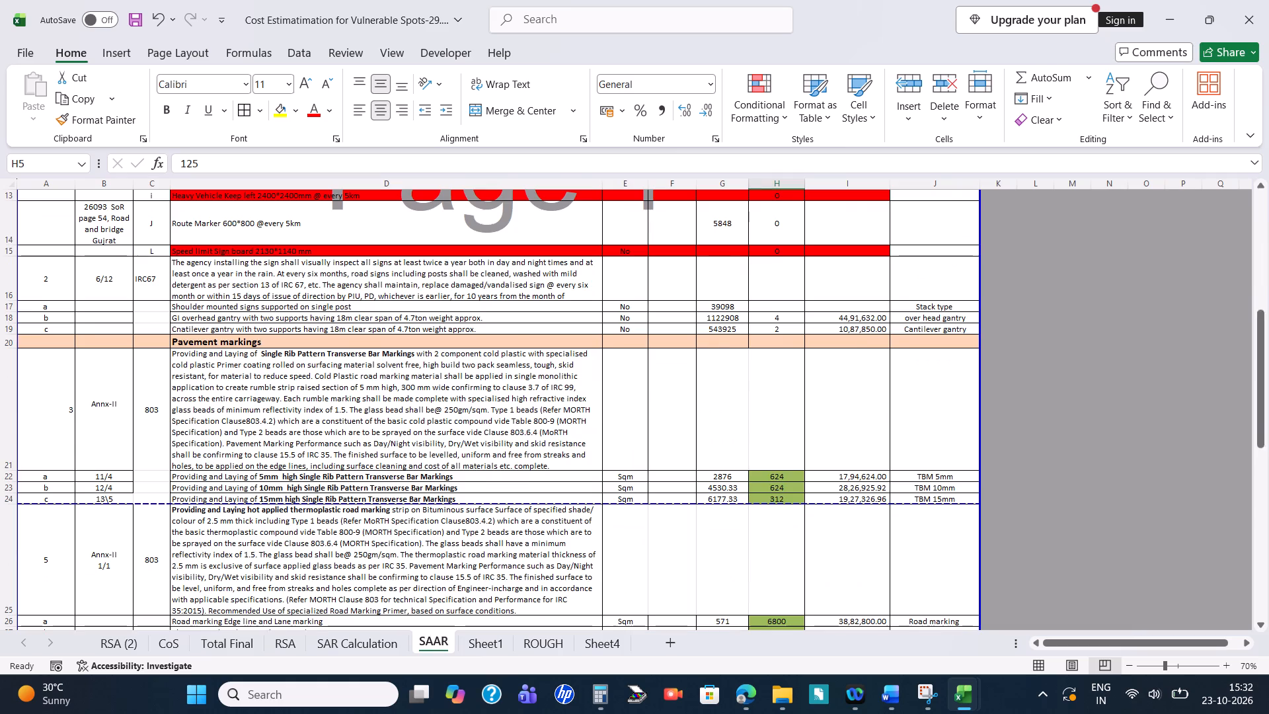
scroll(675, 532, down, 4)
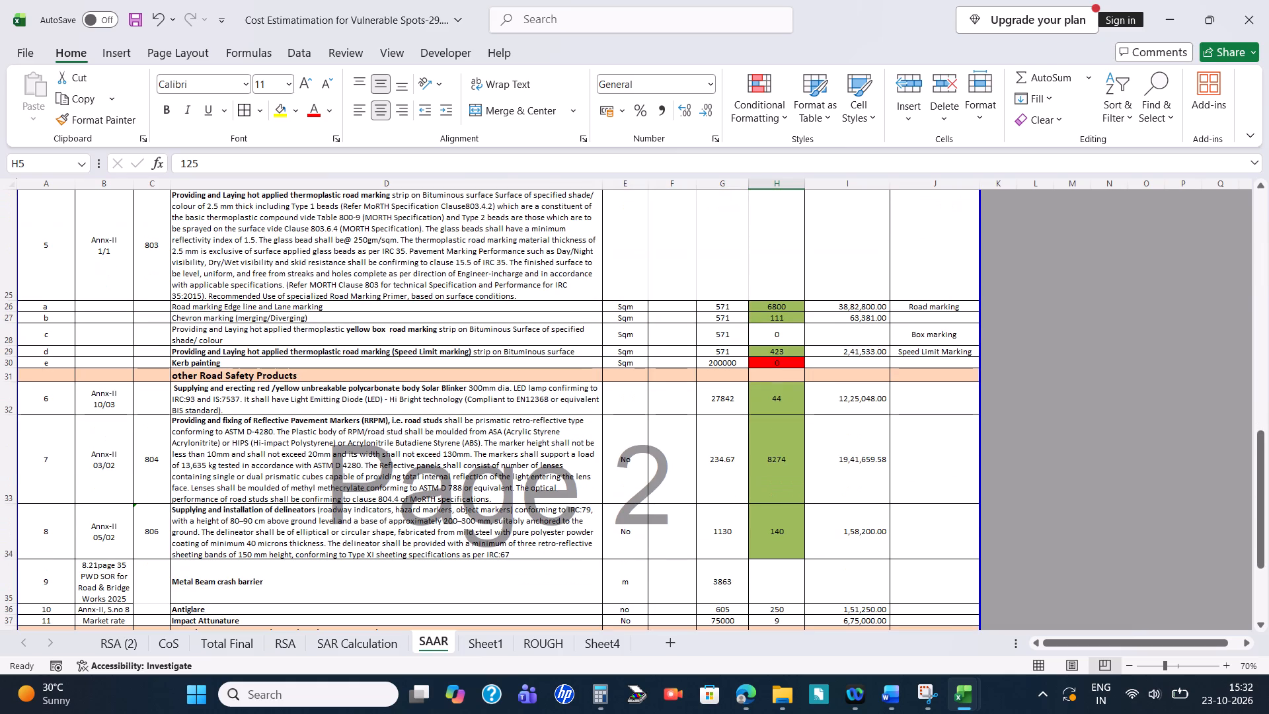
scroll(560, 449, up, 3)
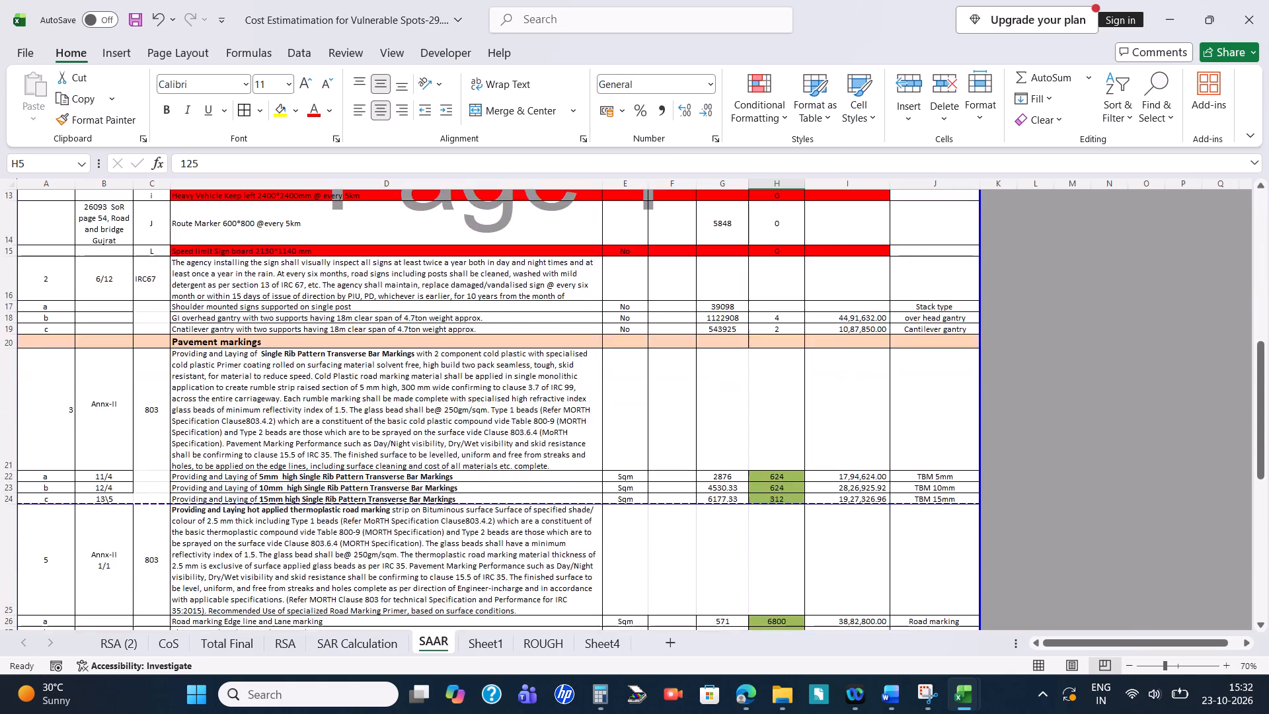
scroll(564, 456, up, 6)
scroll(802, 537, down, 16)
scroll(802, 537, up, 11)
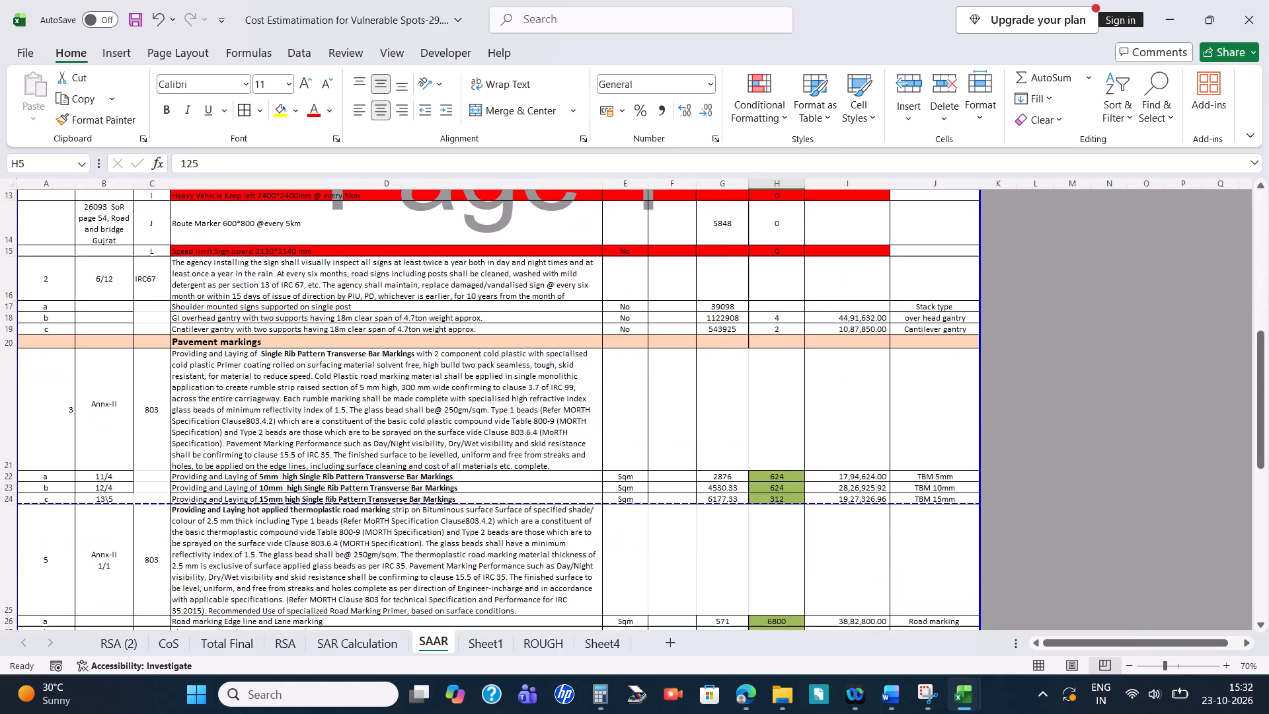
scroll(802, 536, up, 14)
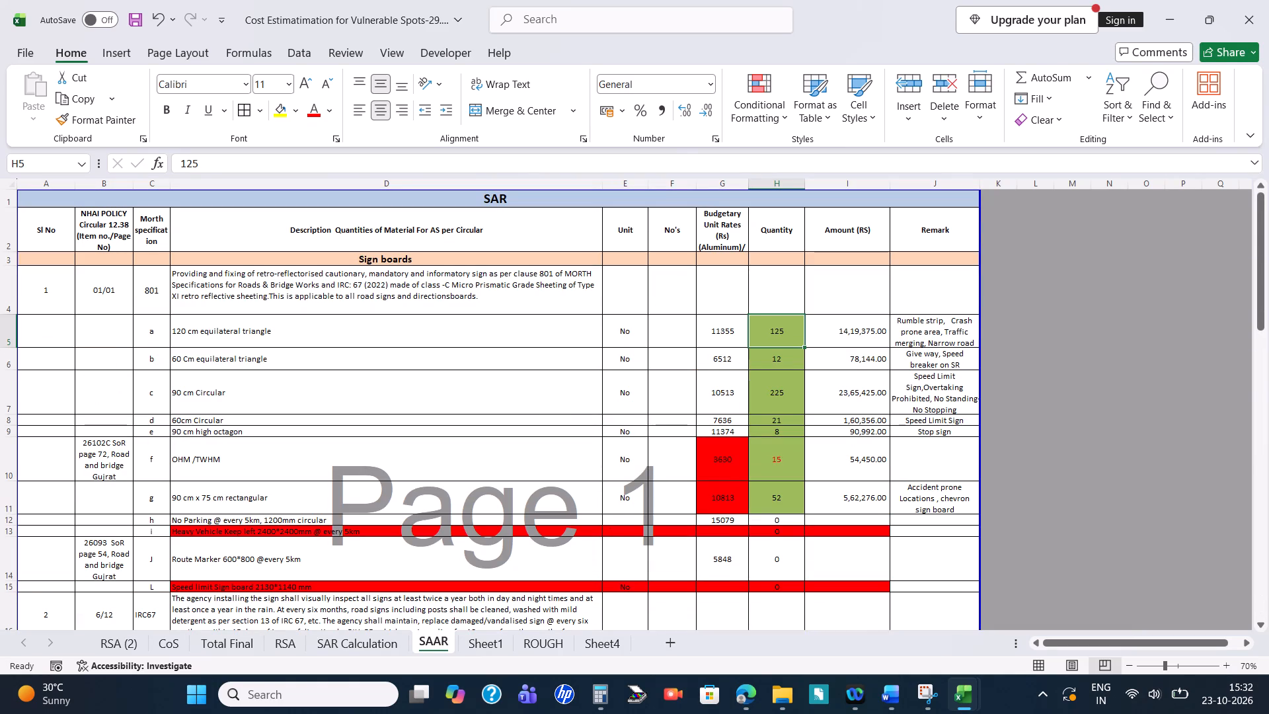
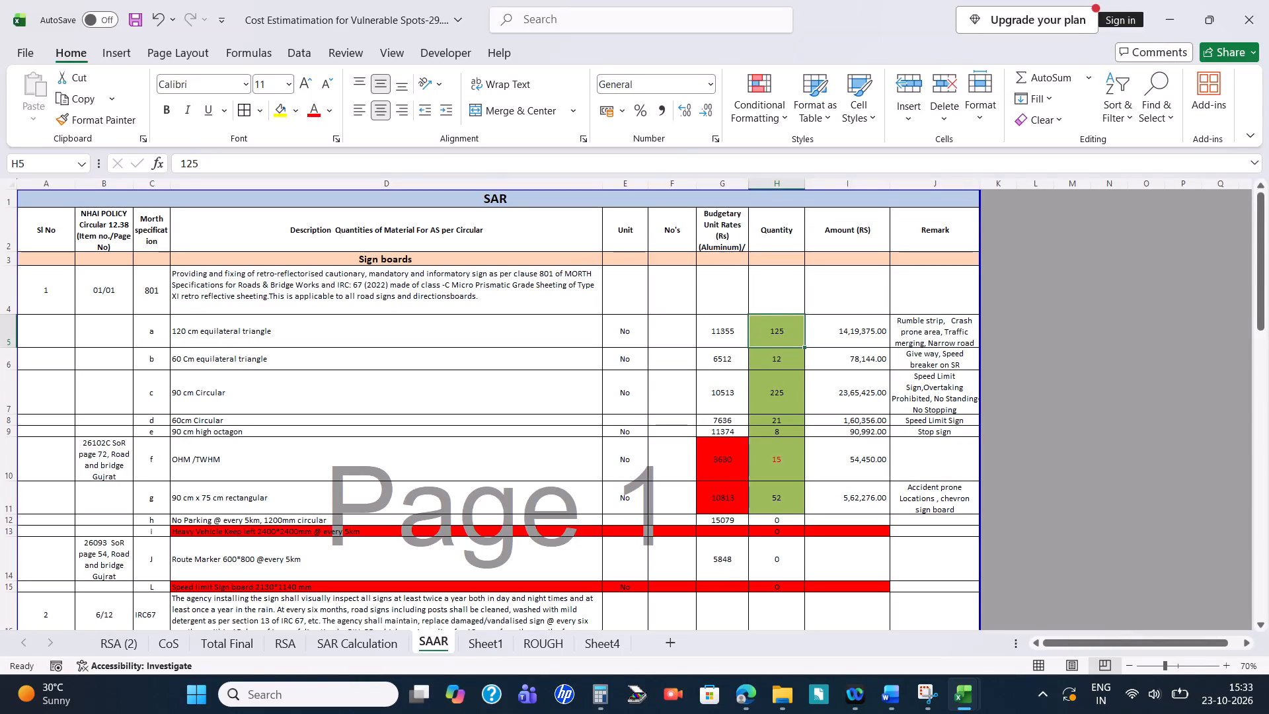
Compare the sign board quantities across the SAR Calculation, RSA, ROUGH and SAAR sheets, including the RSA formula for 120 cm equilateral triangles.
click(344, 645)
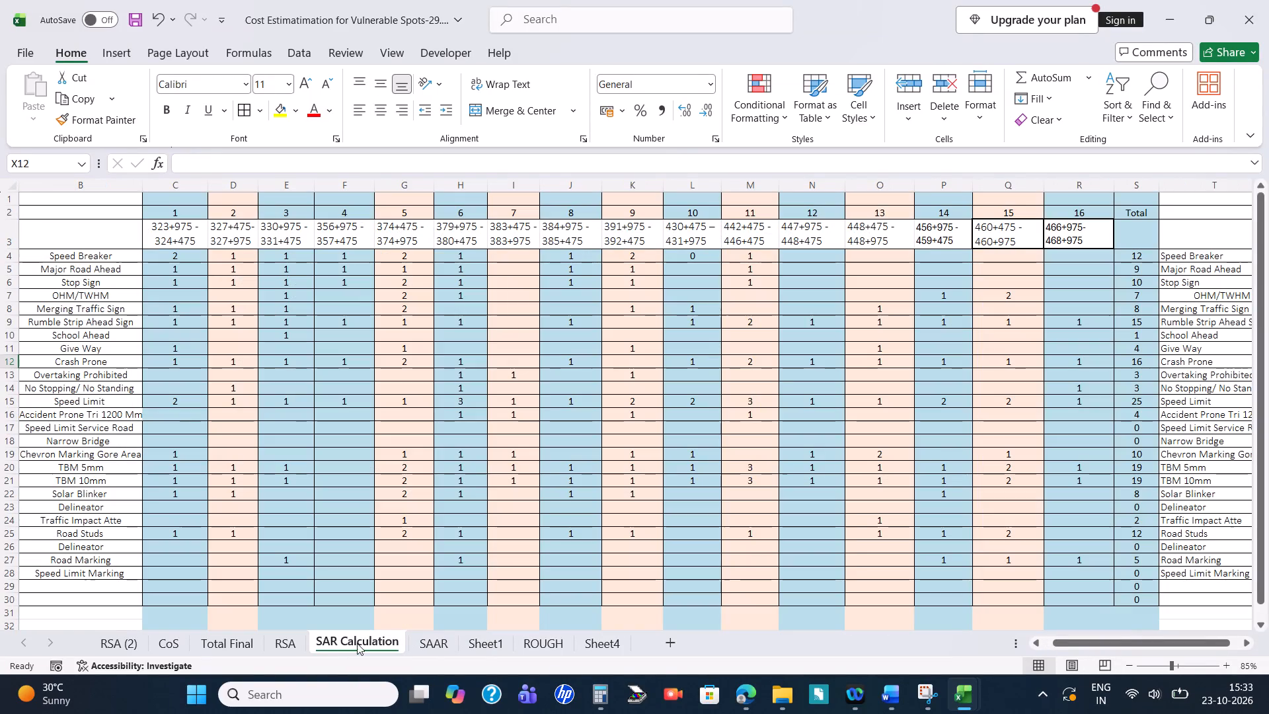
click(289, 644)
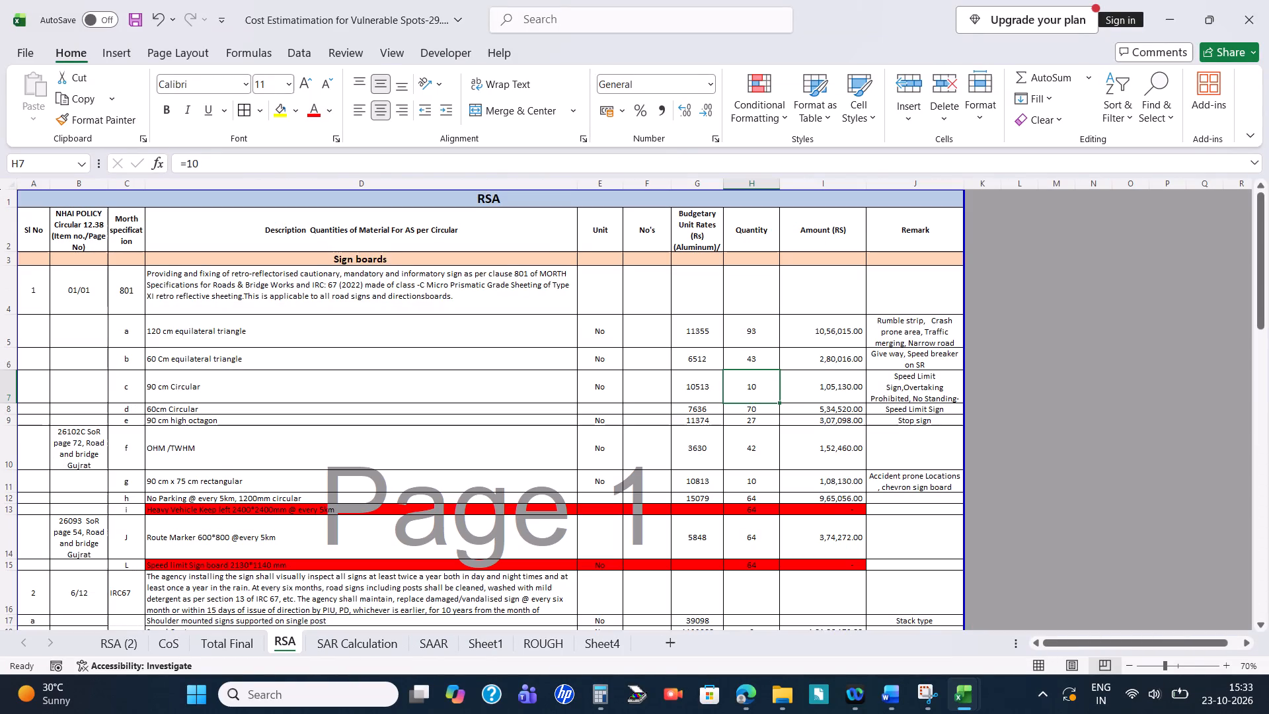
click(760, 338)
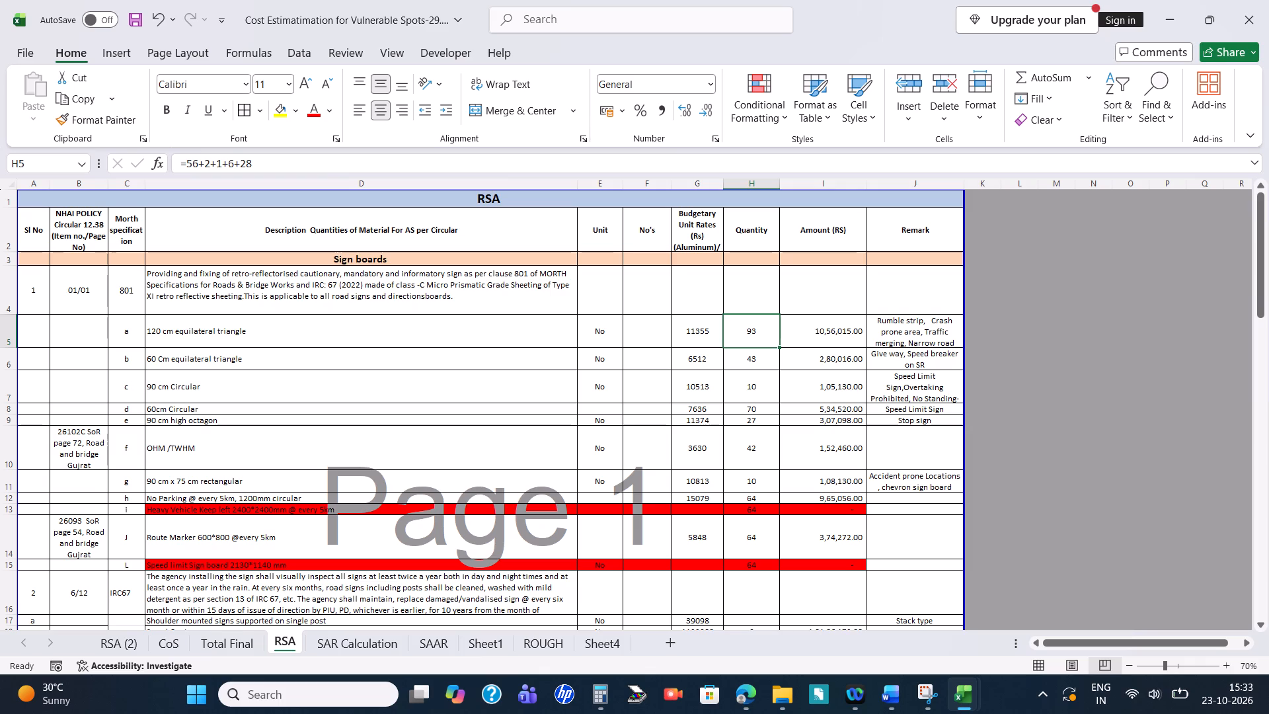
click(554, 642)
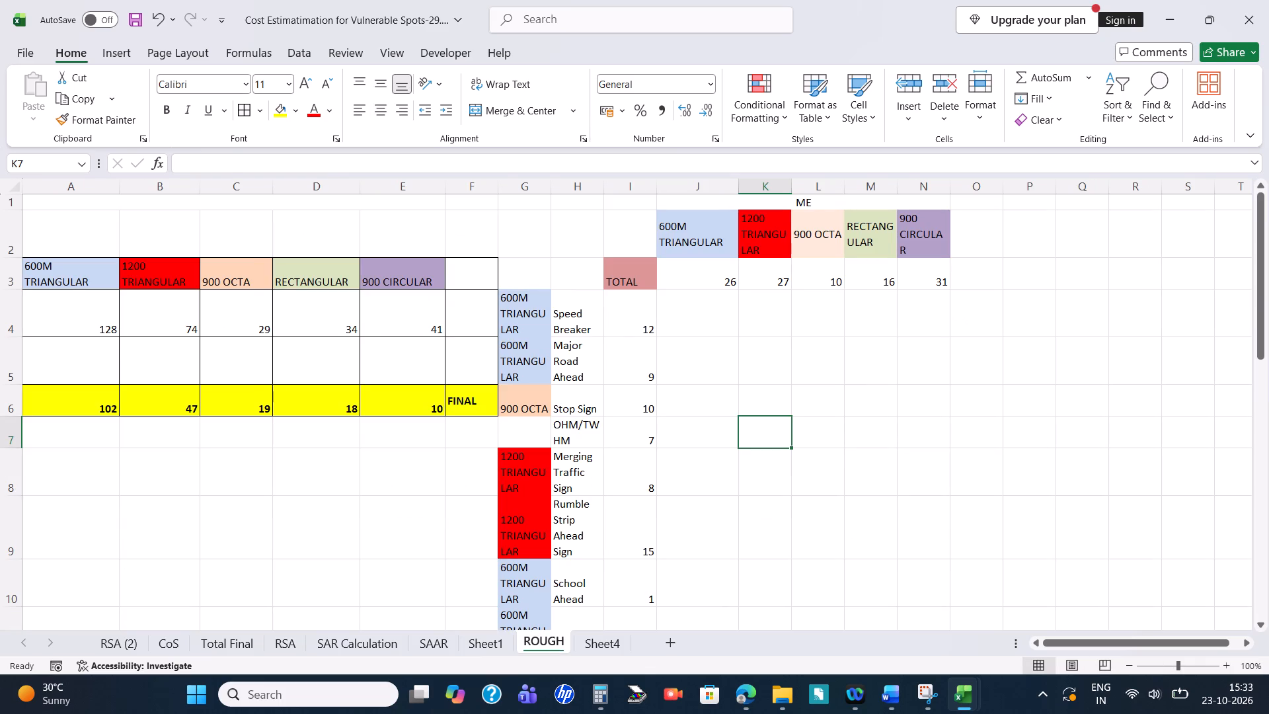
scroll(765, 385, up, 1)
click(436, 651)
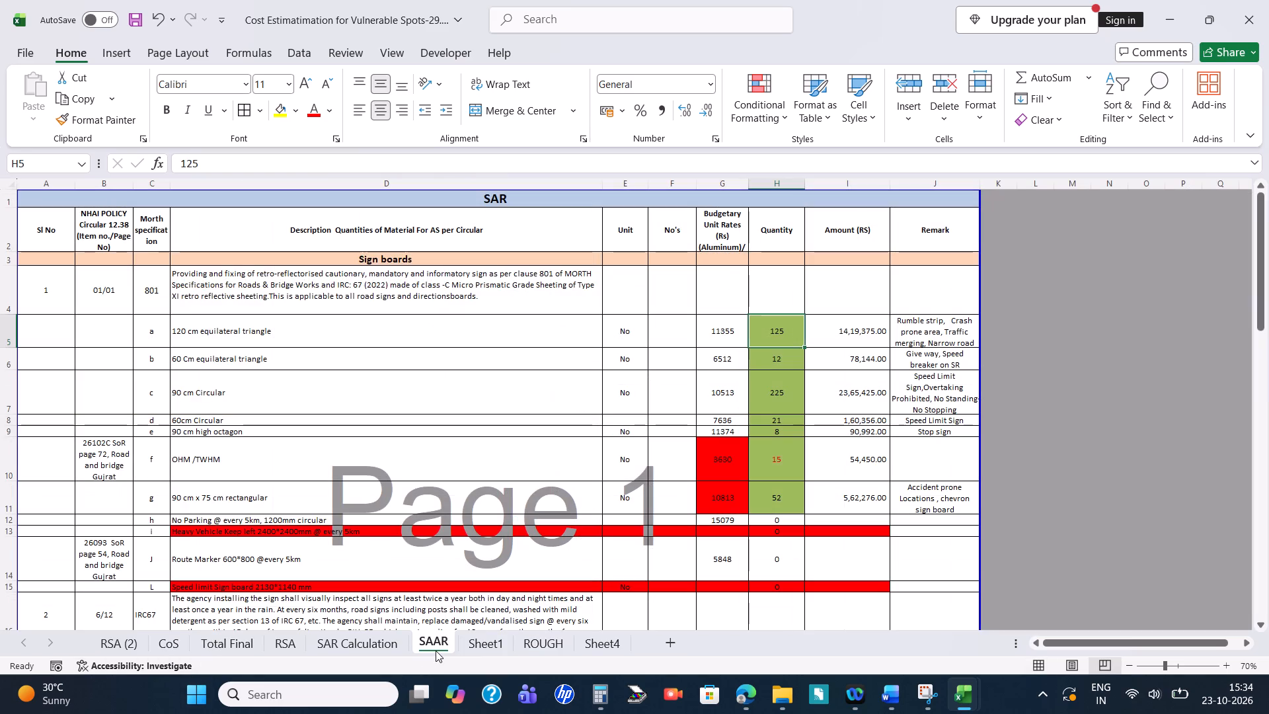
click(399, 645)
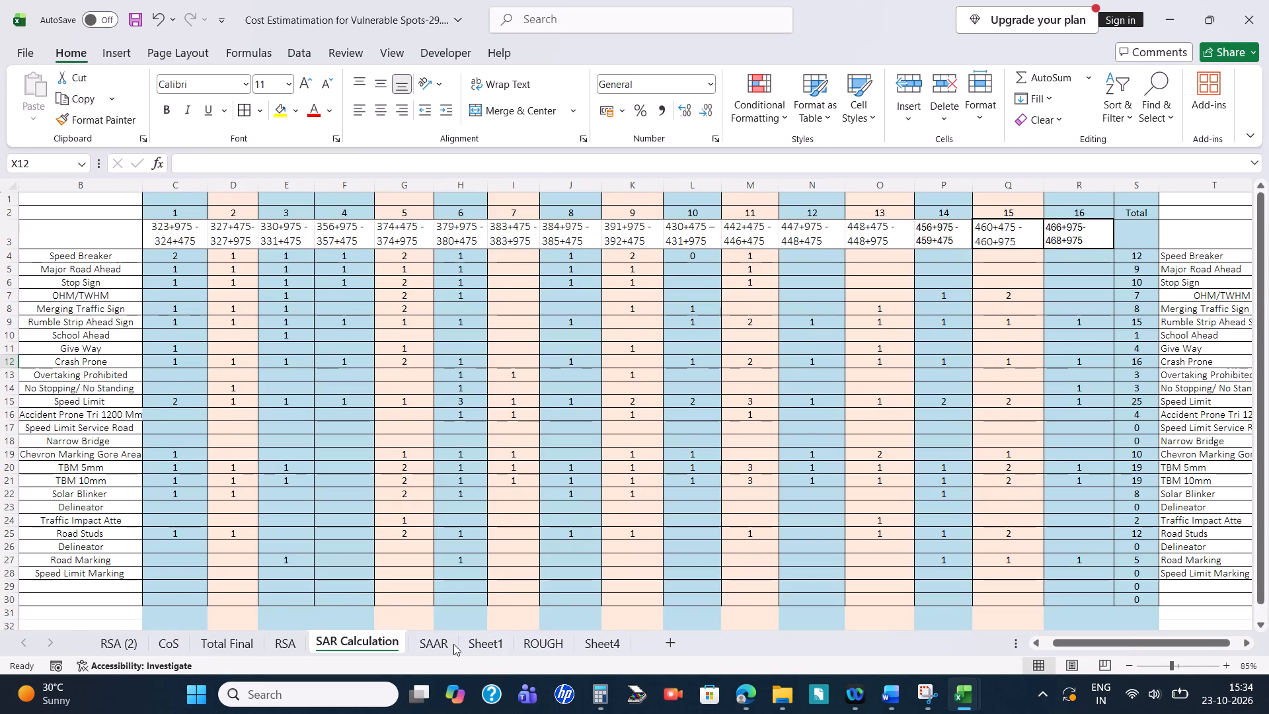
click(453, 644)
click(294, 642)
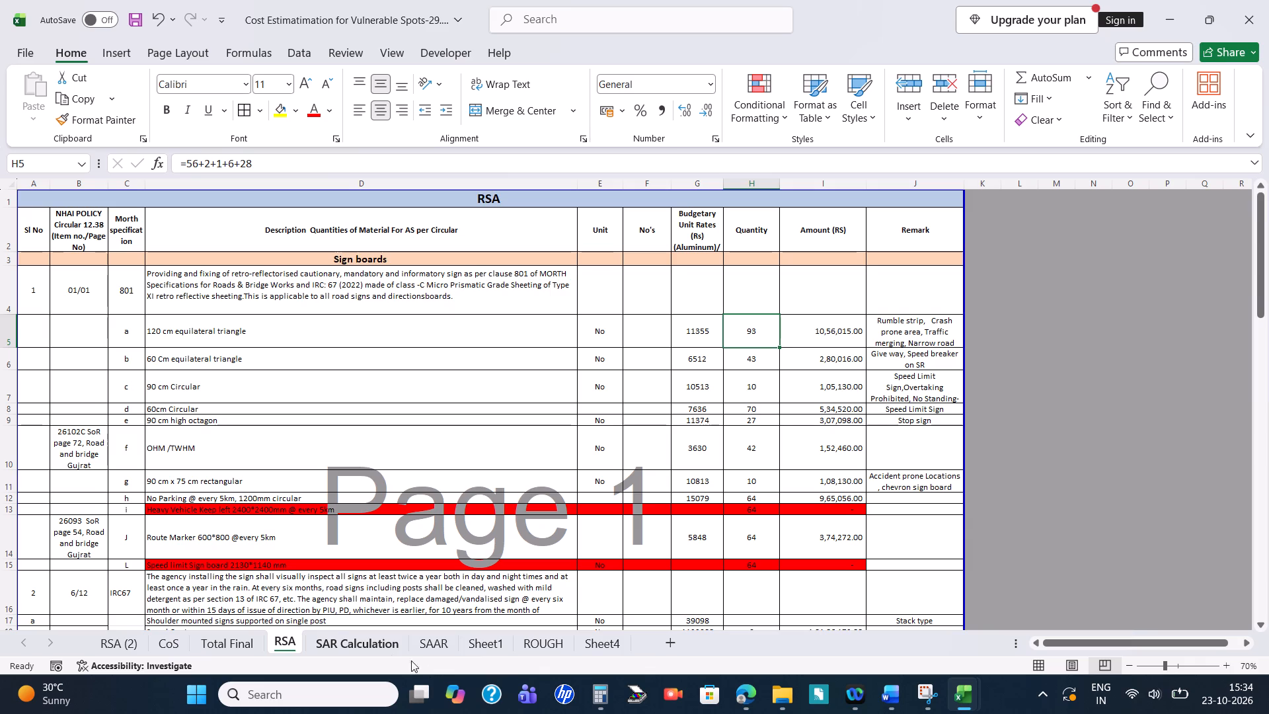
click(426, 648)
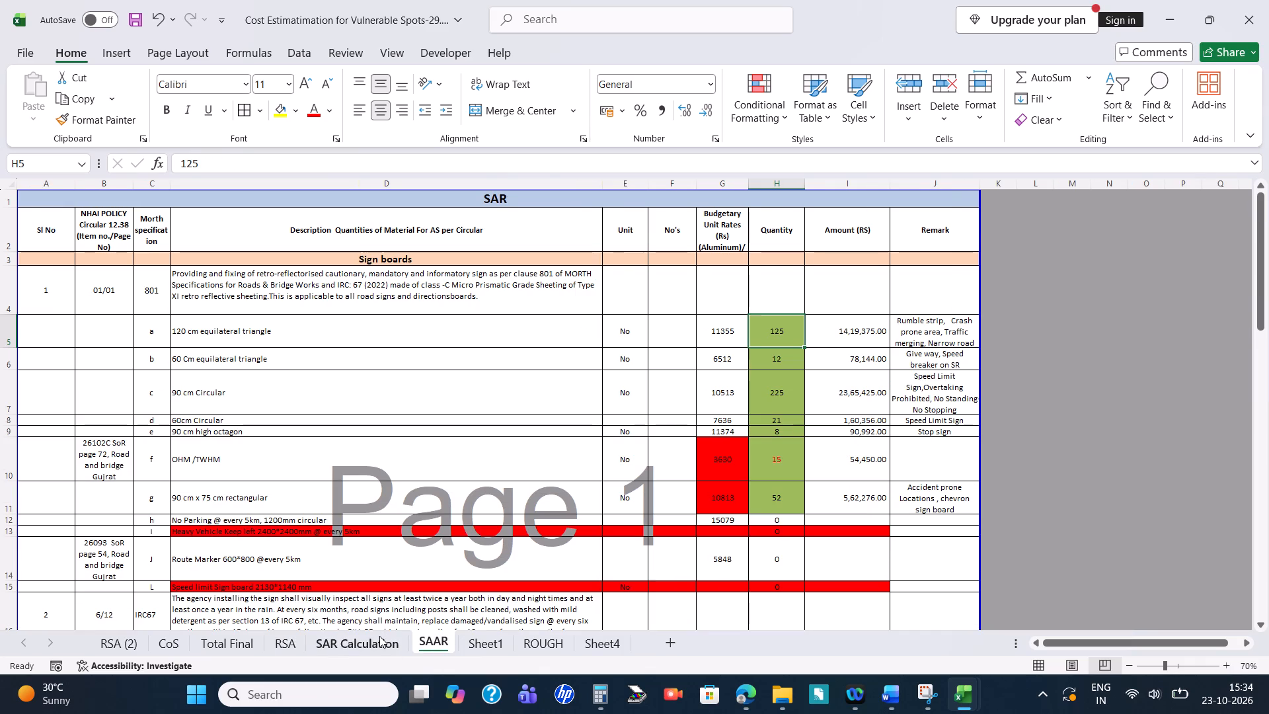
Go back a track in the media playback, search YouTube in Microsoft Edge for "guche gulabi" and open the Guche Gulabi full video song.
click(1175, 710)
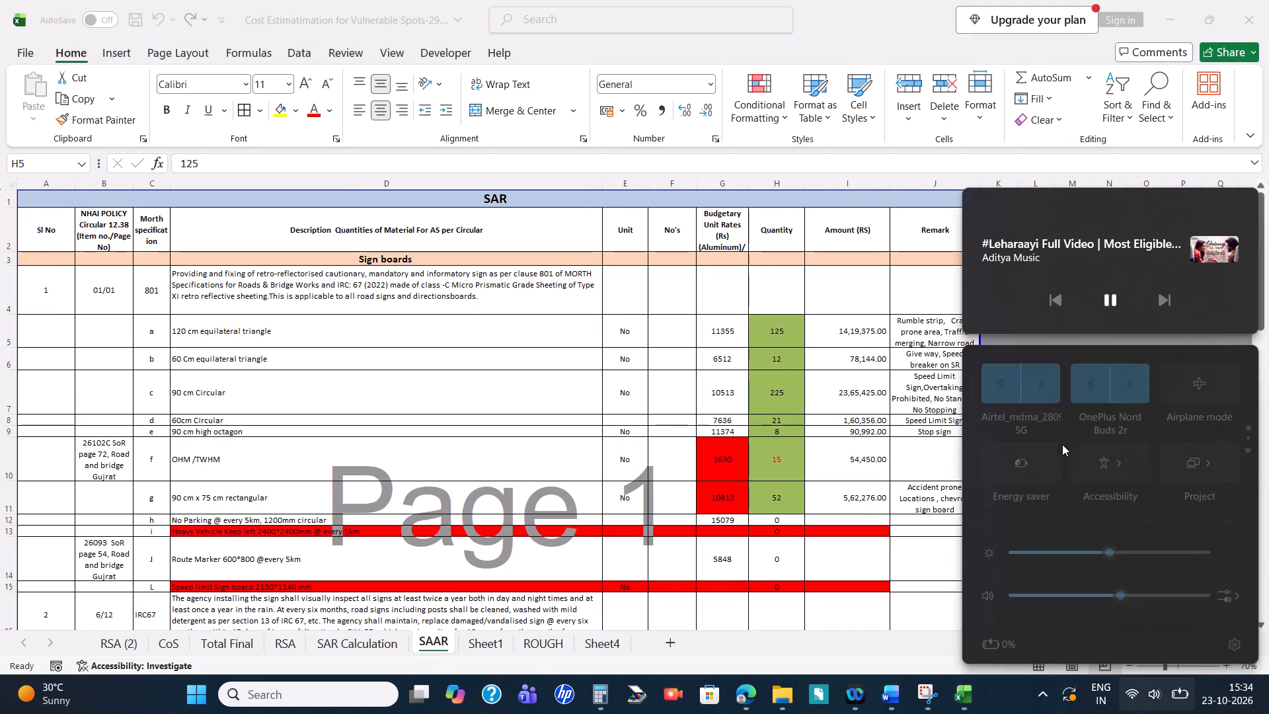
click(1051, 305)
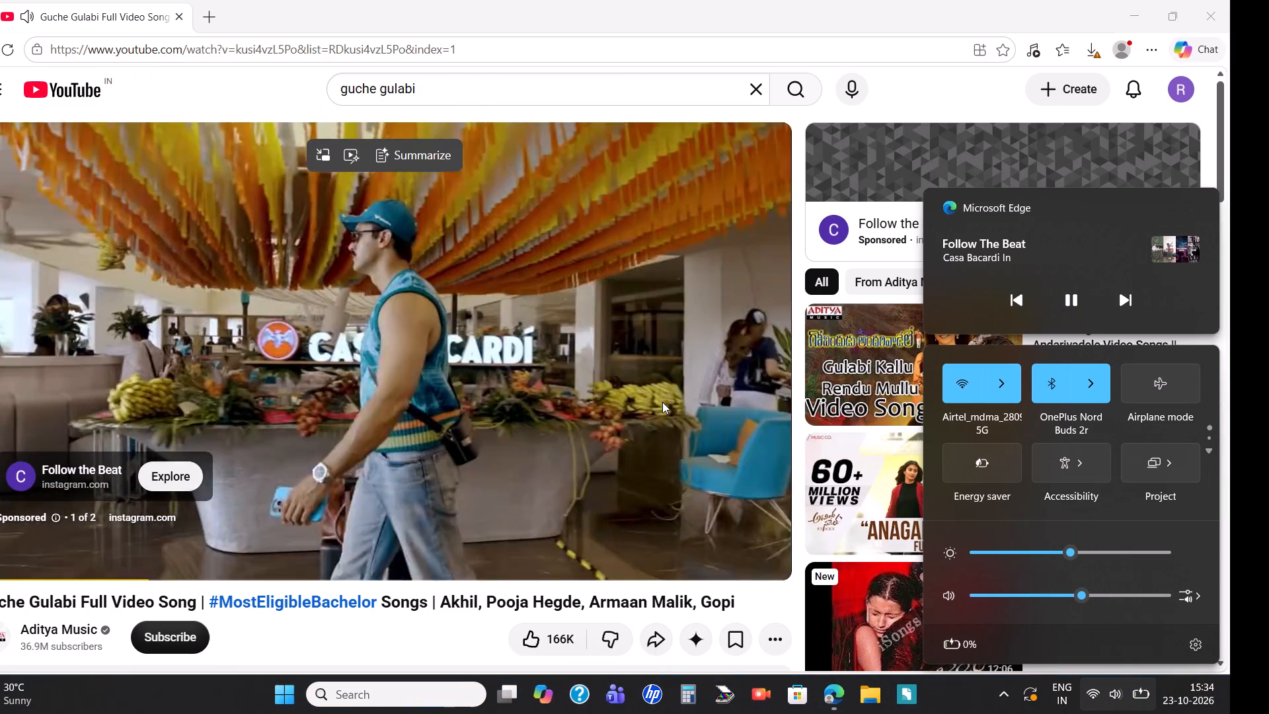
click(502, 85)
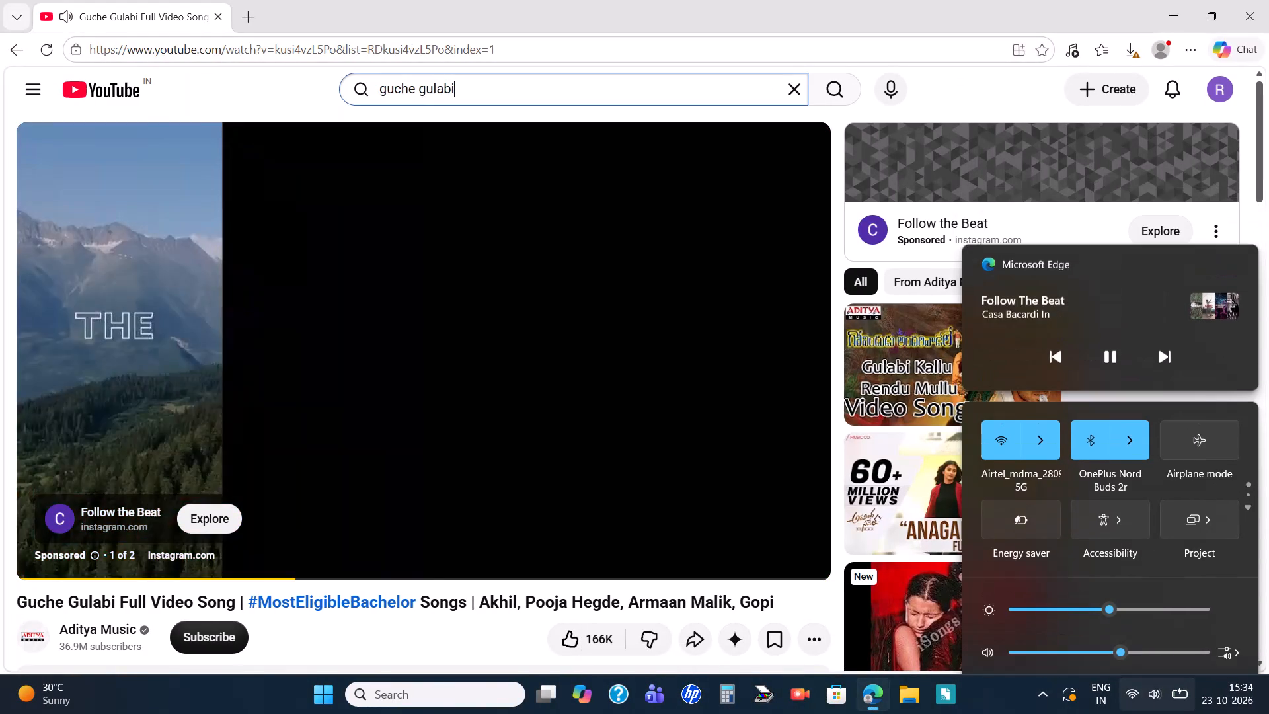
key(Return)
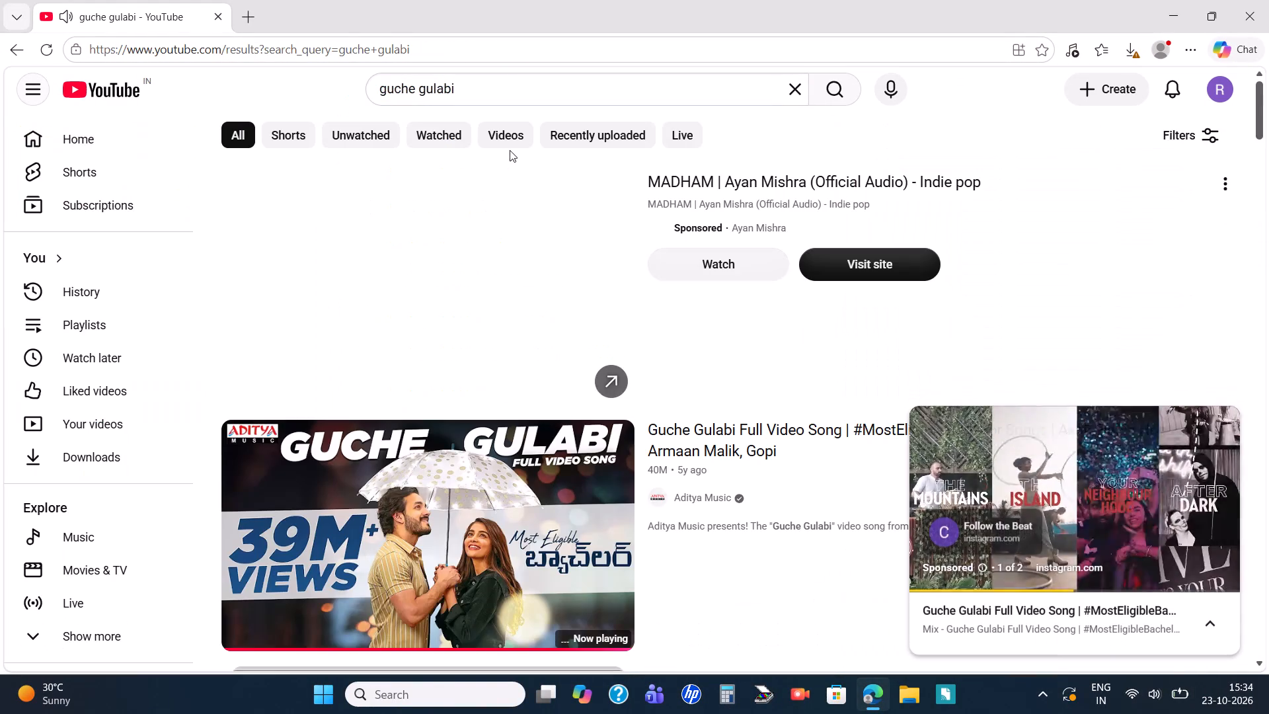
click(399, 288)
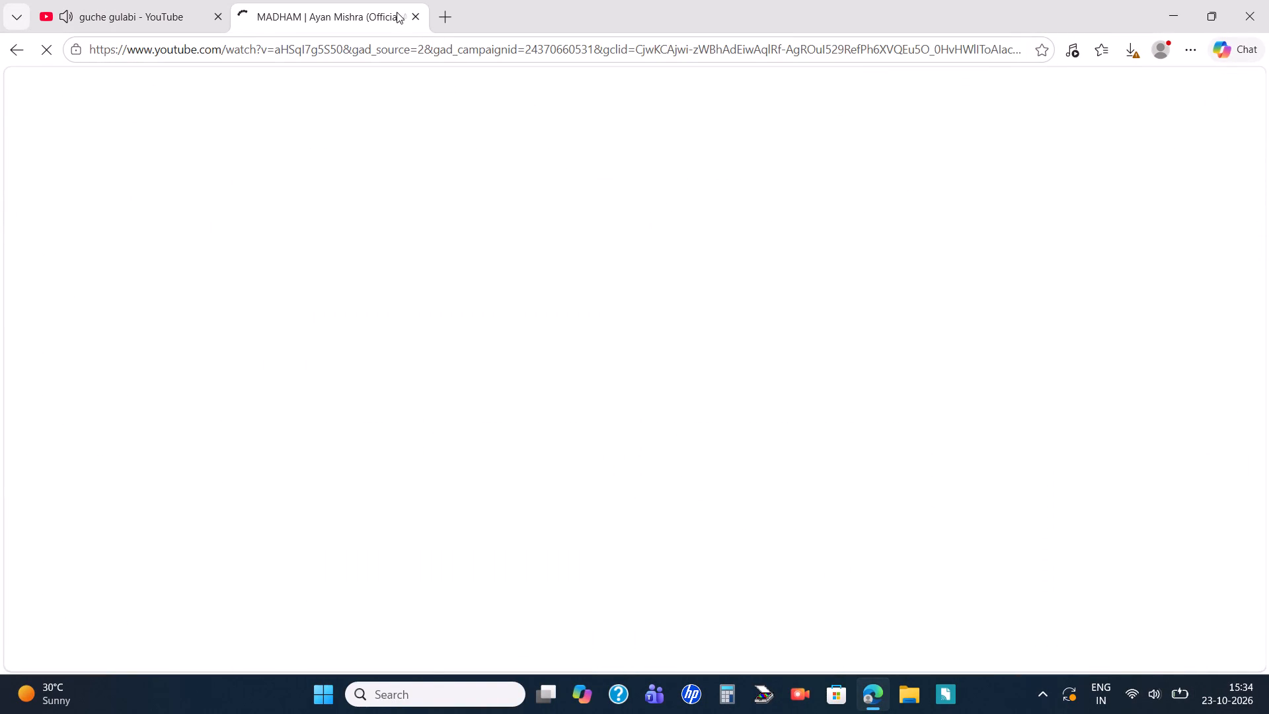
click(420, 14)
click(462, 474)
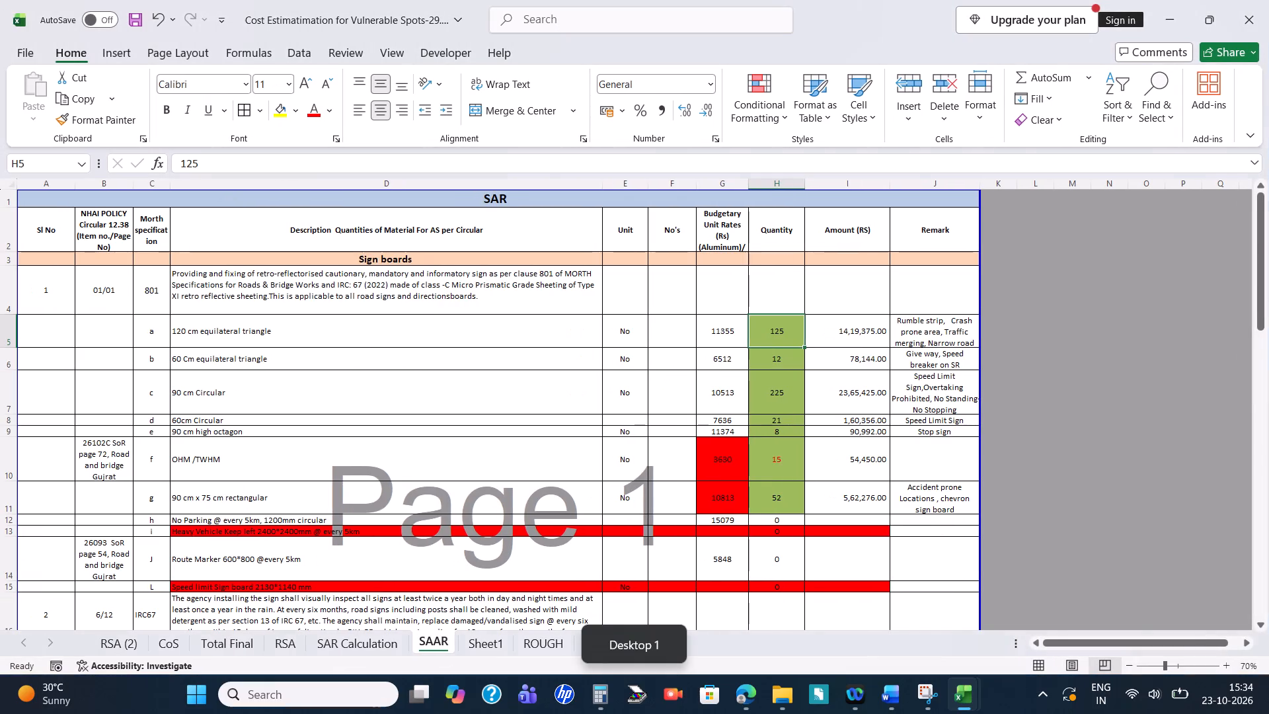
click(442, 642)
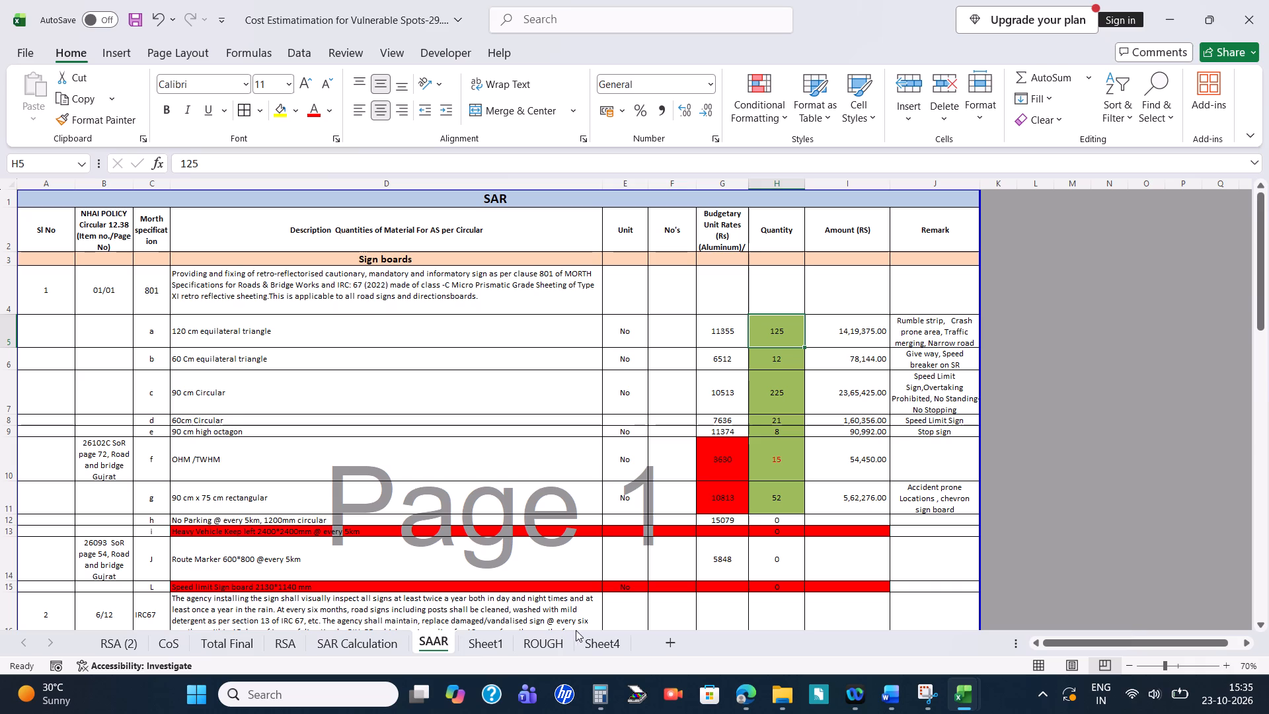
Apply all borders to the ME sign quantity table in G1:N28 on the ROUGH sheet.
click(551, 642)
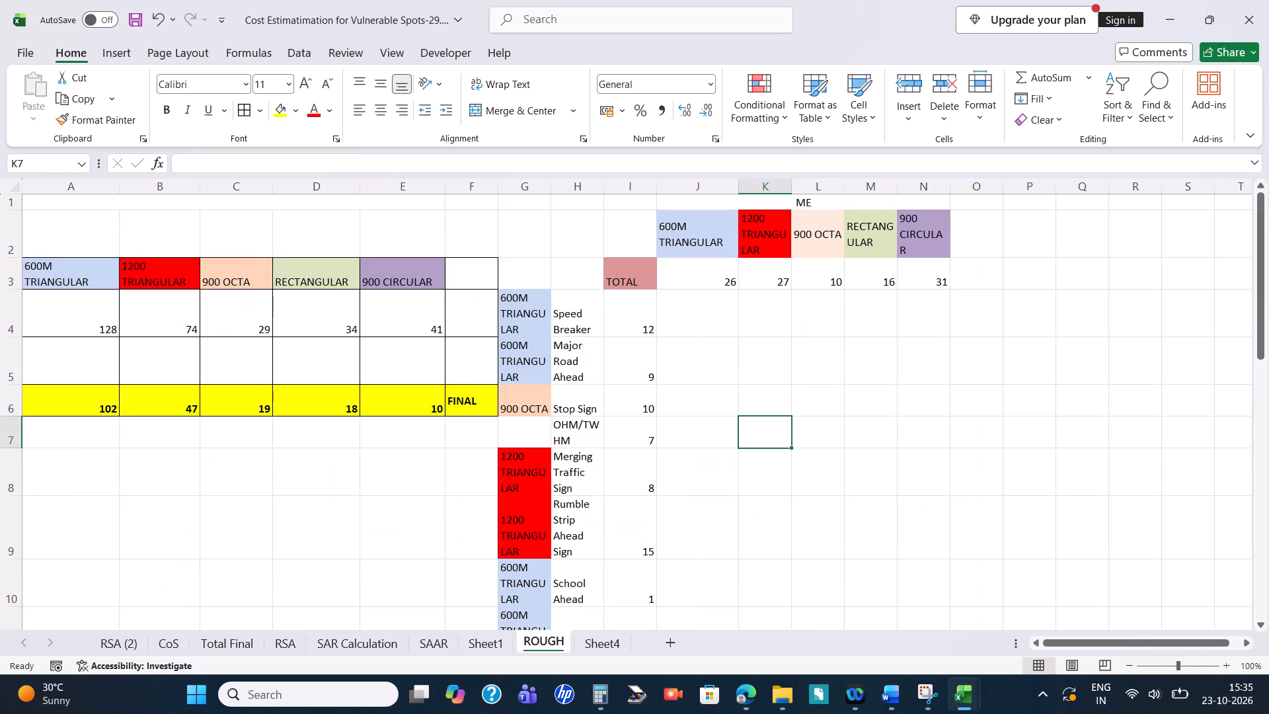
scroll(726, 328, up, 3)
drag(537, 201, 923, 467)
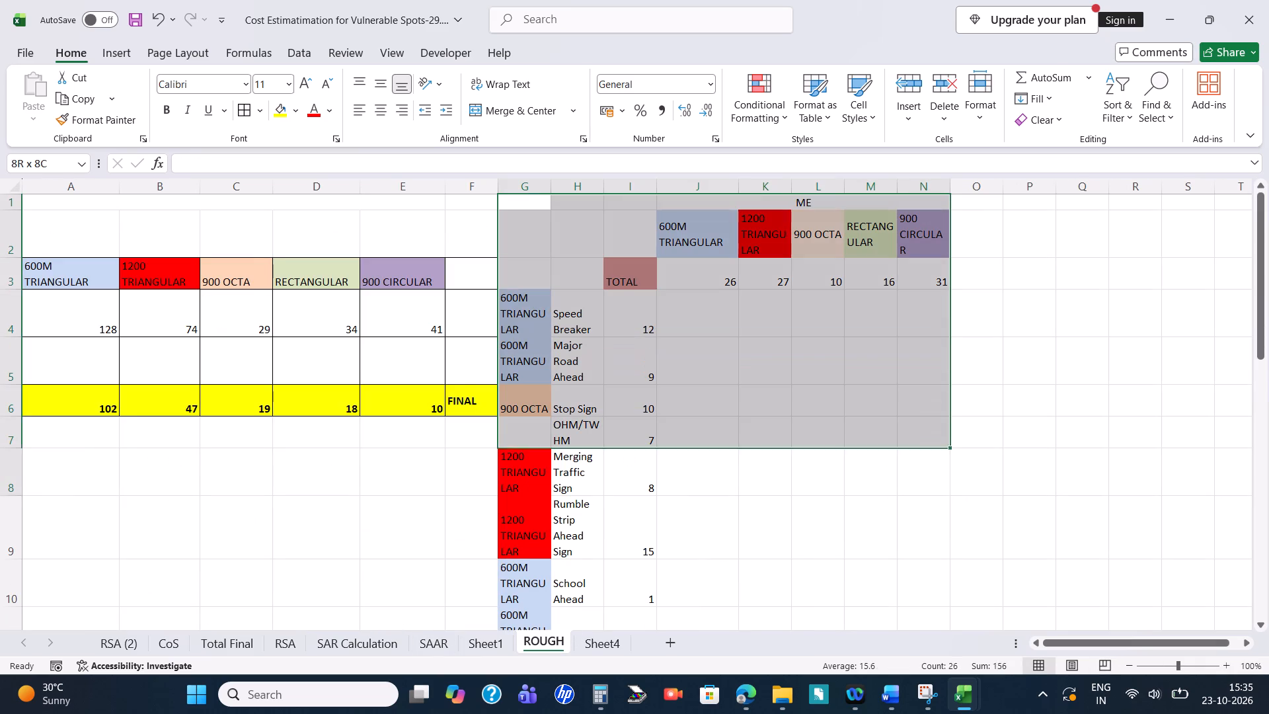
drag(923, 467, 913, 713)
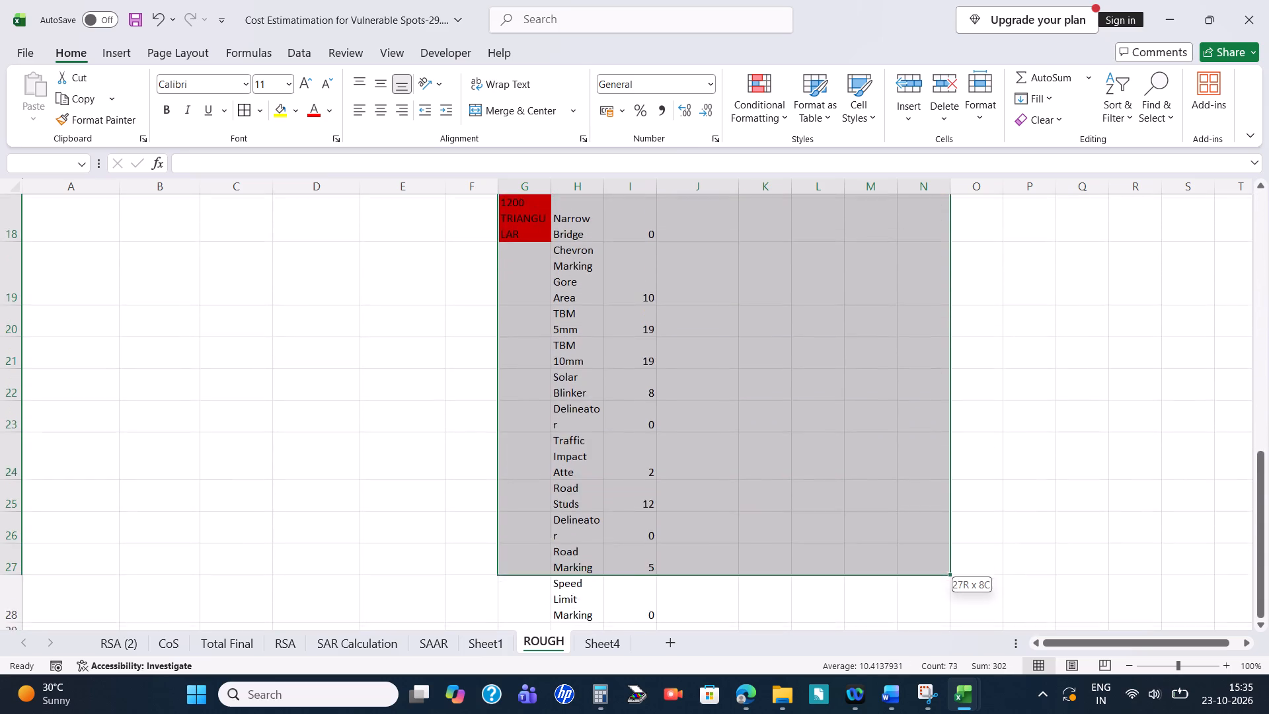
drag(913, 713, 923, 559)
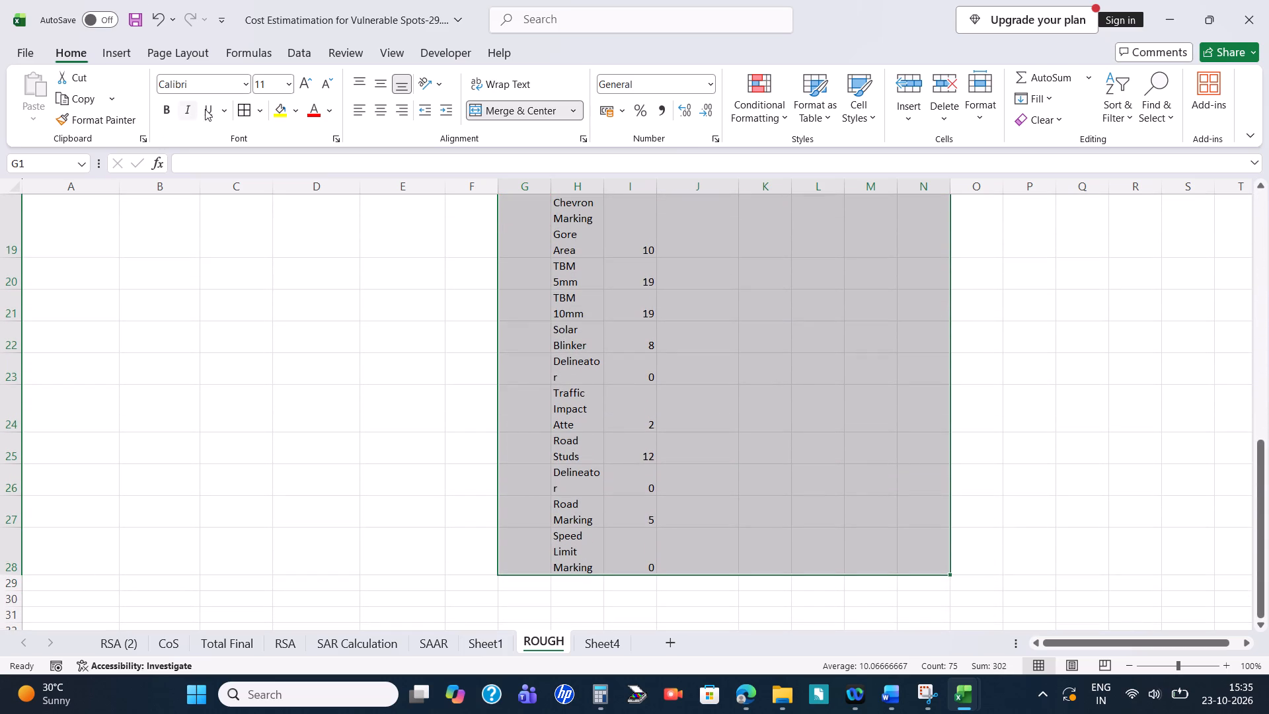
click(246, 116)
click(257, 108)
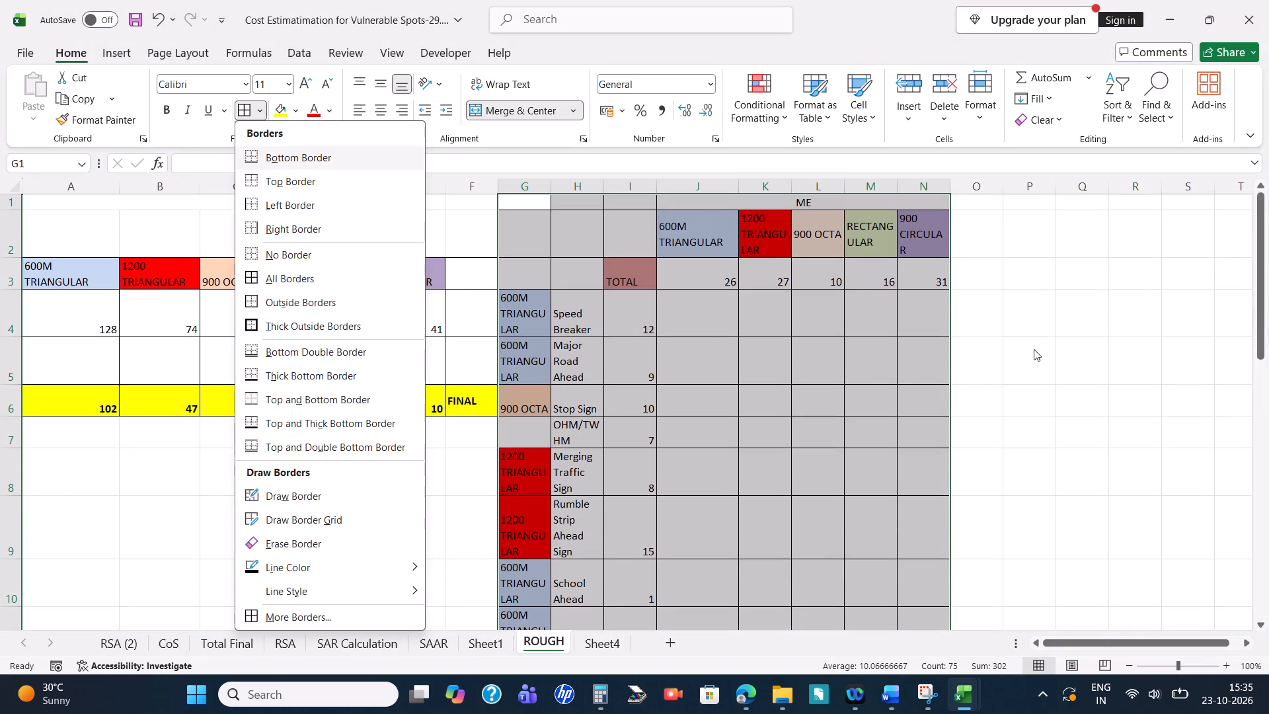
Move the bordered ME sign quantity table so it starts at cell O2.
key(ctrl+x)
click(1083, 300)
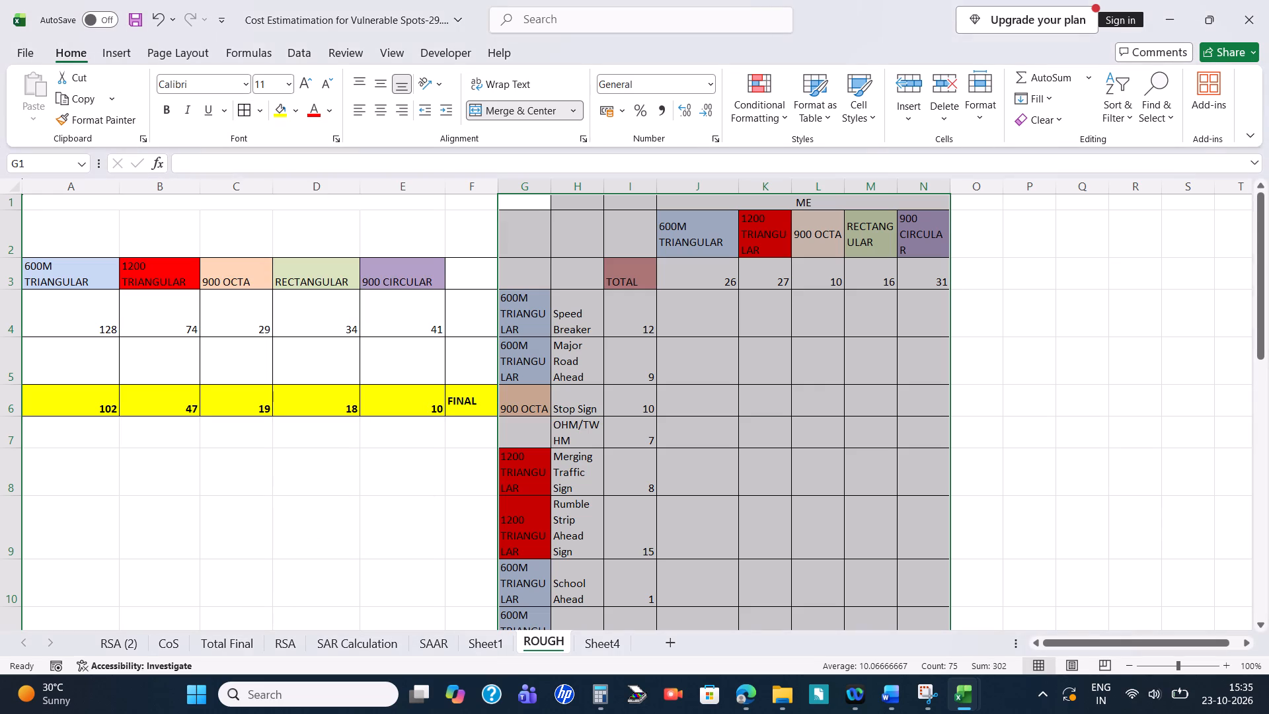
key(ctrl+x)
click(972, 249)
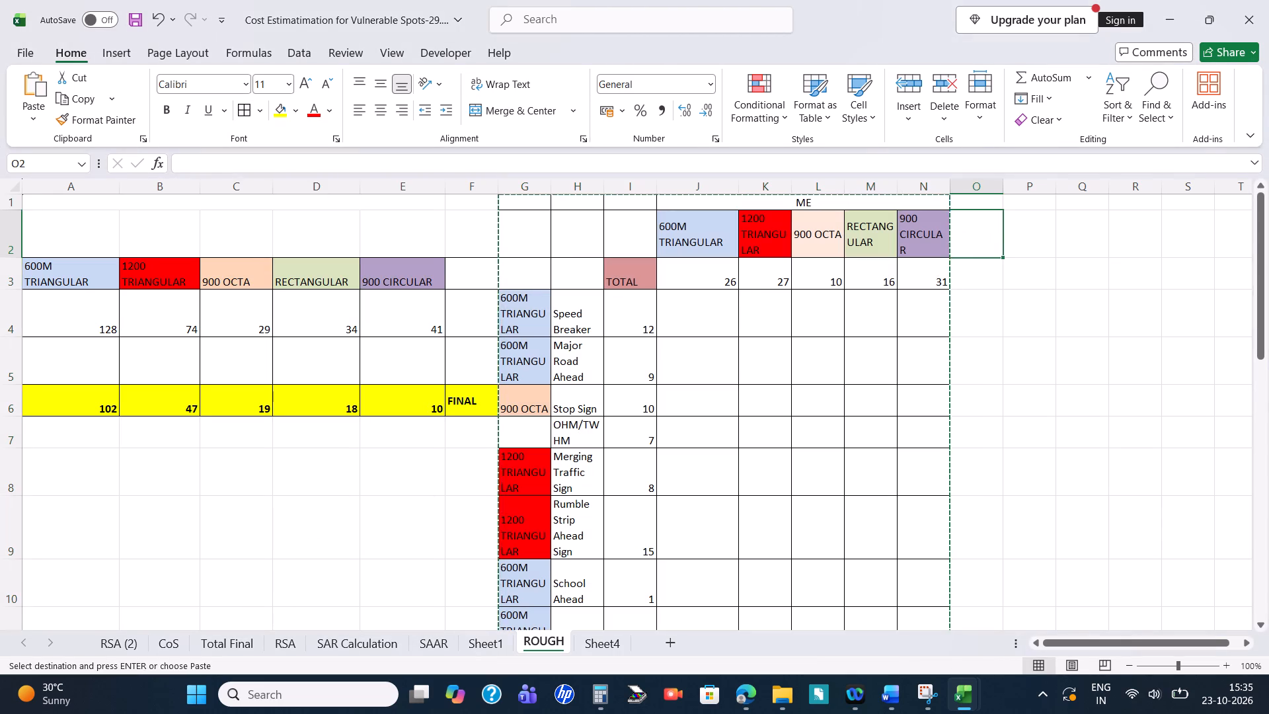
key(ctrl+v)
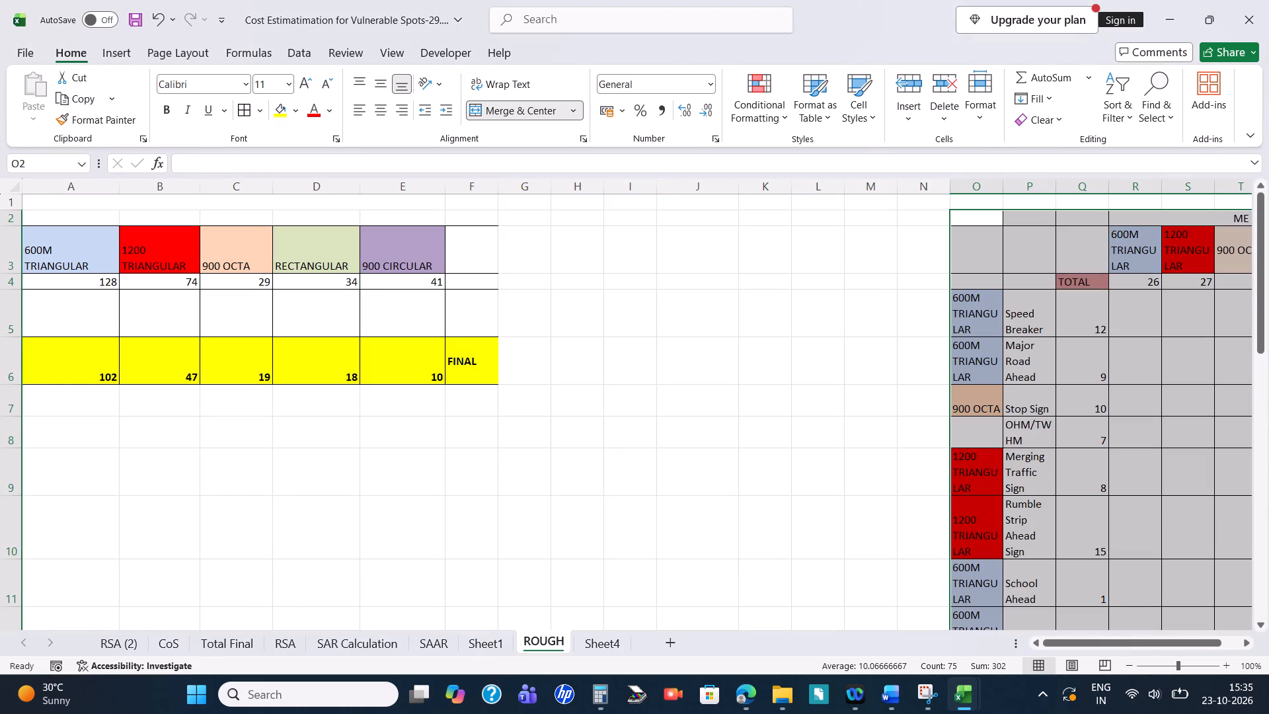
Move the whole ME sign quantity table from O2:V29 so it starts at cell I2.
click(650, 255)
click(717, 255)
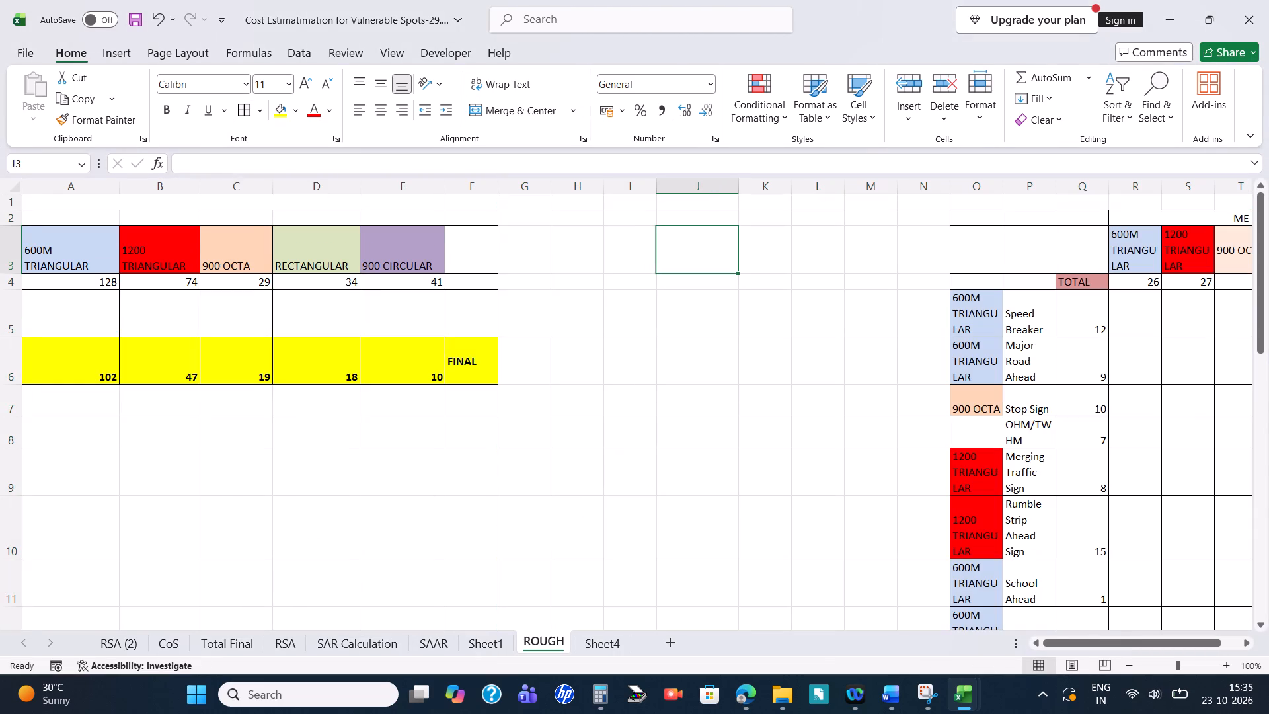
key(ctrl+v)
drag(958, 224, 1135, 258)
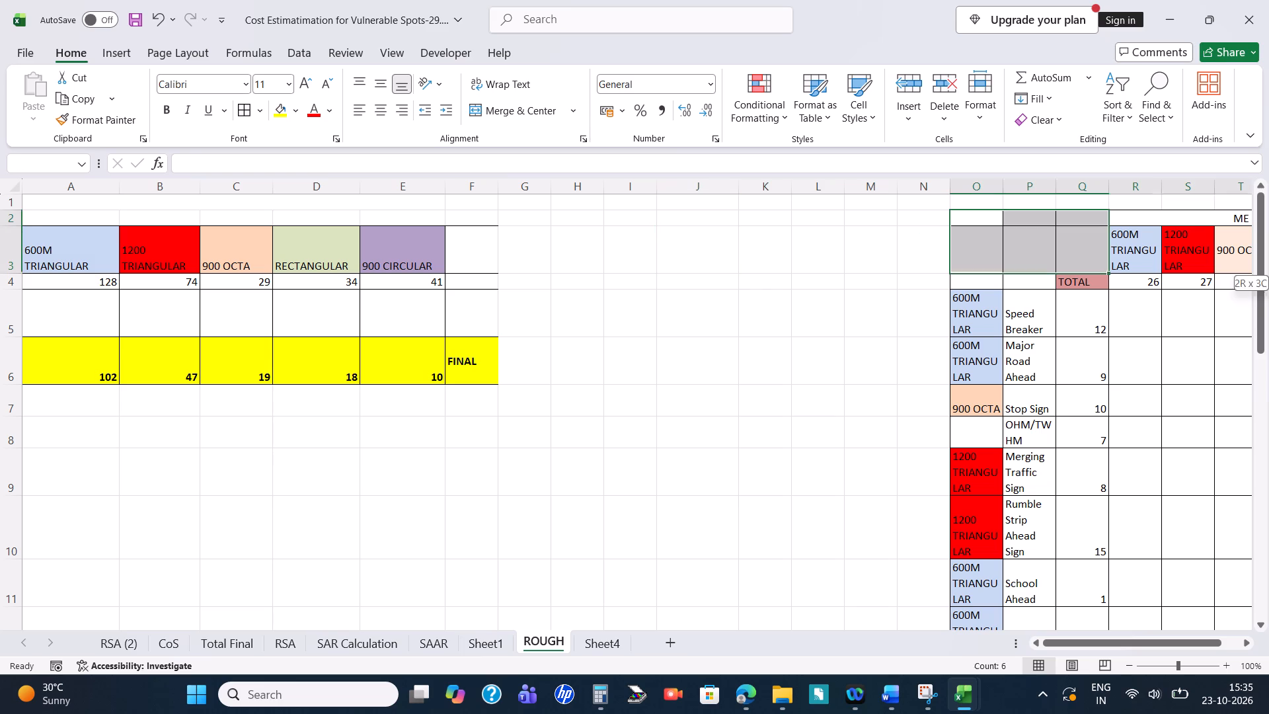
drag(1135, 258, 1210, 713)
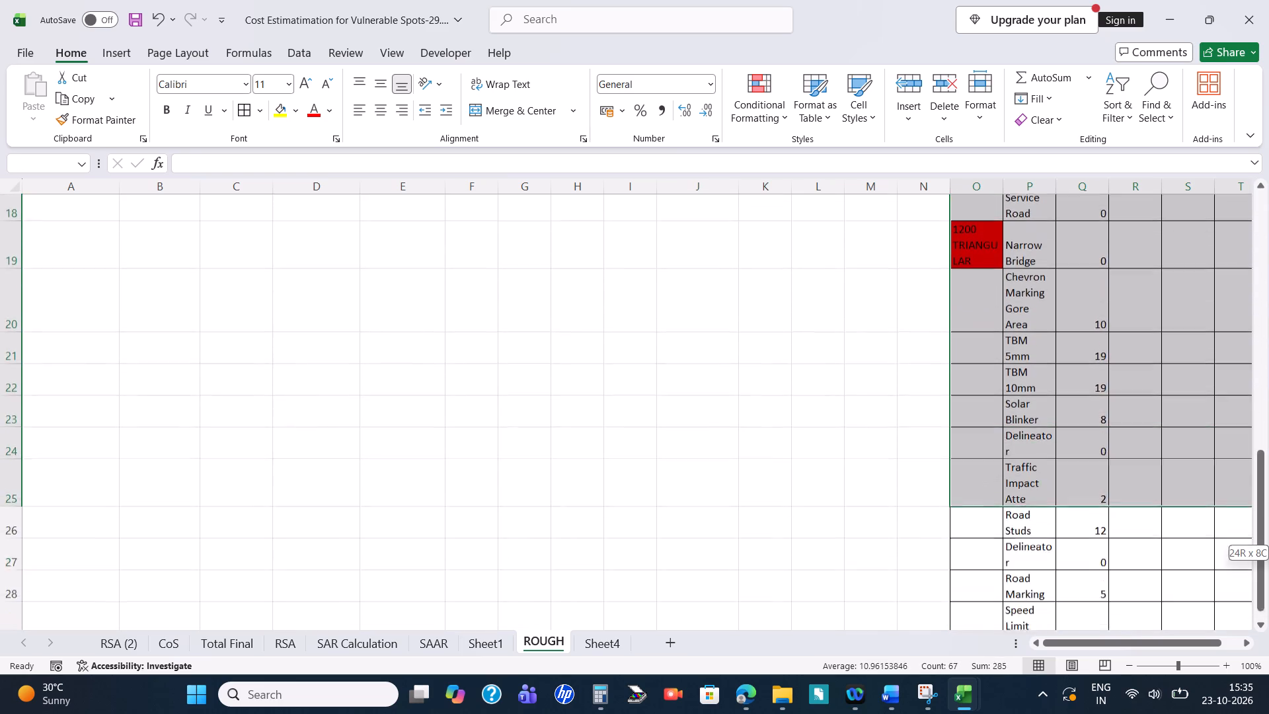
drag(1210, 713, 1259, 557)
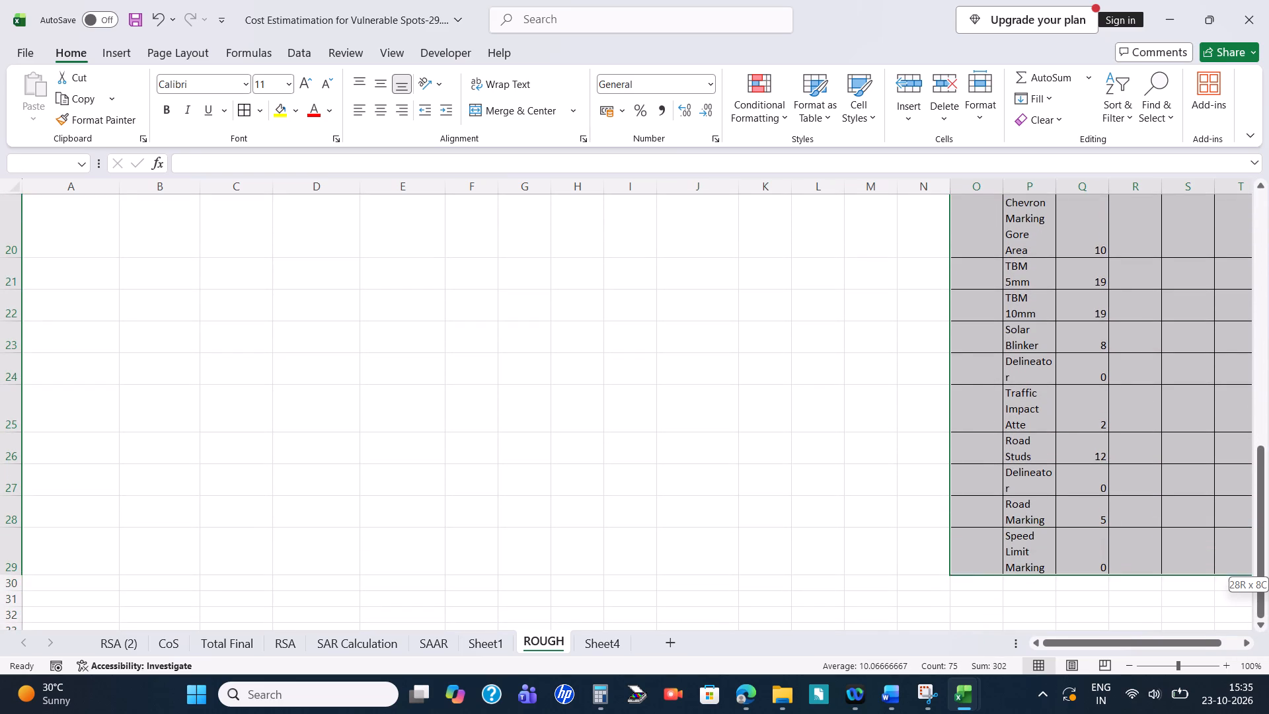
drag(1259, 557, 933, 553)
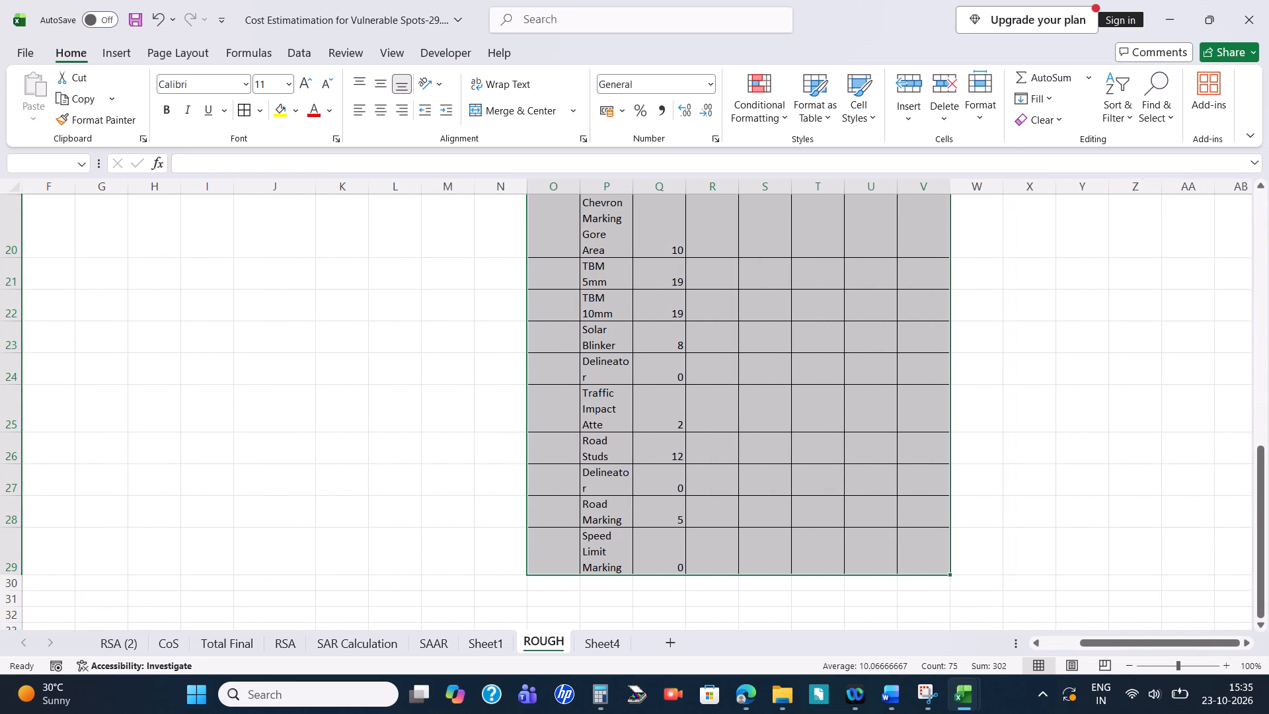
key(ctrl+x)
scroll(426, 413, up, 4)
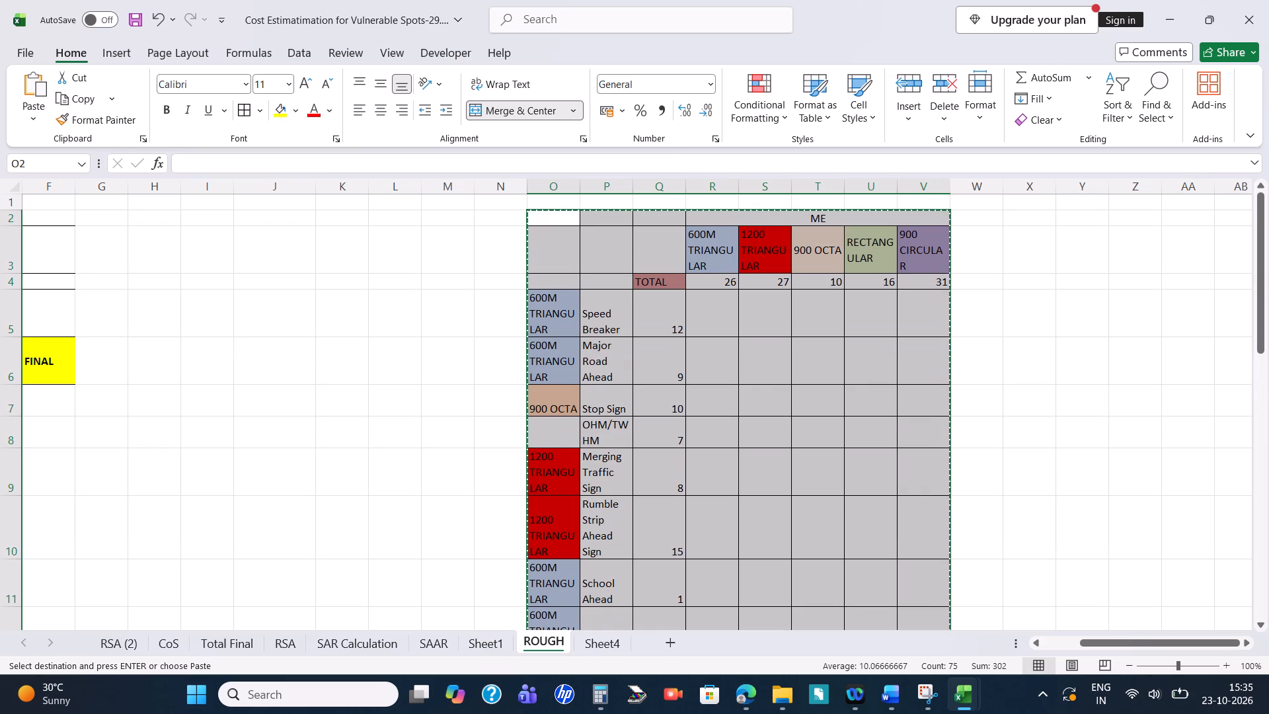
click(216, 253)
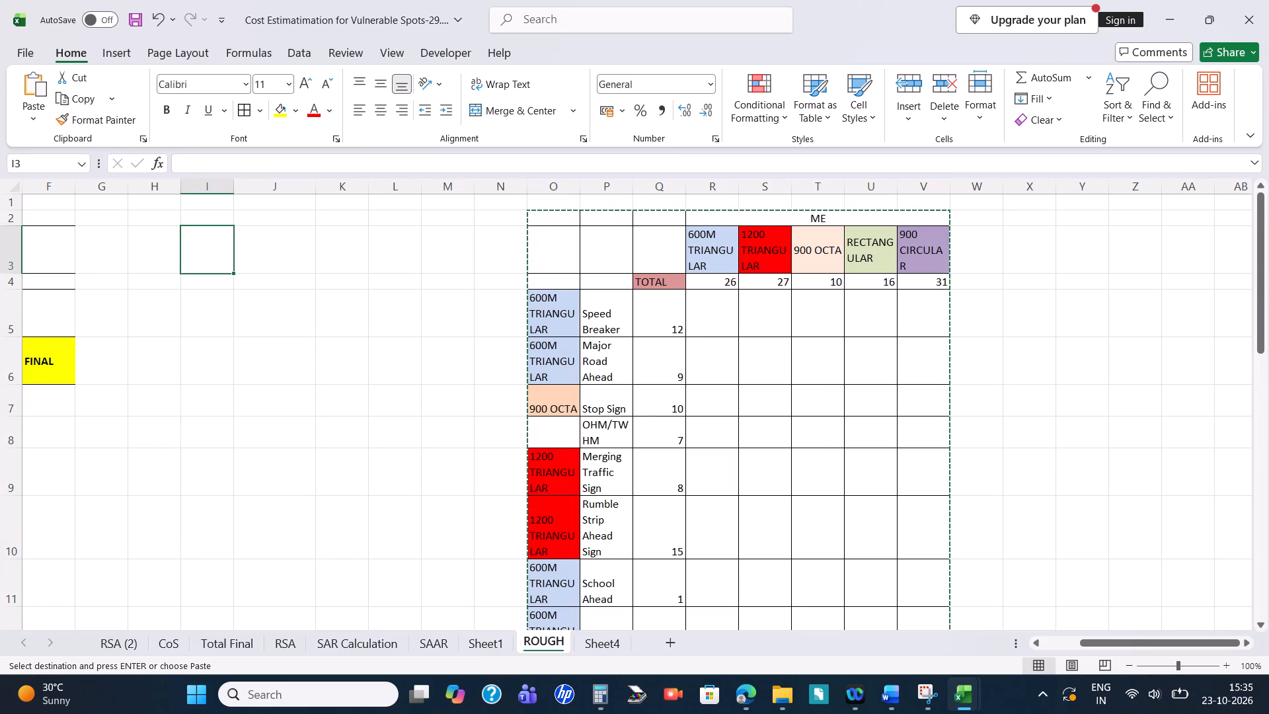
click(216, 221)
key(ctrl+v)
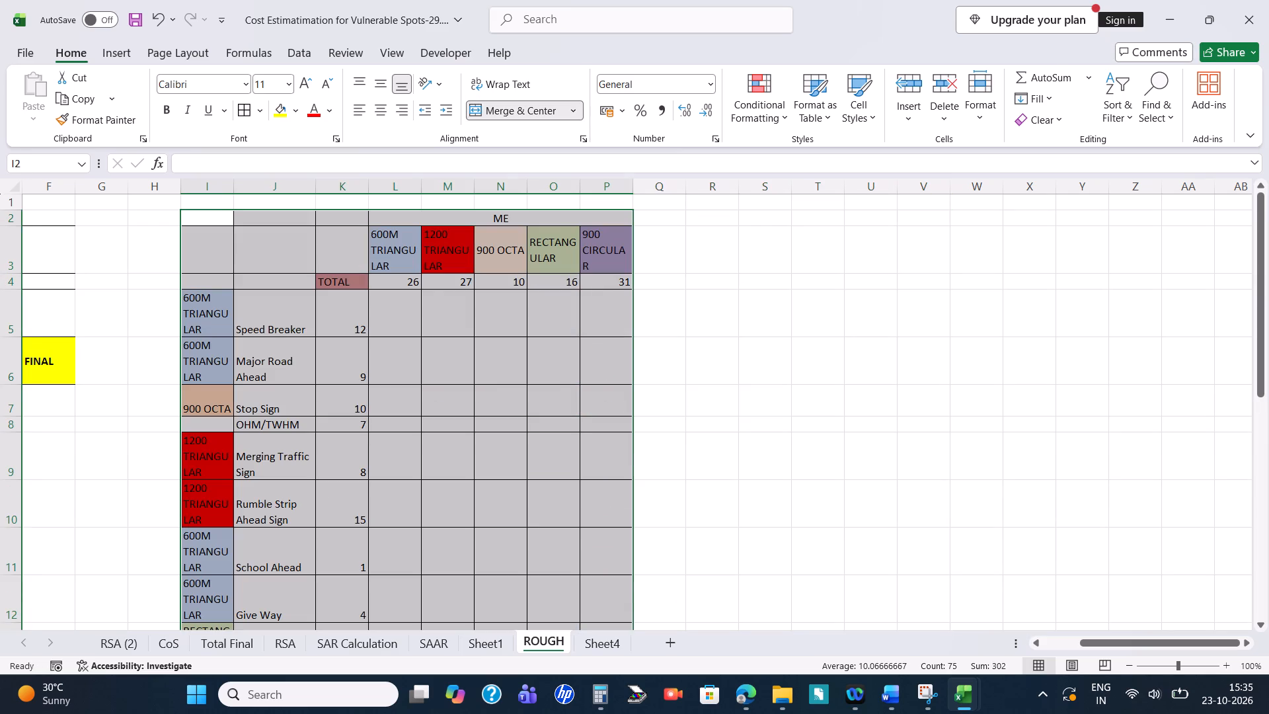
click(939, 278)
Merge and center the ME heading across the full table width, I2:P2.
drag(228, 223, 655, 243)
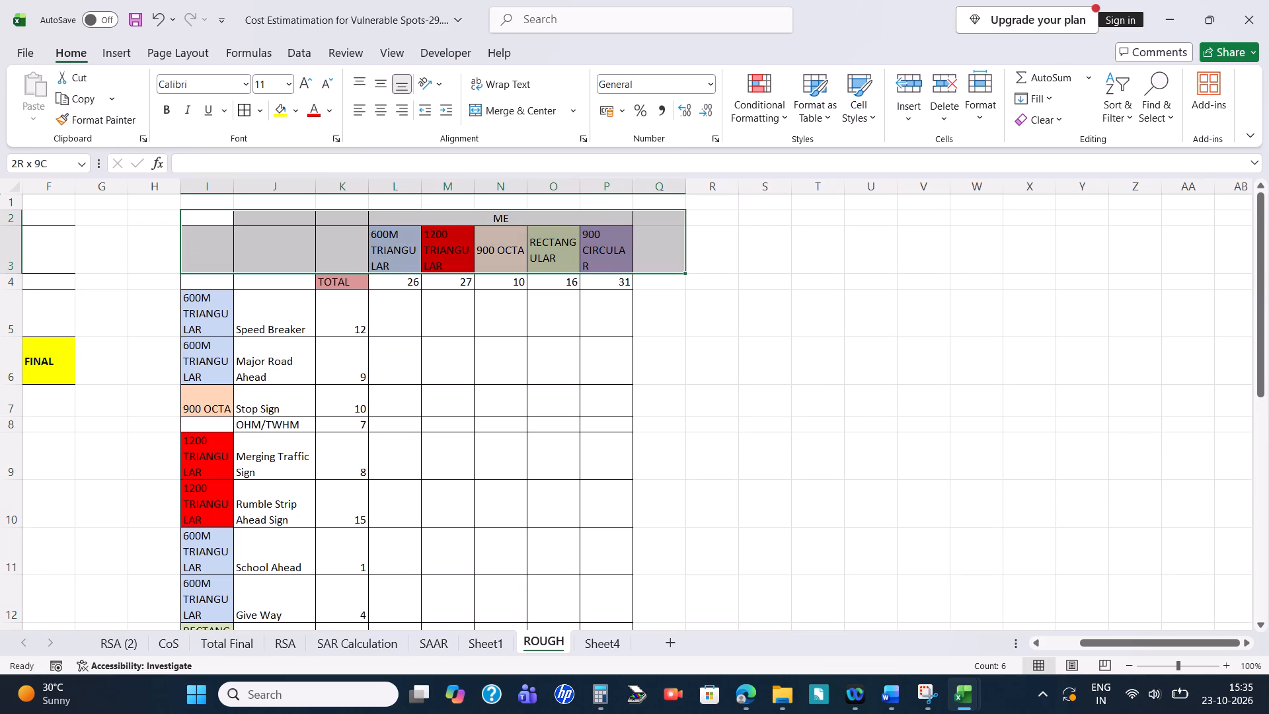
drag(655, 243, 617, 216)
double_click(516, 114)
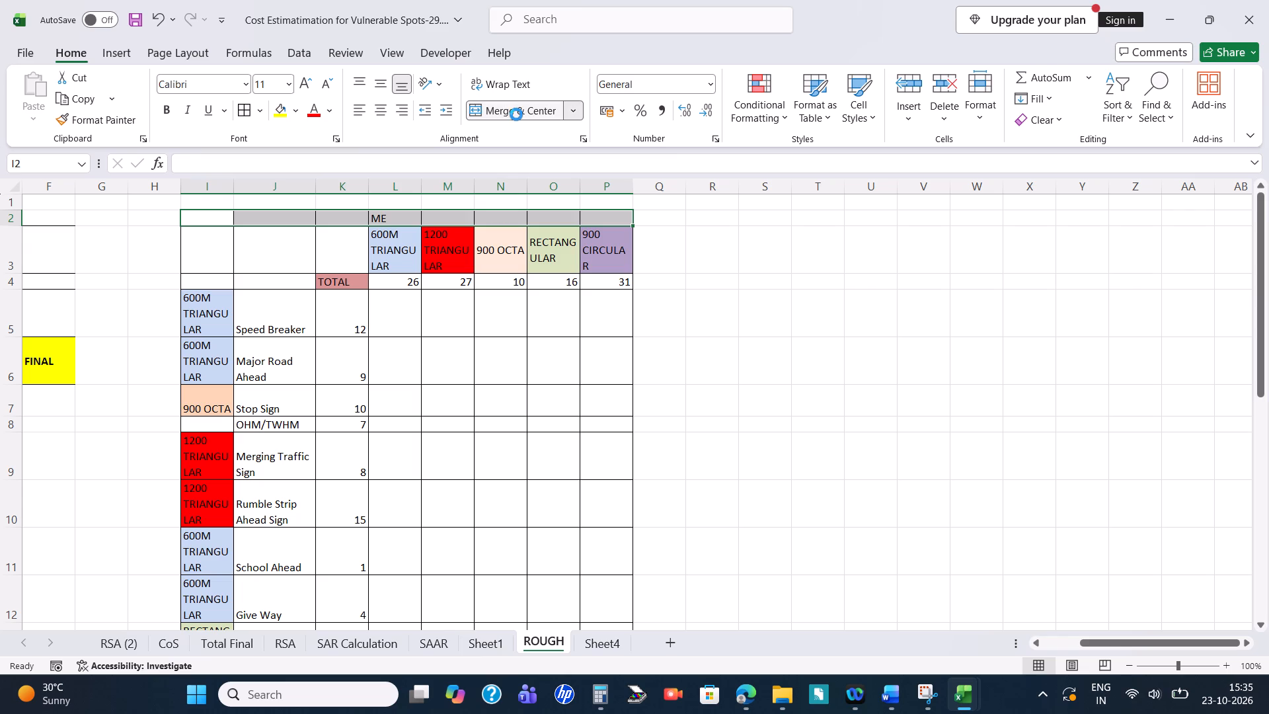
click(755, 214)
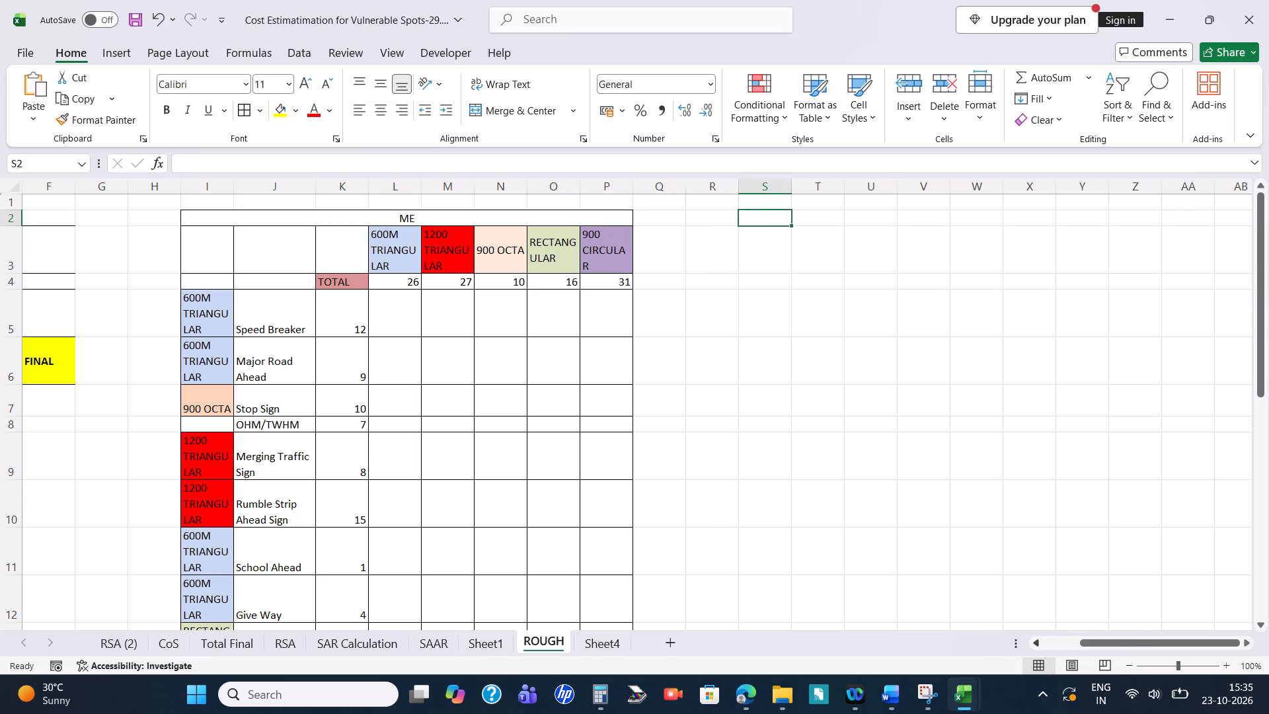
Change the ME heading of the sign quantity table on the ROUGH sheet to SAAR (ME).
click(1102, 635)
drag(1100, 642, 972, 642)
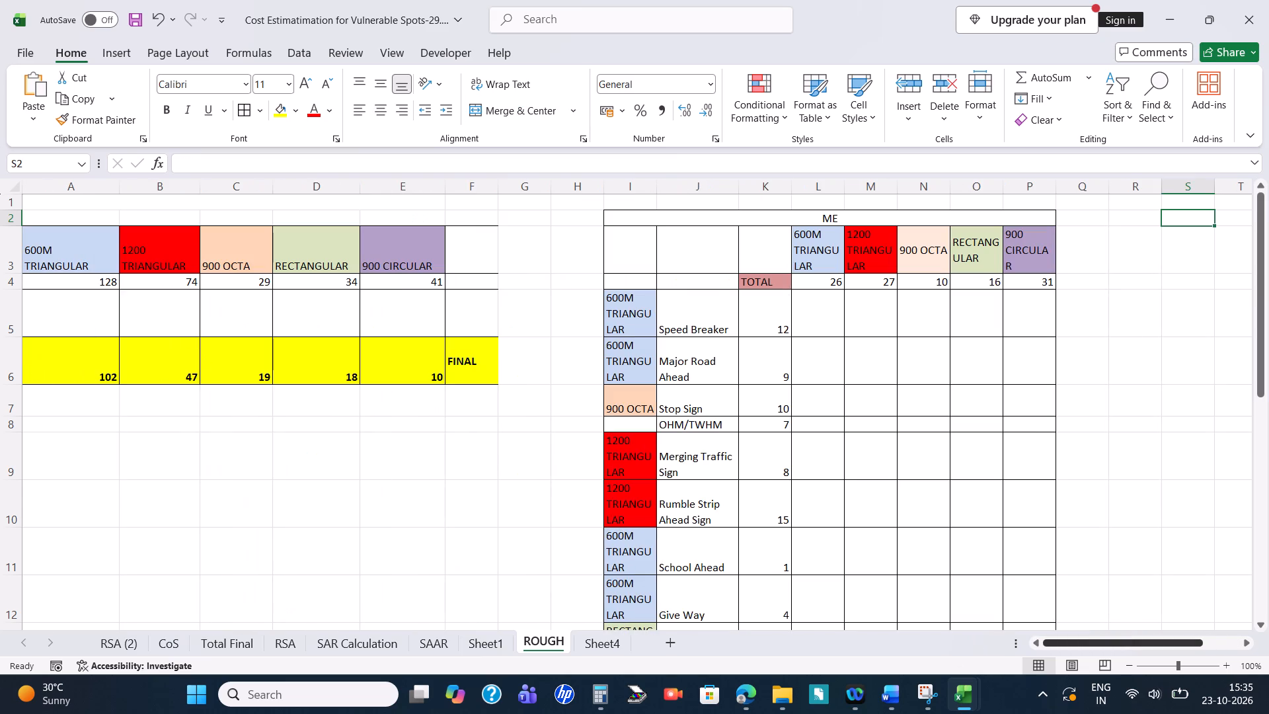
click(838, 218)
double_click(442, 151)
double_click(439, 169)
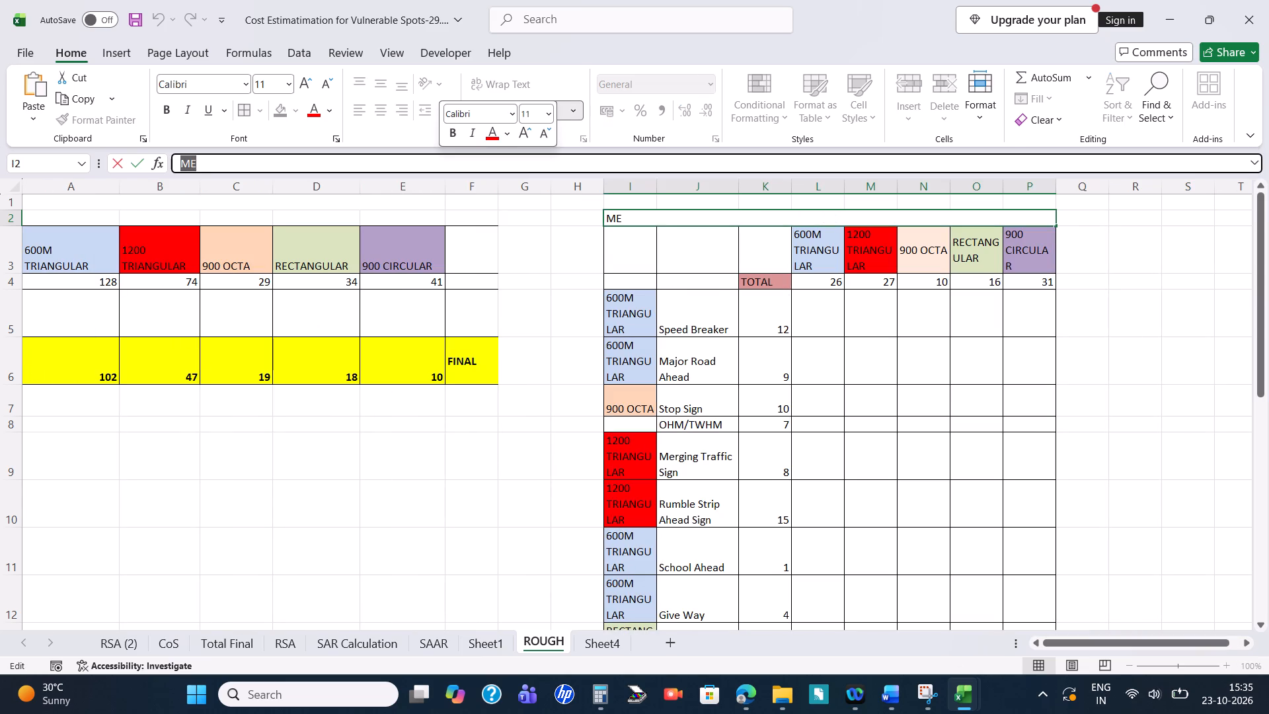
key(Right)
key(Left)
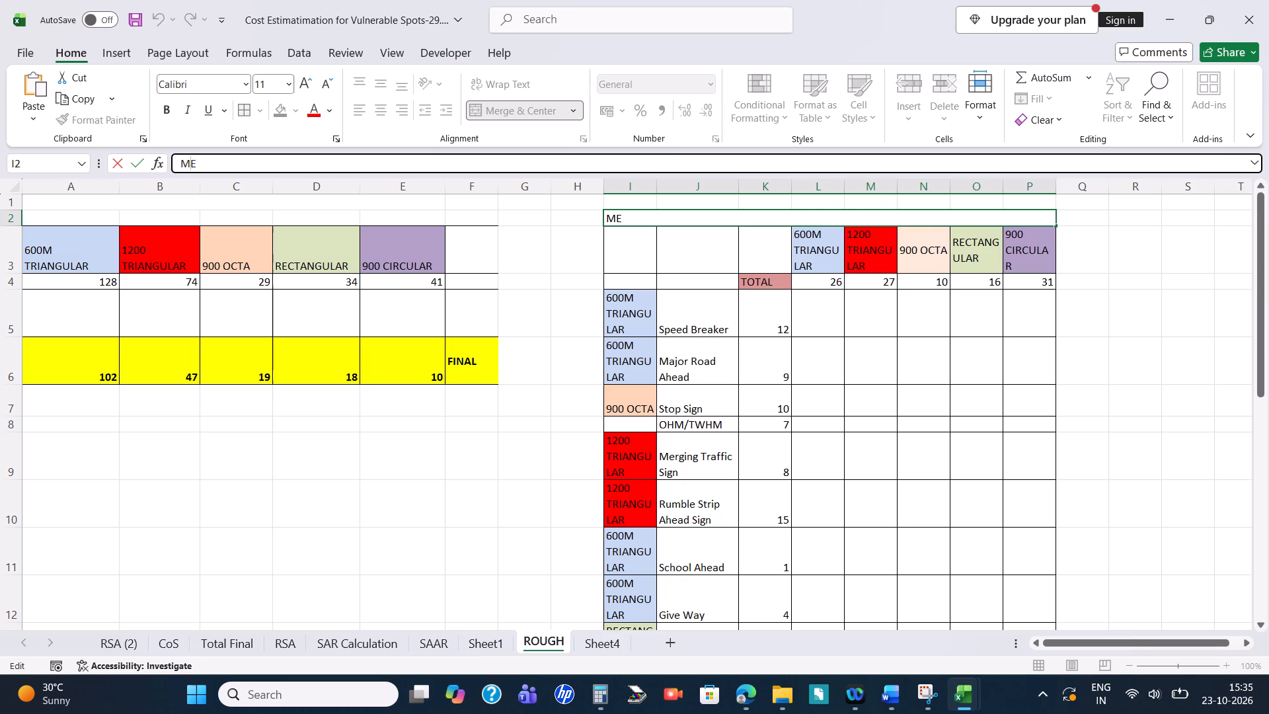
key(Left)
text(SAAR)
key(space)
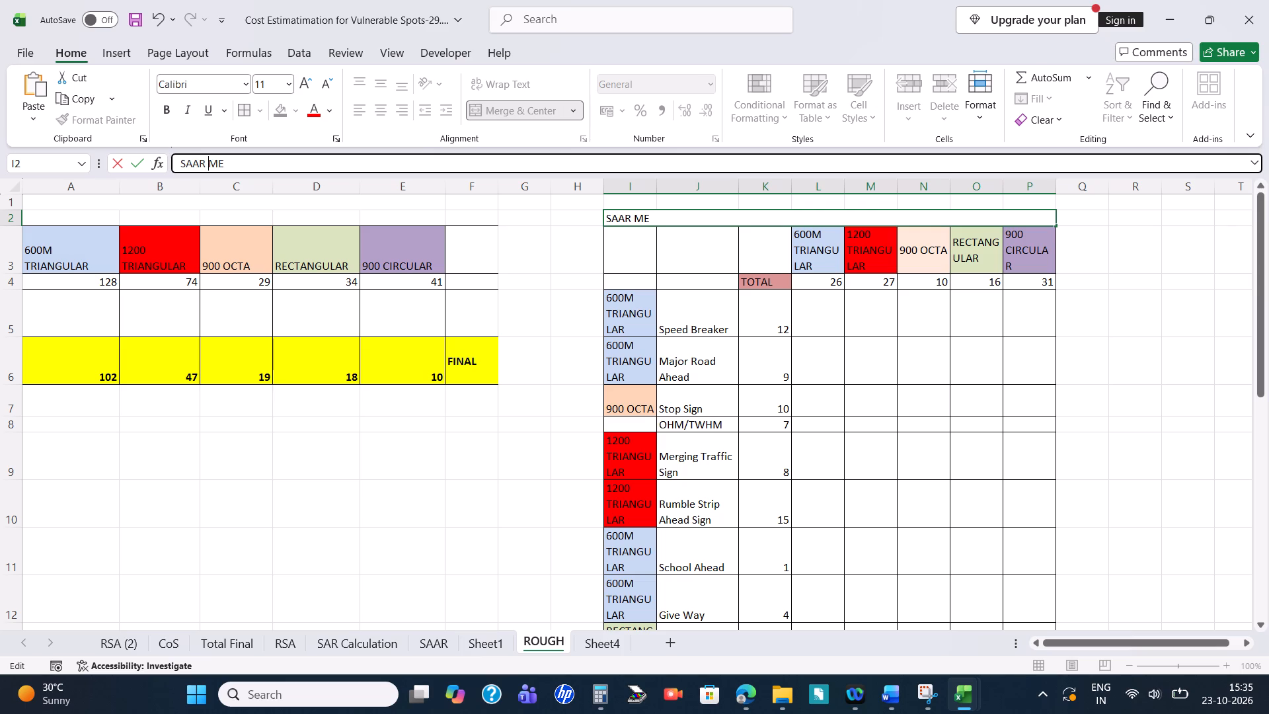
key(shift+parenleft)
key(Right)
key(shift+parenright)
key(BackSpace)
key(Right)
key(shift+parenright)
key(Return)
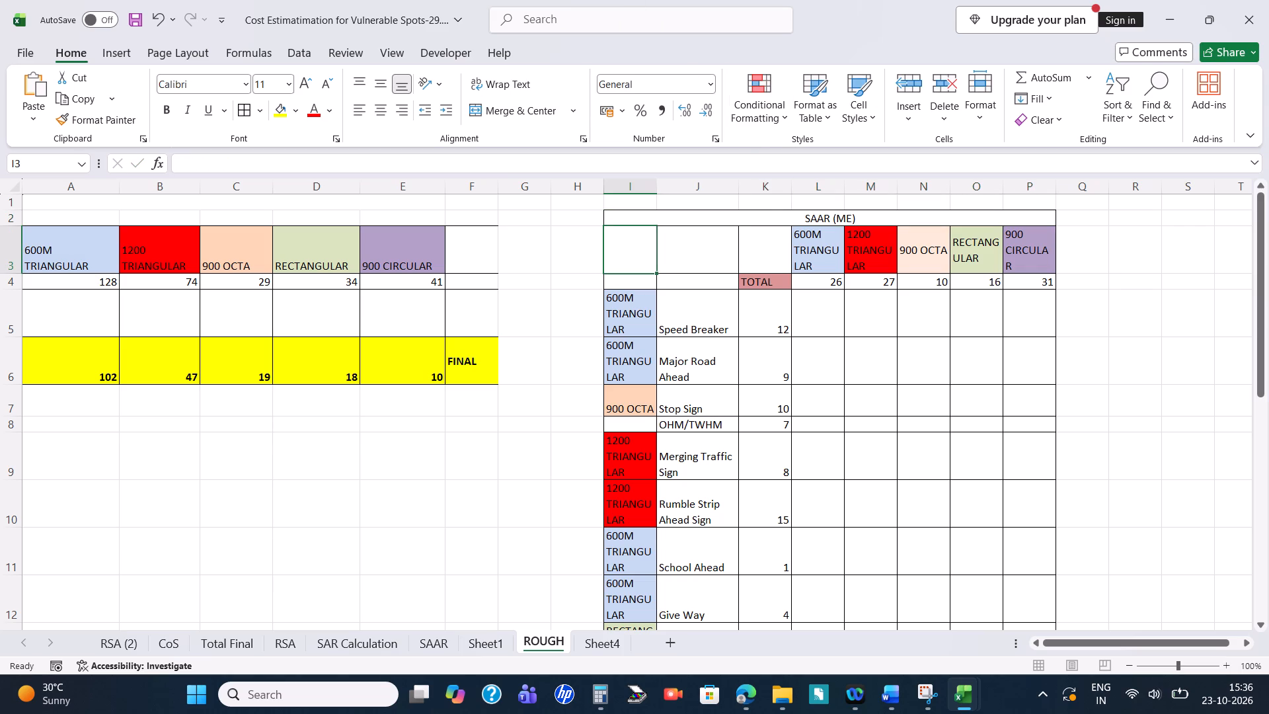
Copy the 600M triangular total, 26, from the SAAR (ME) table and paste it as a value into the 60 cm equilateral triangle quantity on SAAR.
scroll(789, 303, down, 3)
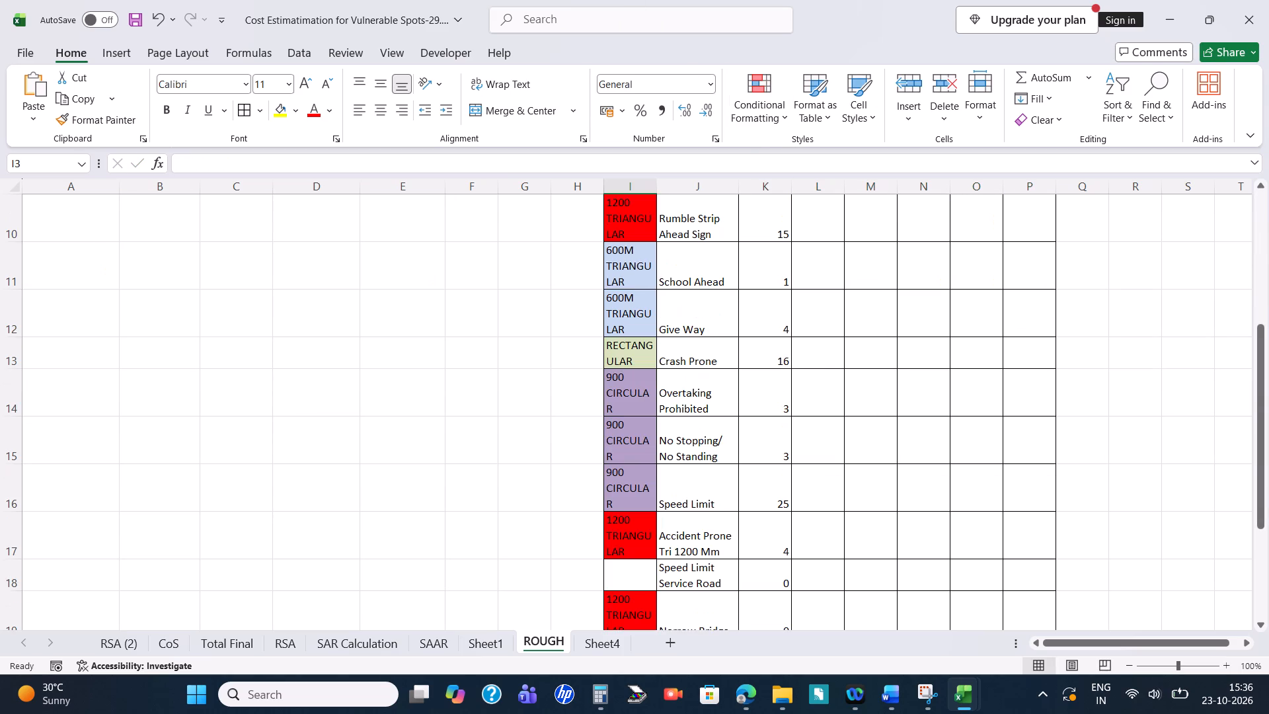
scroll(789, 303, down, 4)
scroll(789, 303, up, 7)
click(828, 286)
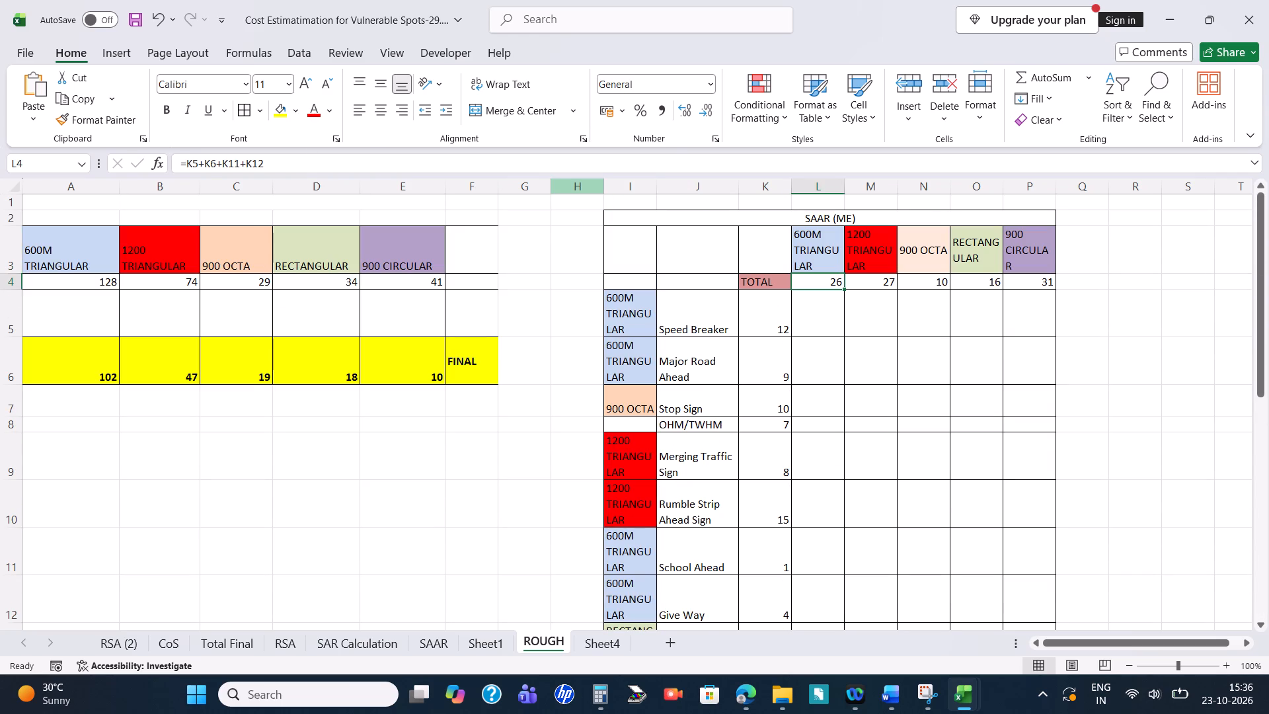
key(ctrl+c)
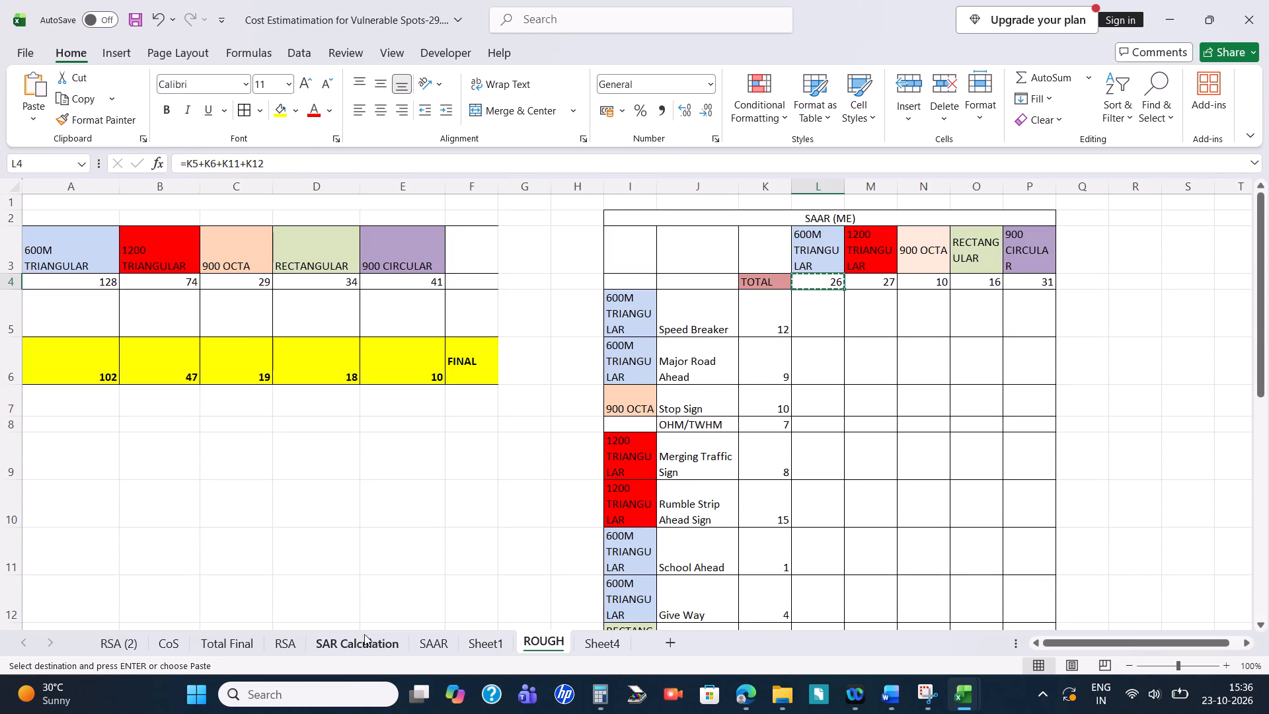
click(431, 640)
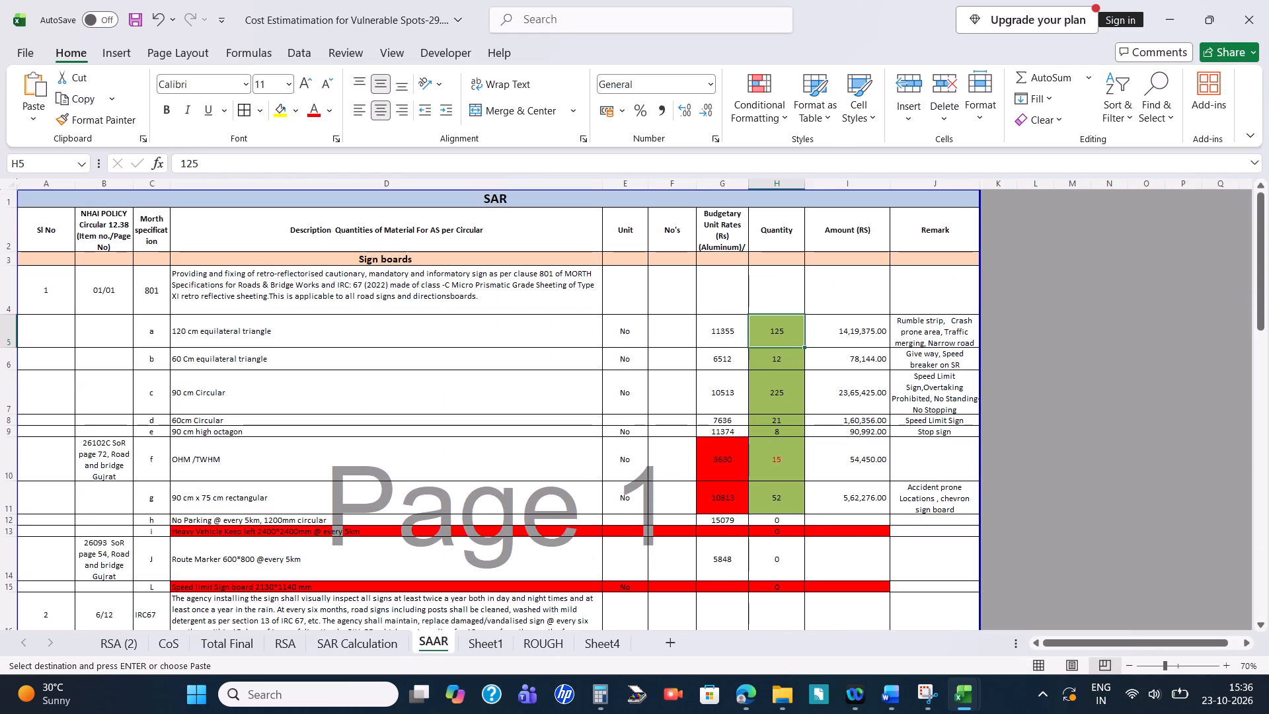
key(alt+Tab)
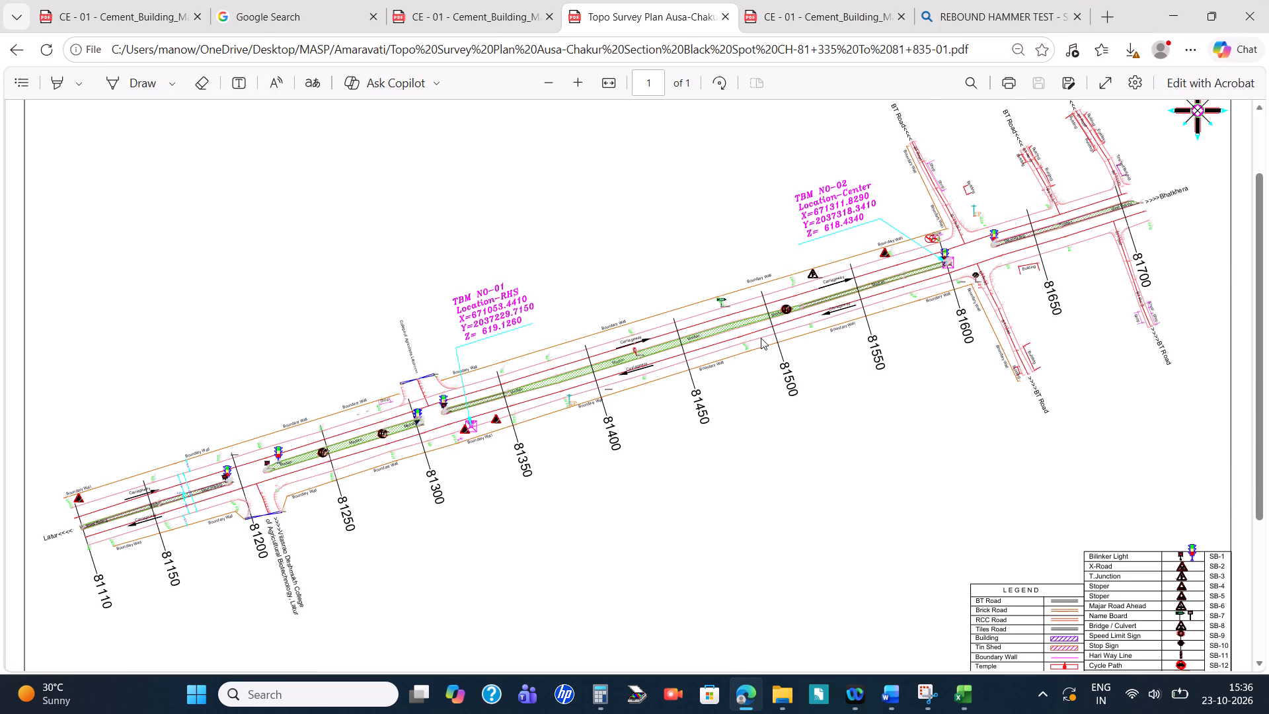
key(alt+Tab)
click(552, 646)
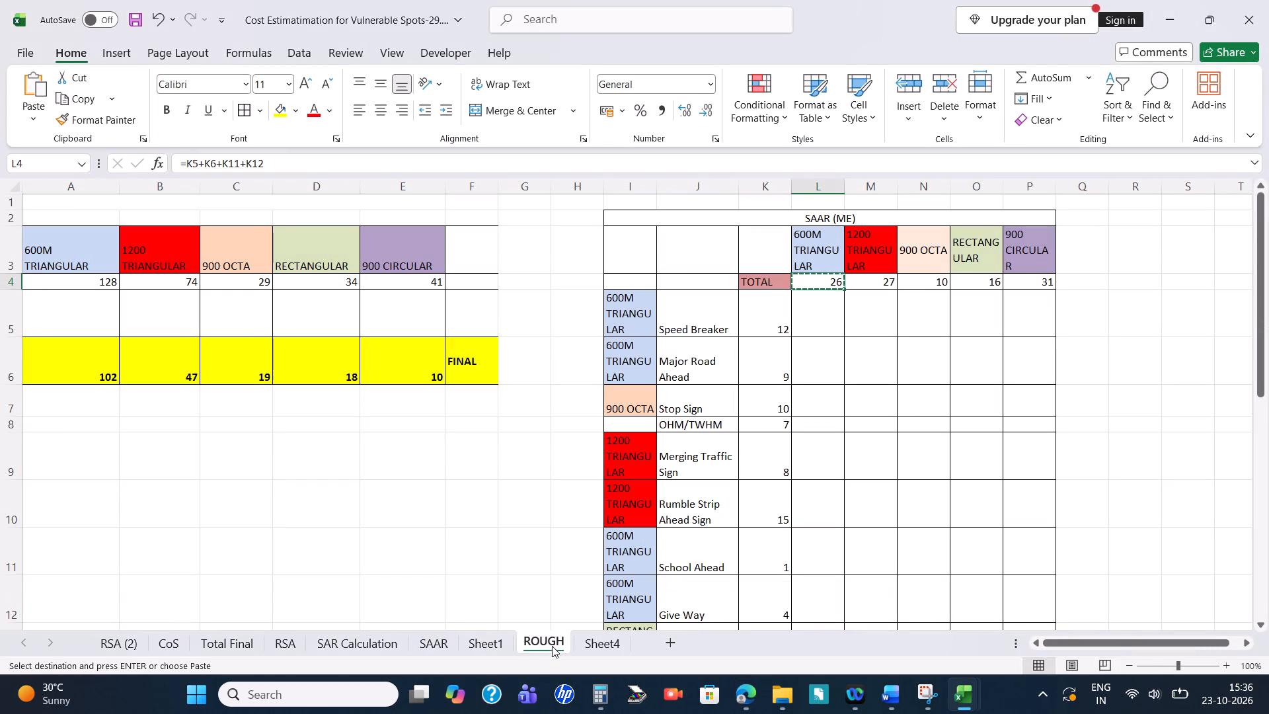
key(alt+Tab)
key(alt+Tab)
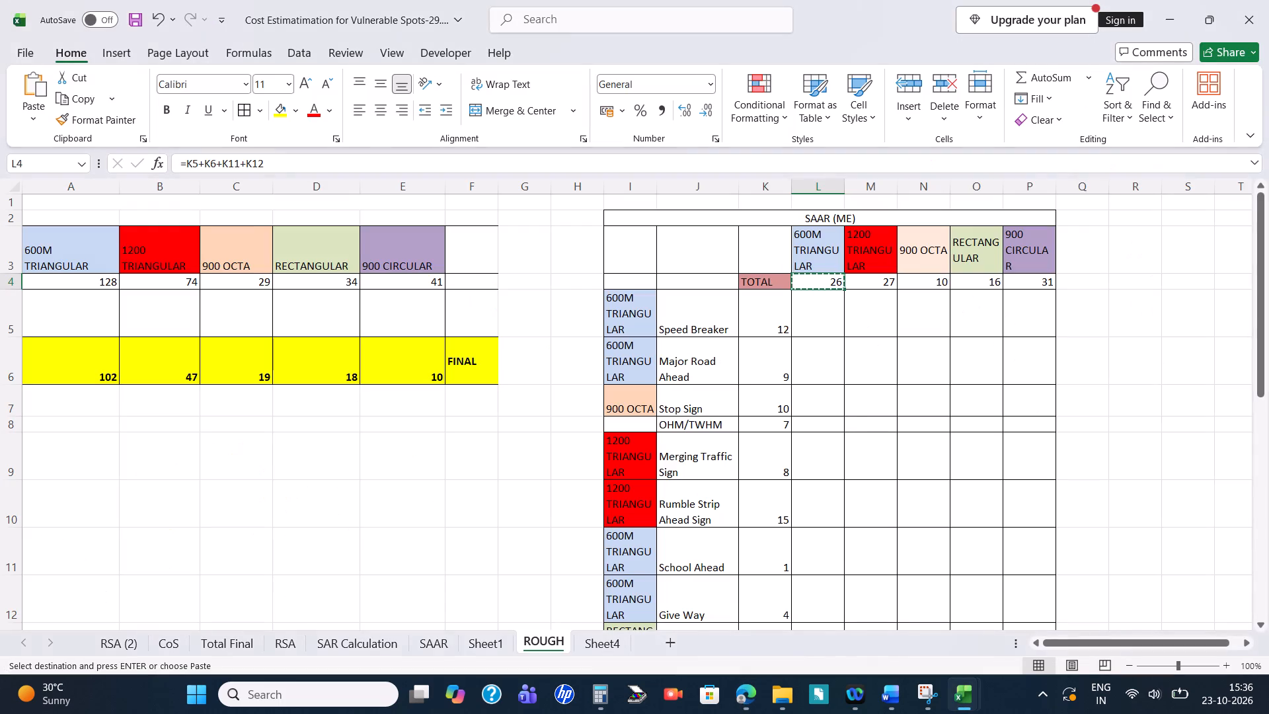
click(376, 649)
click(447, 640)
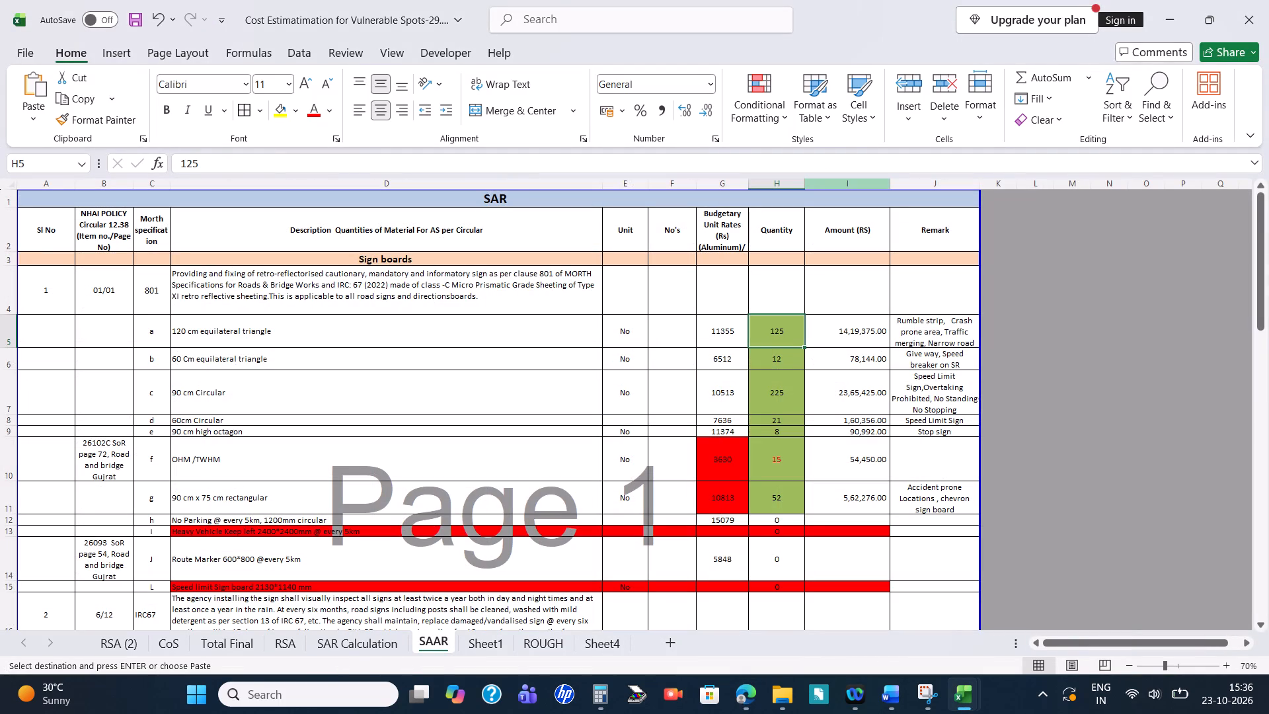
click(773, 370)
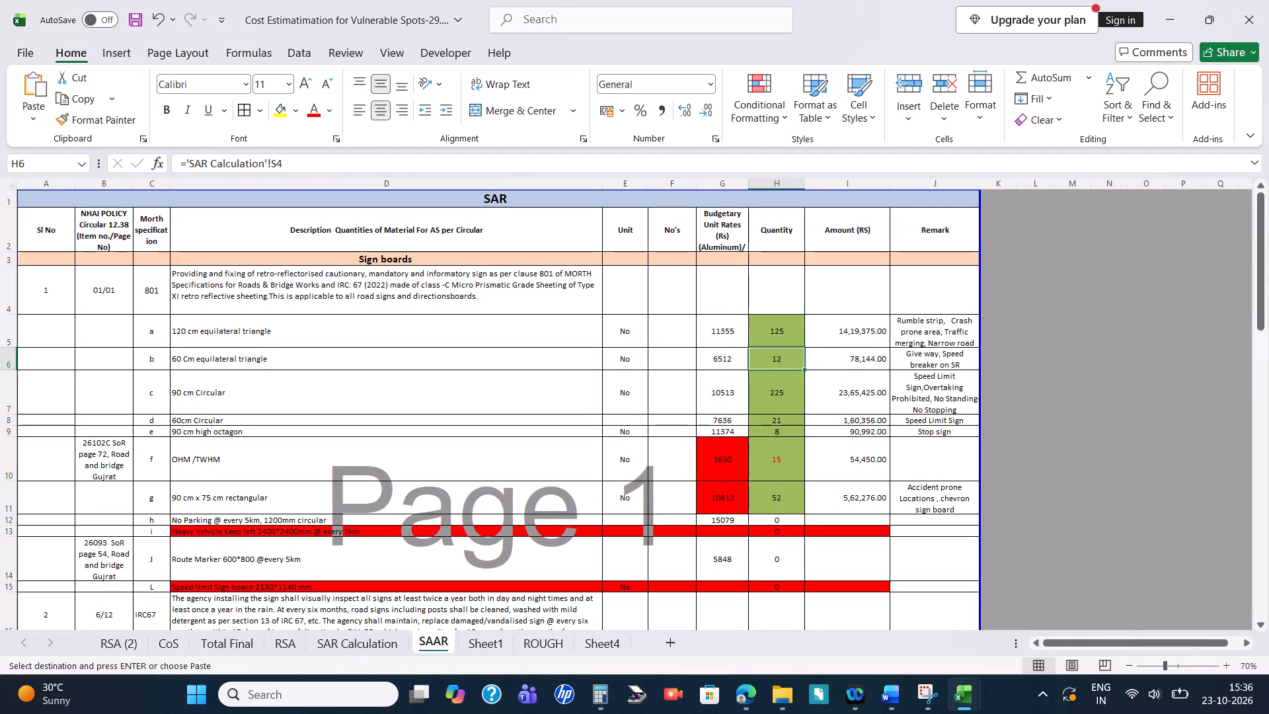
right_click(779, 364)
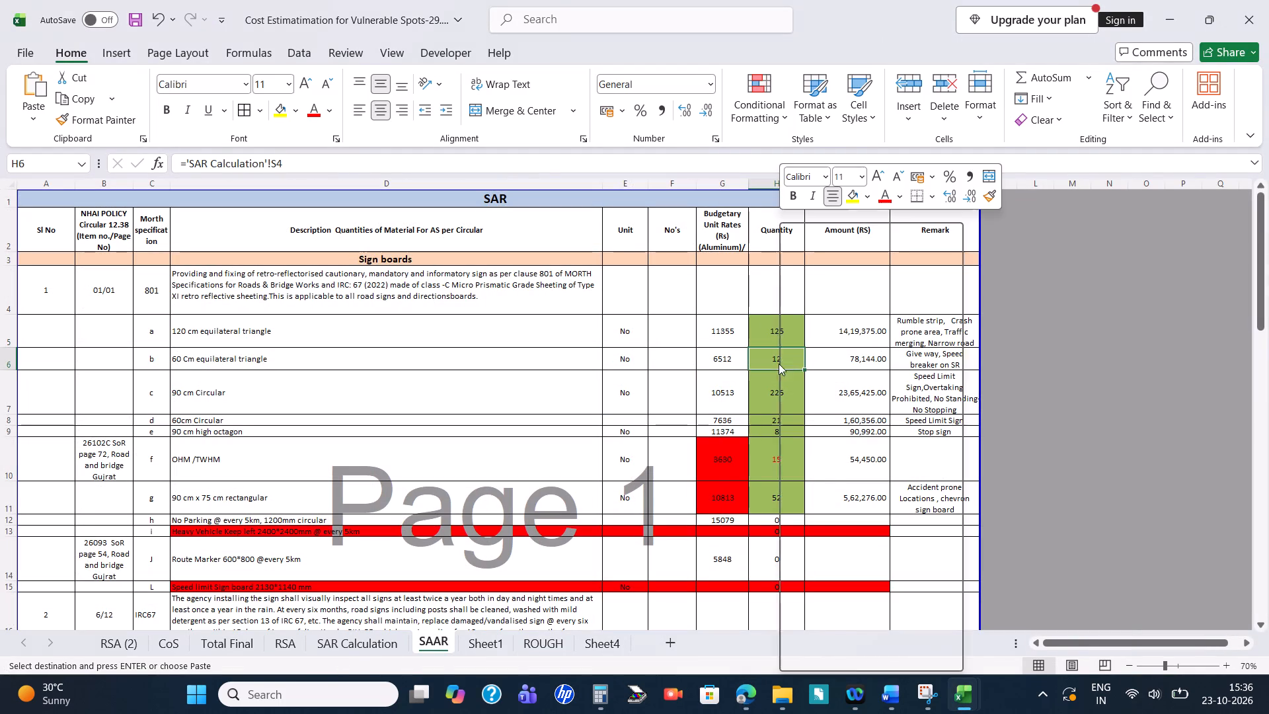
click(837, 338)
click(785, 340)
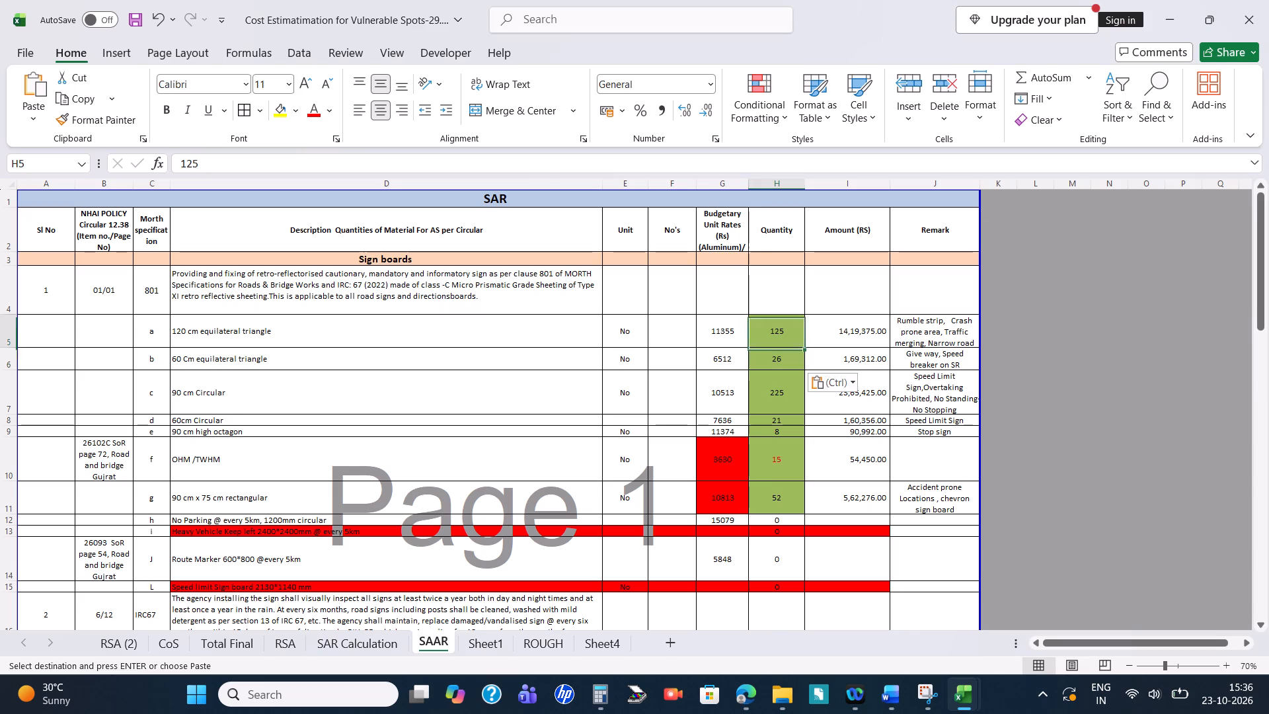
Move the ROUGH sheet so it sits directly after the SAAR sheet, ahead of Sheet1.
key(alt+Tab)
key(alt+Tab)
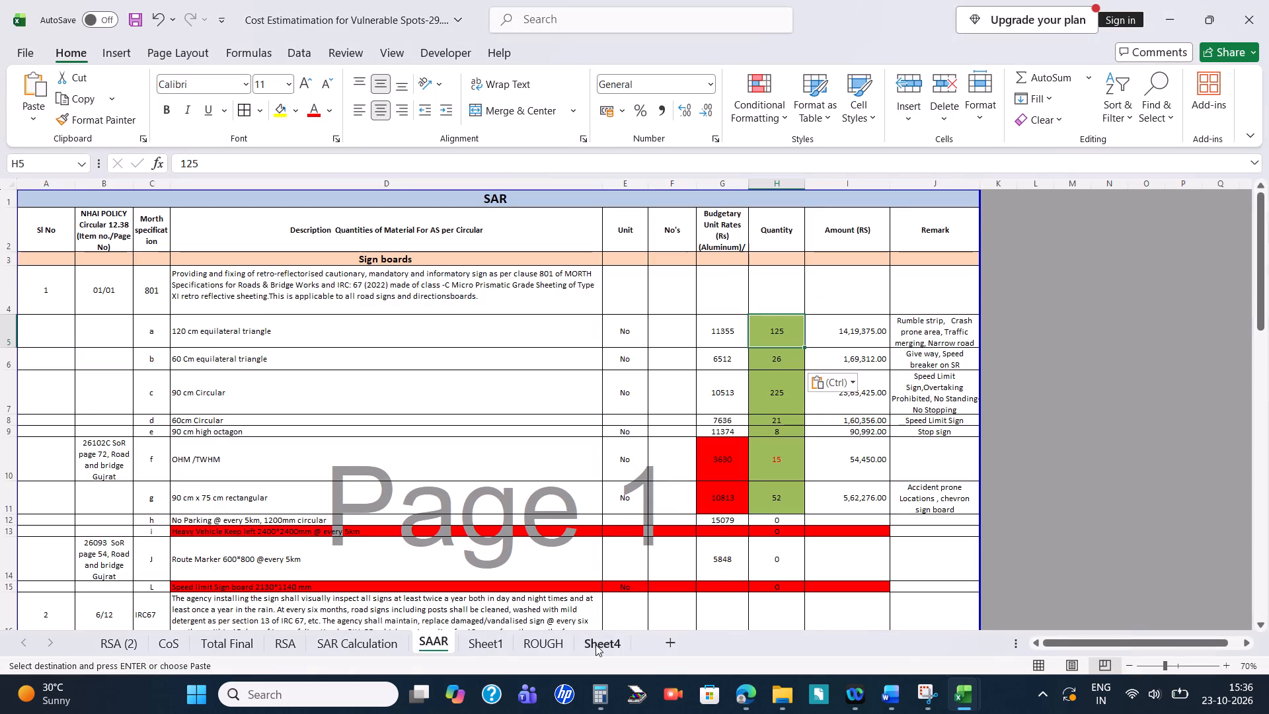
click(566, 647)
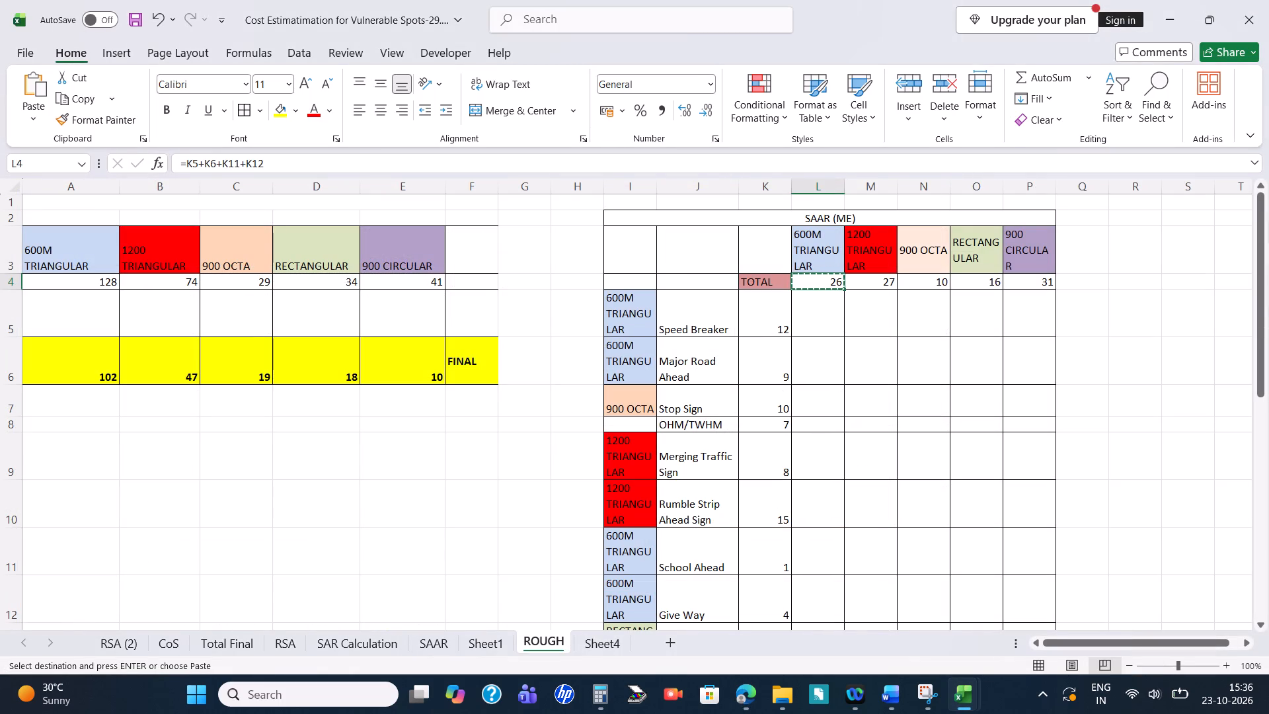
click(875, 281)
click(440, 647)
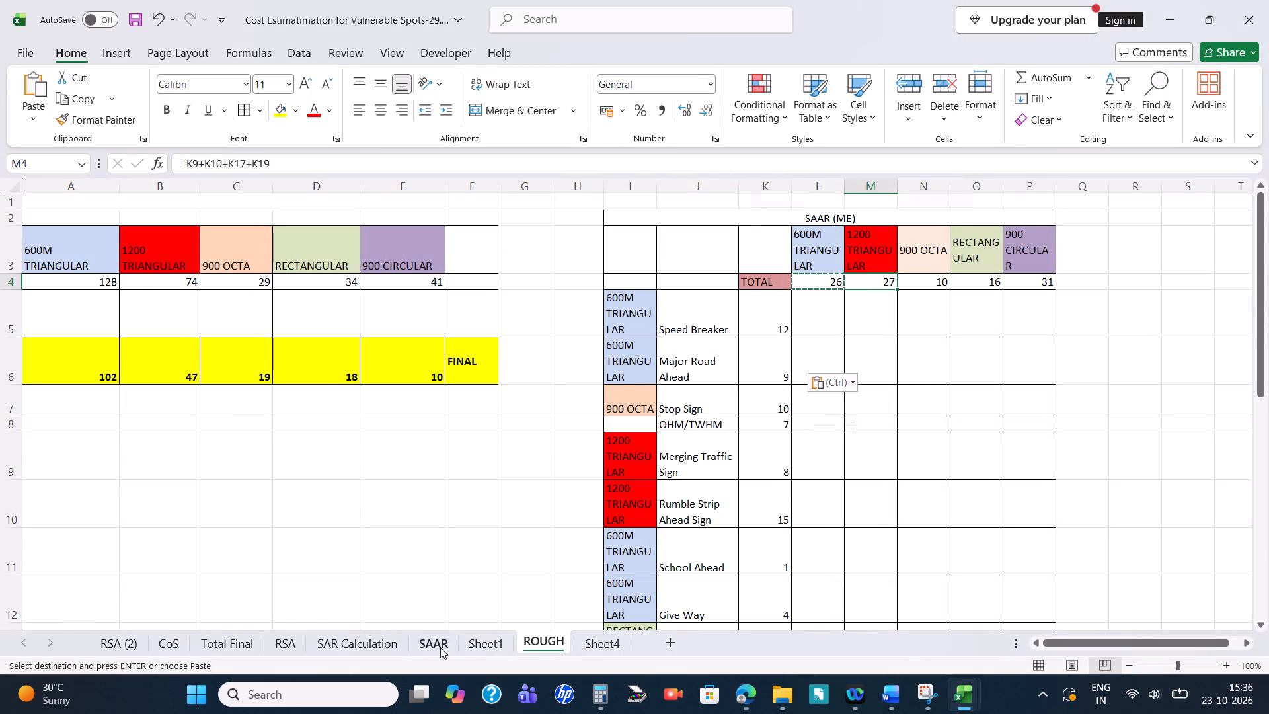
click(777, 362)
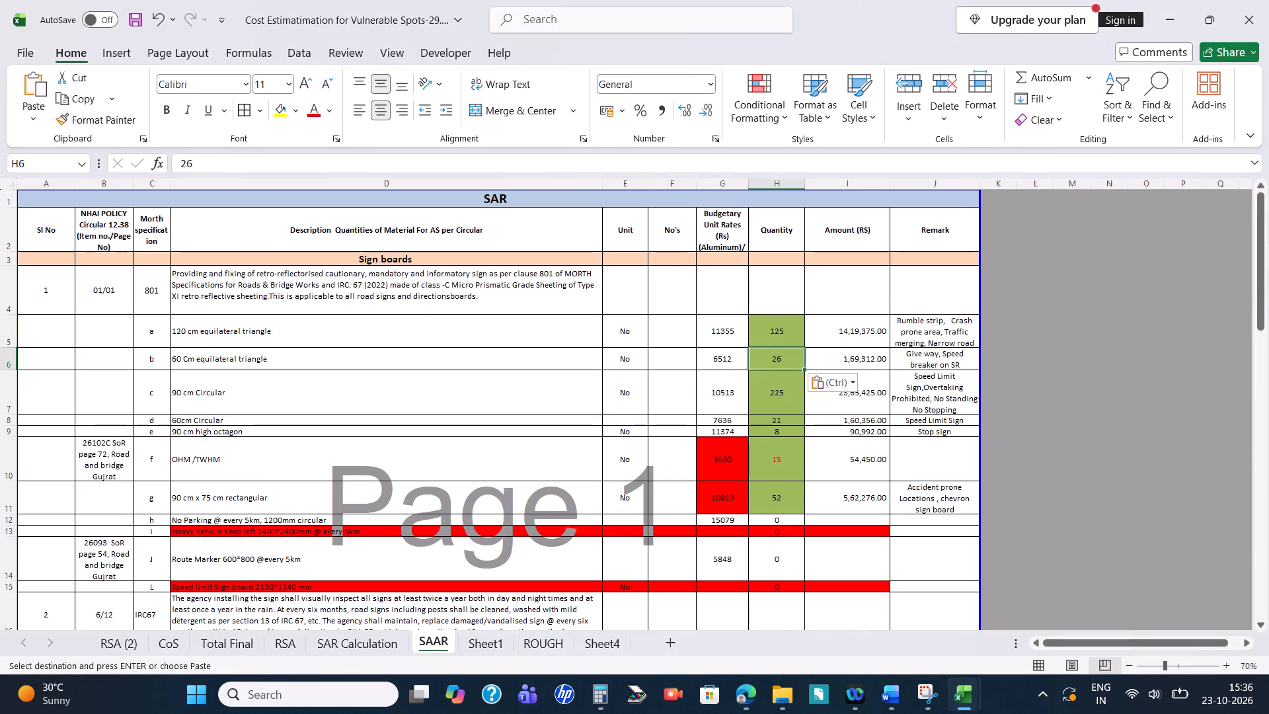
drag(557, 649, 557, 651)
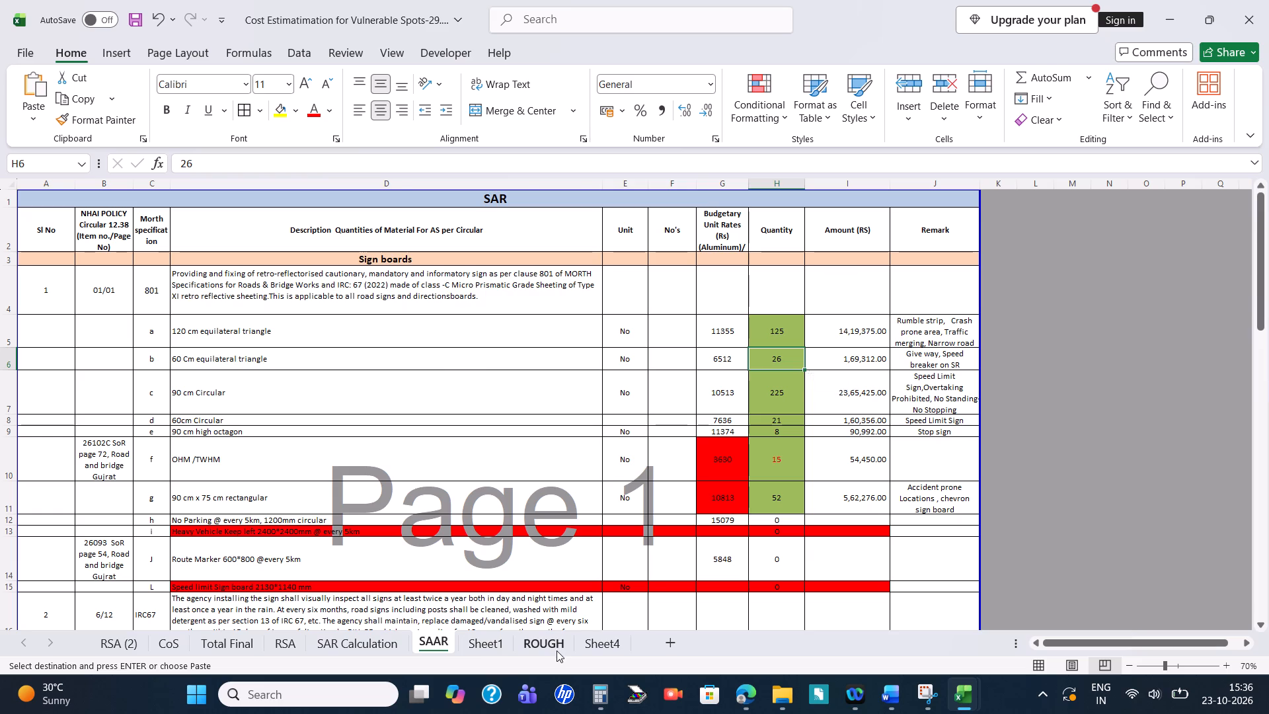
drag(557, 651, 476, 648)
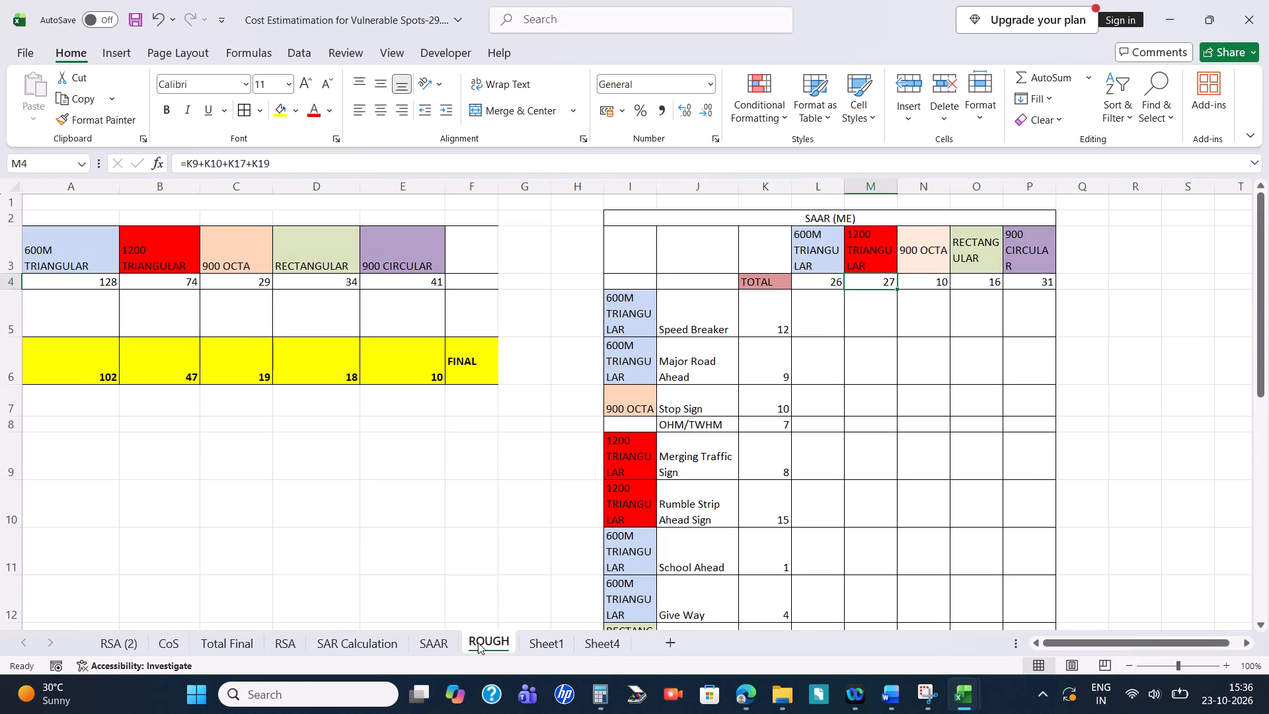
Set the 120 cm equilateral triangle quantity on the SAAR sheet to 27, matching the 1200 triangular total on ROUGH.
click(443, 643)
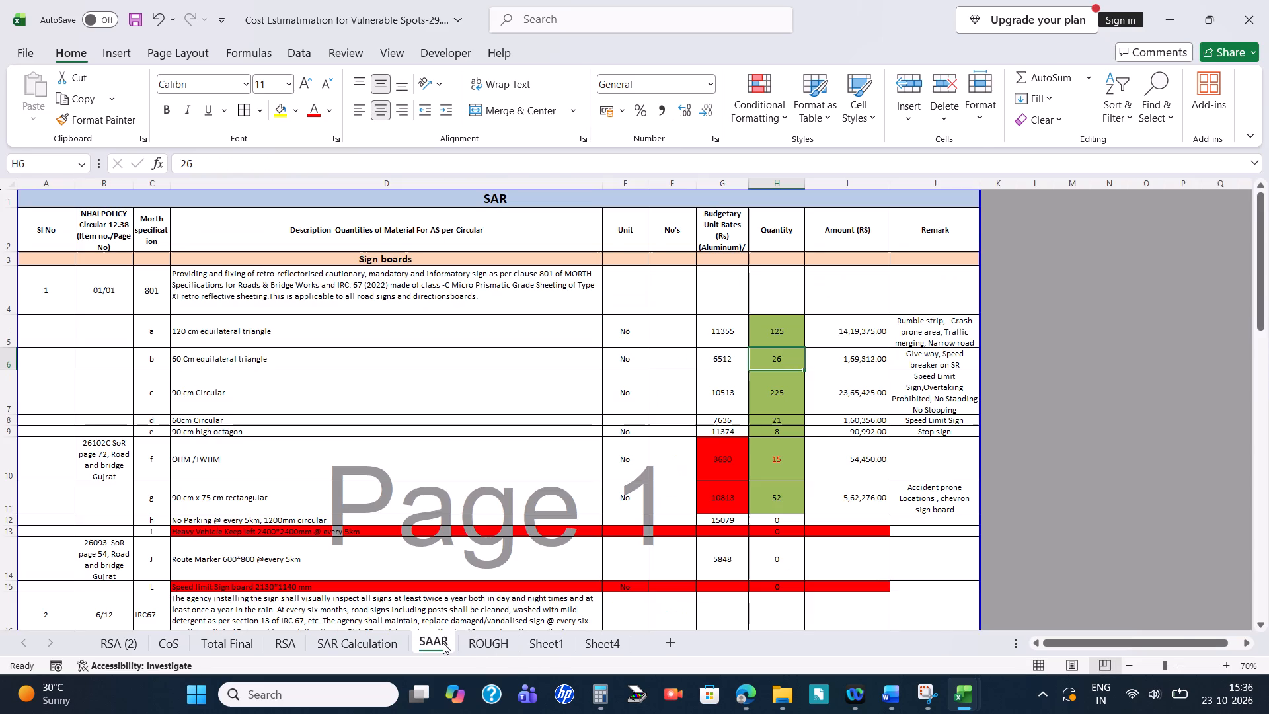
click(482, 640)
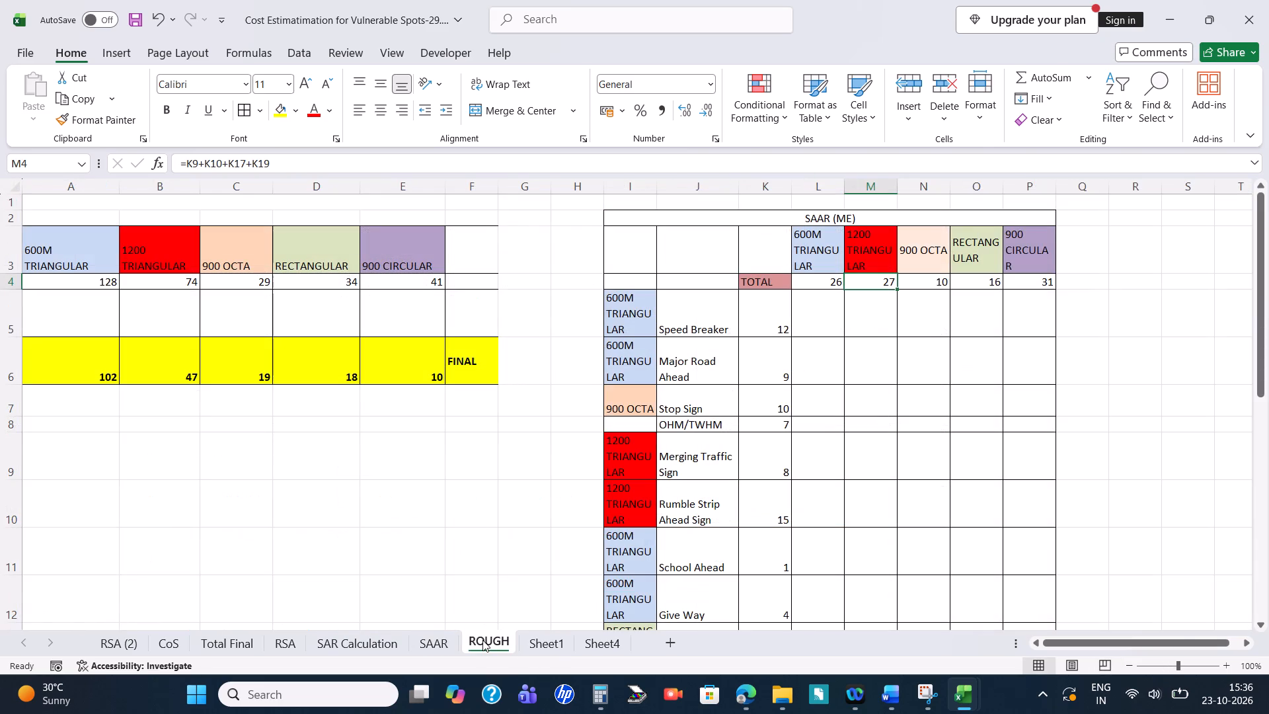
click(445, 640)
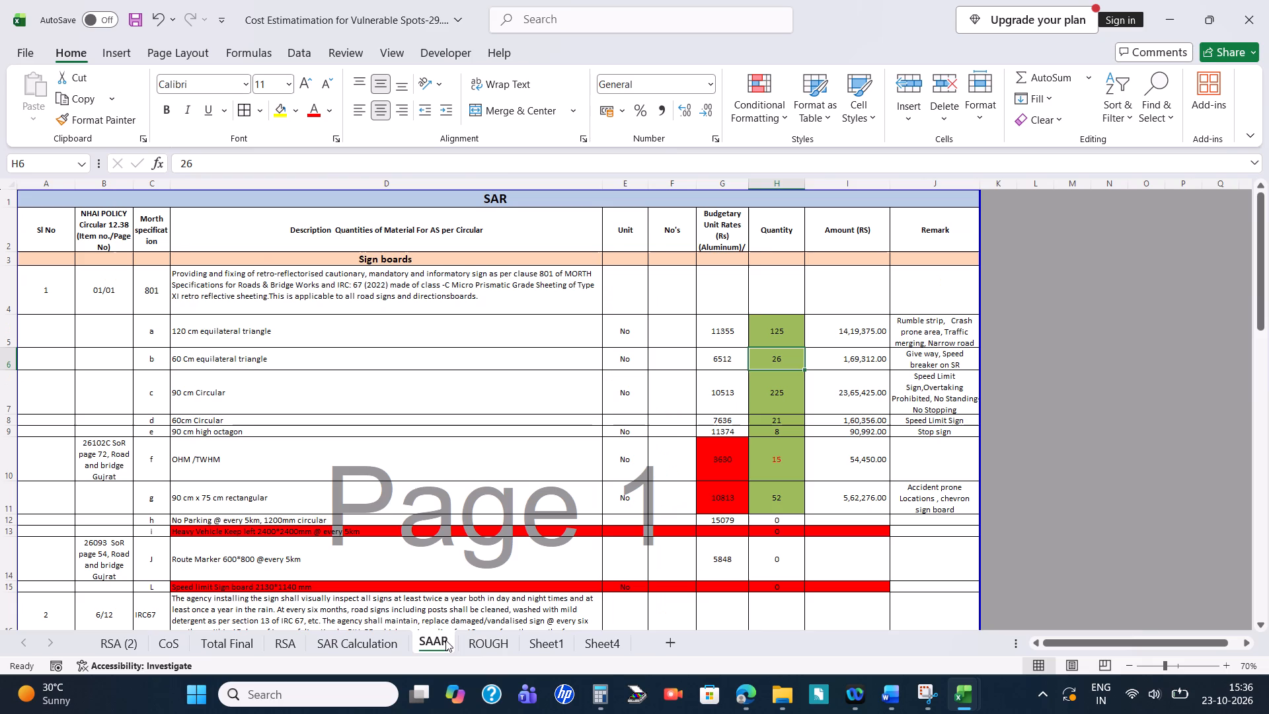
click(501, 645)
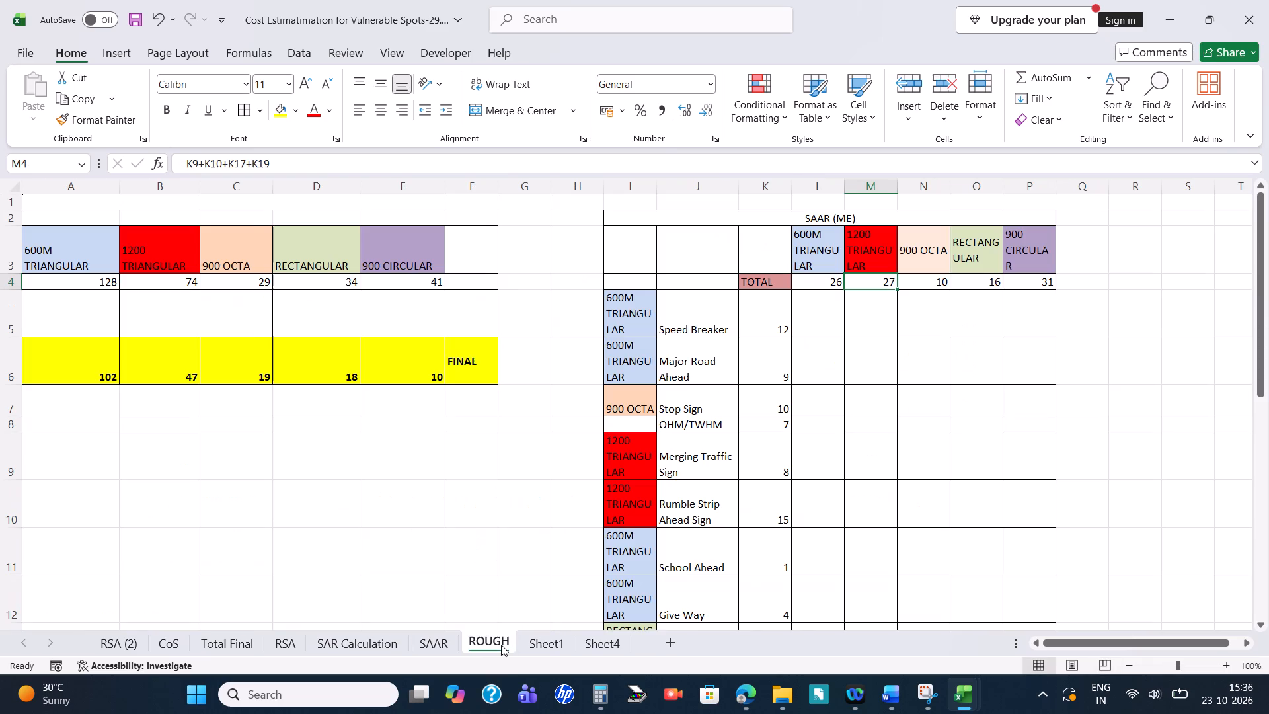
click(445, 643)
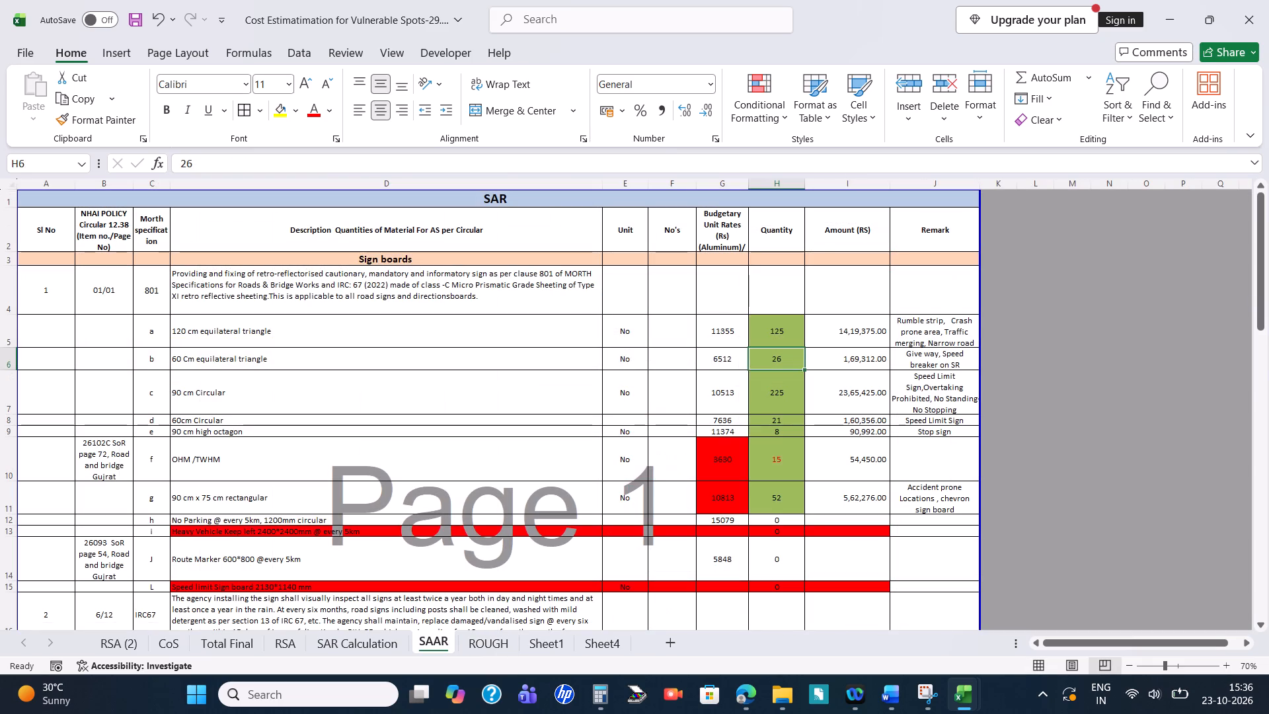
click(781, 335)
text(27)
key(Return)
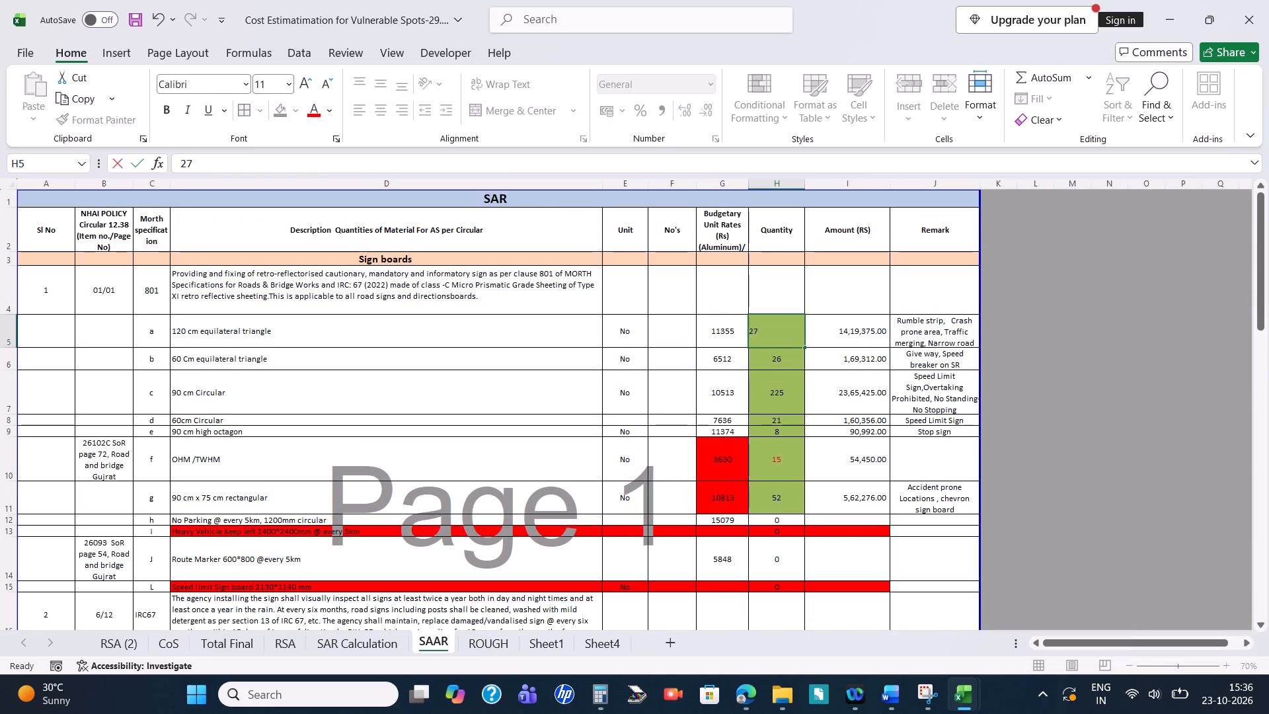
key(Return)
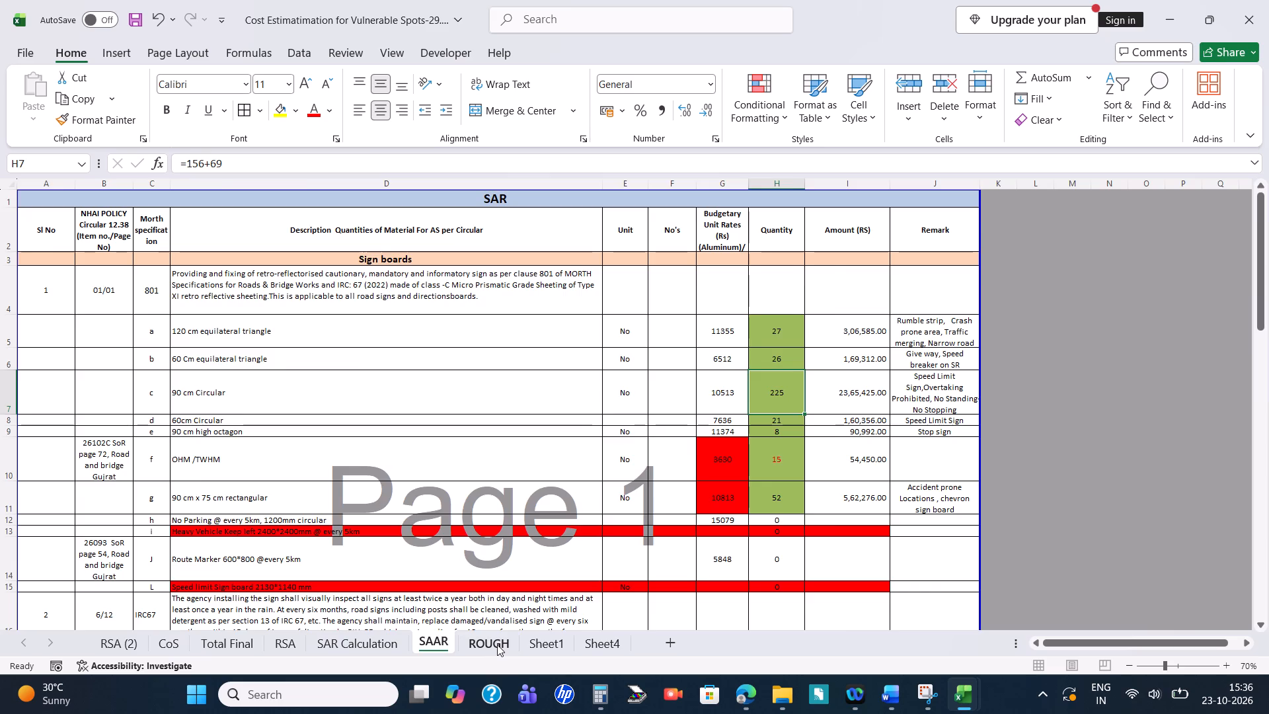
Set the 90 cm circular sign quantity on the SAAR sheet to 10.
click(497, 645)
click(428, 654)
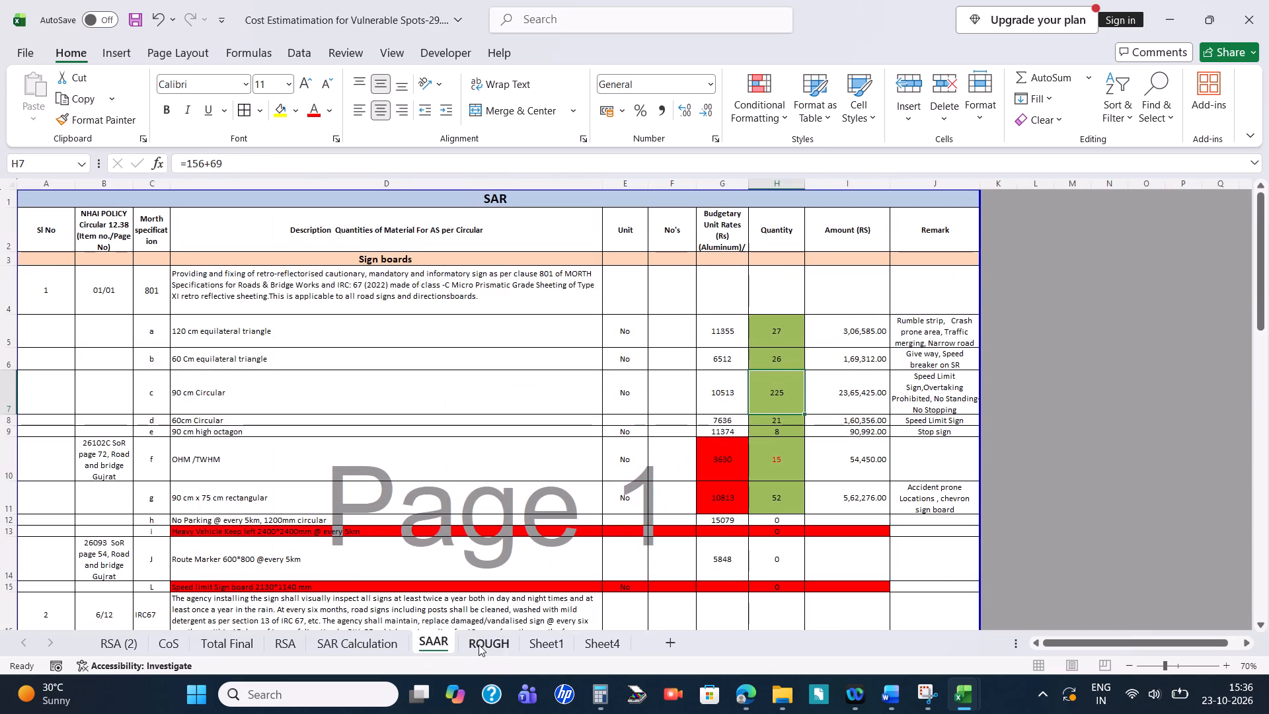
click(479, 645)
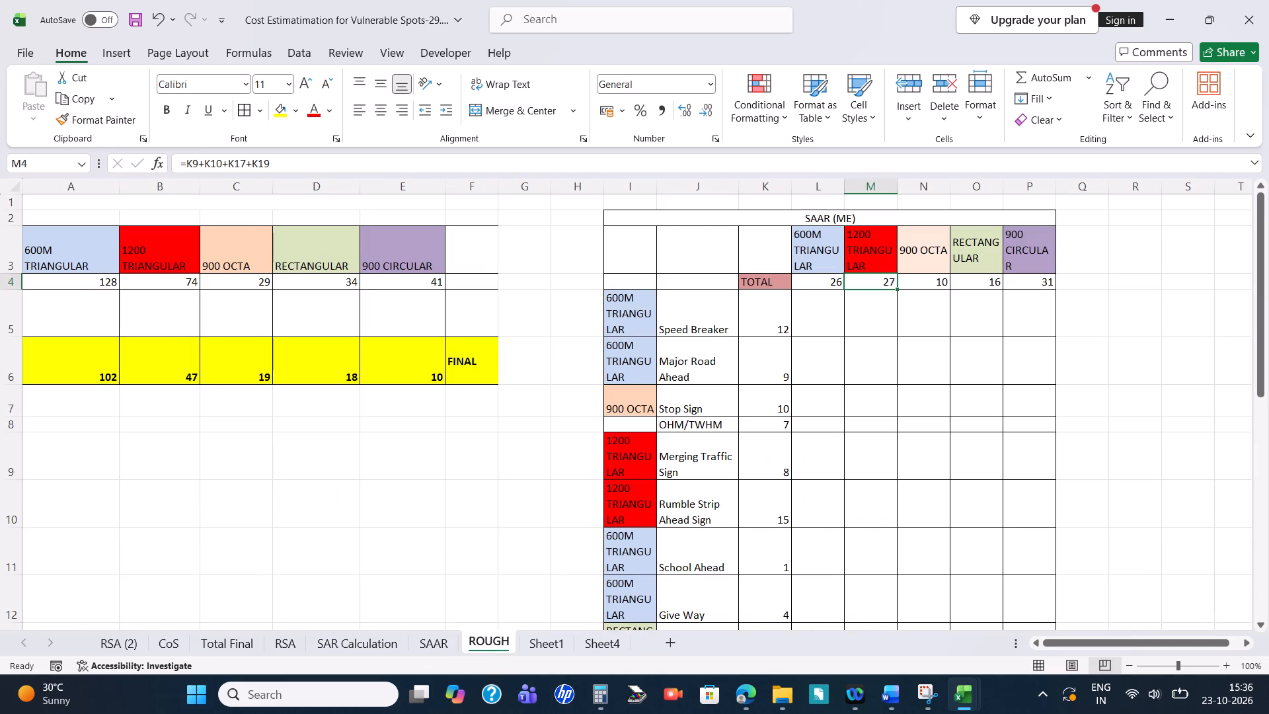
click(446, 653)
text(10)
key(Return)
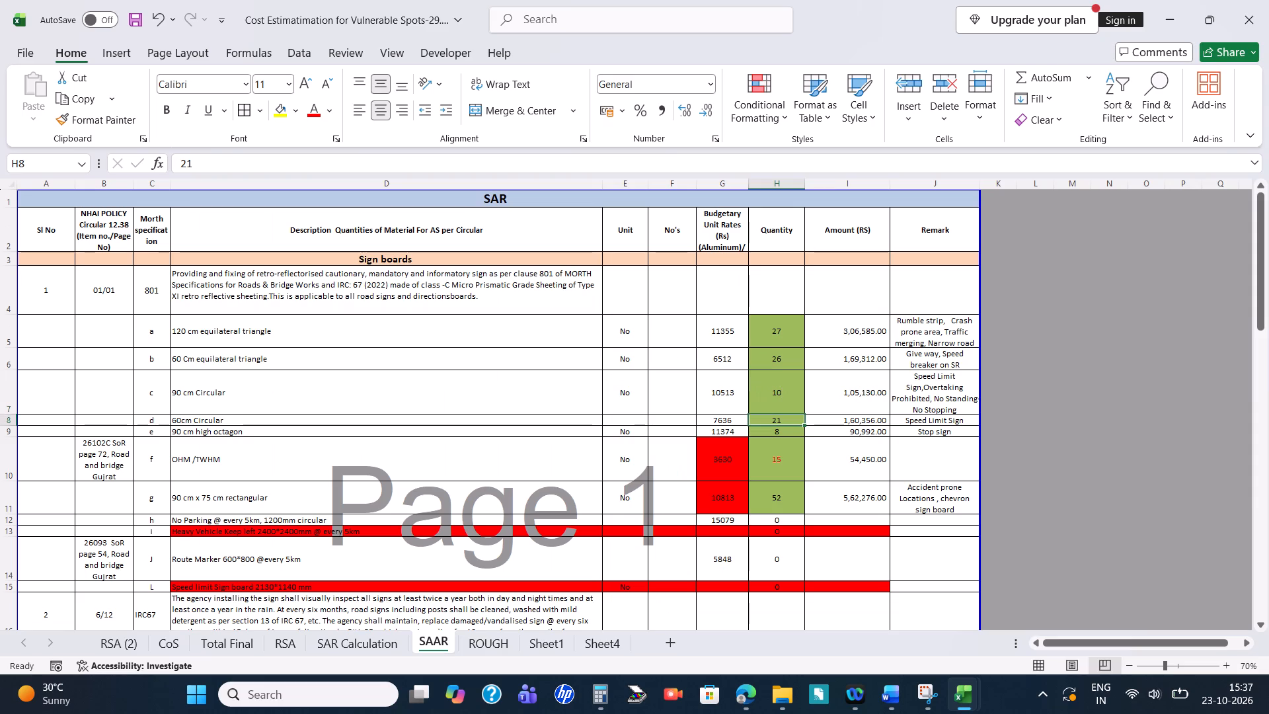
Set the 60 cm circular sign quantity on the SAAR sheet to 0.
click(504, 654)
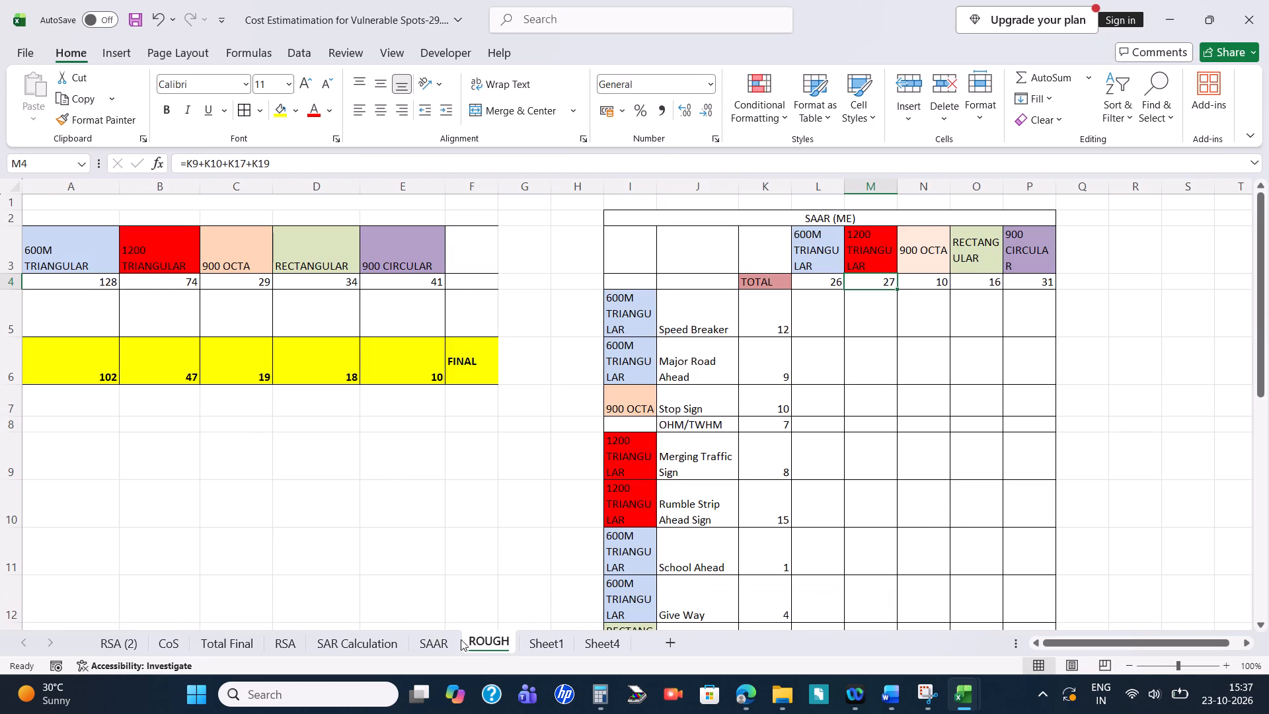
click(438, 639)
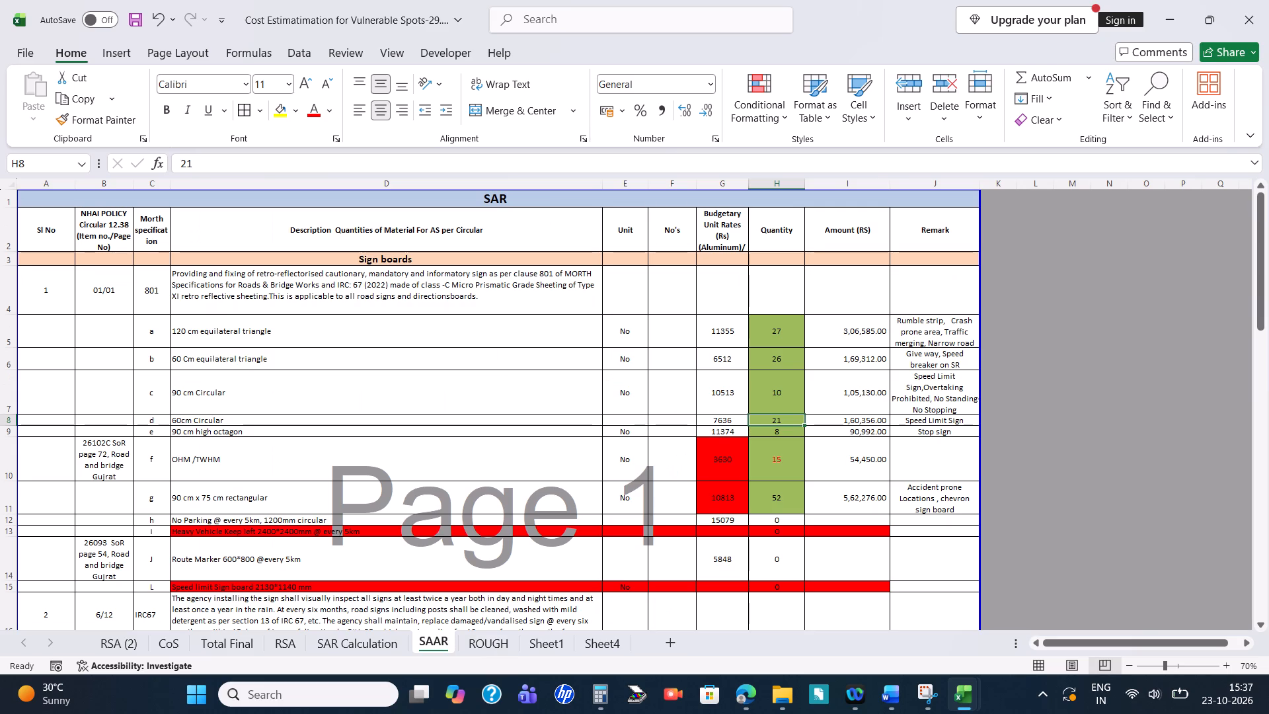
key(0)
key(Return)
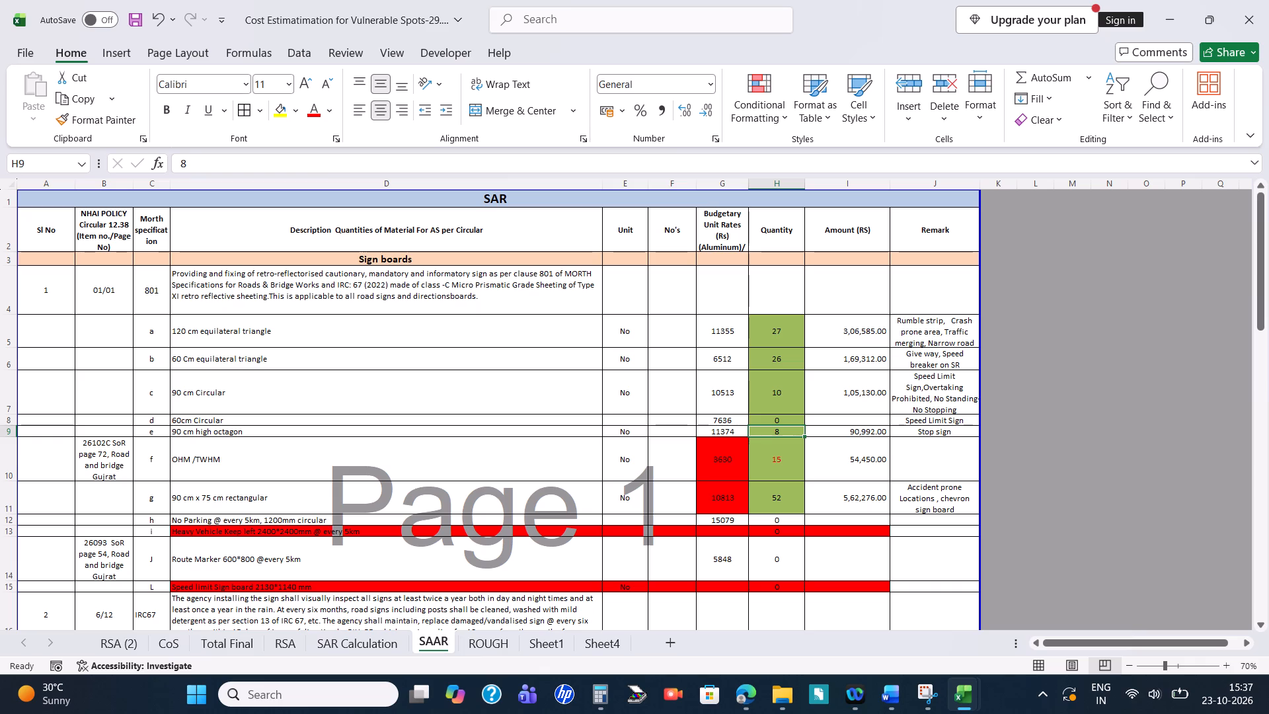
Set the 90 cm high octagon quantity on the SAAR sheet to 10, matching the 900 OCTA total on ROUGH.
click(480, 637)
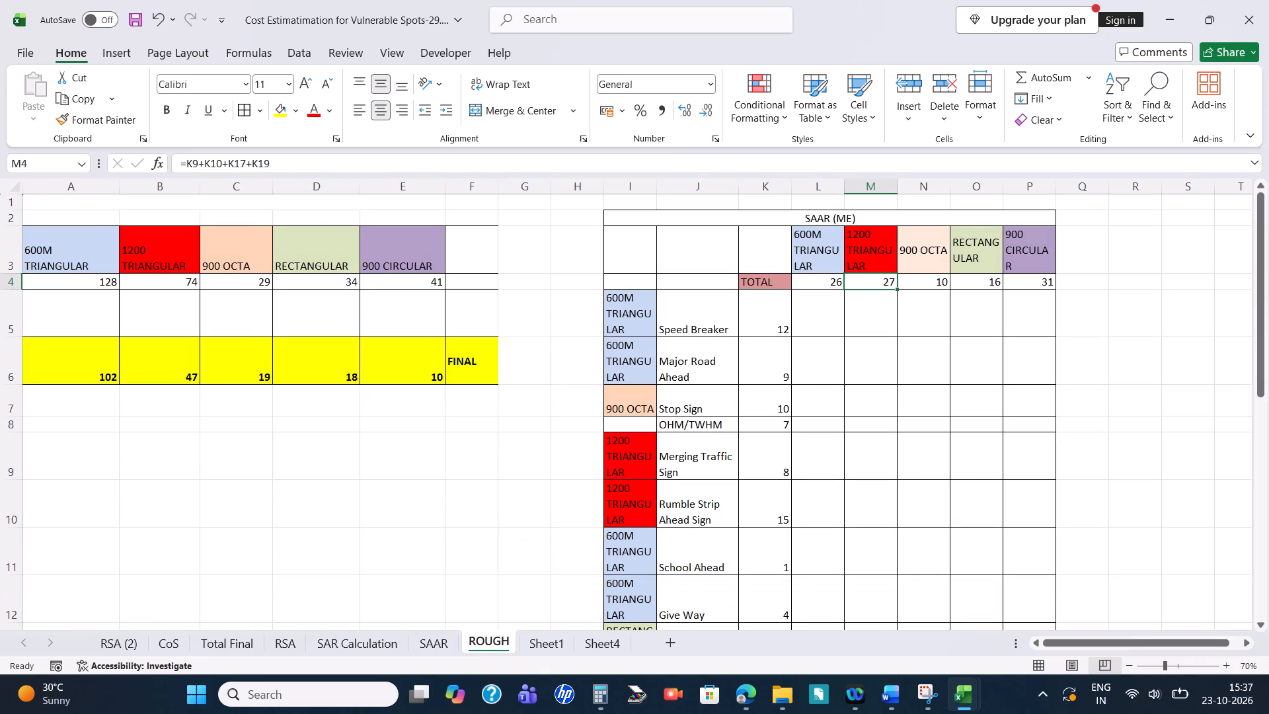
click(432, 649)
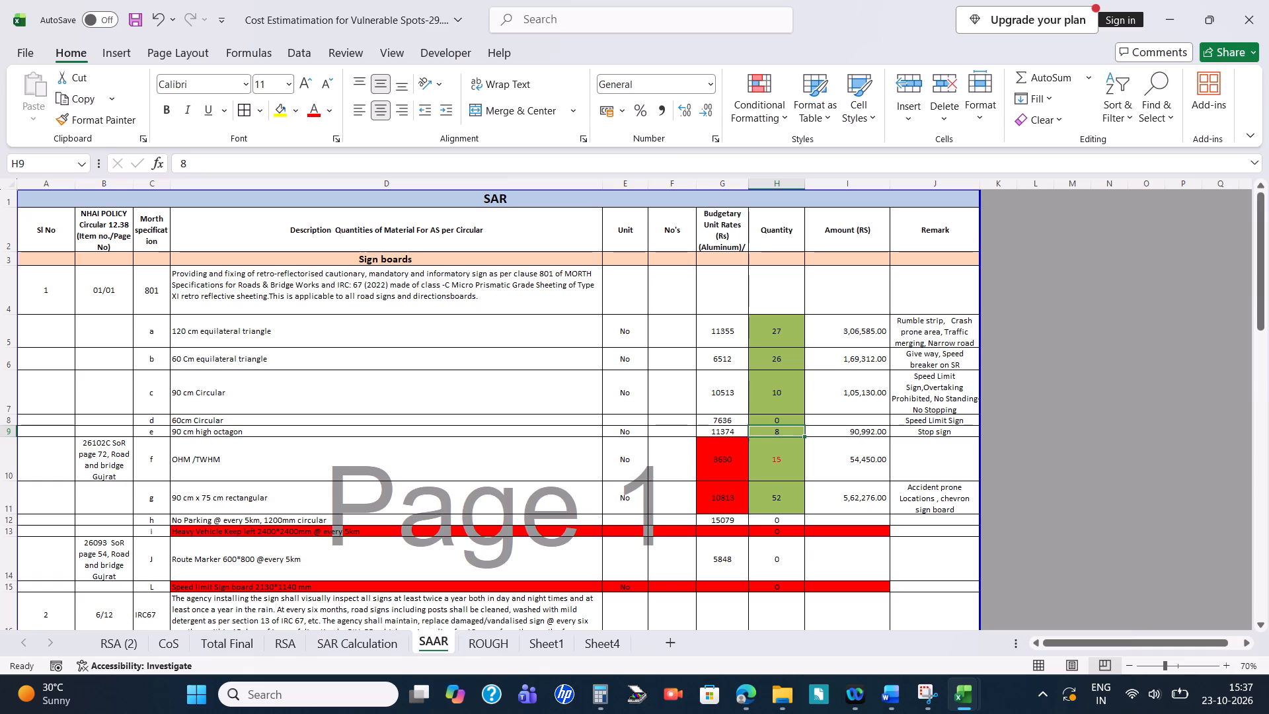
key(1)
key(0)
key(Return)
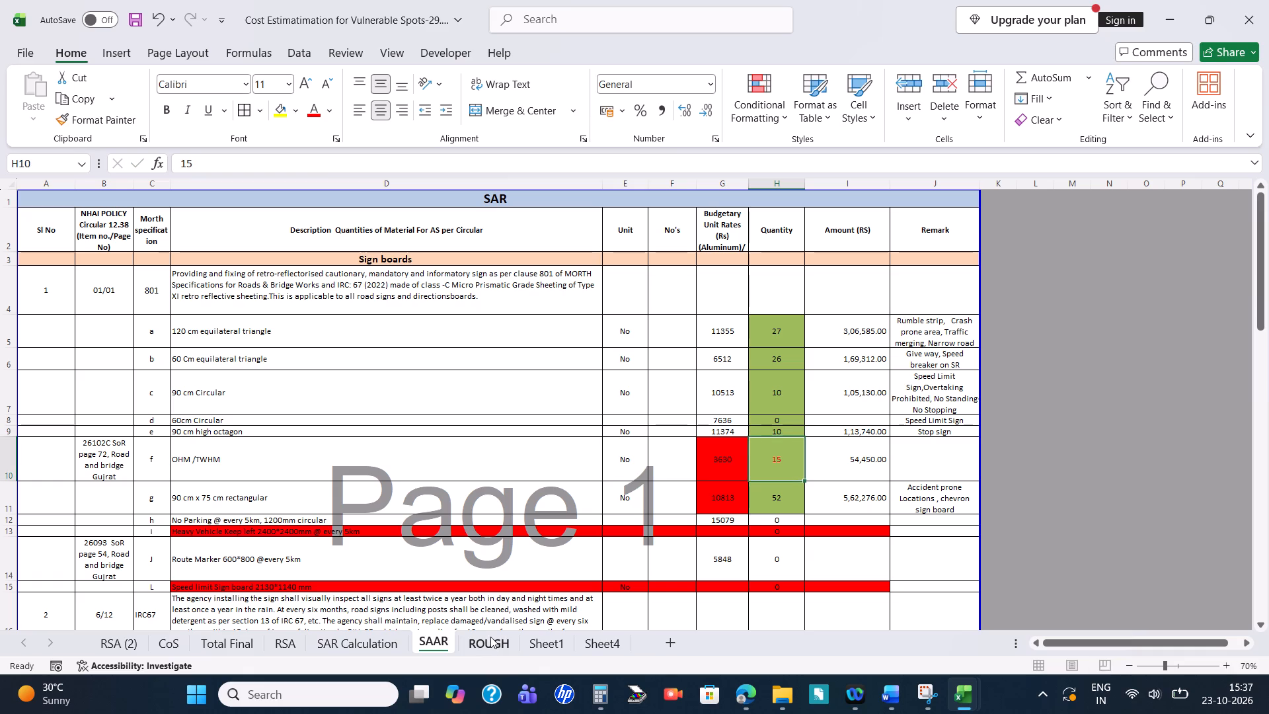
Set the OHM/TWHM quantity on the SAAR sheet to 7, matching the OHM/TWHM entry in ROUGH's SAAR (ME) table.
click(486, 641)
click(452, 648)
click(480, 647)
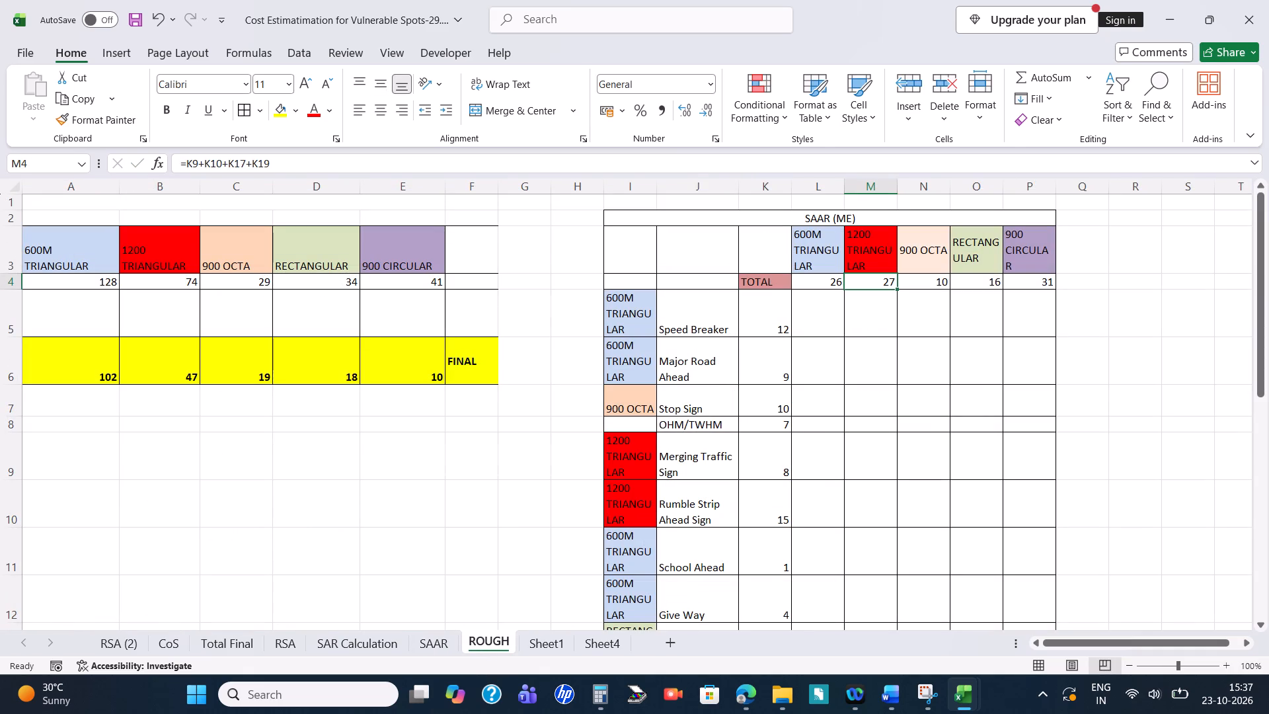
click(780, 425)
click(431, 638)
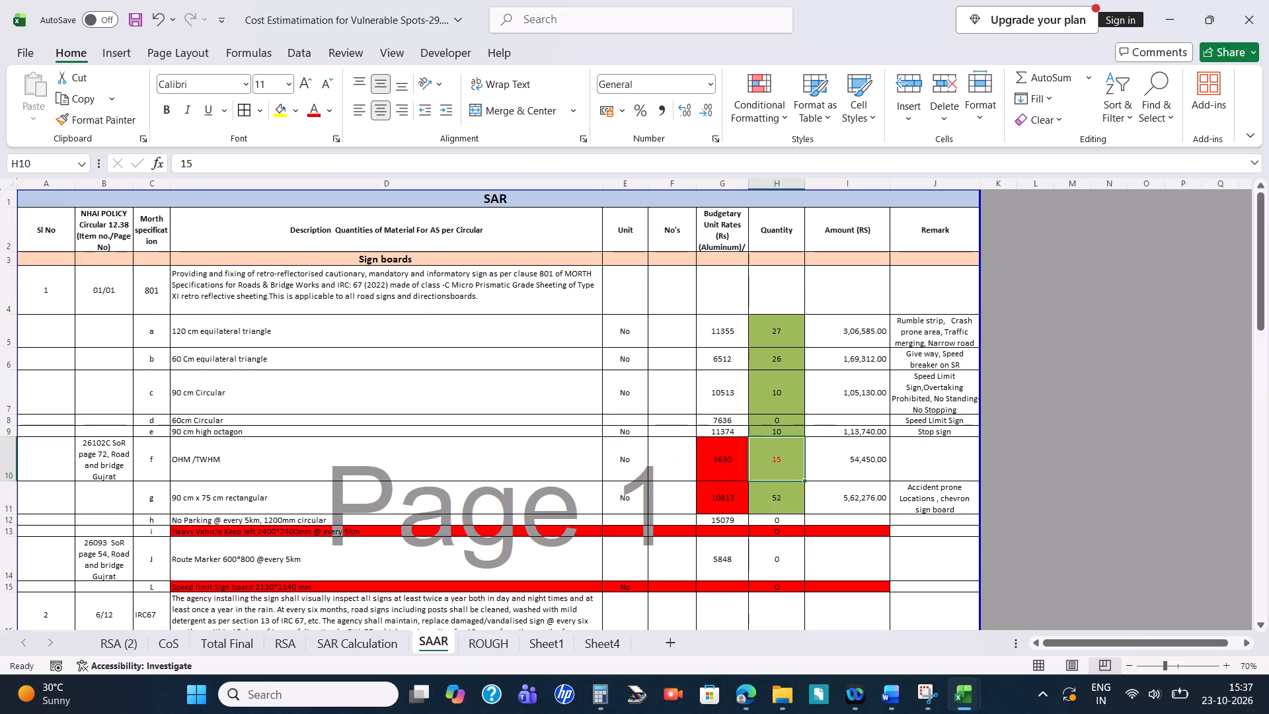
key(7)
key(Return)
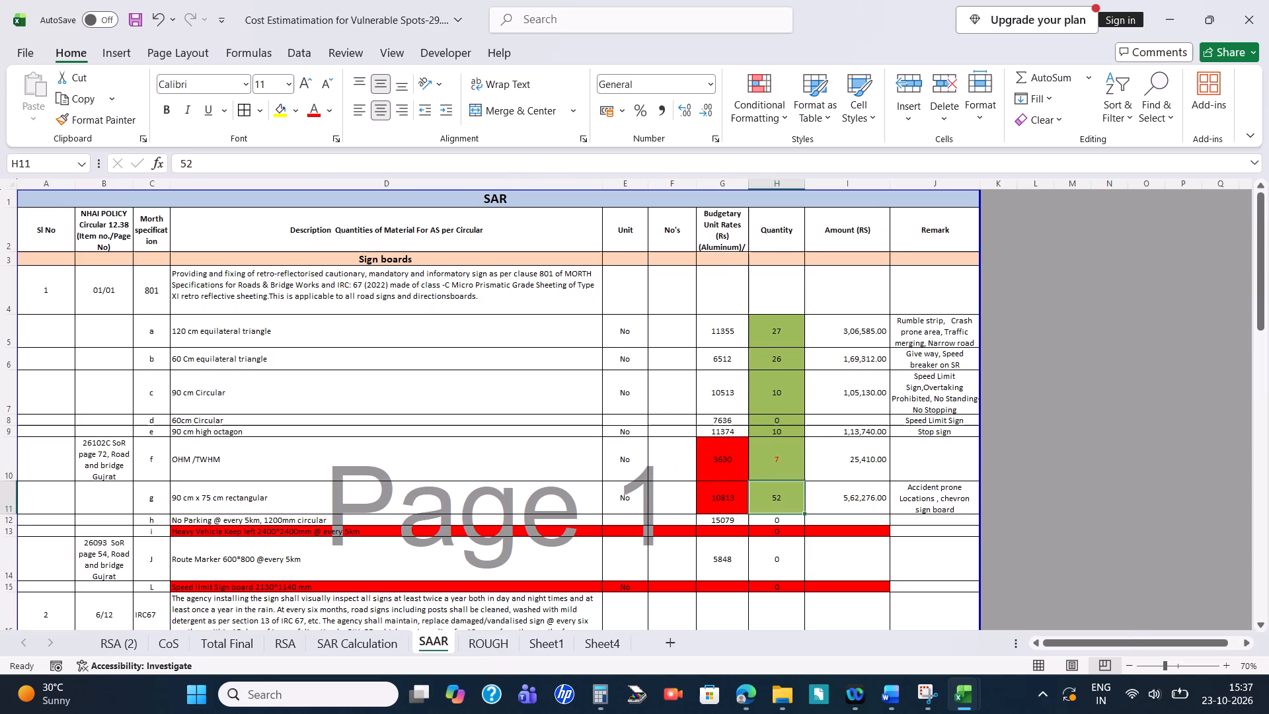
Set the 90 cm x 75 cm rectangular sign quantity on the SAAR sheet to 16, matching the RECTANGULAR total on ROUGH.
click(484, 651)
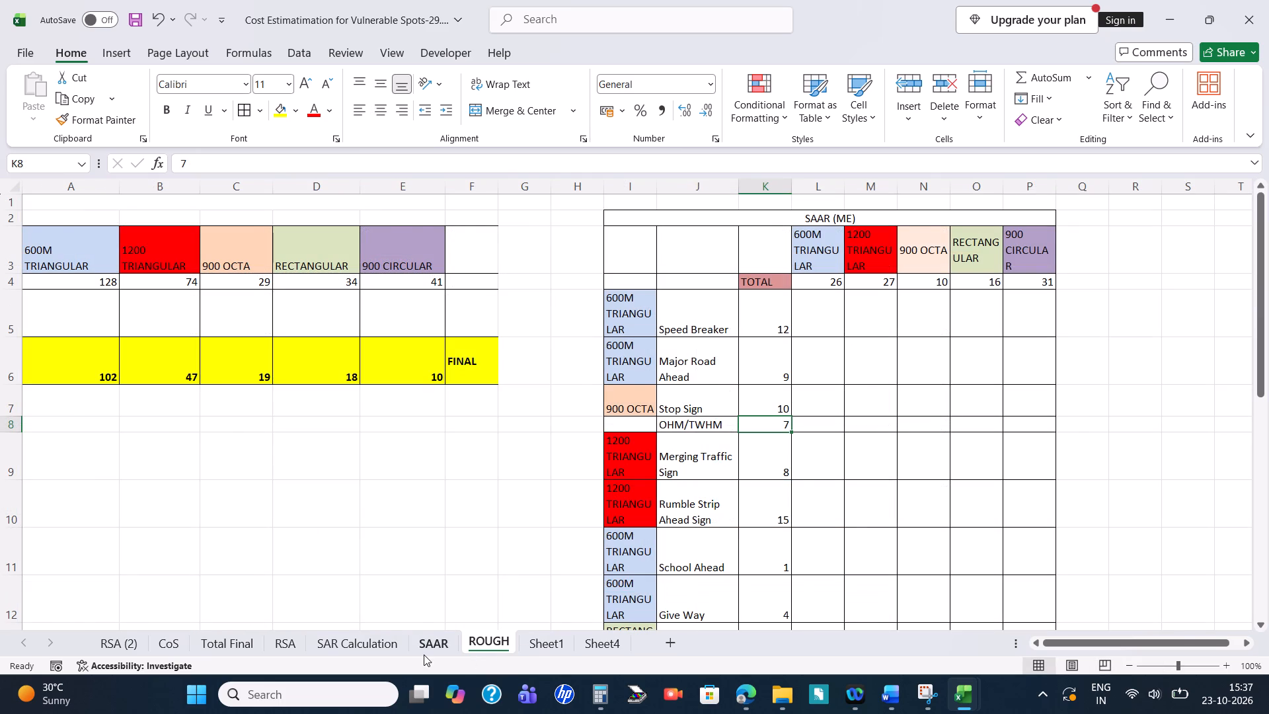
click(424, 654)
key(1)
key(6)
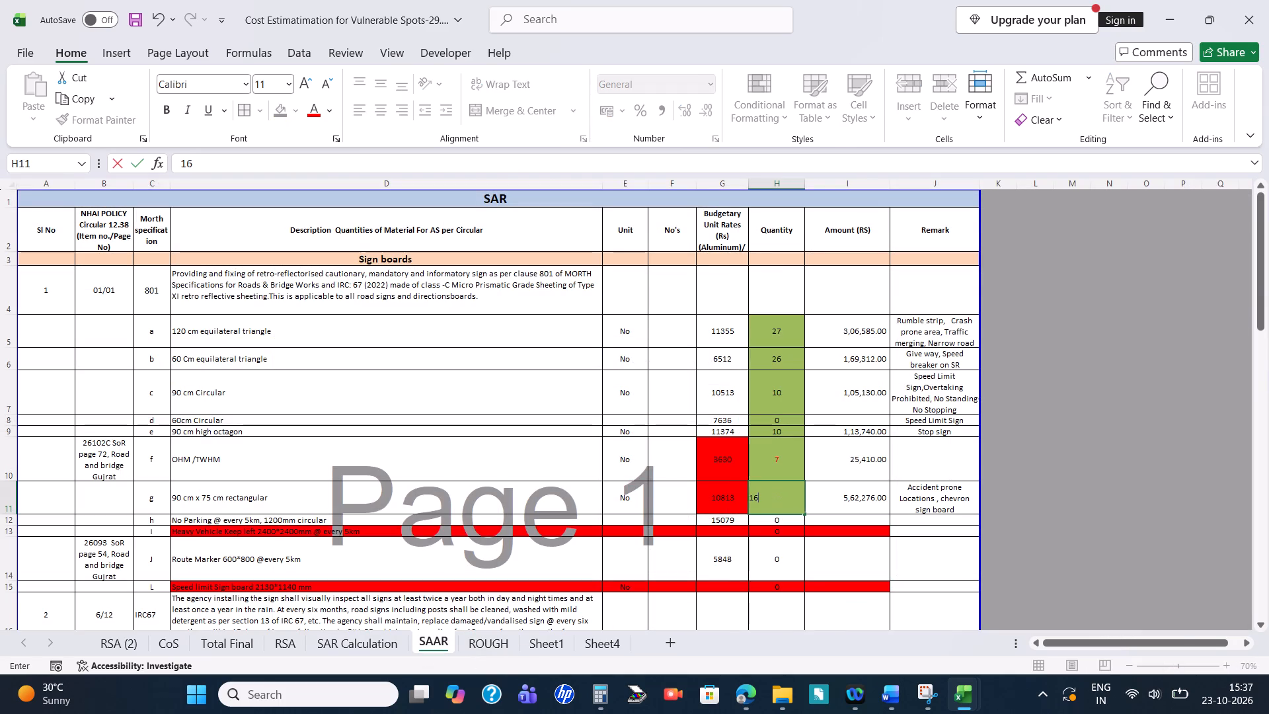
key(Return)
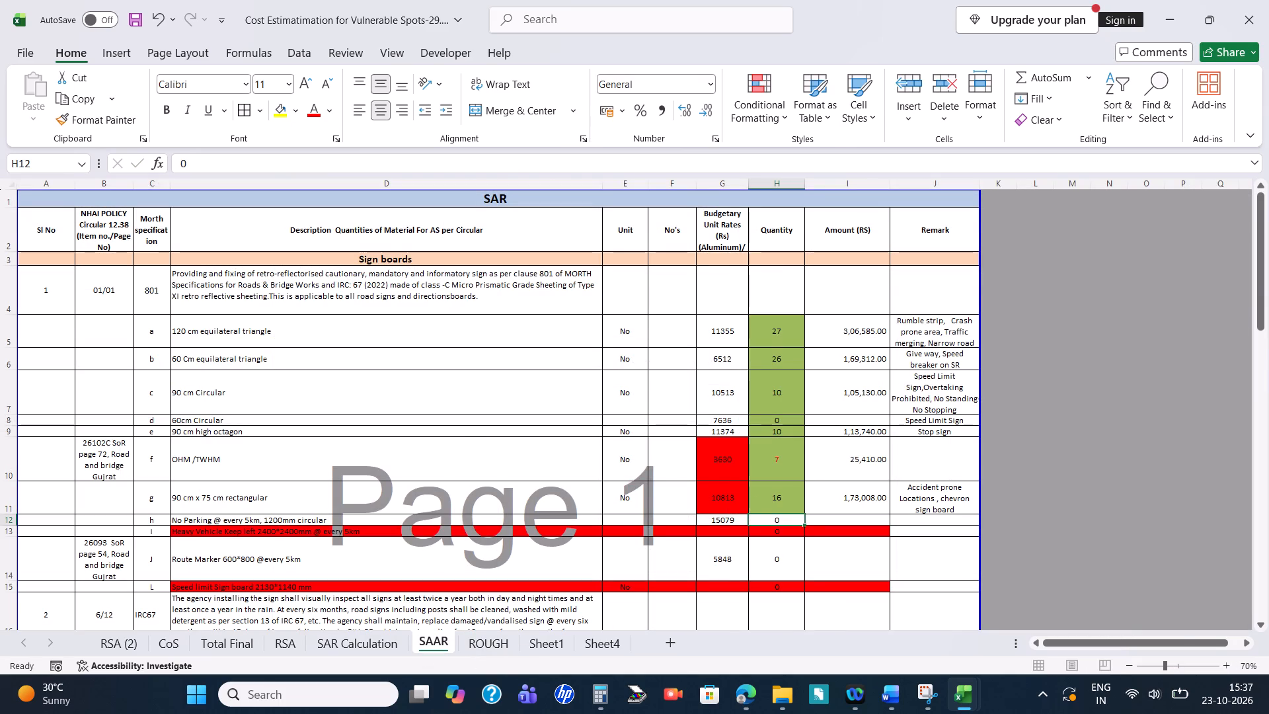
Check the remaining sign-board quantities on SAAR, from No Parking to the speed limit board, against the SAAR (ME) sign list on ROUGH.
scroll(561, 465, down, 1)
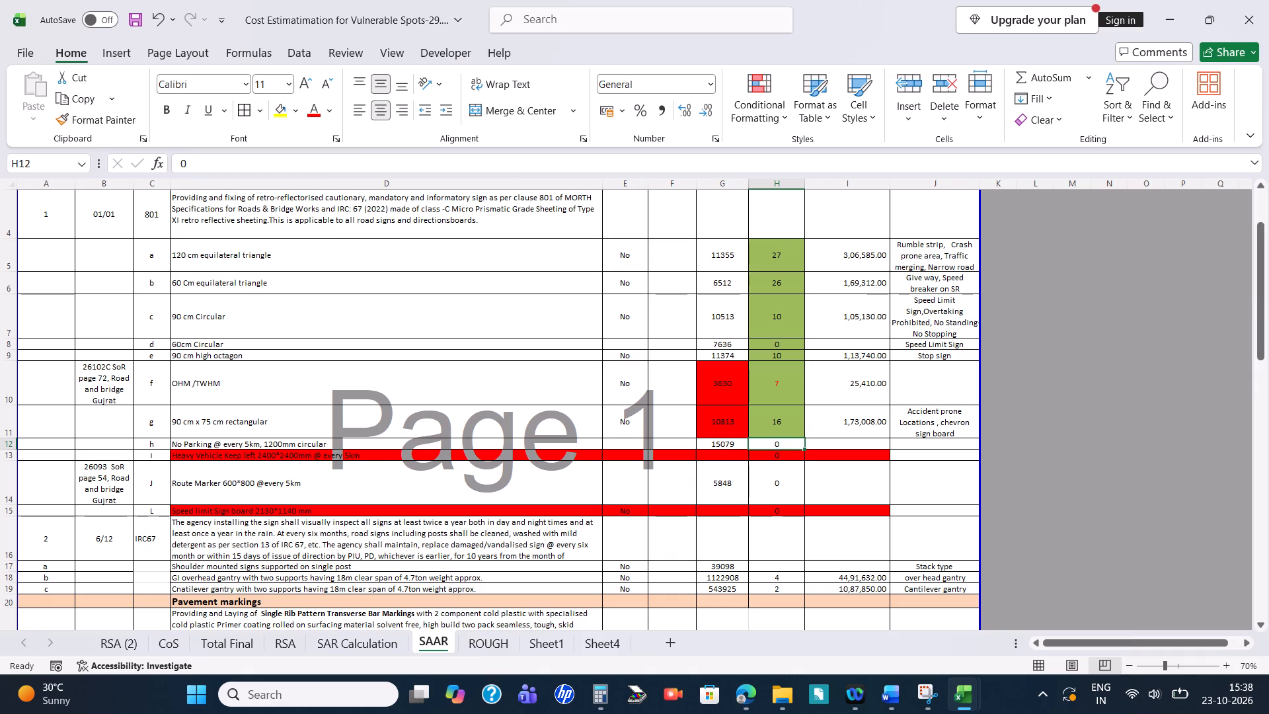
key(Down)
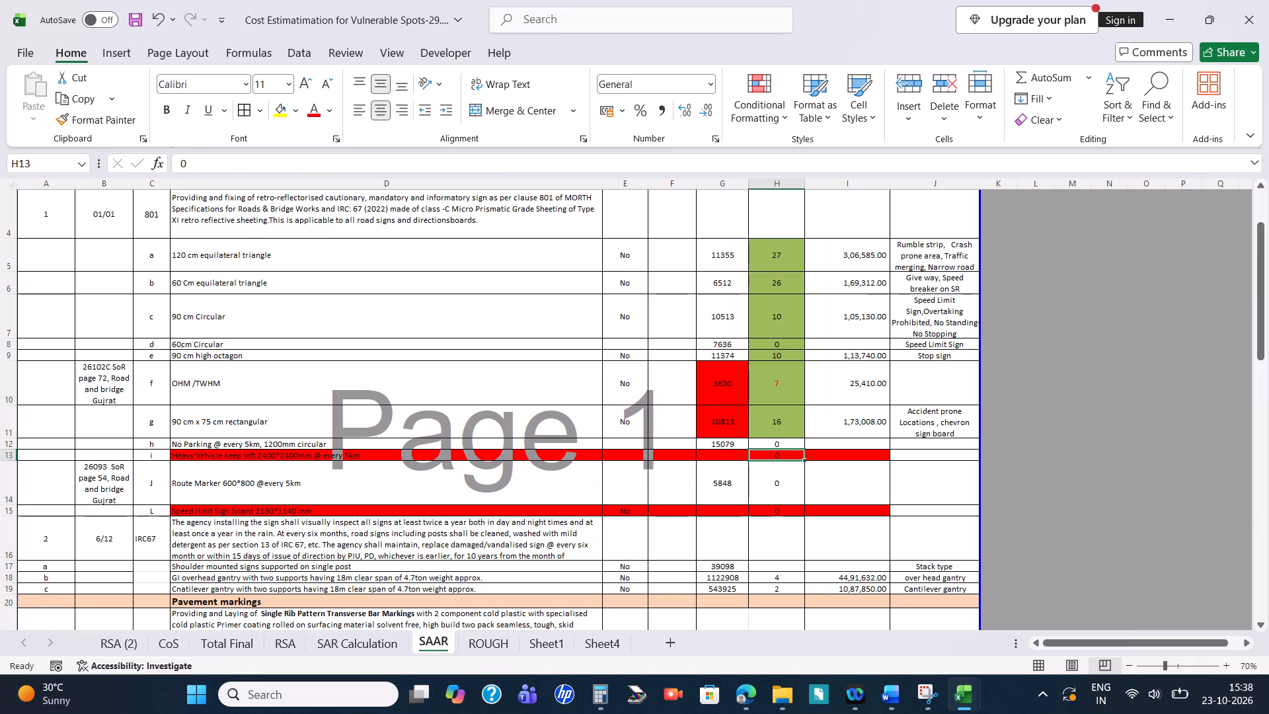
key(Up)
key(Down)
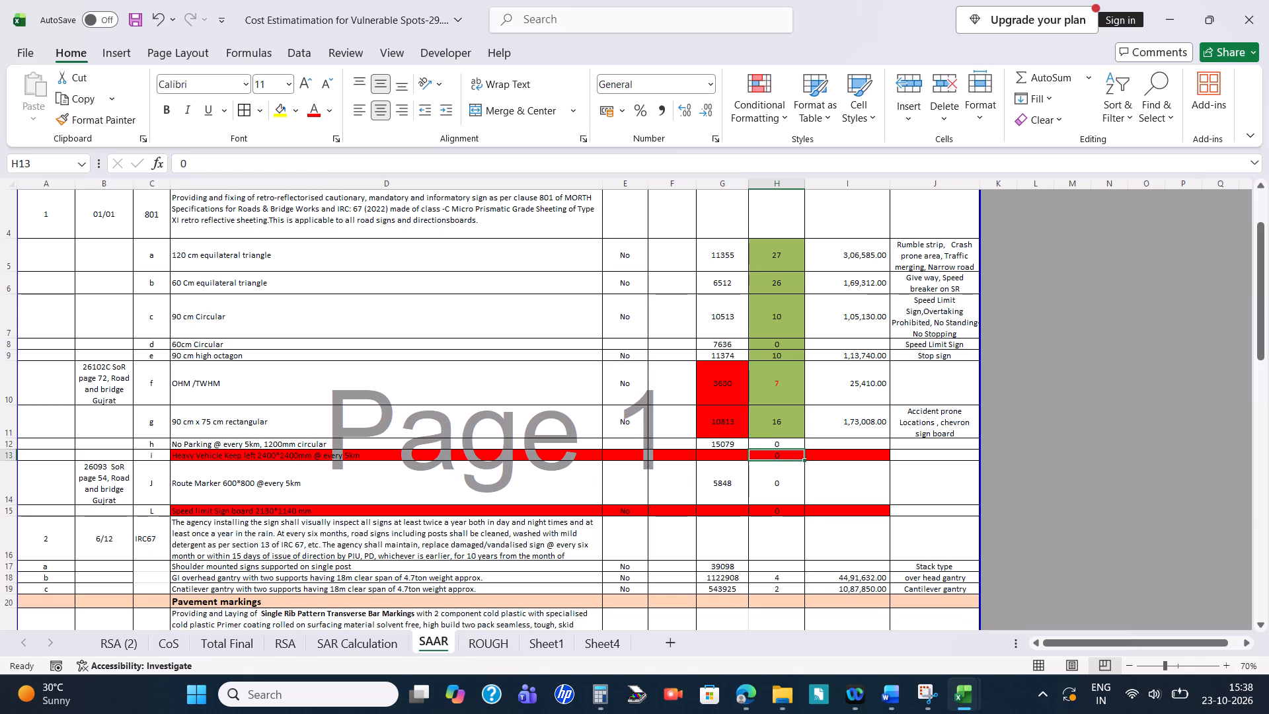
key(Down)
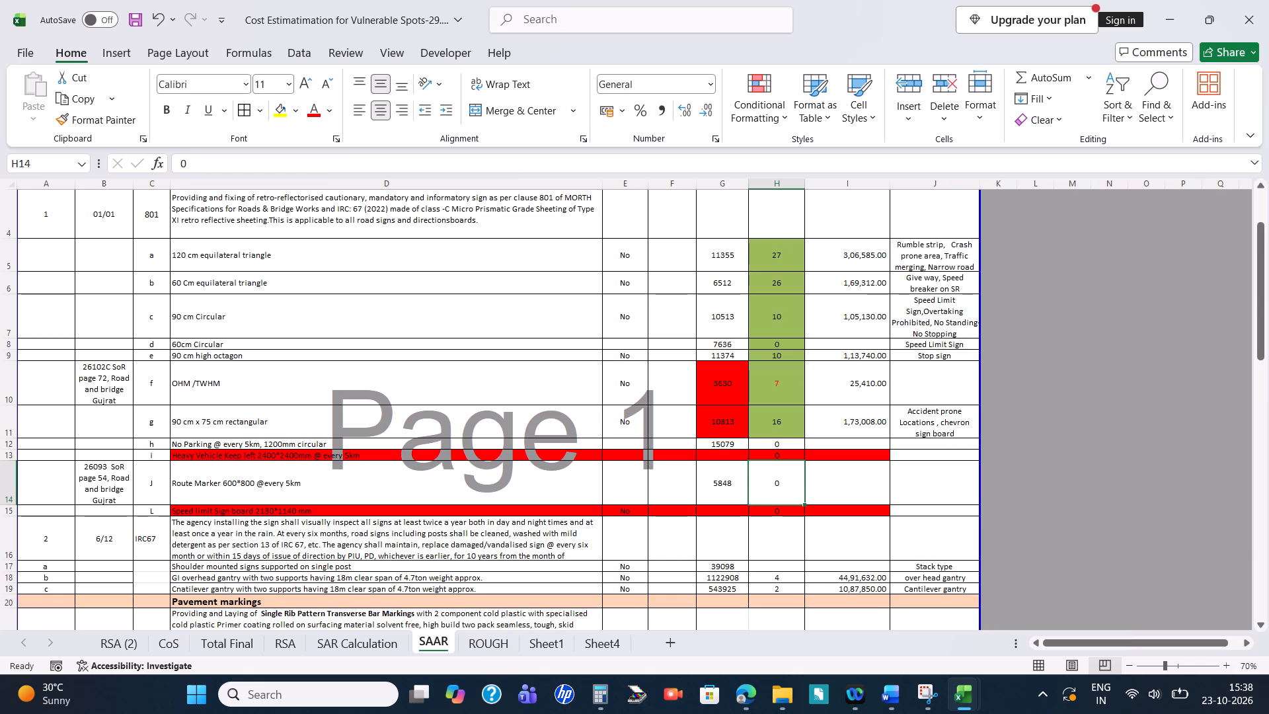
key(Down)
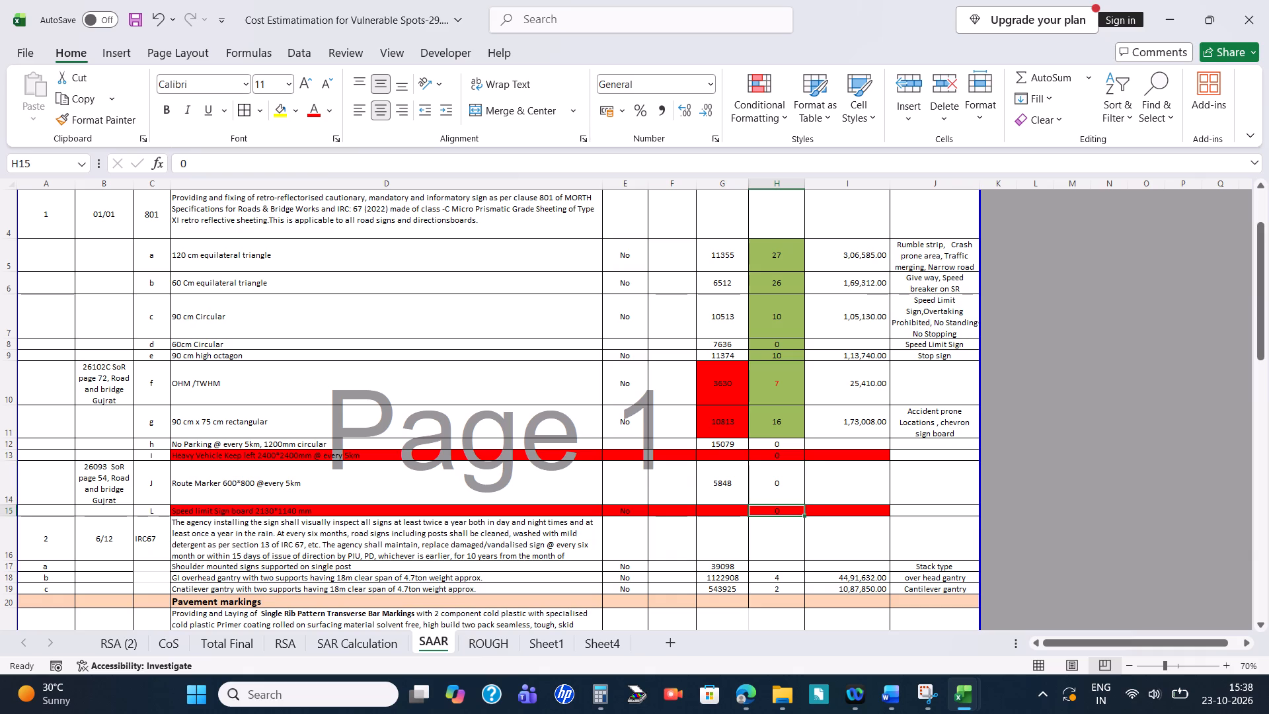
click(512, 637)
scroll(677, 470, down, 1)
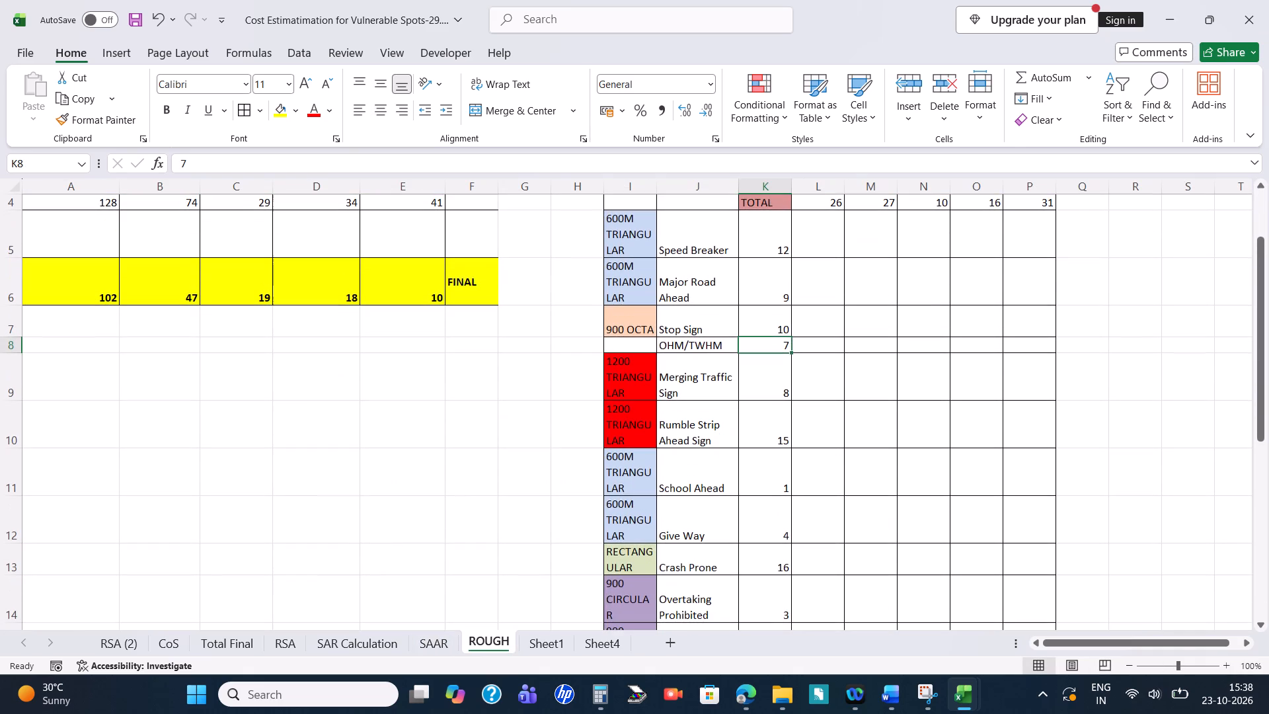
scroll(687, 471, up, 1)
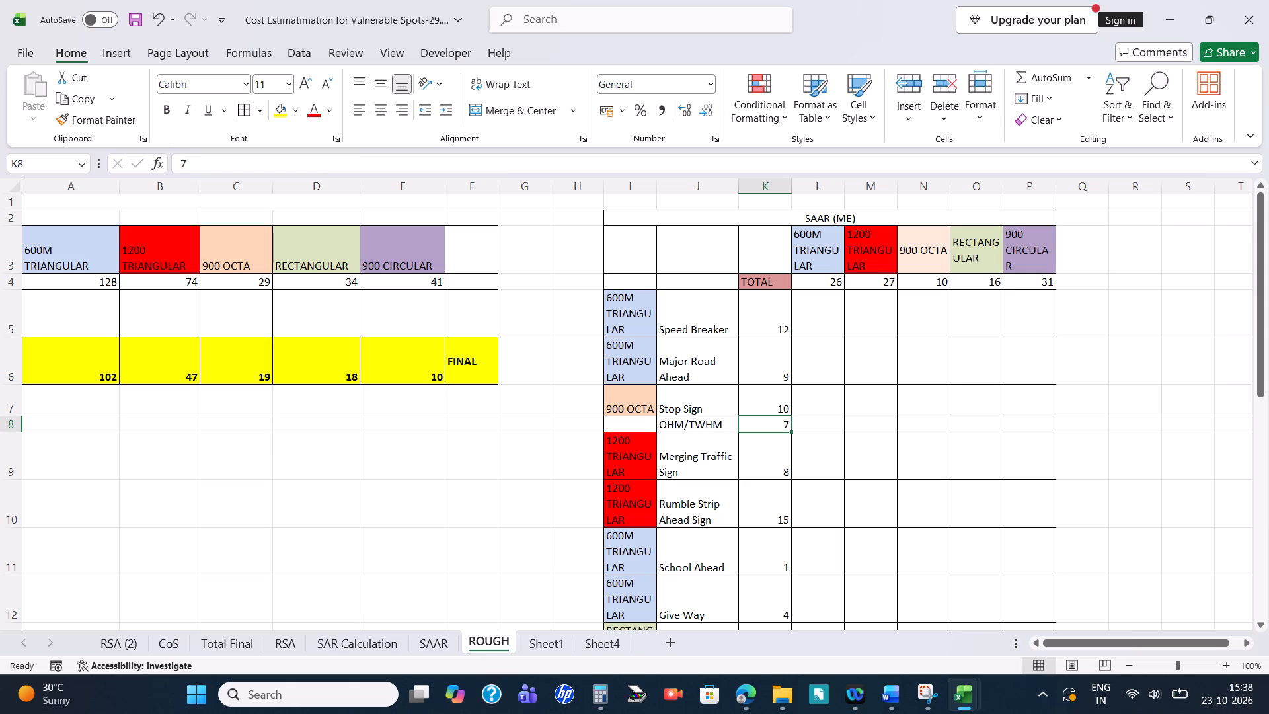
scroll(704, 454, down, 1)
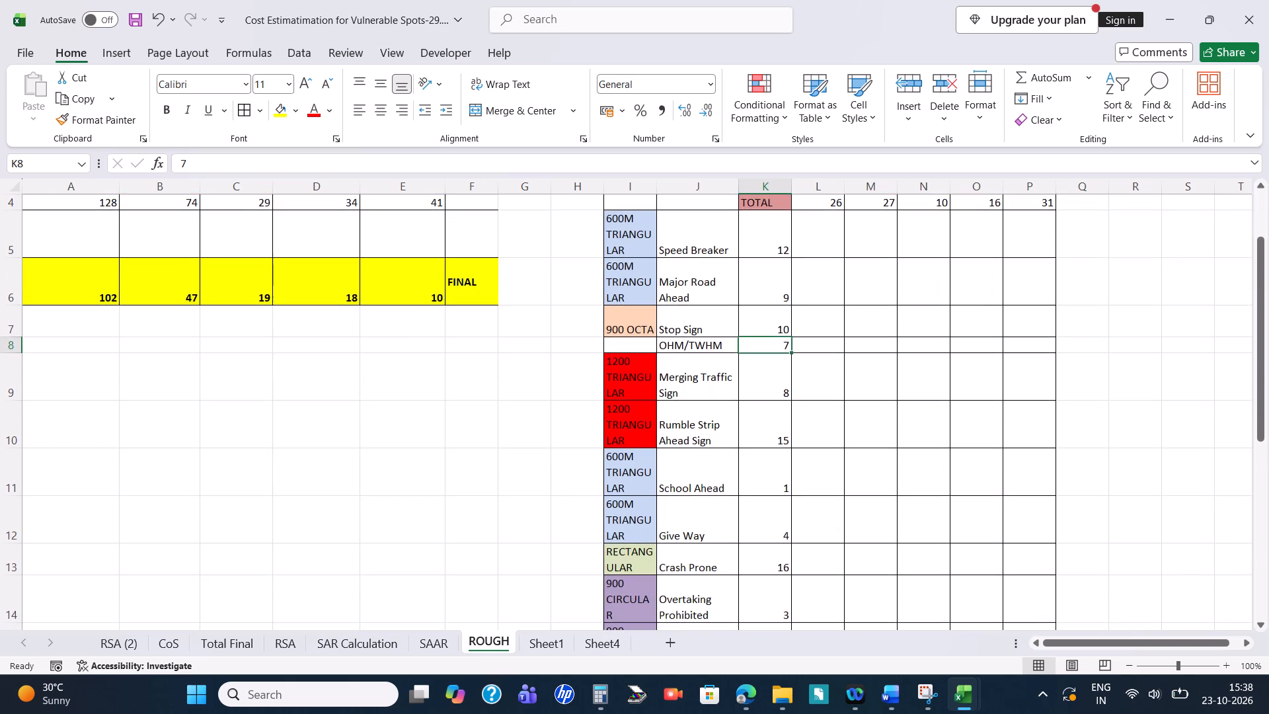
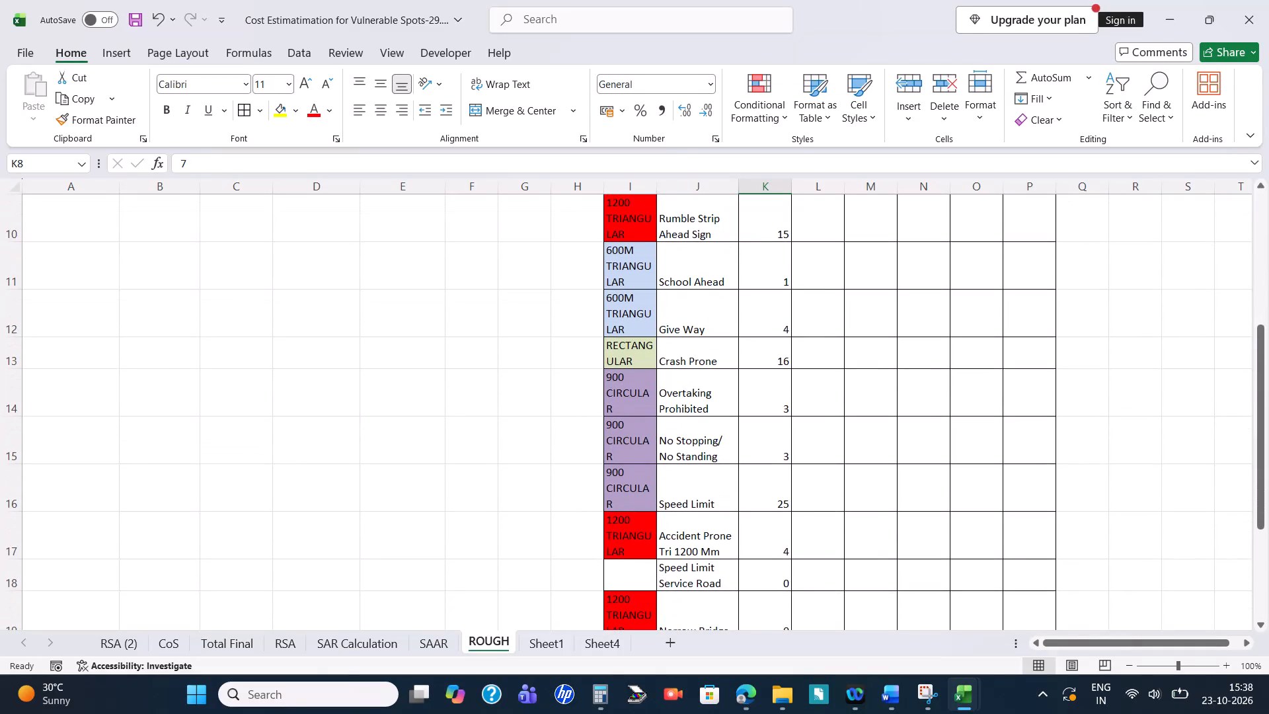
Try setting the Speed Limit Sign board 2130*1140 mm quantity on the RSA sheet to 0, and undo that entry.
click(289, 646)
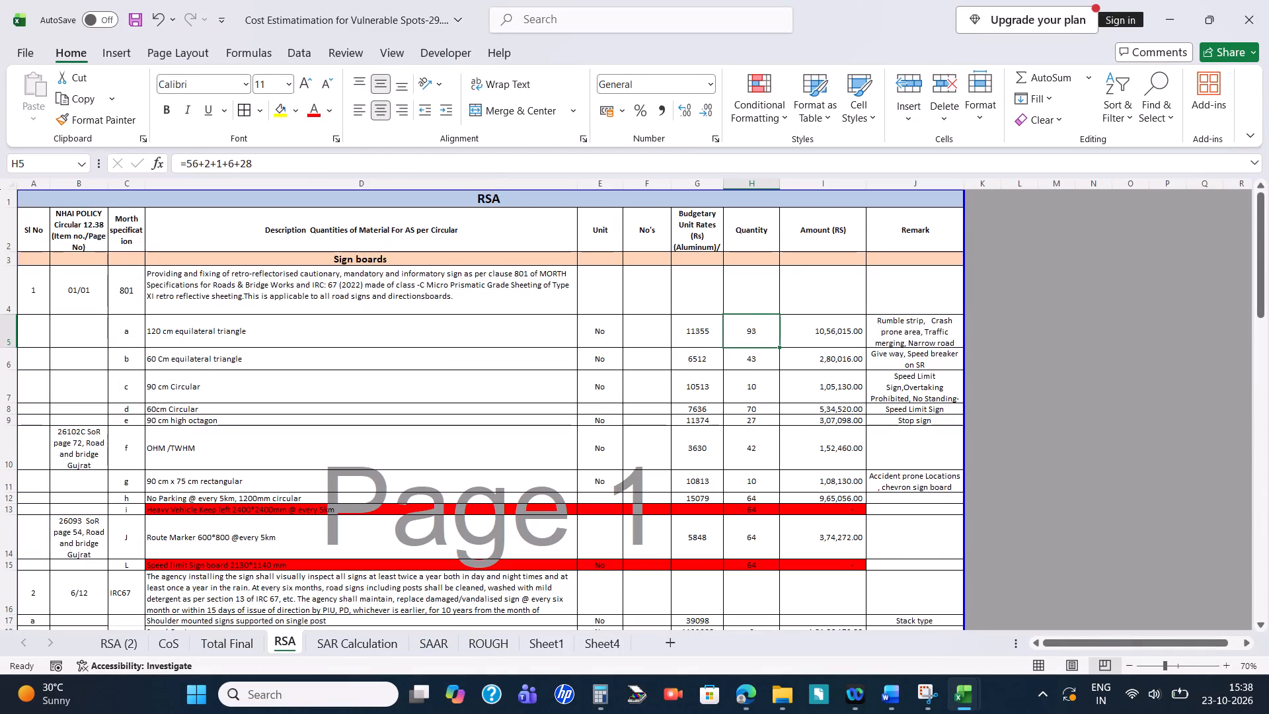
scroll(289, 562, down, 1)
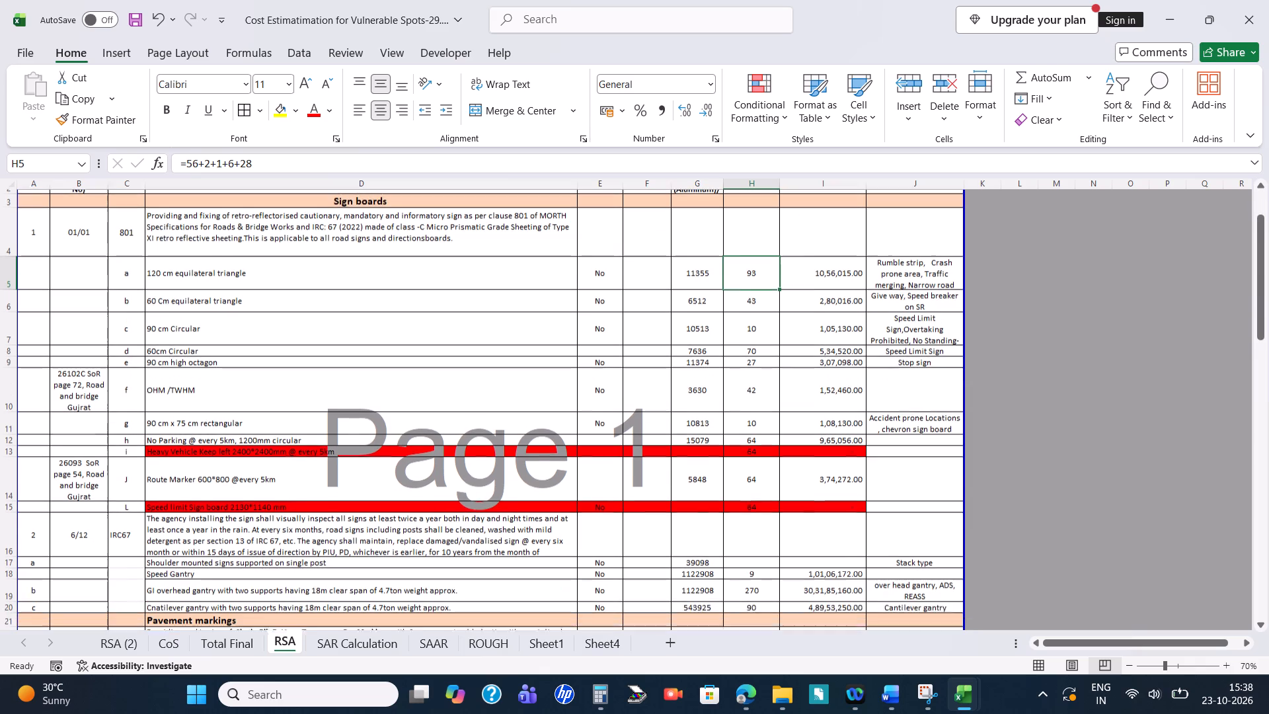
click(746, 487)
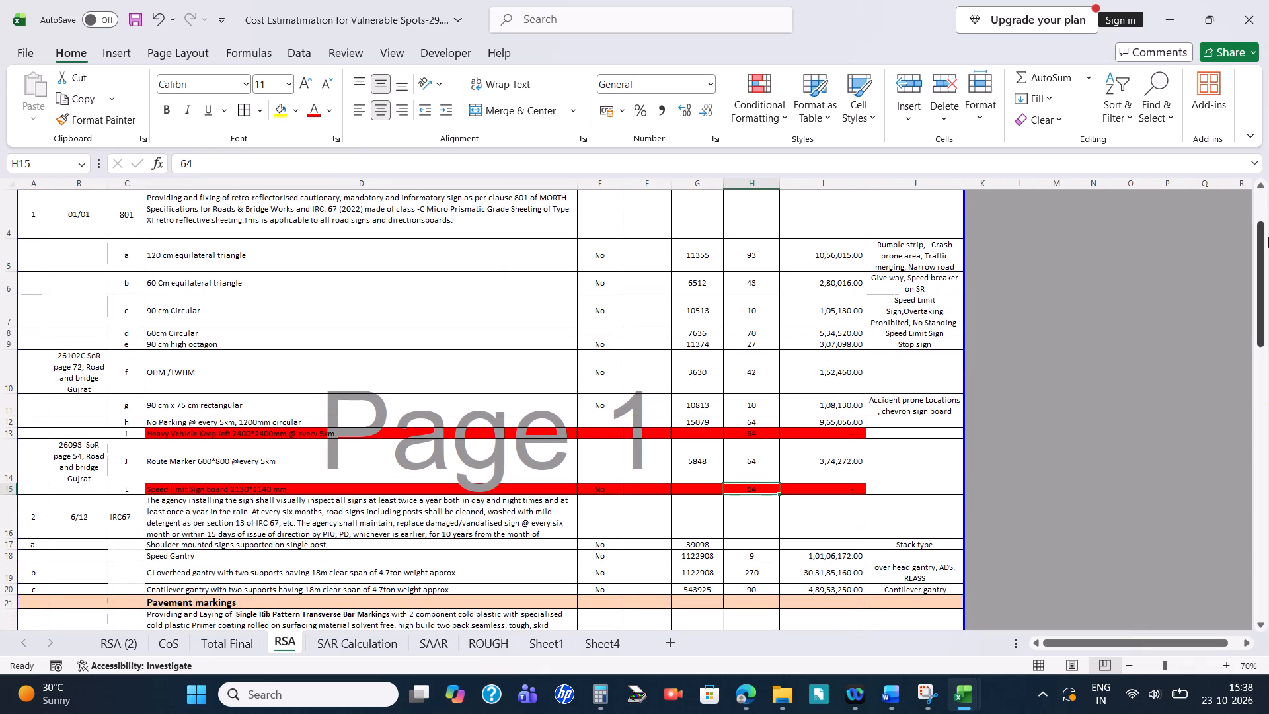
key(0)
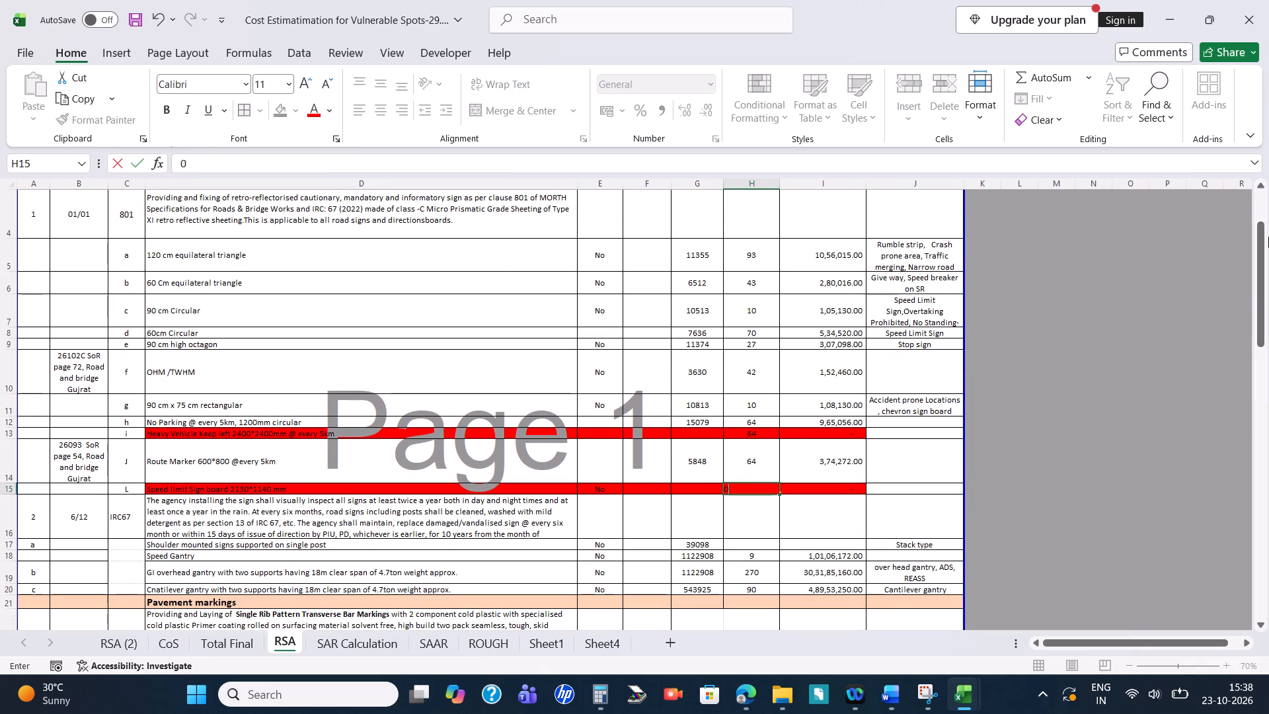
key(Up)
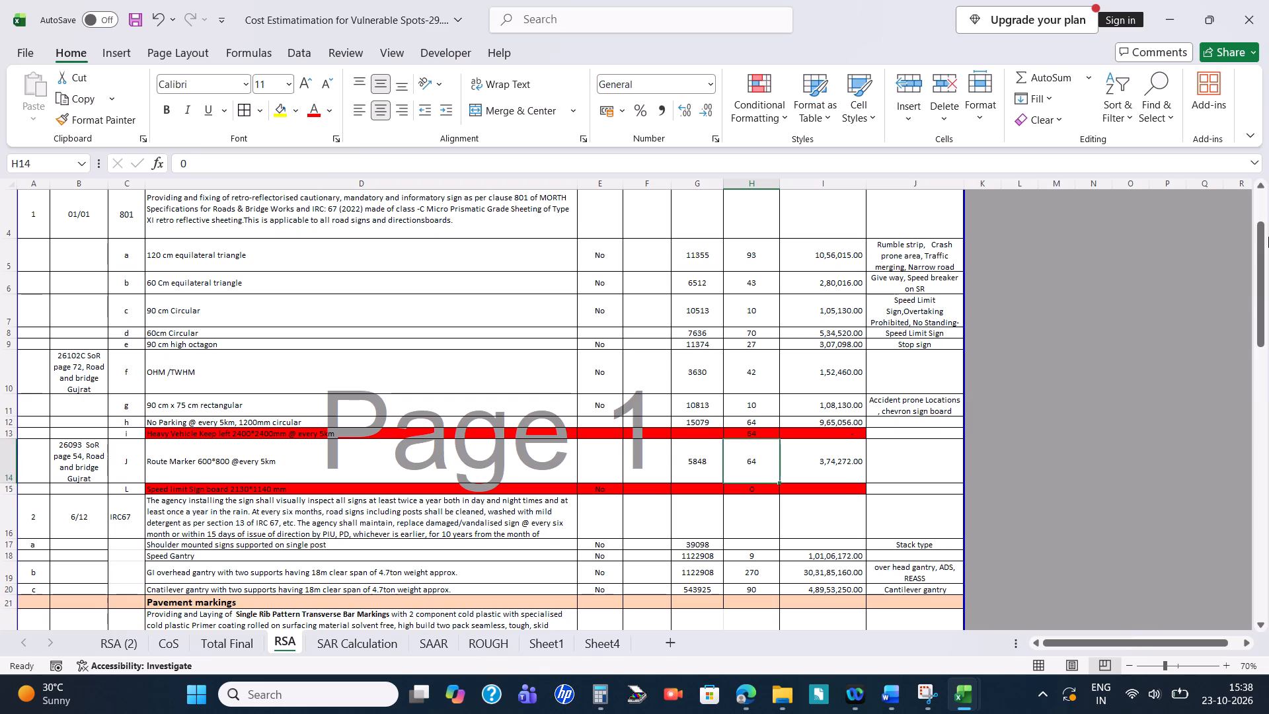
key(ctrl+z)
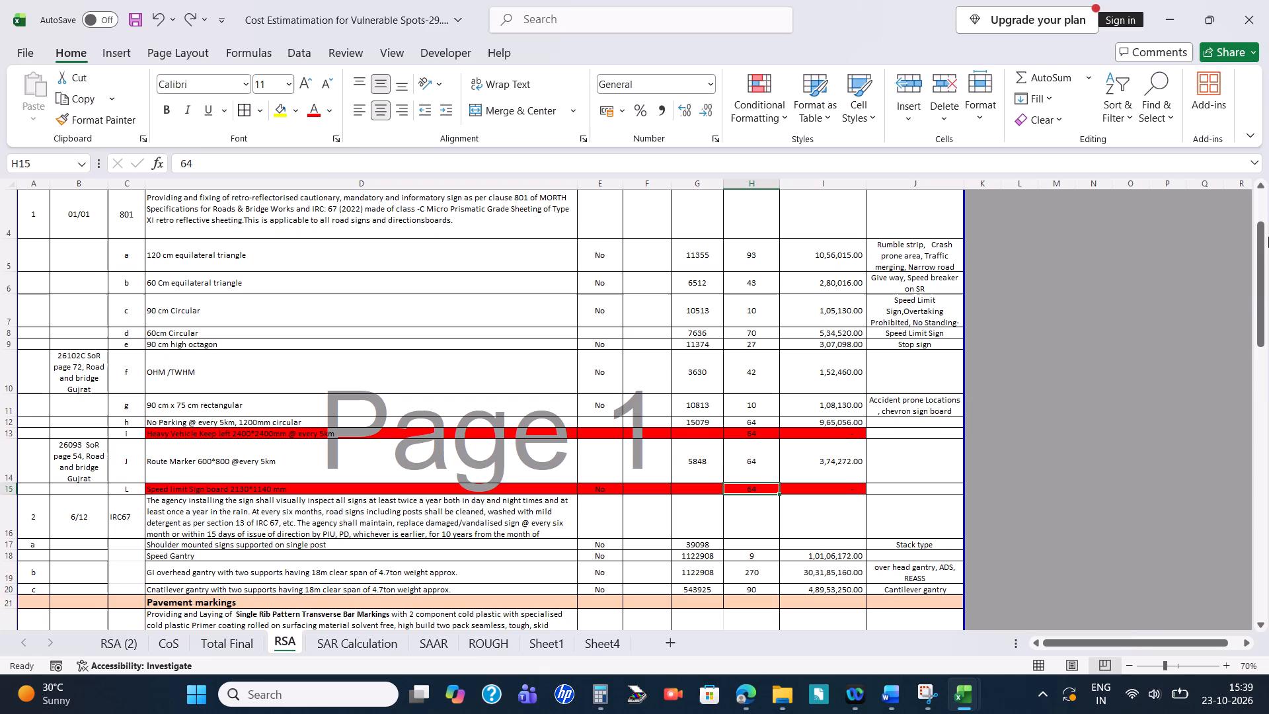
Correct the misspelled first word of the SAAR sheet's 18m span gantry description to "Cantilever" and save the workbook.
click(424, 639)
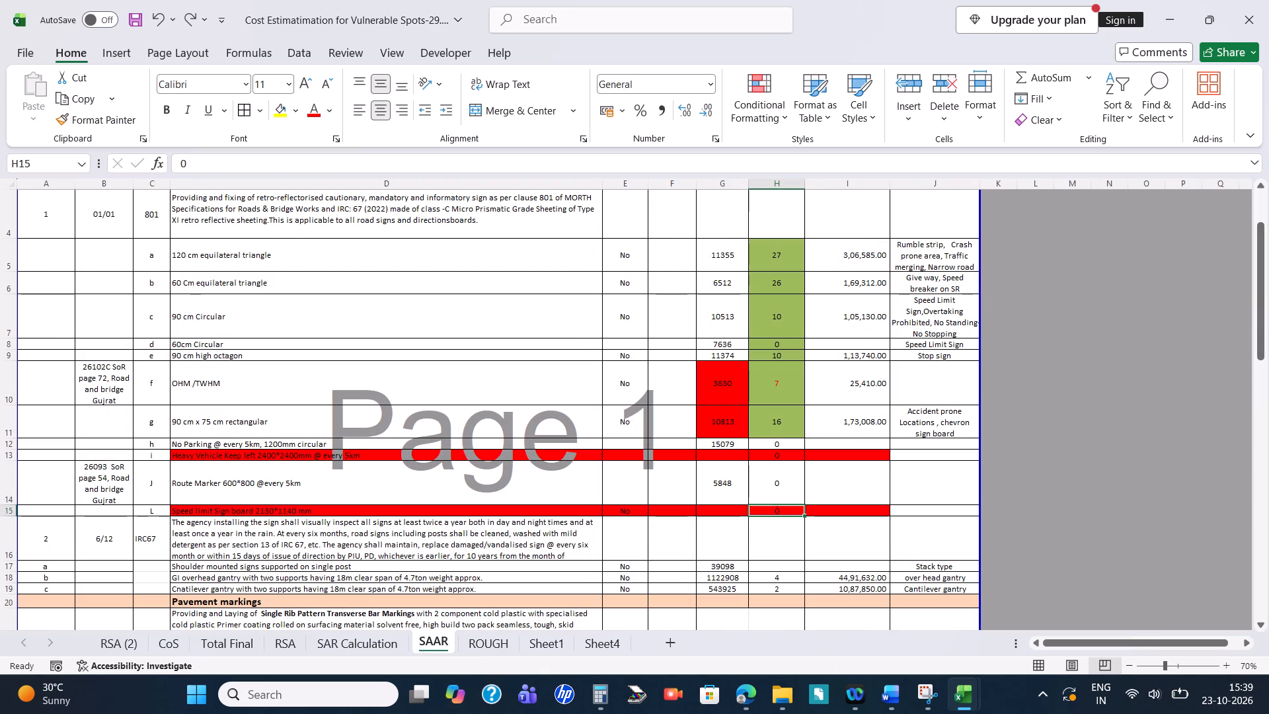
scroll(726, 578, down, 2)
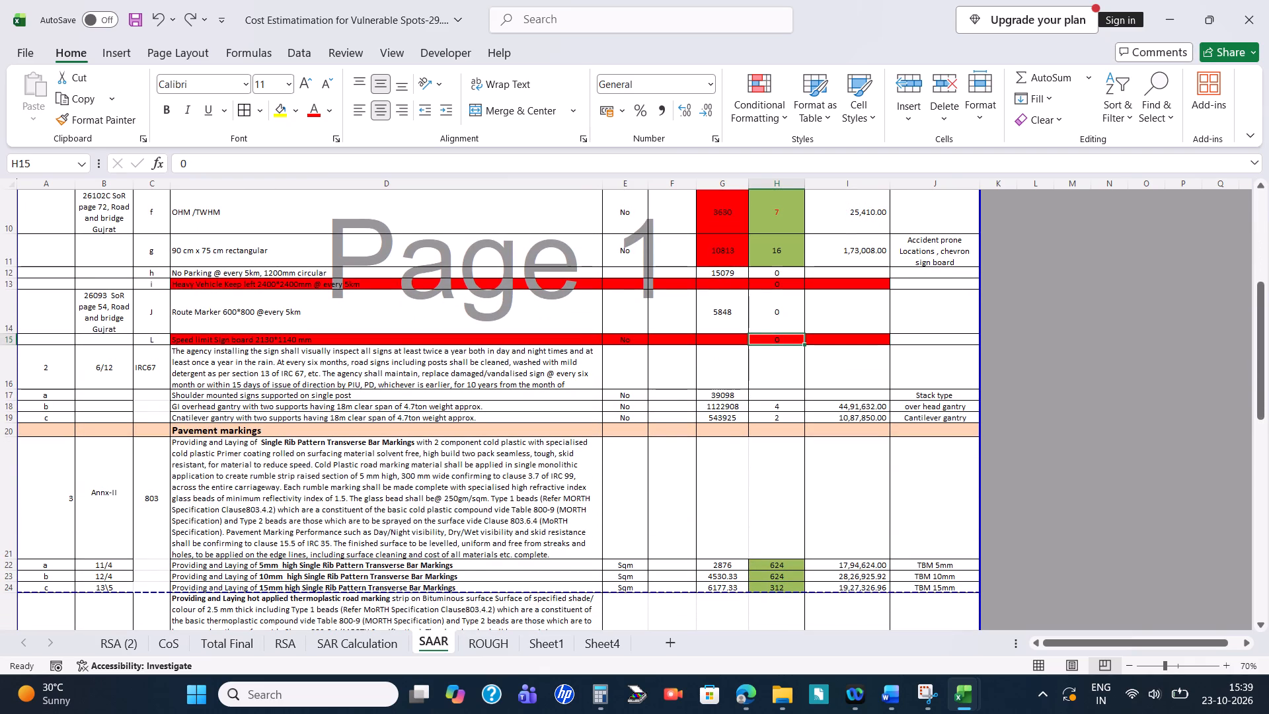
click(759, 569)
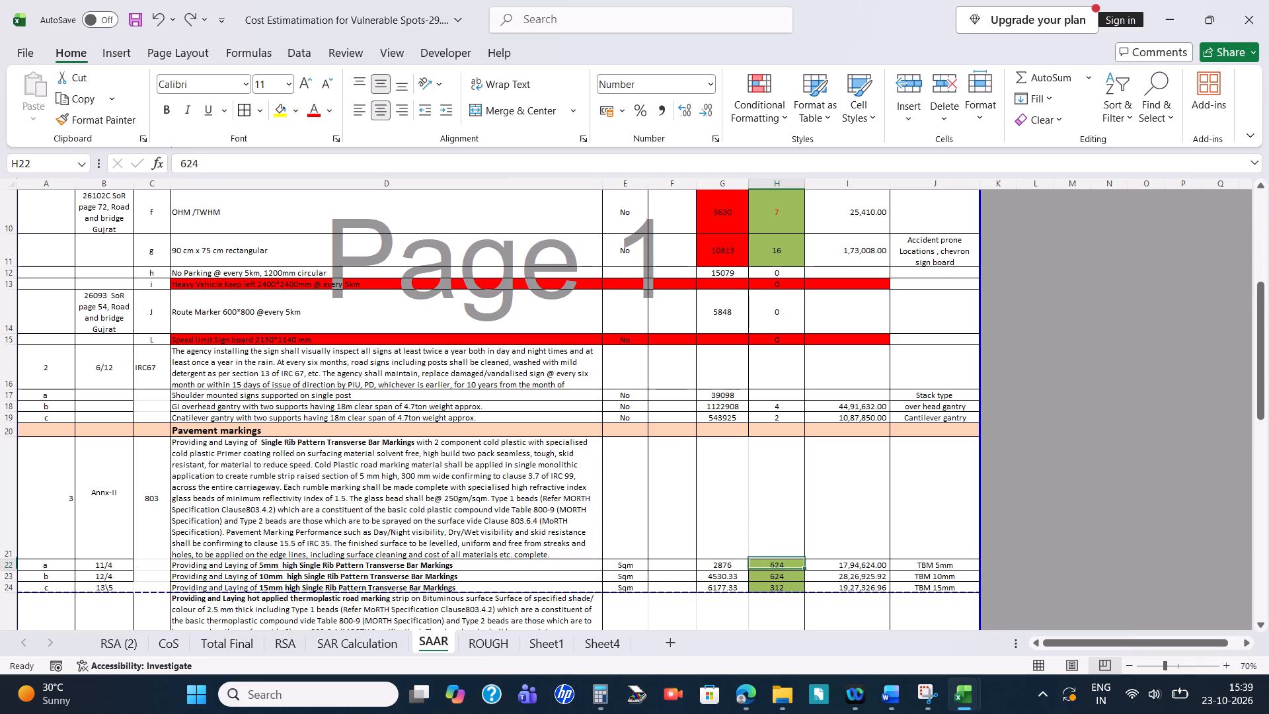
scroll(761, 545, up, 3)
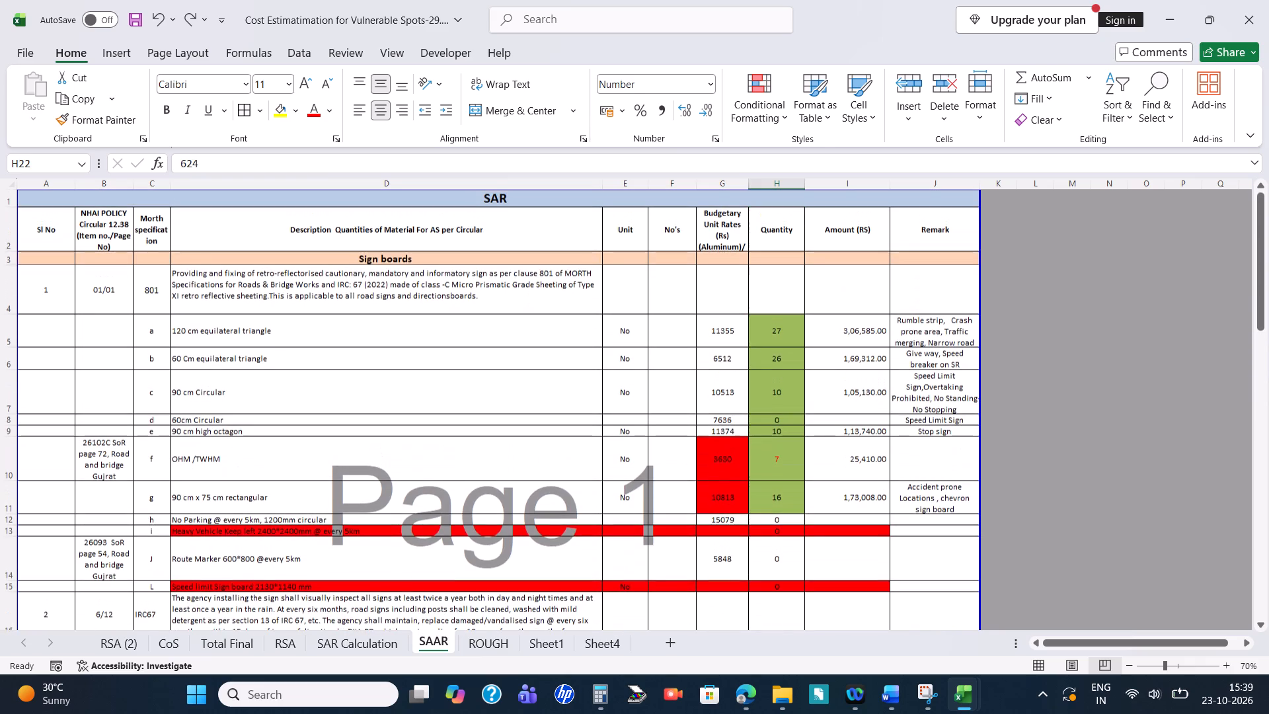
scroll(761, 543, down, 2)
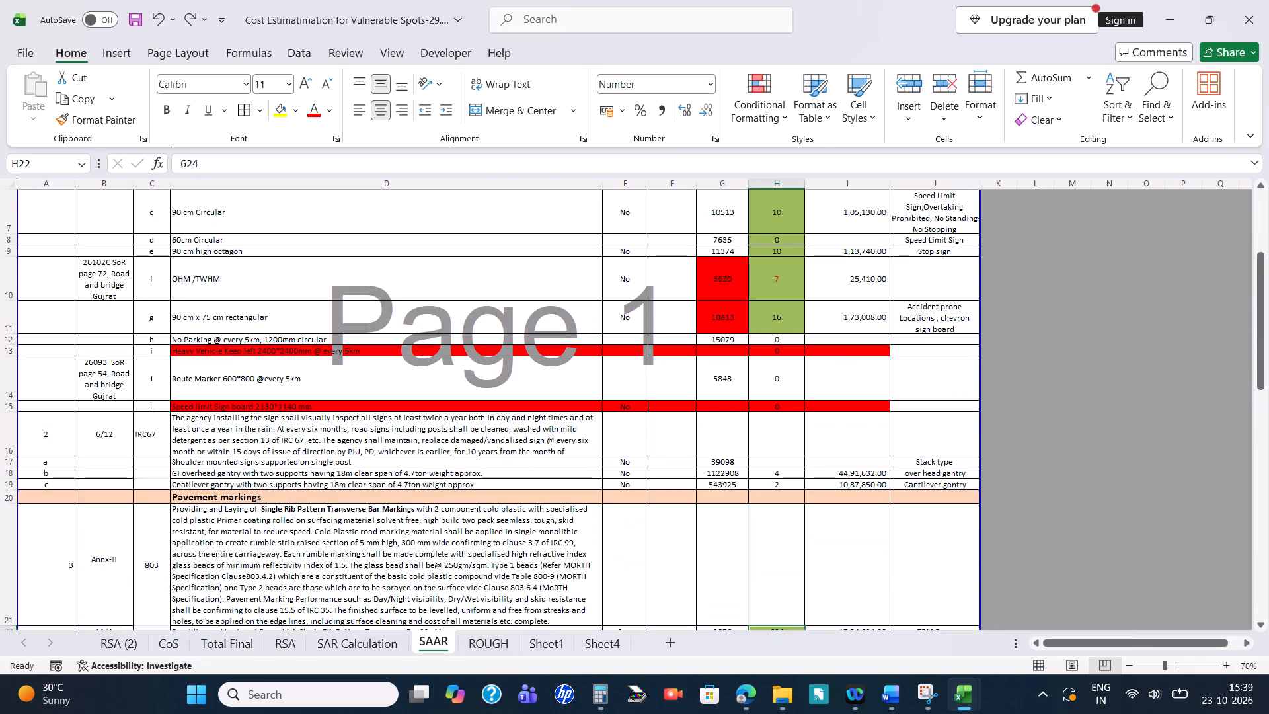
click(176, 488)
click(194, 167)
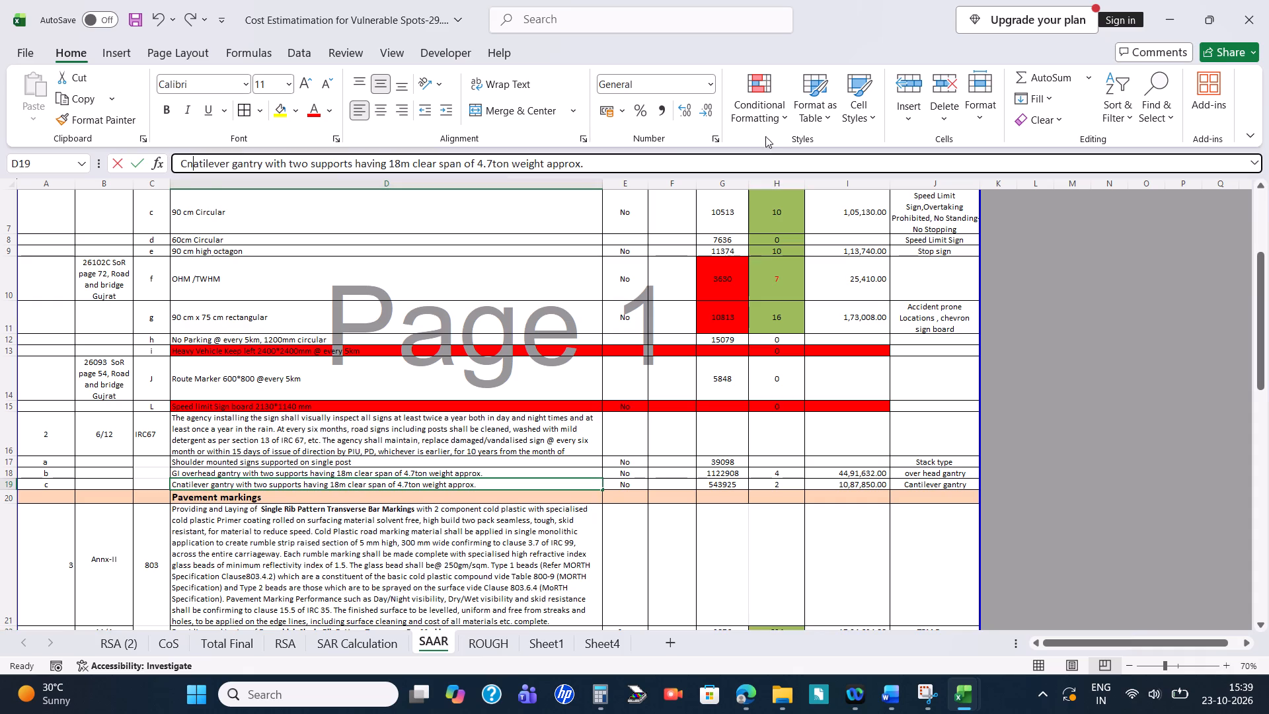
key(BackSpace)
key(Right)
key(n)
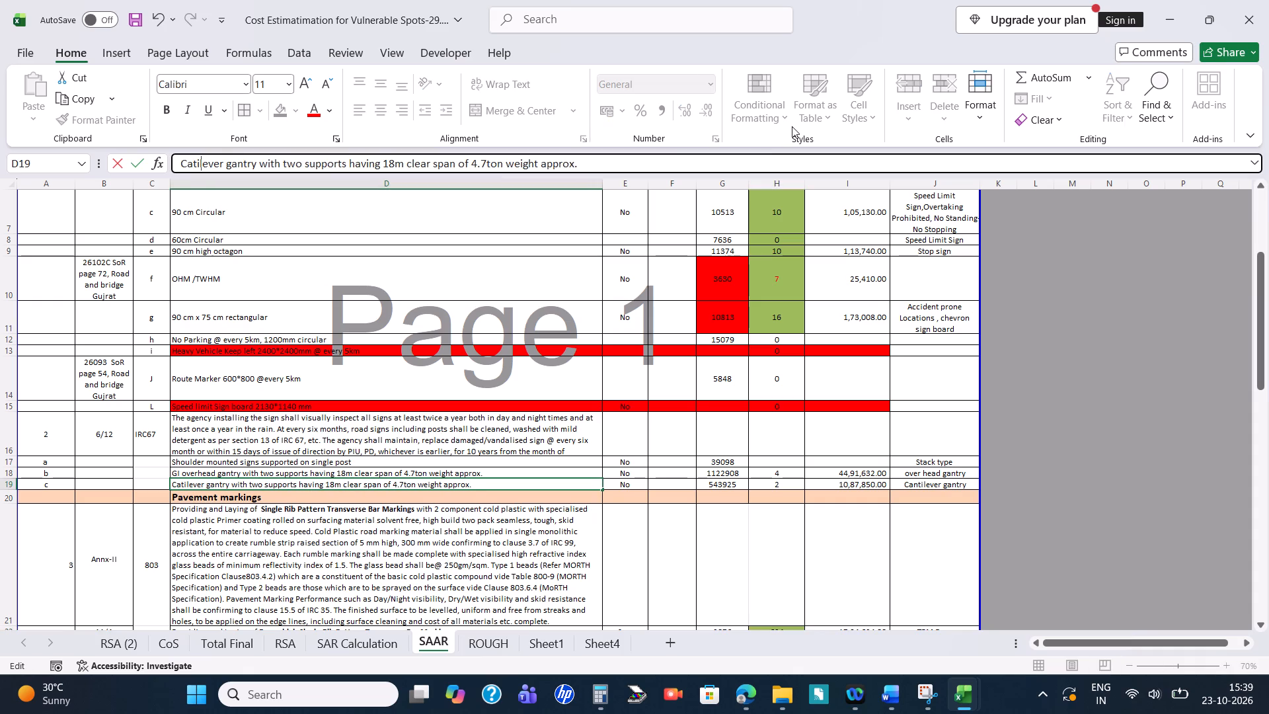
key(Return)
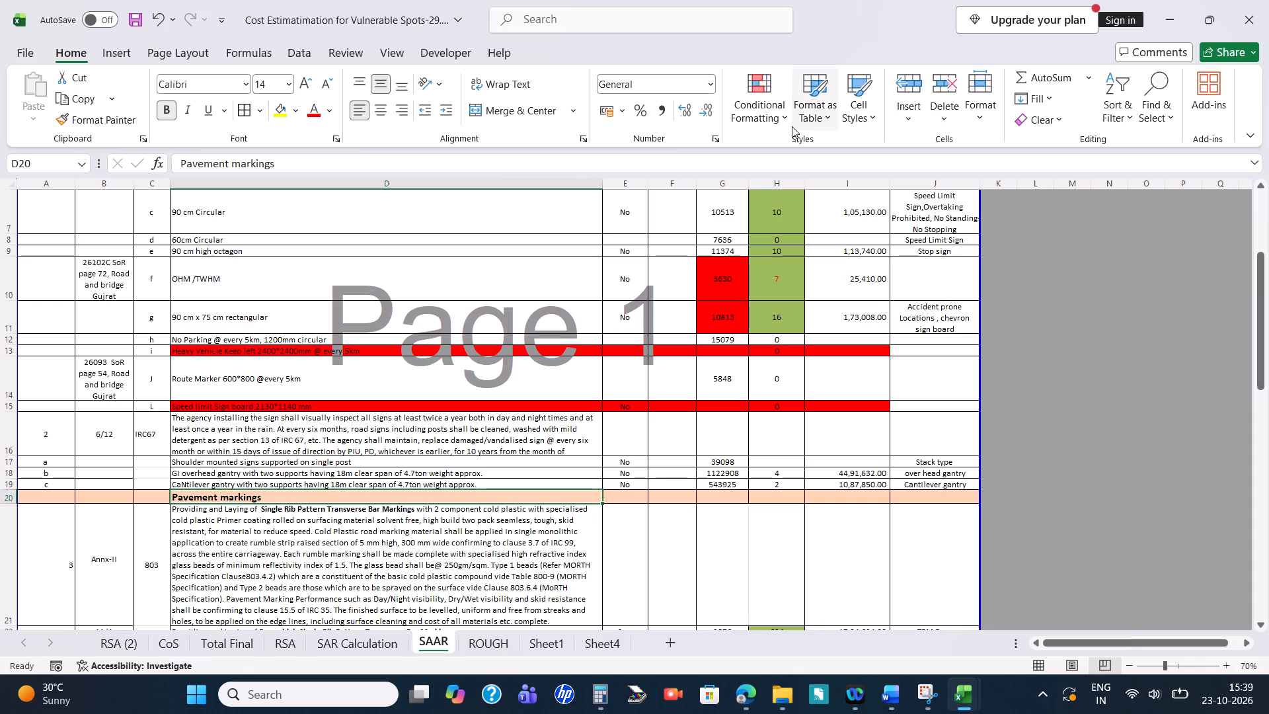
key(Up)
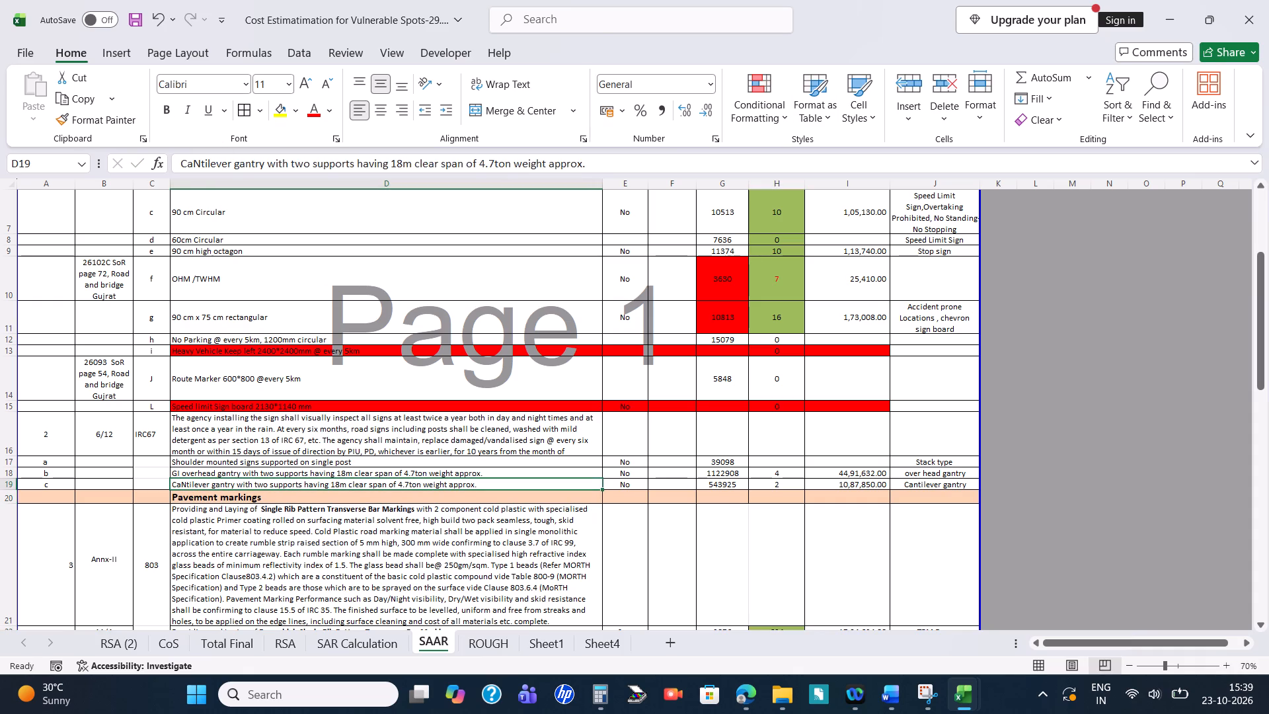
click(202, 158)
key(BackSpace)
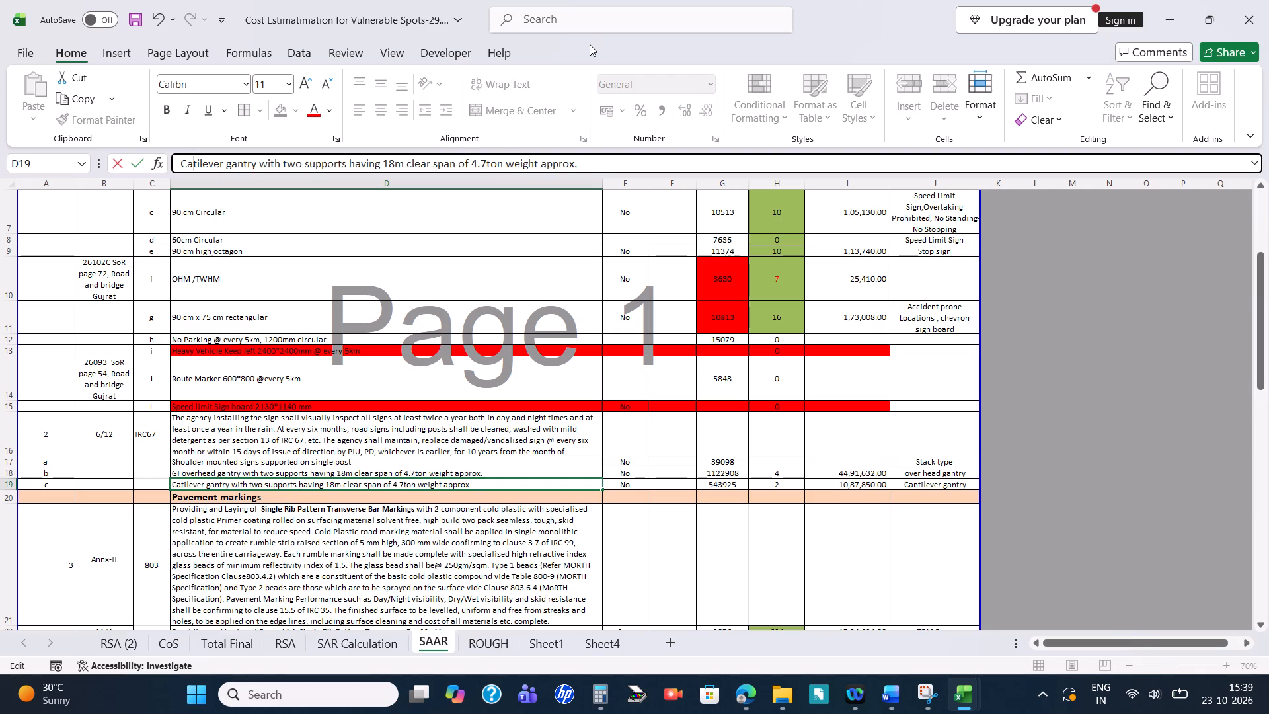
key(shift+n)
key(Return)
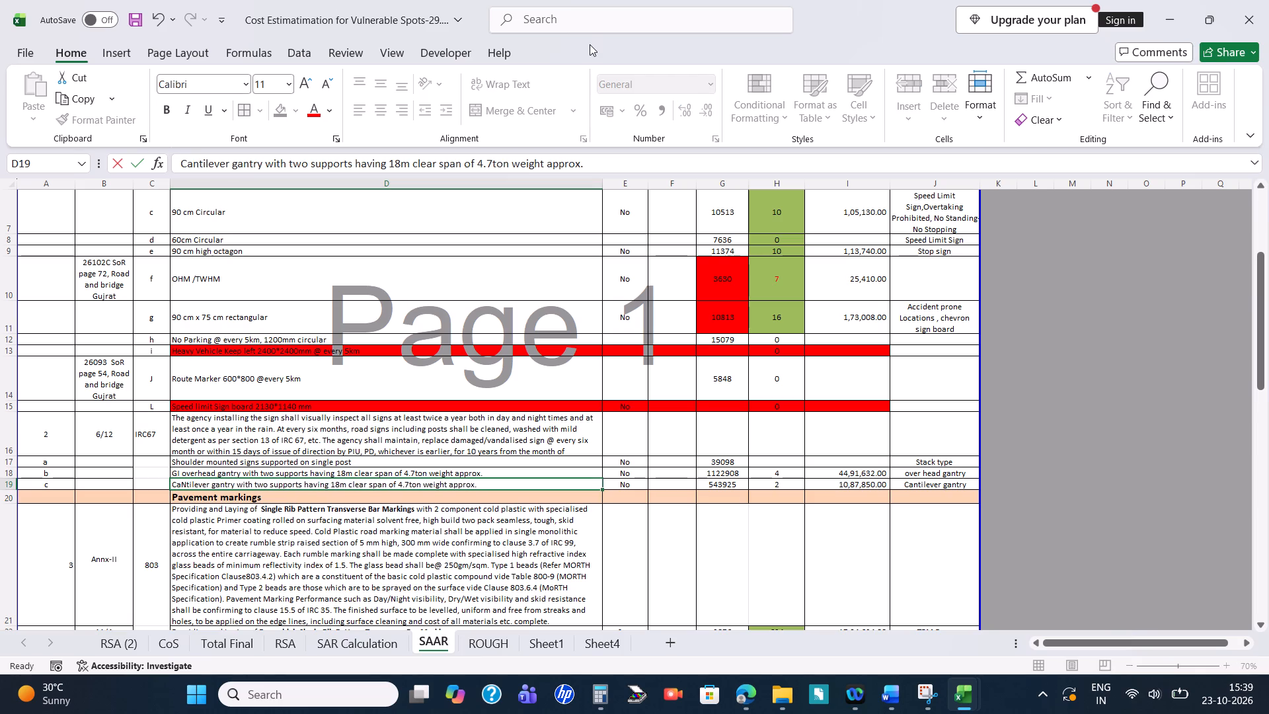
key(ctrl+s)
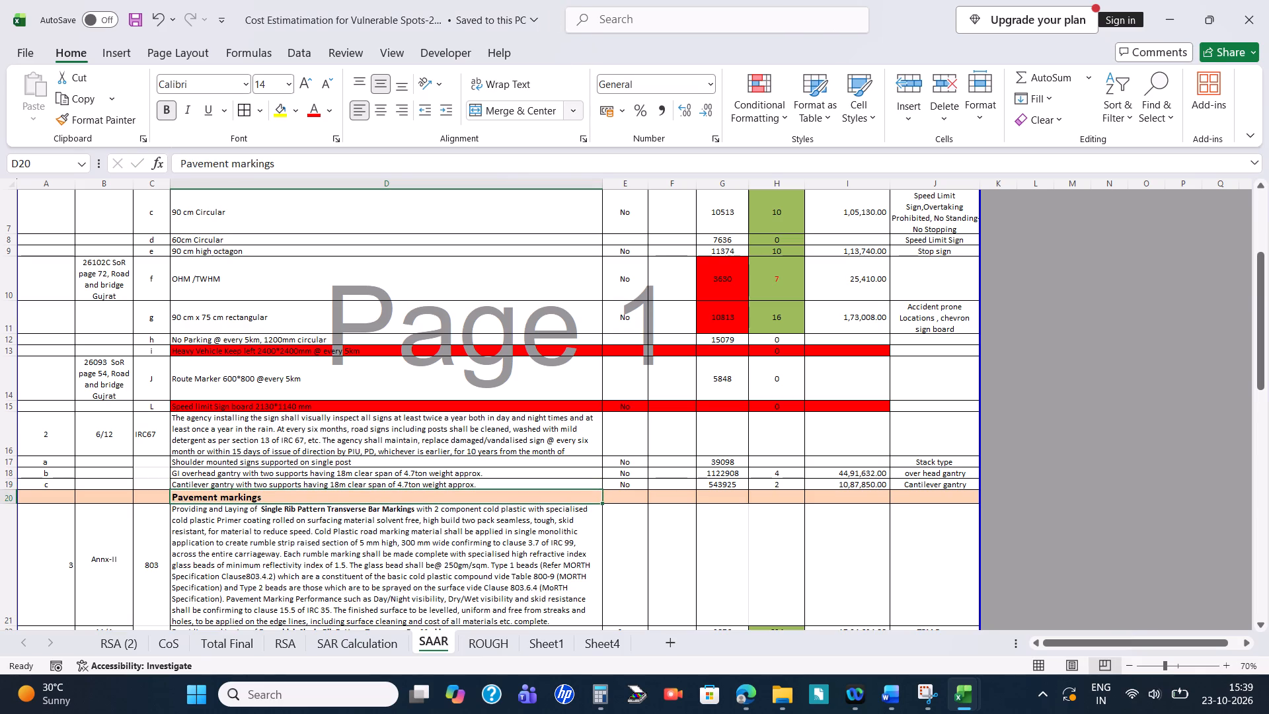
Highlight the quantities of the GI overhead gantry and the cantilever gantry on SAAR with a yellow fill.
click(775, 473)
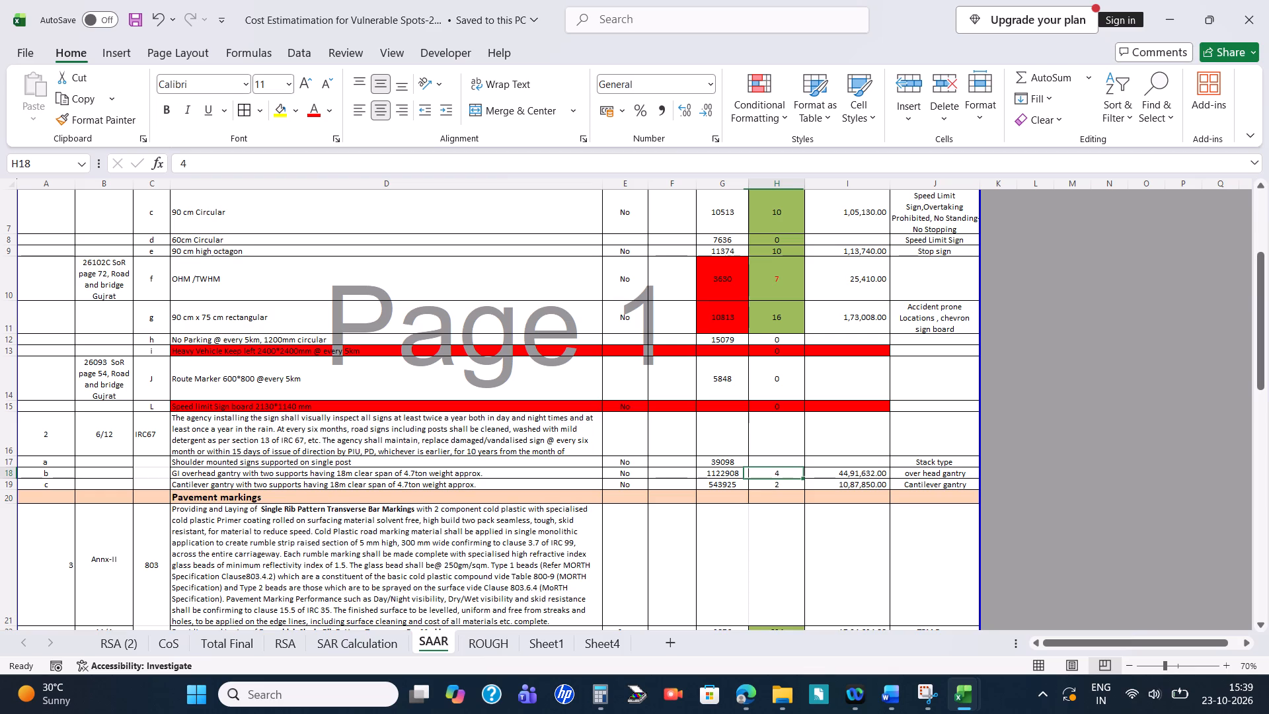
drag(779, 470, 781, 479)
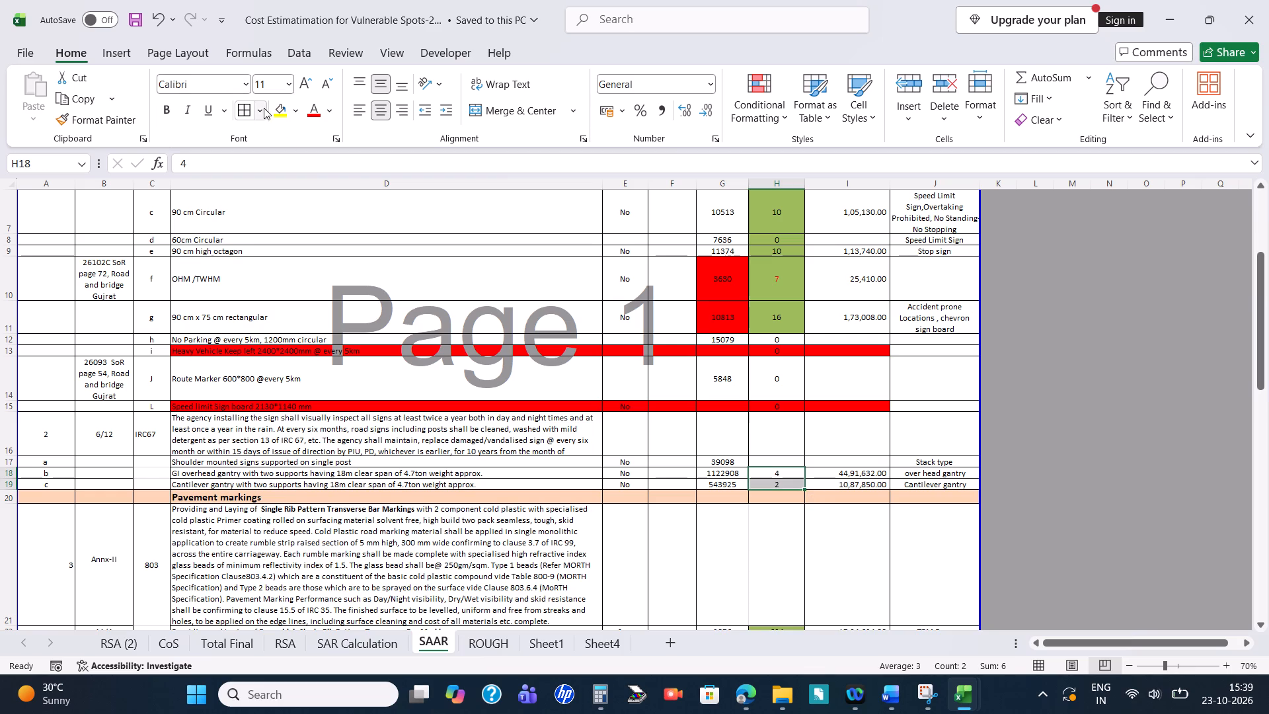
click(272, 111)
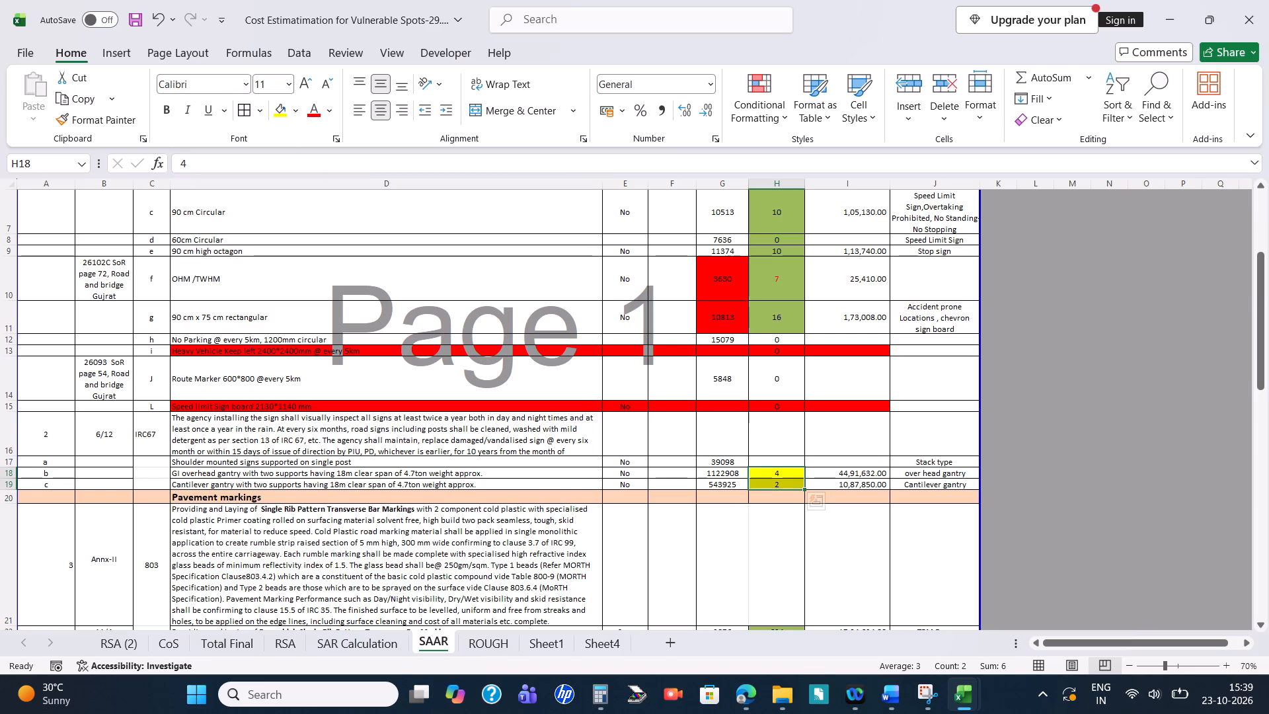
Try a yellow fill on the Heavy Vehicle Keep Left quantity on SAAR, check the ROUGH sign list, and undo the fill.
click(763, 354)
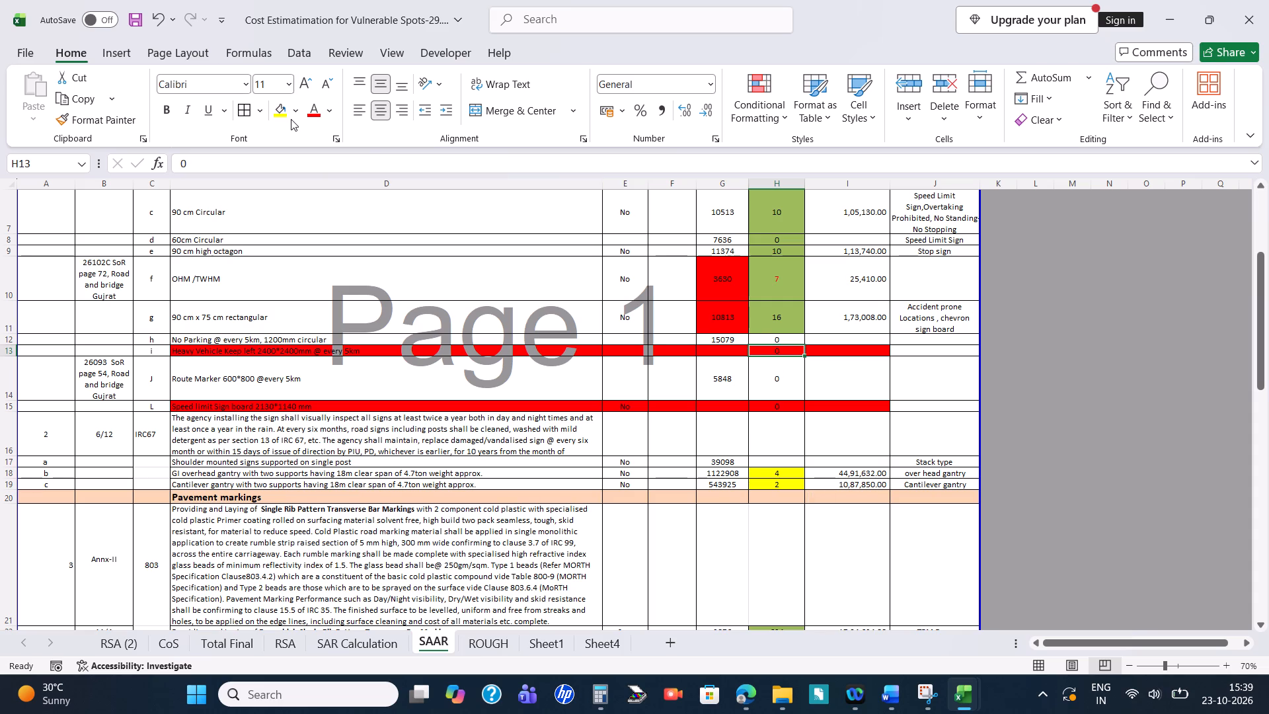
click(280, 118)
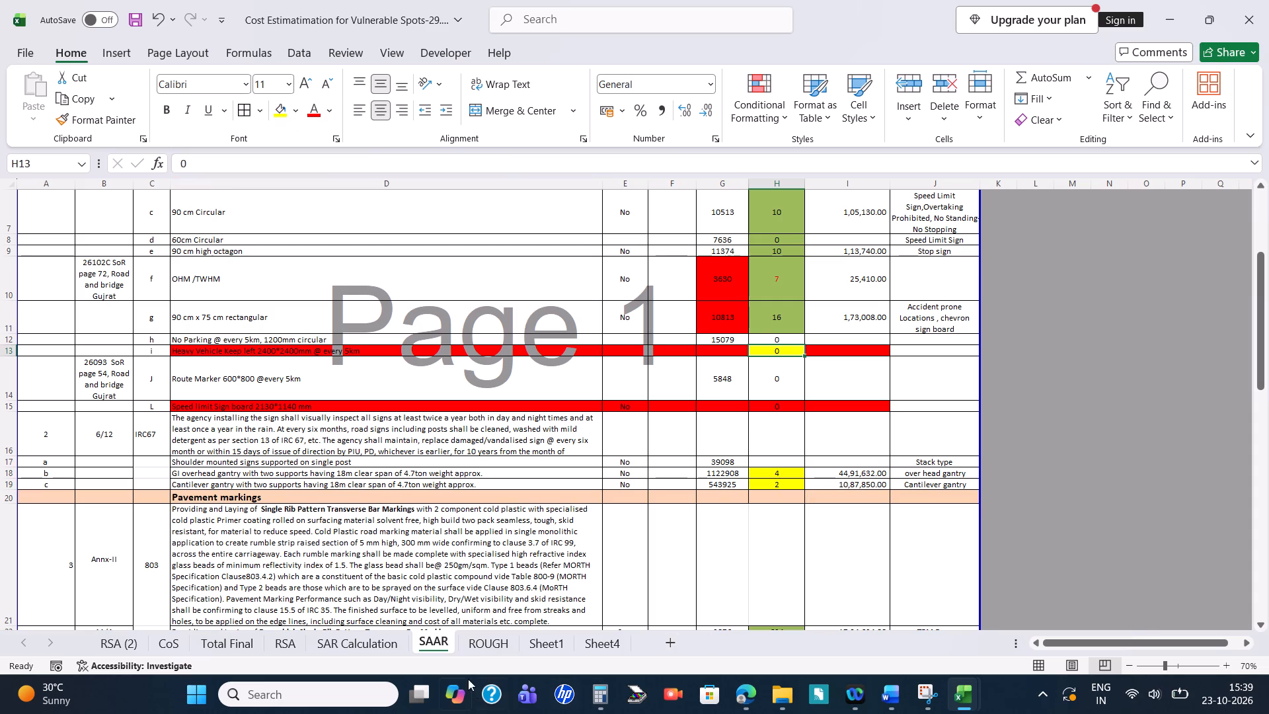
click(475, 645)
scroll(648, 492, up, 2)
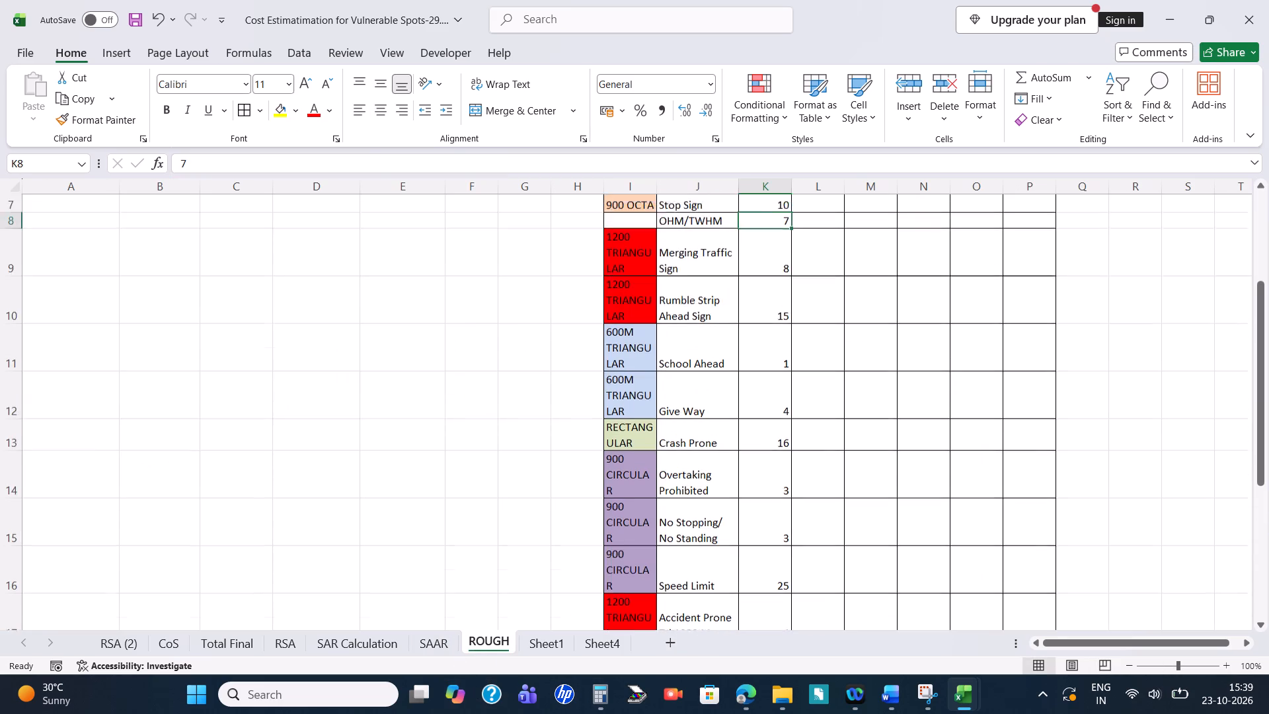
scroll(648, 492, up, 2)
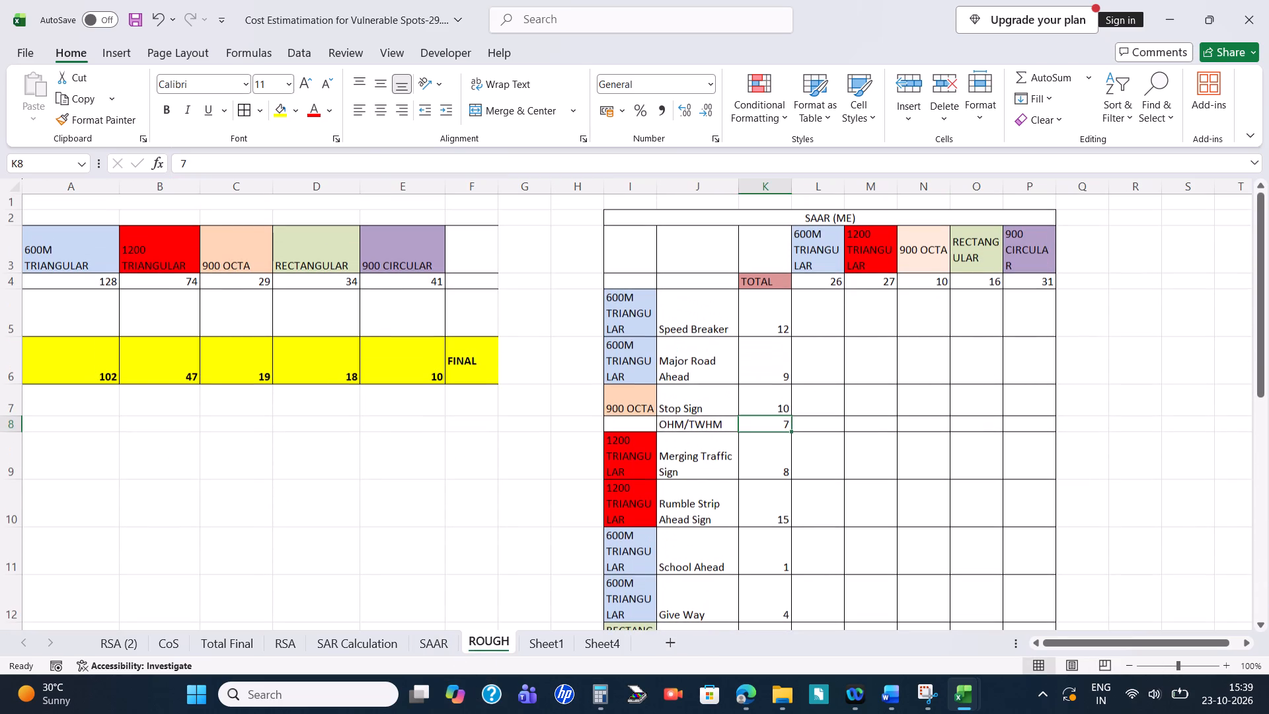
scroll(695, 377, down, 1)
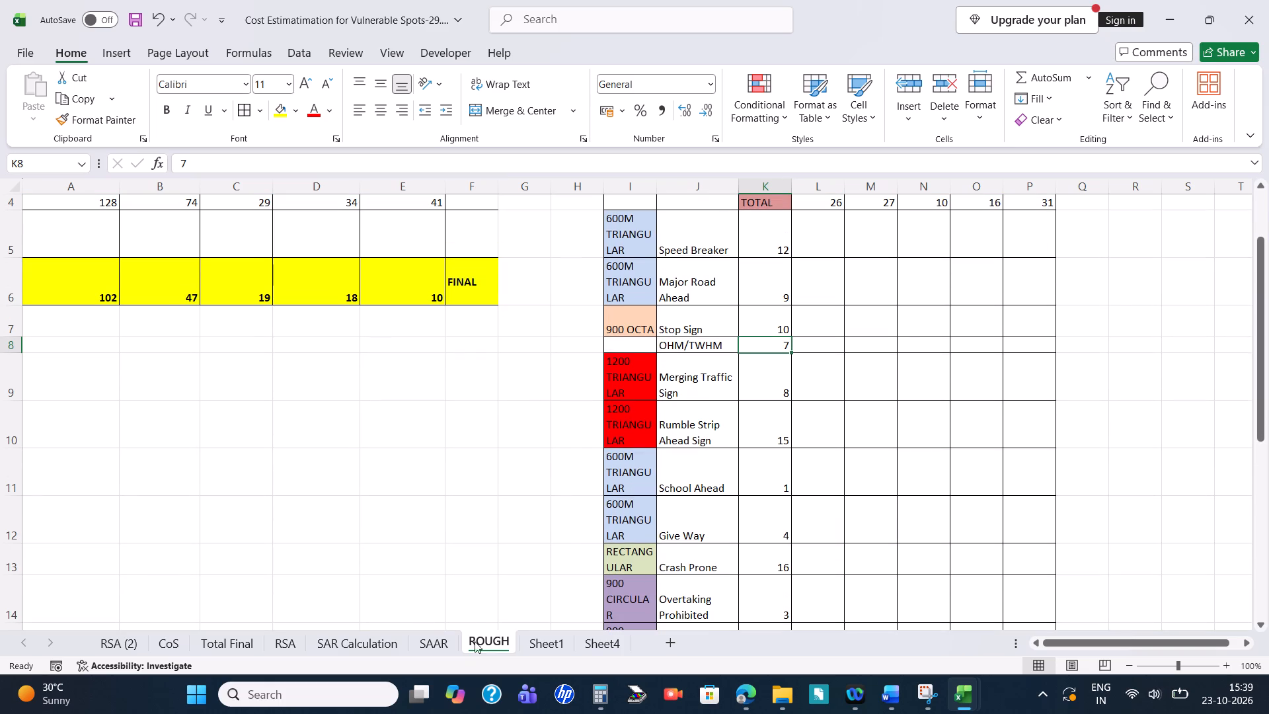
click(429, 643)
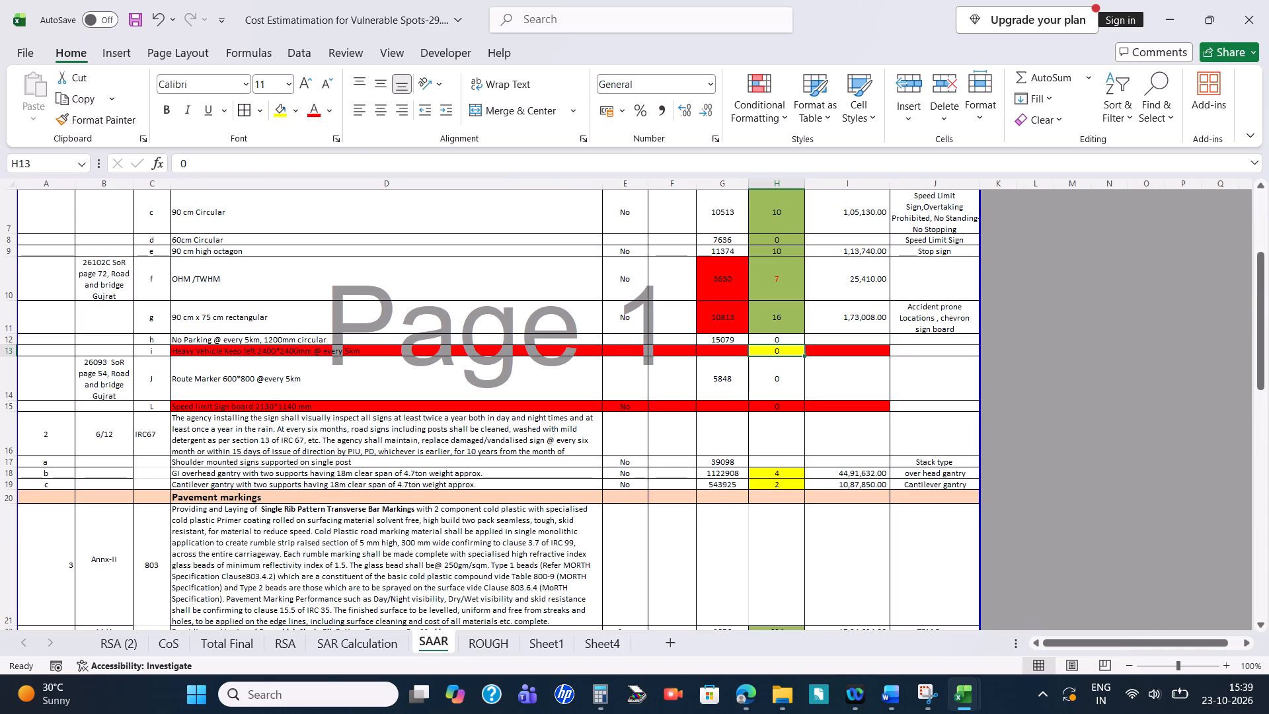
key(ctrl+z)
Set the 5mm high Single Rib Pattern Transverse Bar Markings quantity on SAAR to 19, matching the TBM 5mm entry on ROUGH.
scroll(753, 455, down, 2)
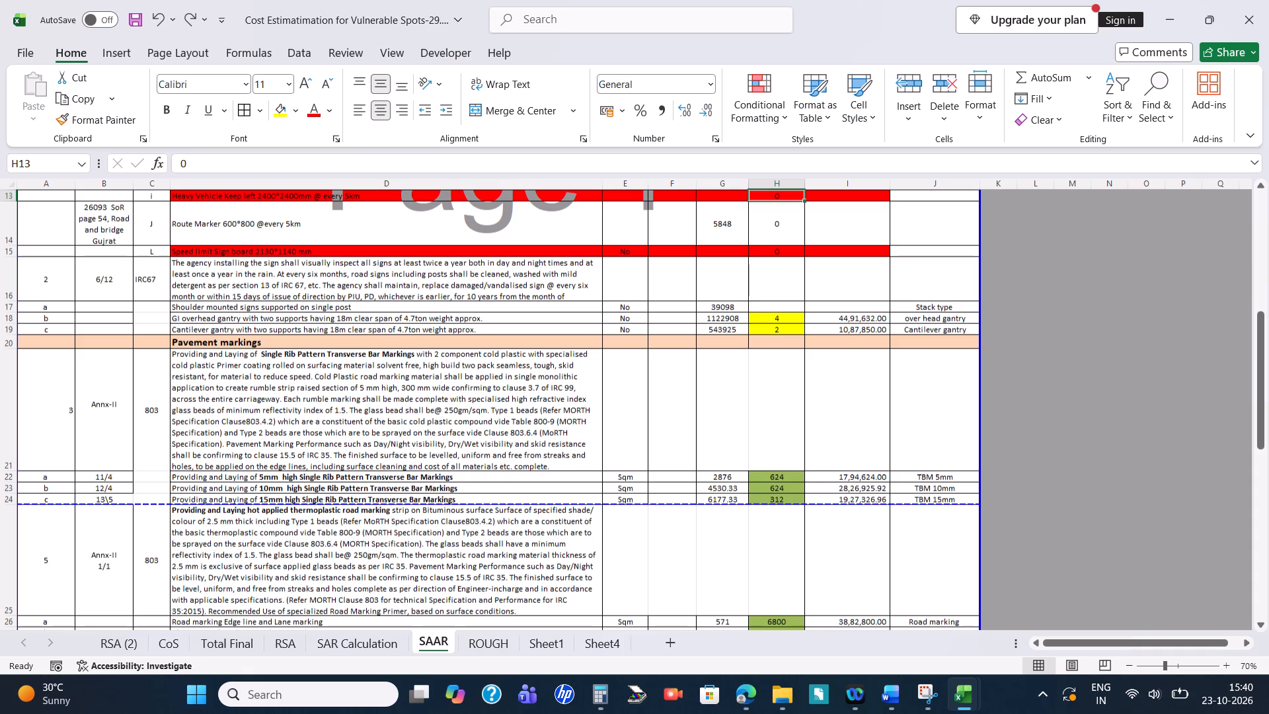
click(777, 475)
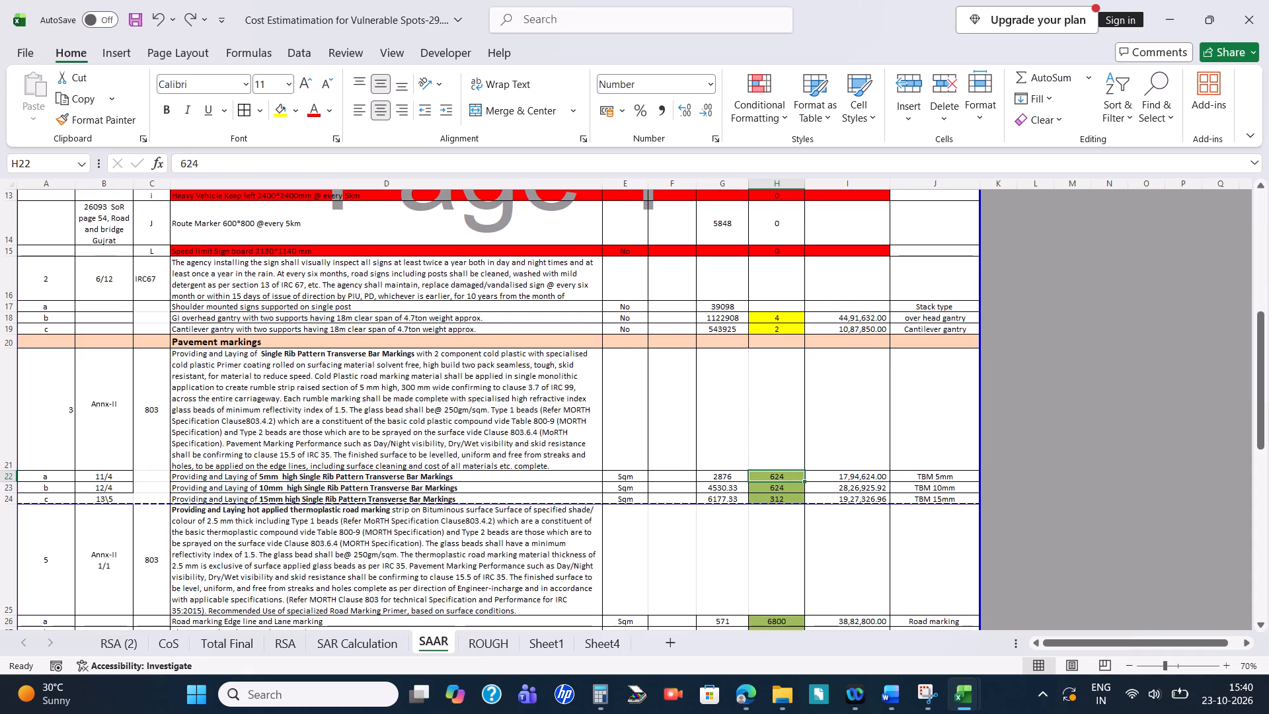
click(504, 636)
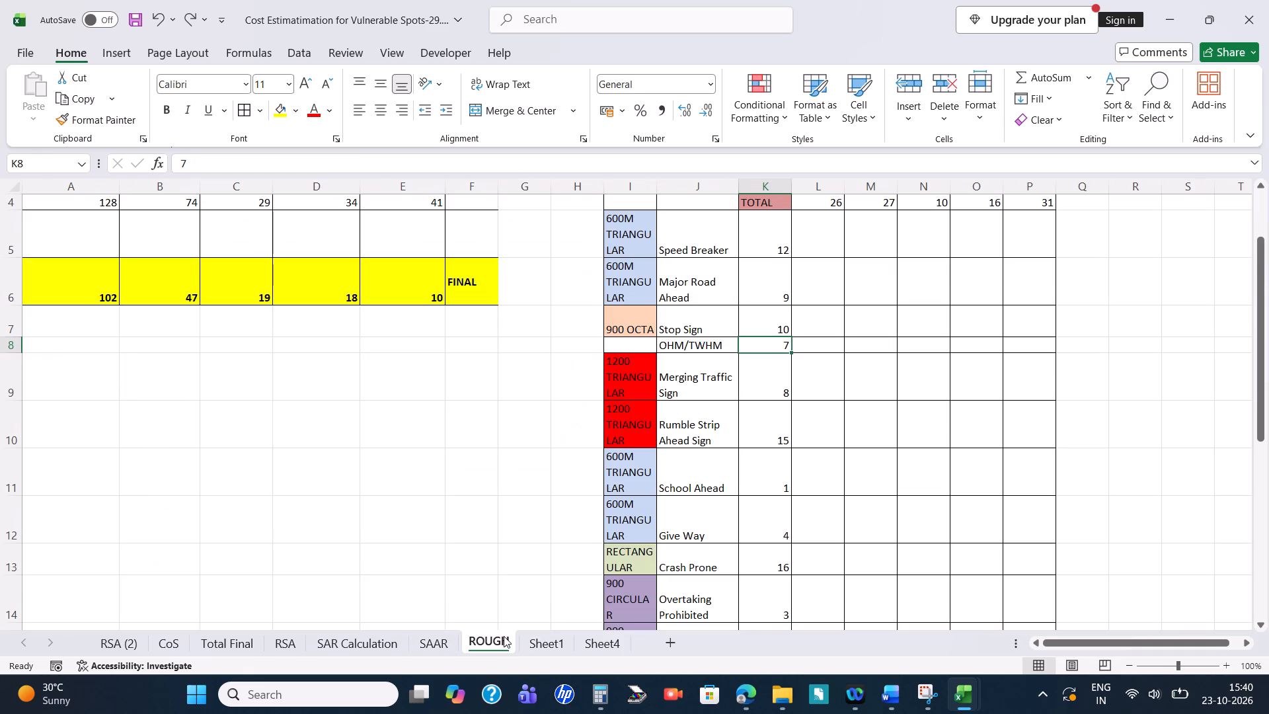
scroll(785, 463, down, 5)
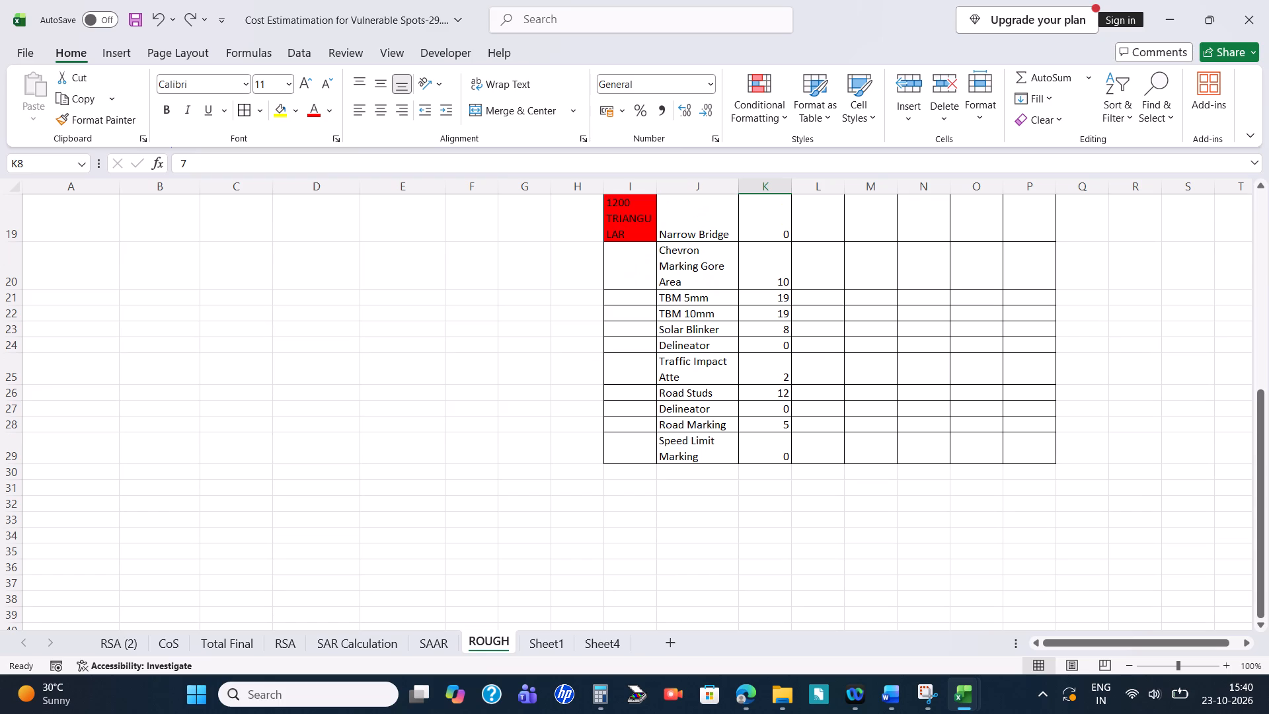
click(443, 644)
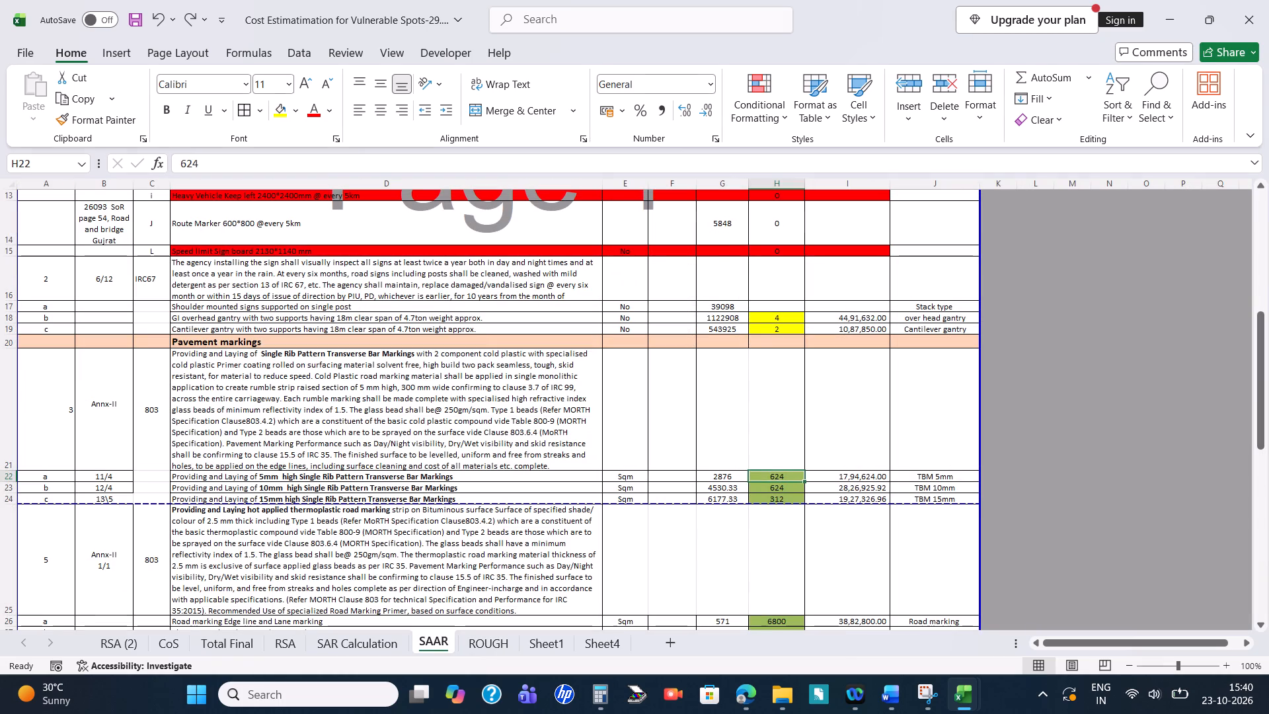
text(19)
key(Return)
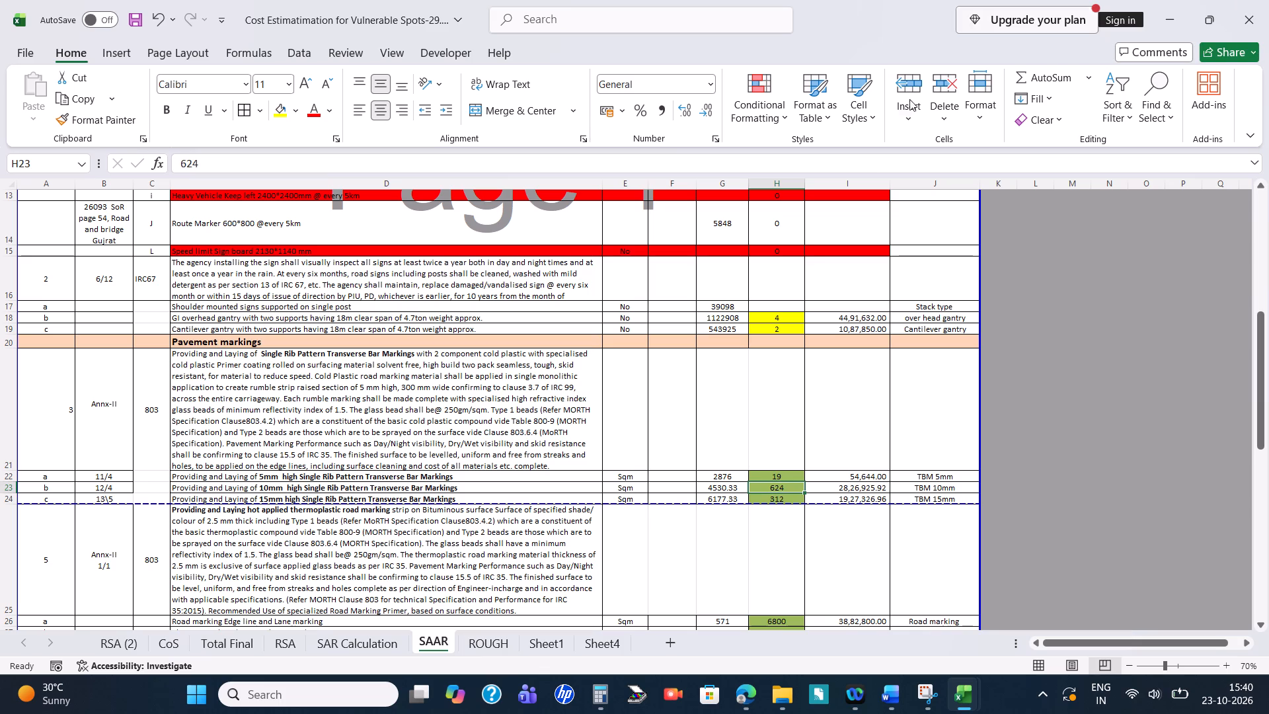
Set the 10mm high Single Rib Pattern Transverse Bar Markings quantity on SAAR to 19, matching the TBM 10mm total on ROUGH.
click(491, 638)
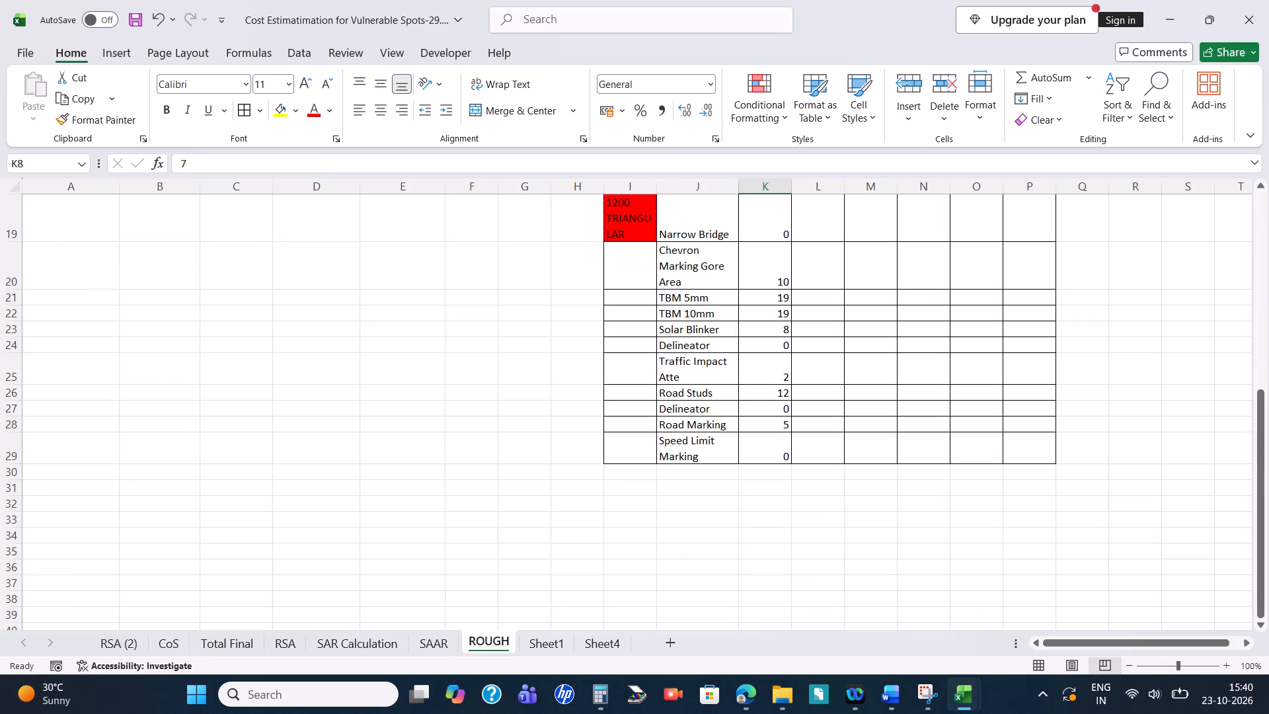
click(354, 635)
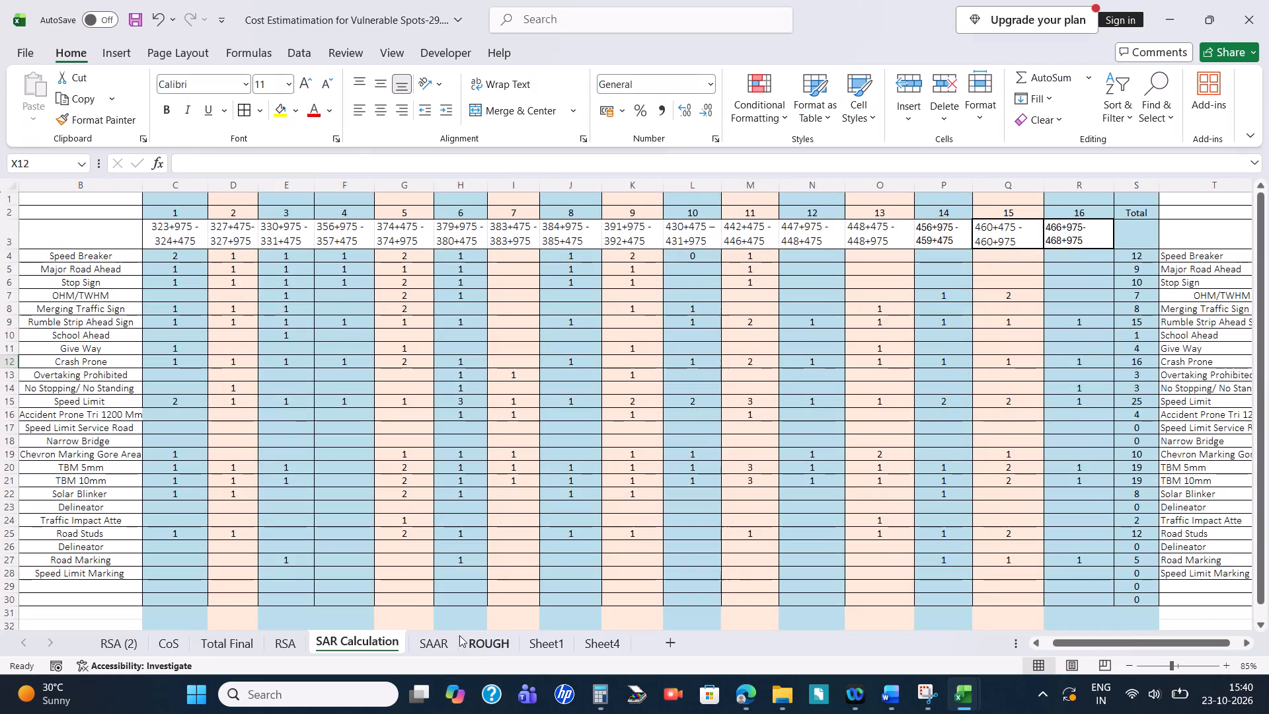
click(445, 645)
text(19)
key(Return)
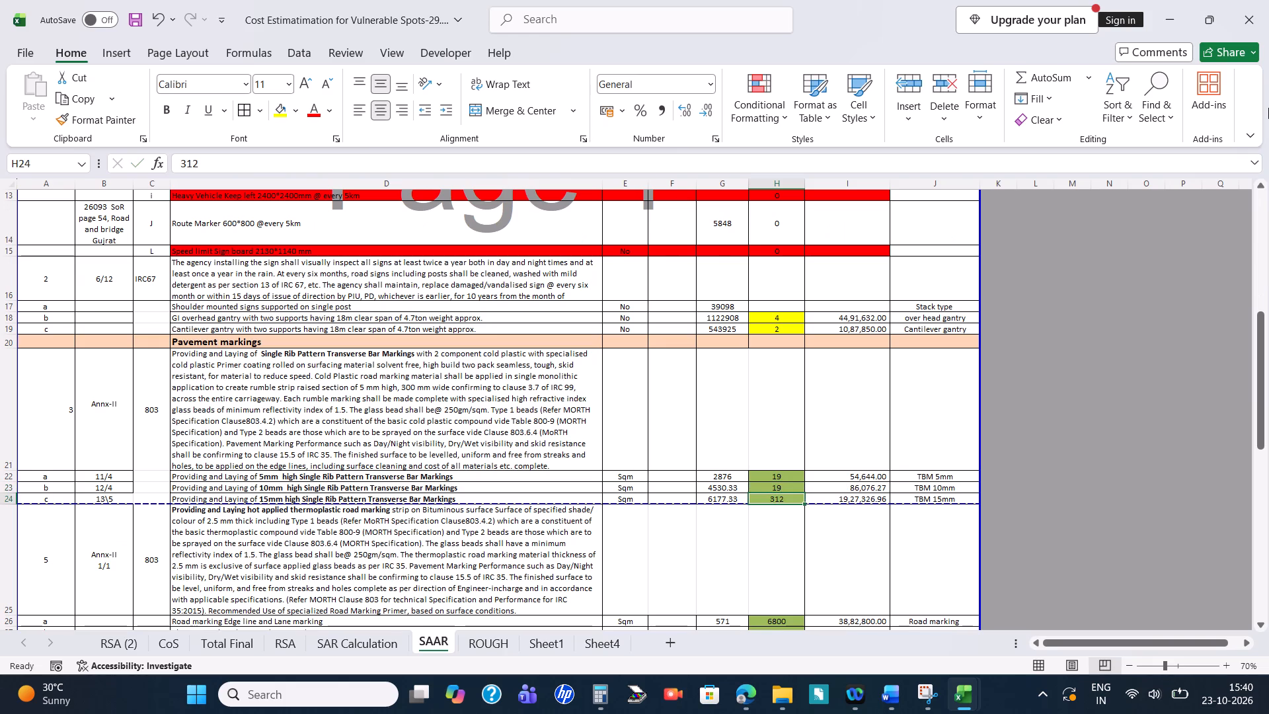
Highlight the quantity of the 15mm high Single Rib Pattern Transverse Bar Markings with a yellow fill.
click(279, 109)
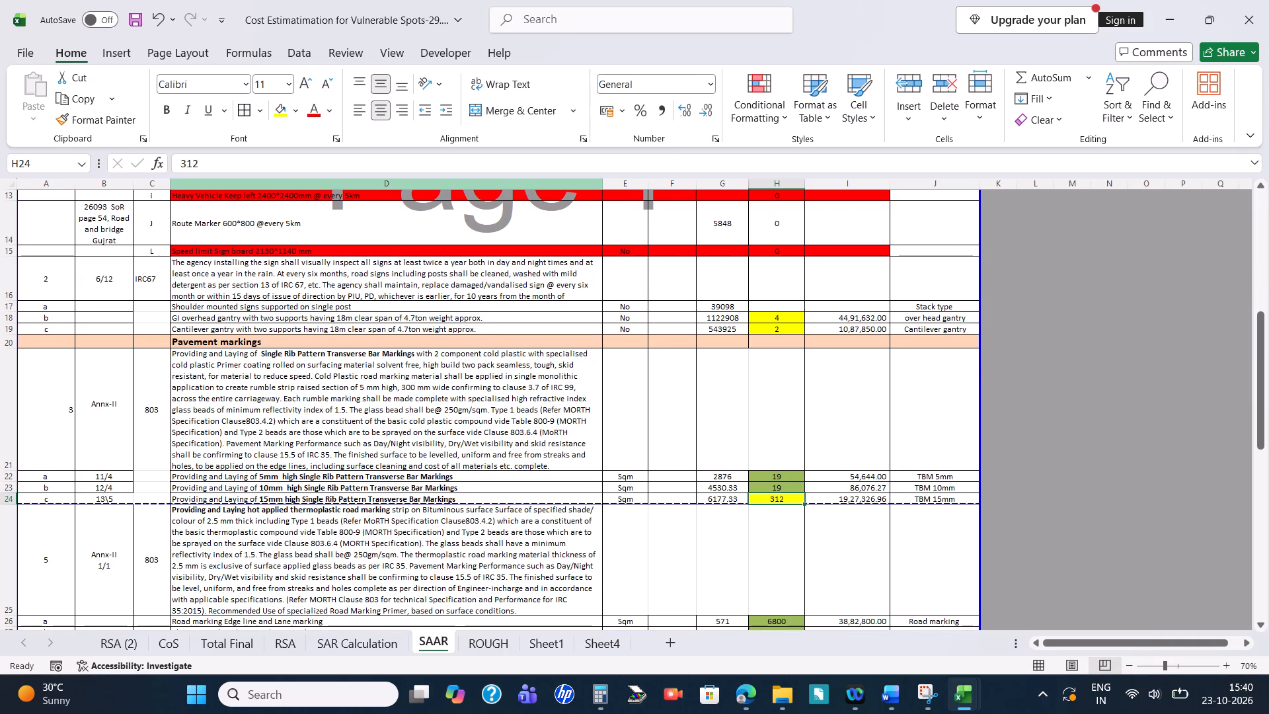
Set the SAAR quantities for edge line and lane road marking to 5 and chevron marking to 10, taken from ROUGH.
scroll(599, 495, down, 2)
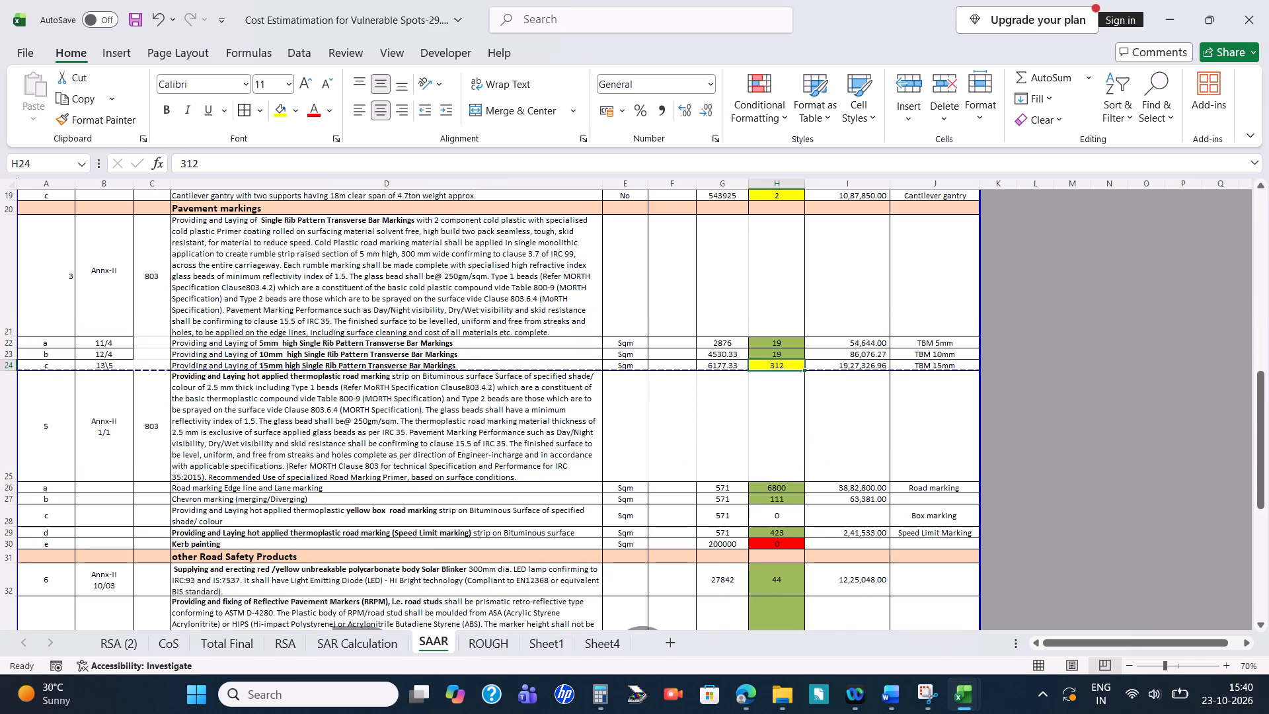
click(771, 487)
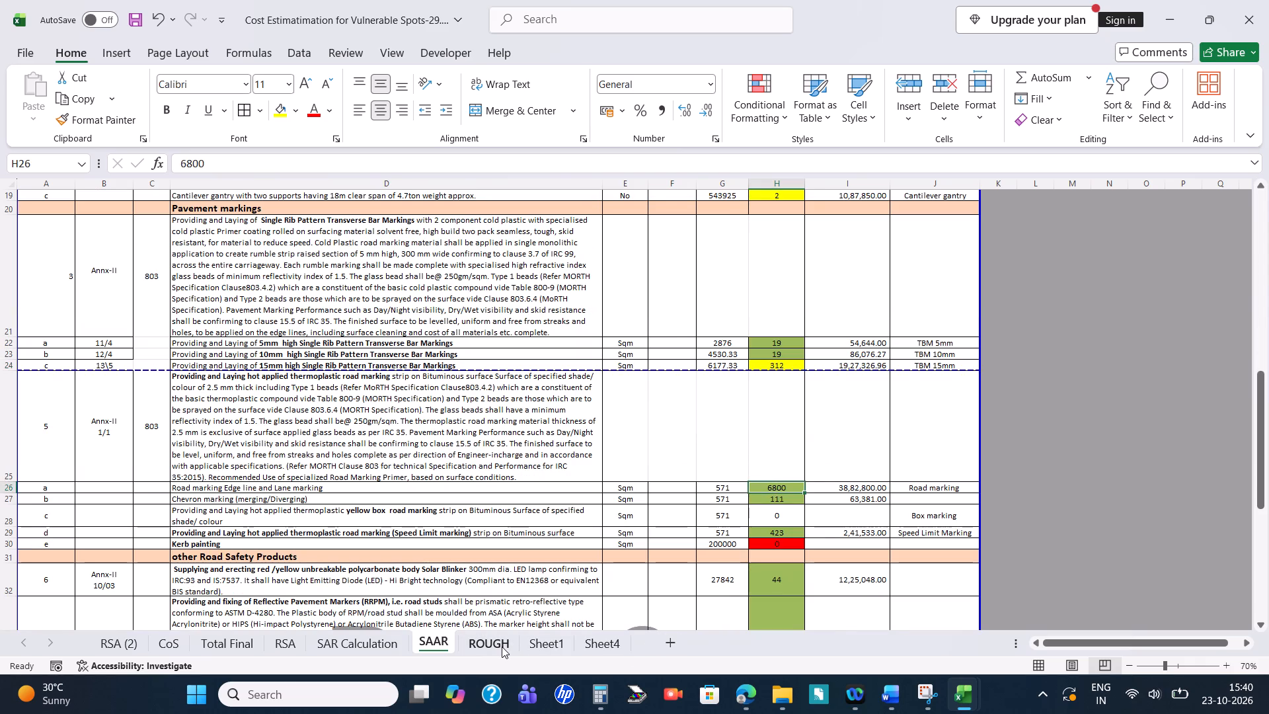
click(502, 647)
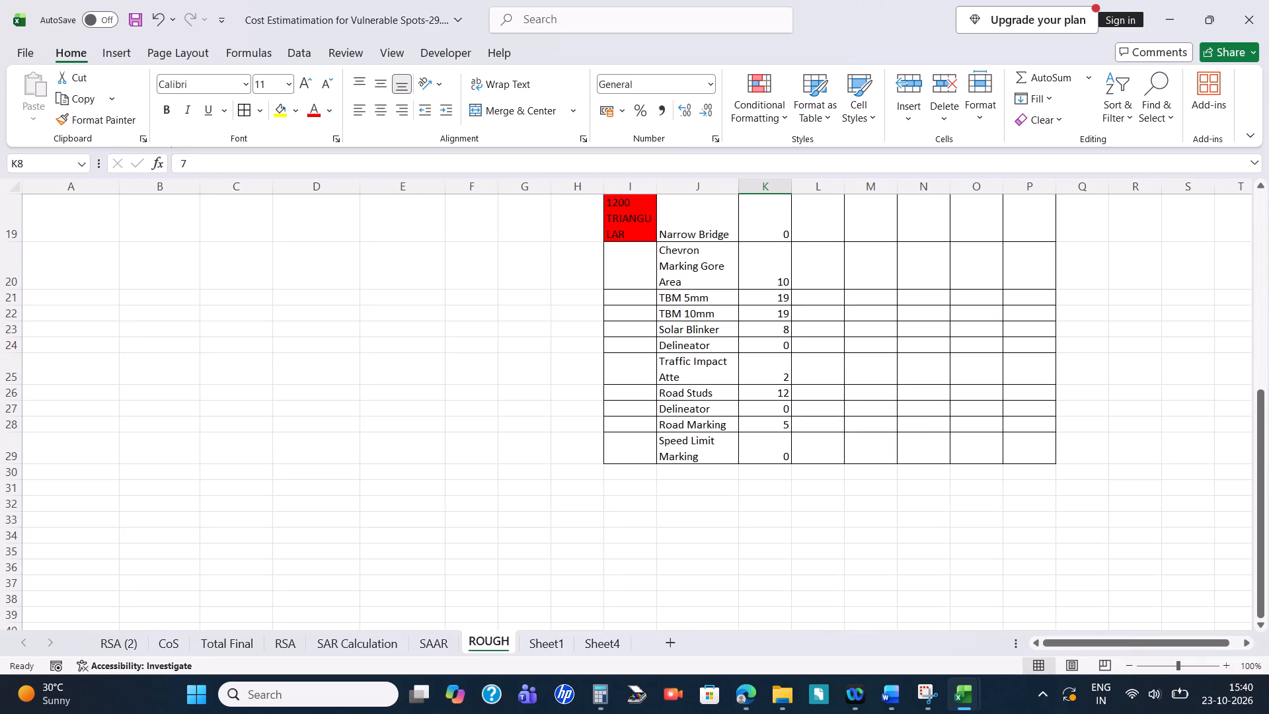
click(420, 638)
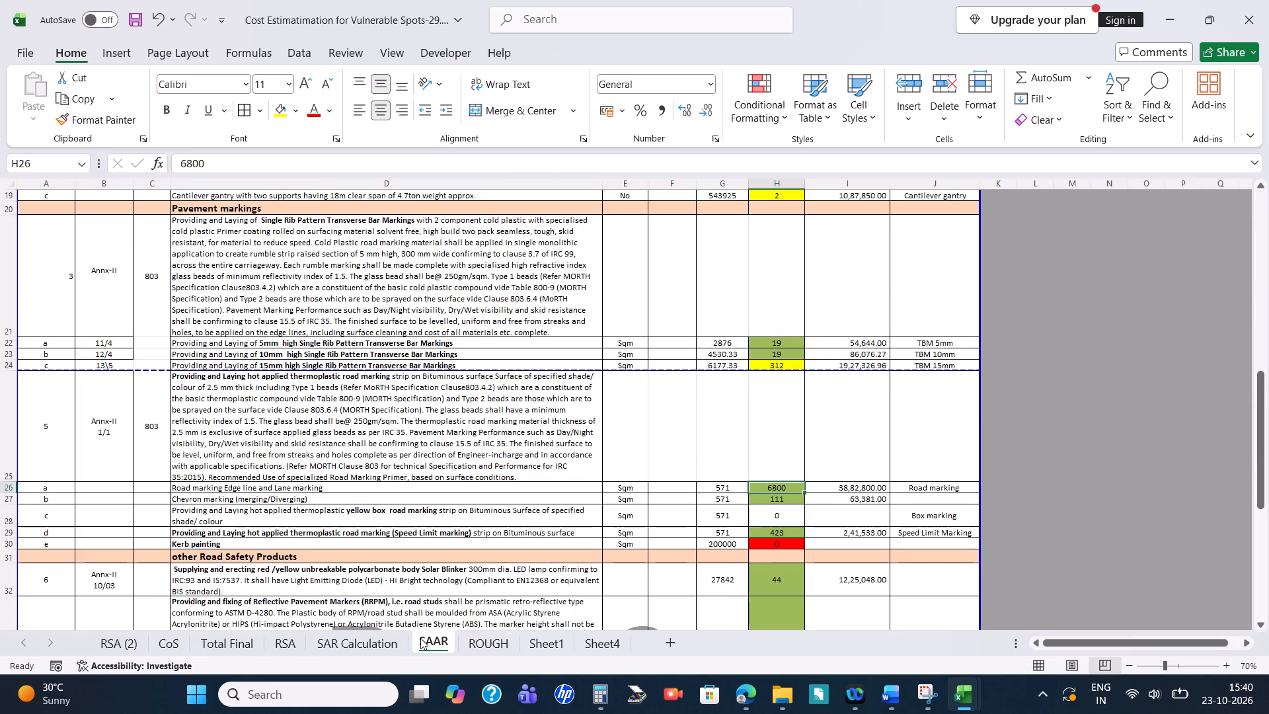
key(5)
key(Return)
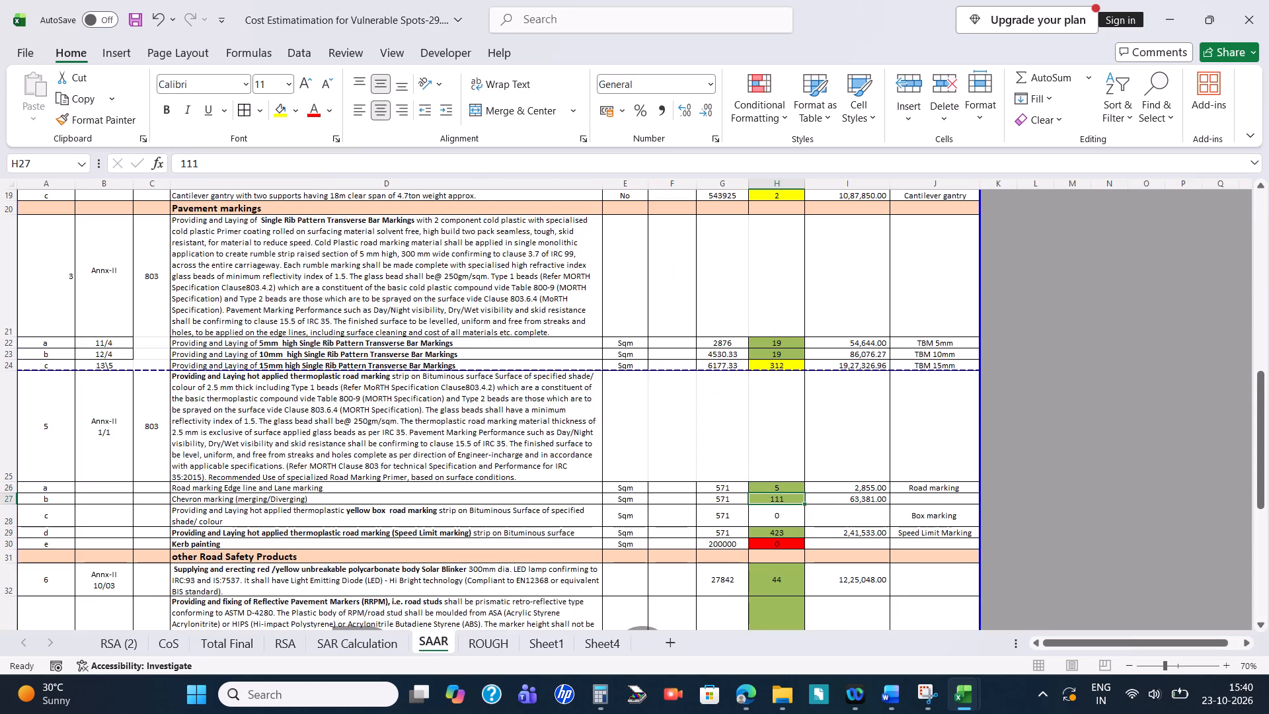
click(479, 653)
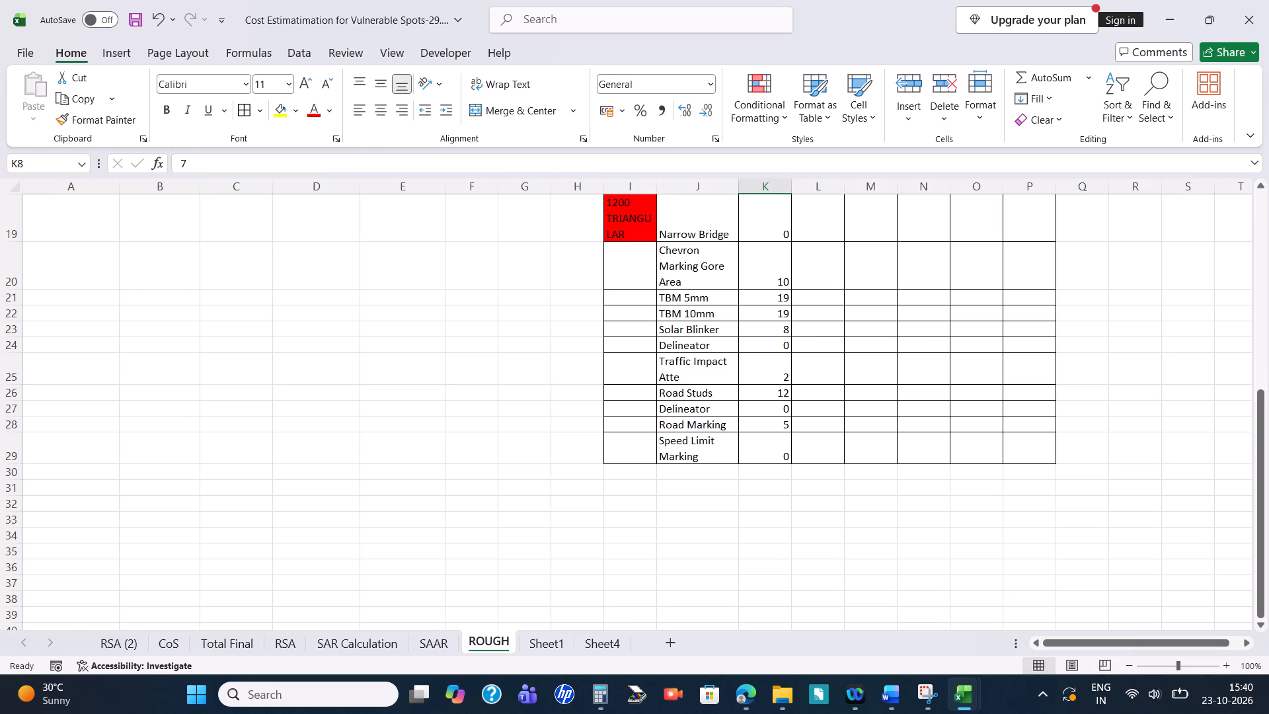
click(442, 641)
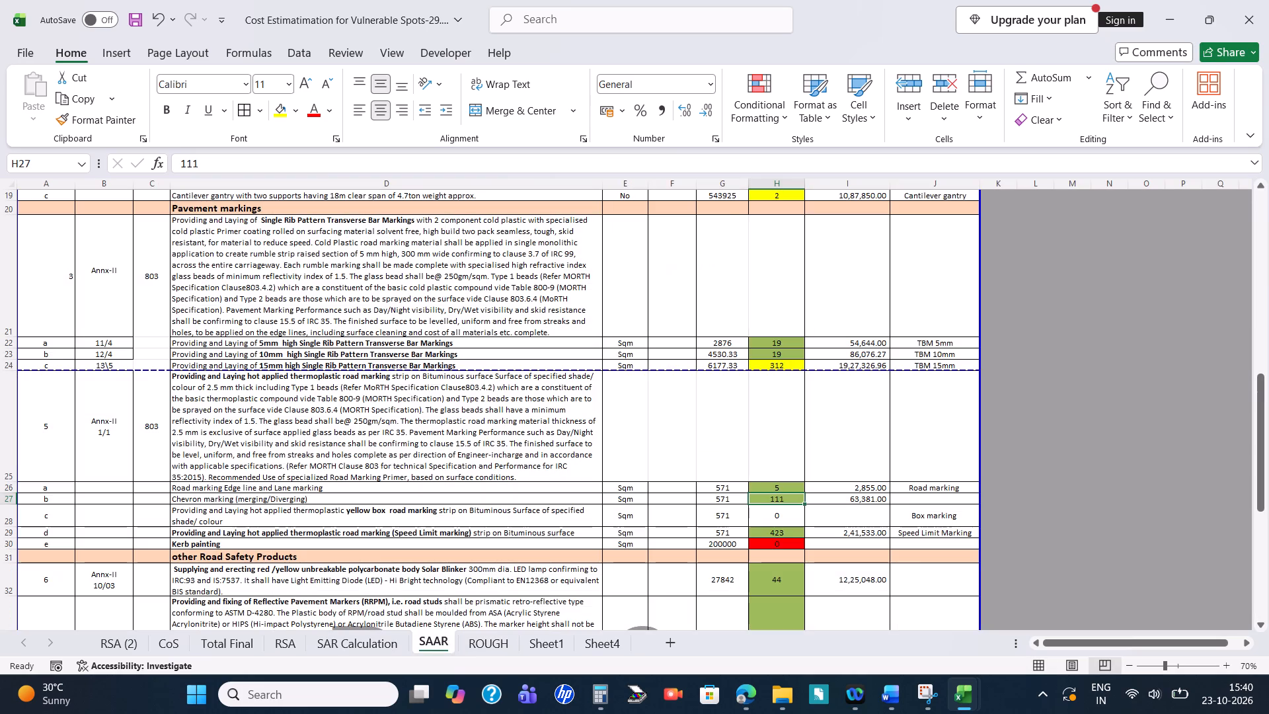
text(10)
key(Return)
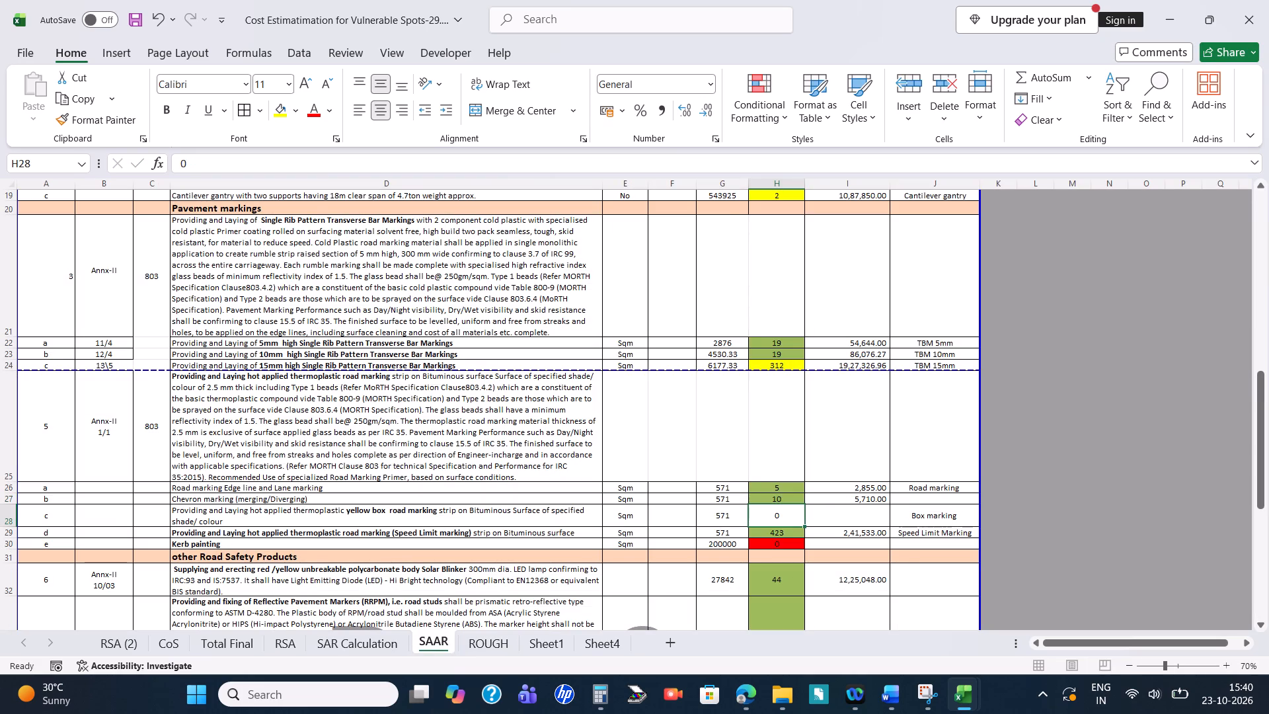
Highlight the Speed Limit marking quantity on SAAR with a yellow fill.
key(Return)
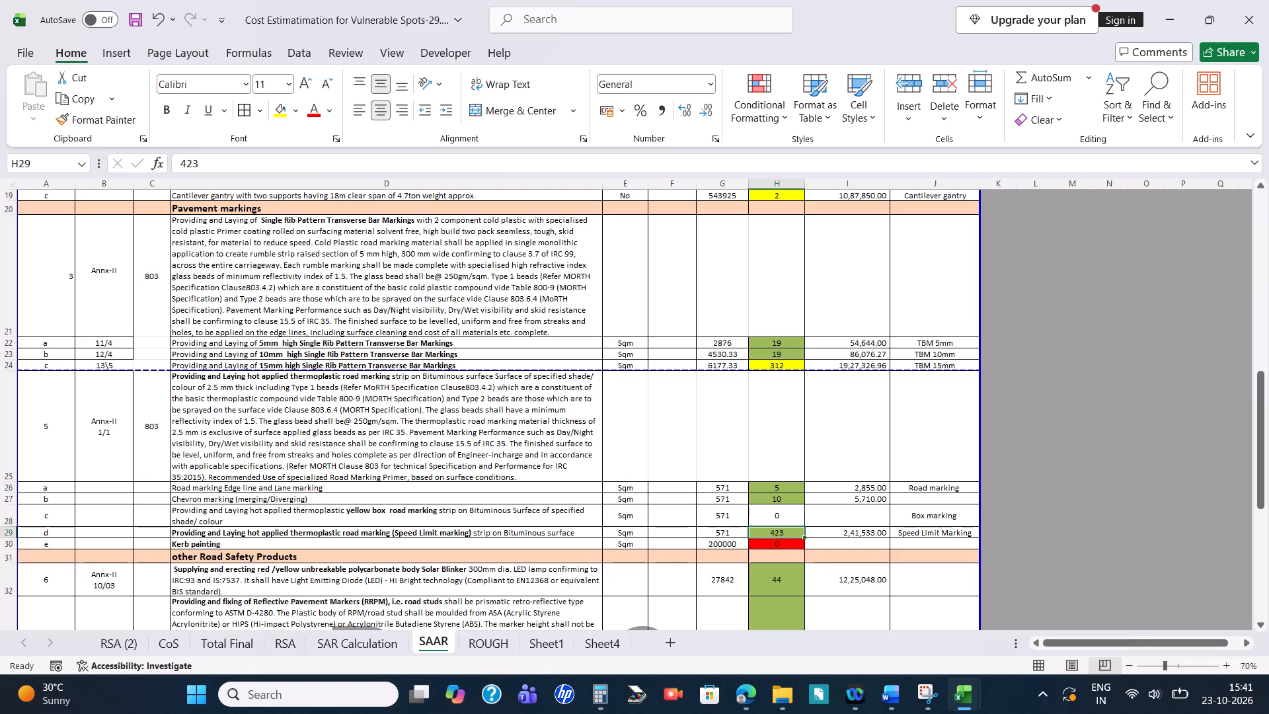
click(286, 117)
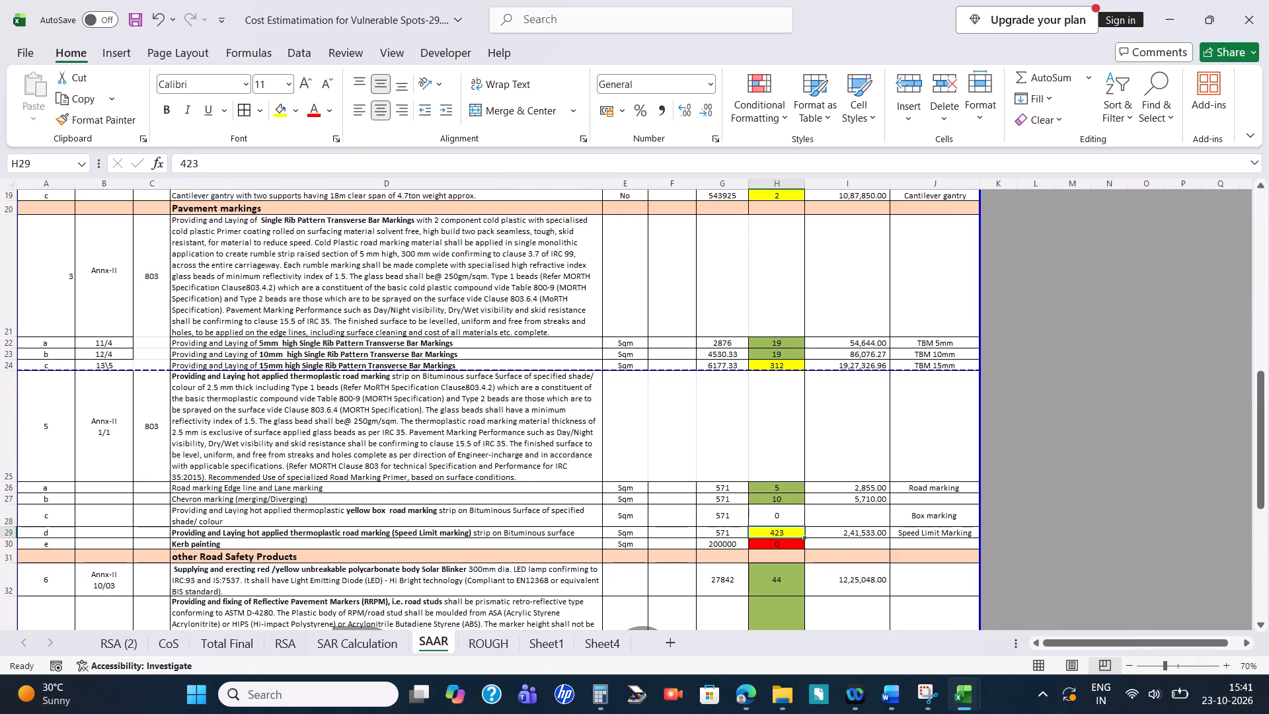
Set the SAAR quantities for Solar Blinker to 8 and road studs to 12, taken from the ROUGH list.
scroll(801, 557, down, 1)
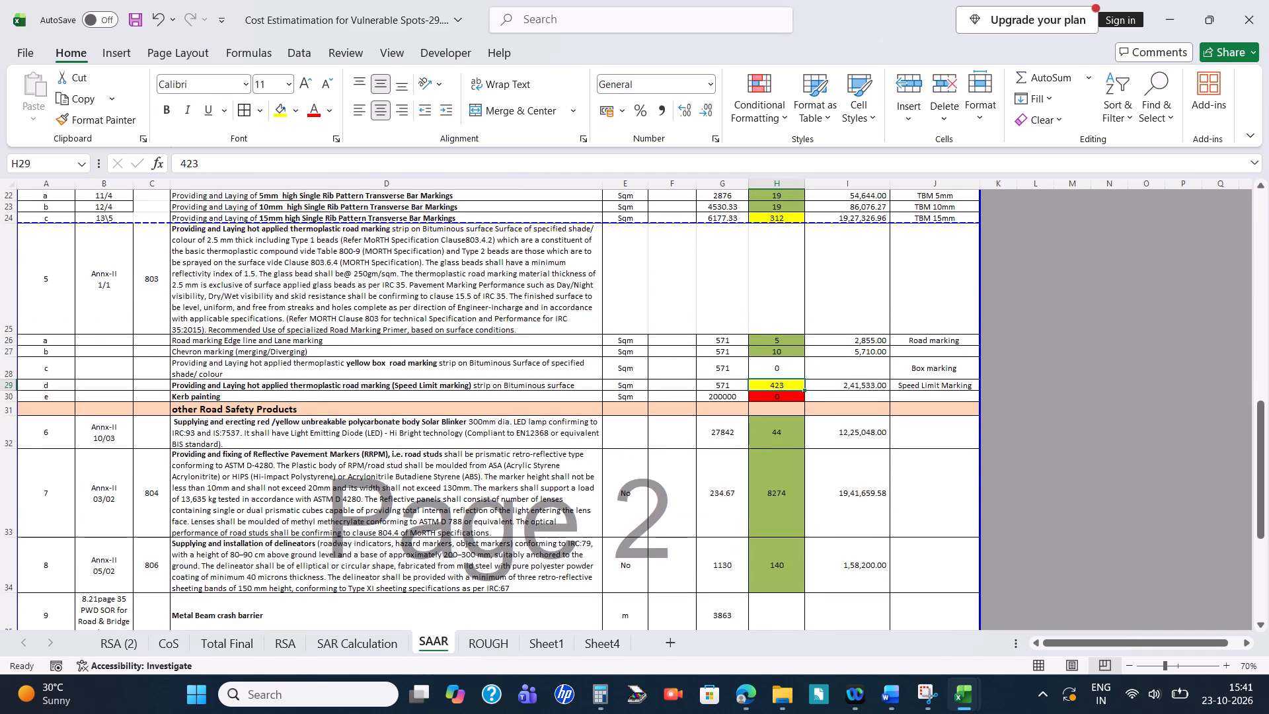
click(784, 425)
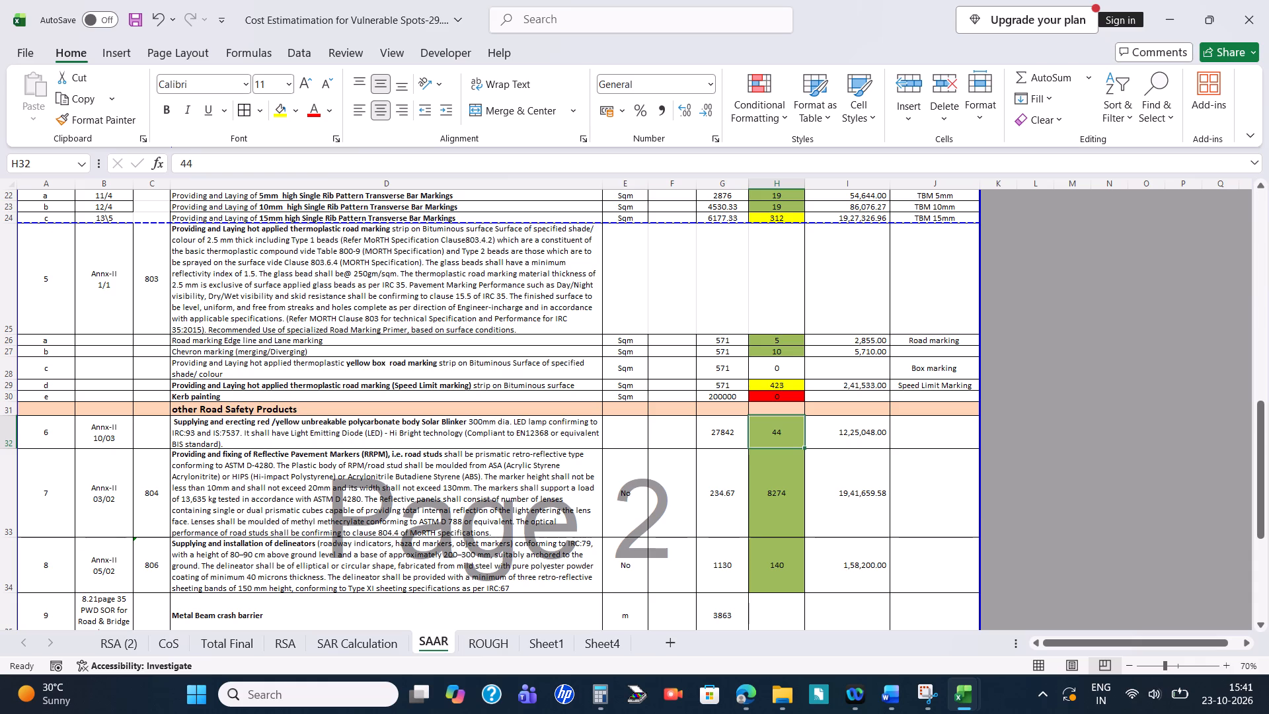
click(501, 643)
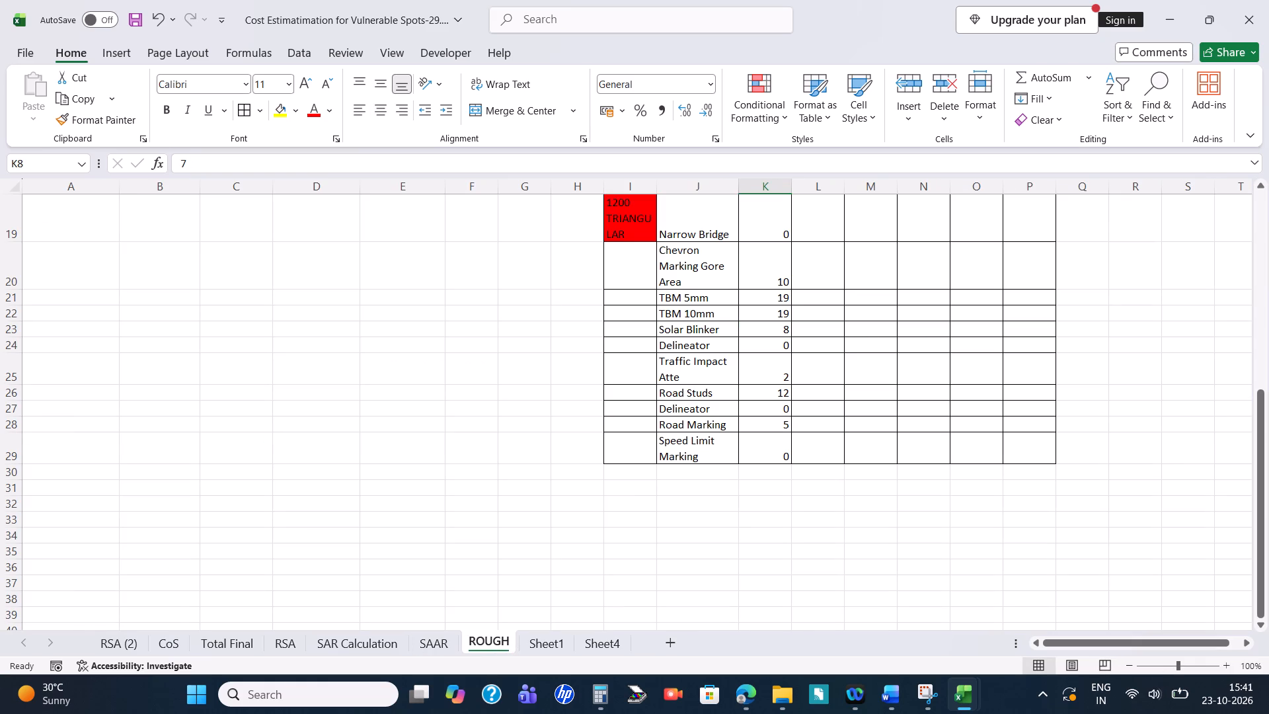
click(424, 656)
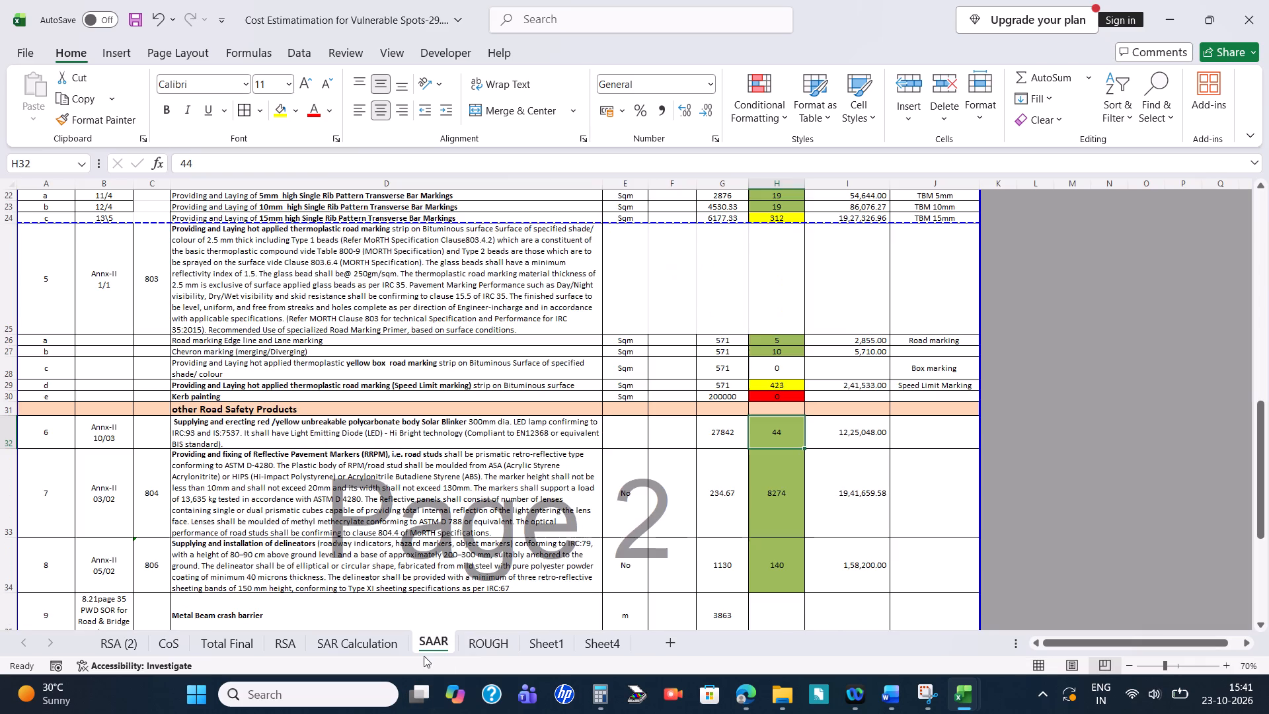
key(8)
key(Return)
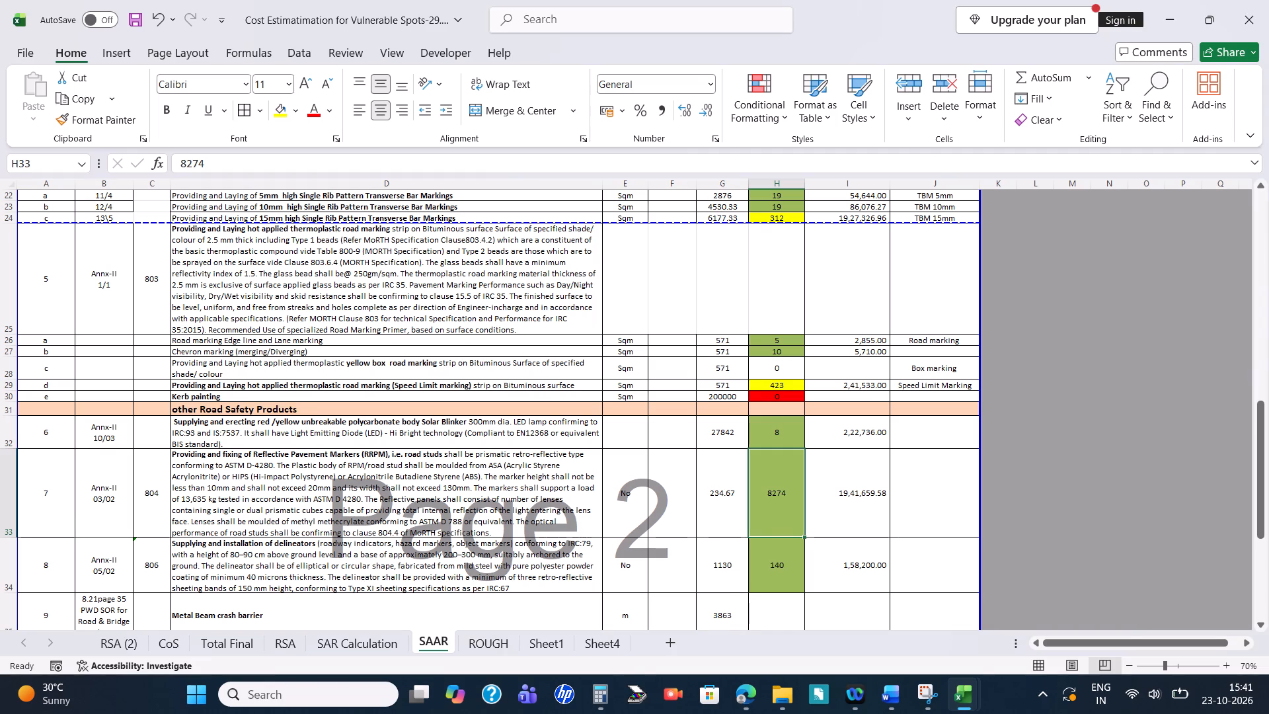
click(492, 647)
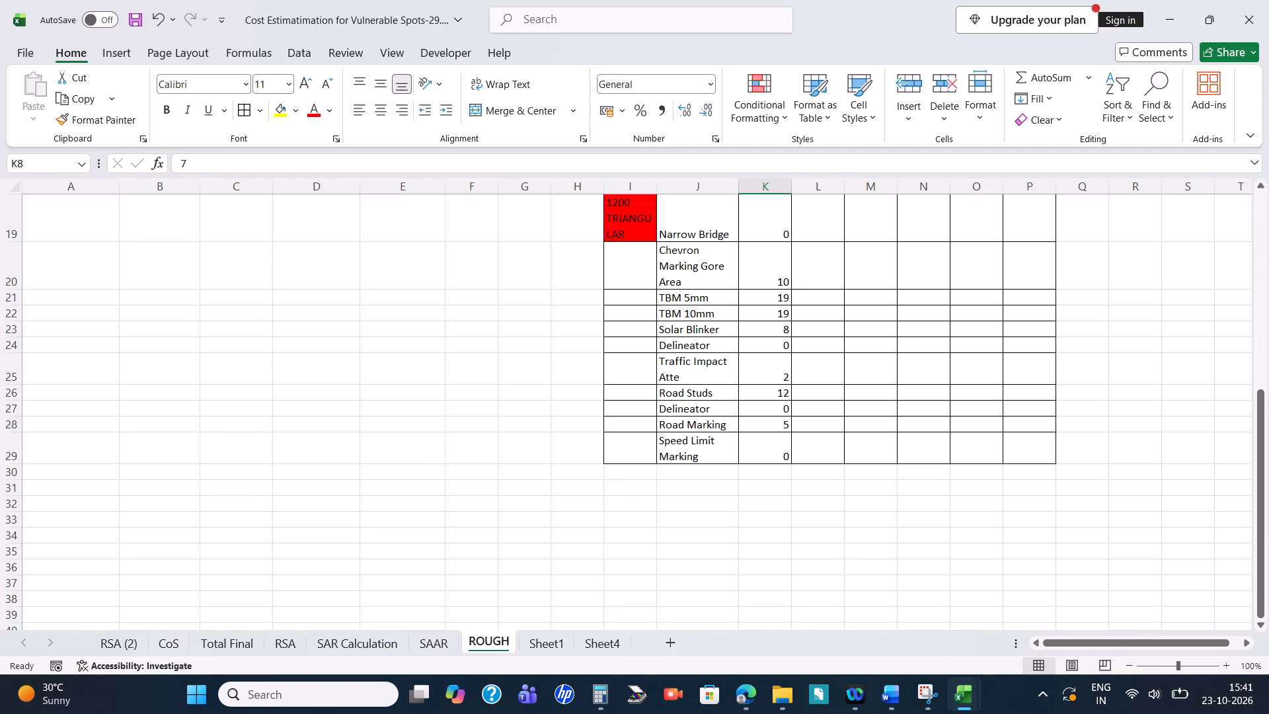
click(430, 634)
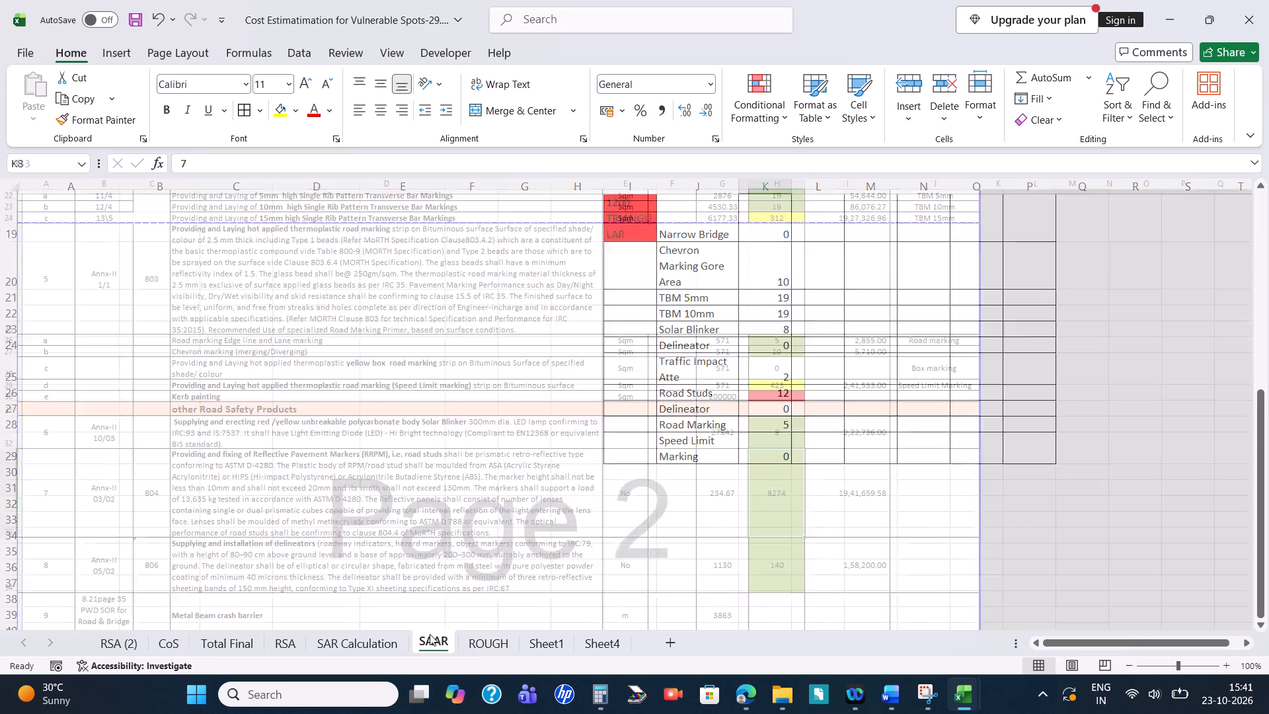
text(12)
key(Return)
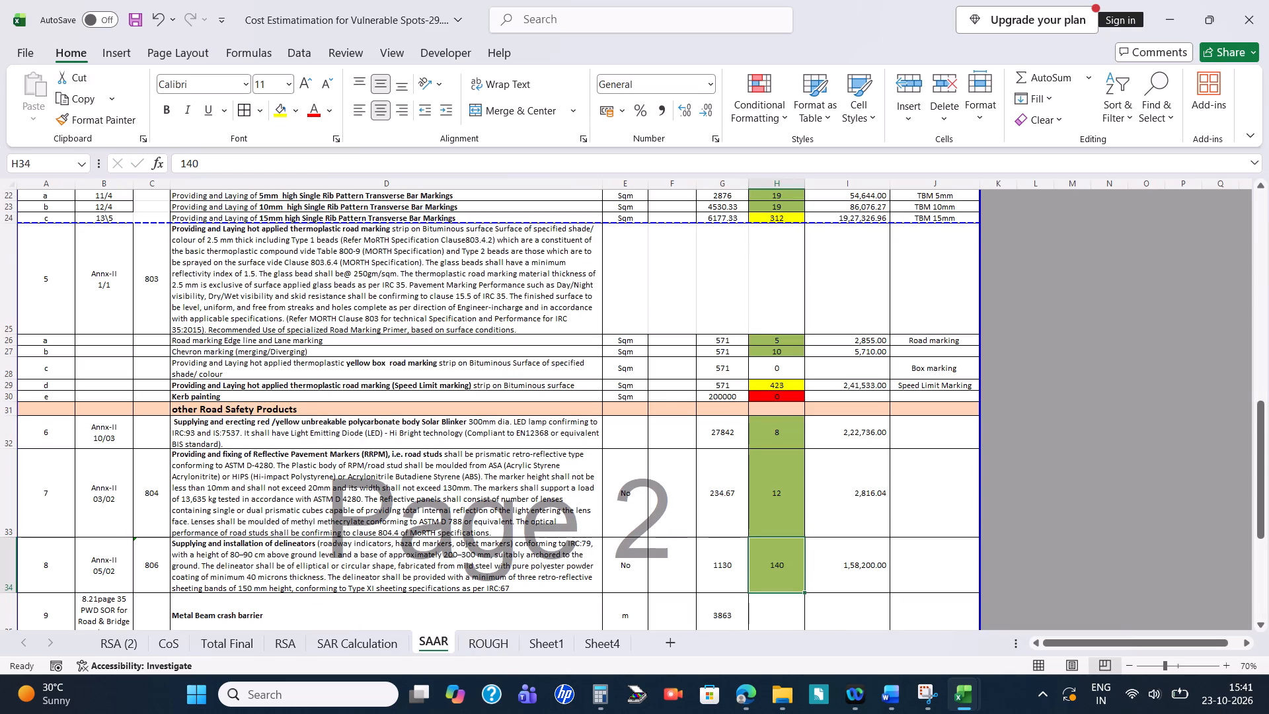
Highlight the delineators, Metal Beam crash barrier and Antiglare quantity cells on SAAR with a yellow fill.
click(276, 111)
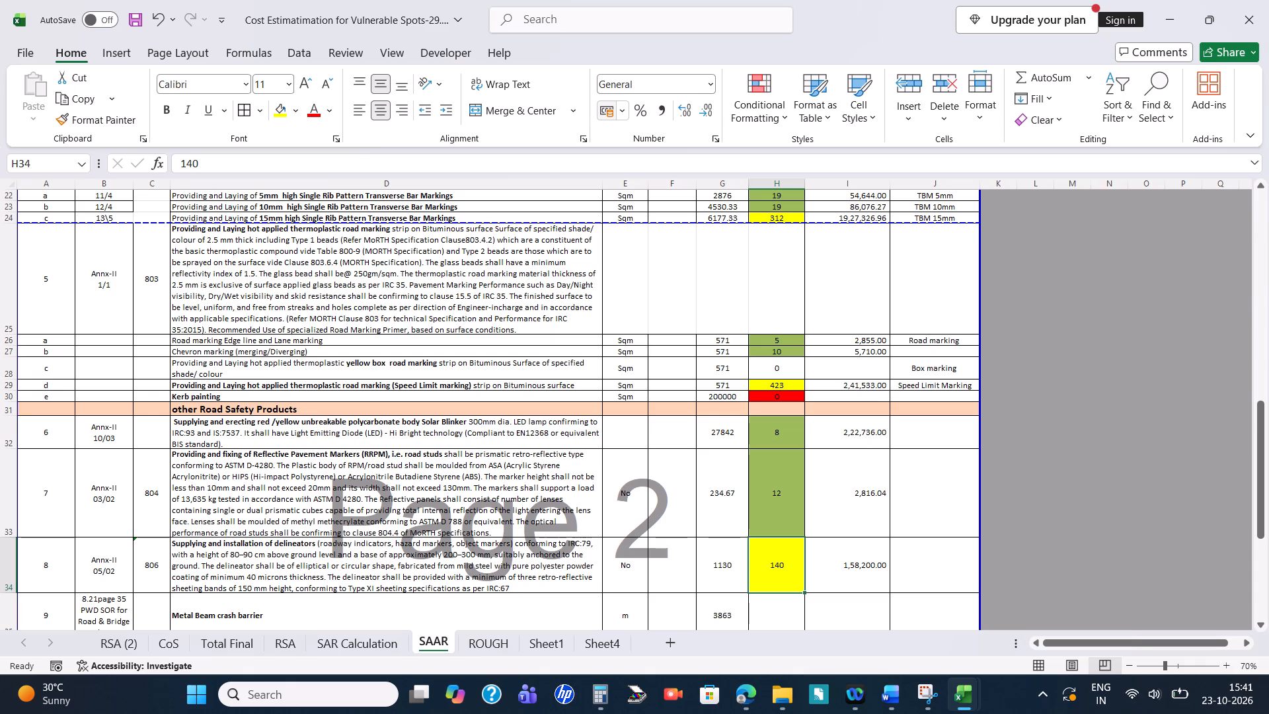
scroll(558, 467, down, 2)
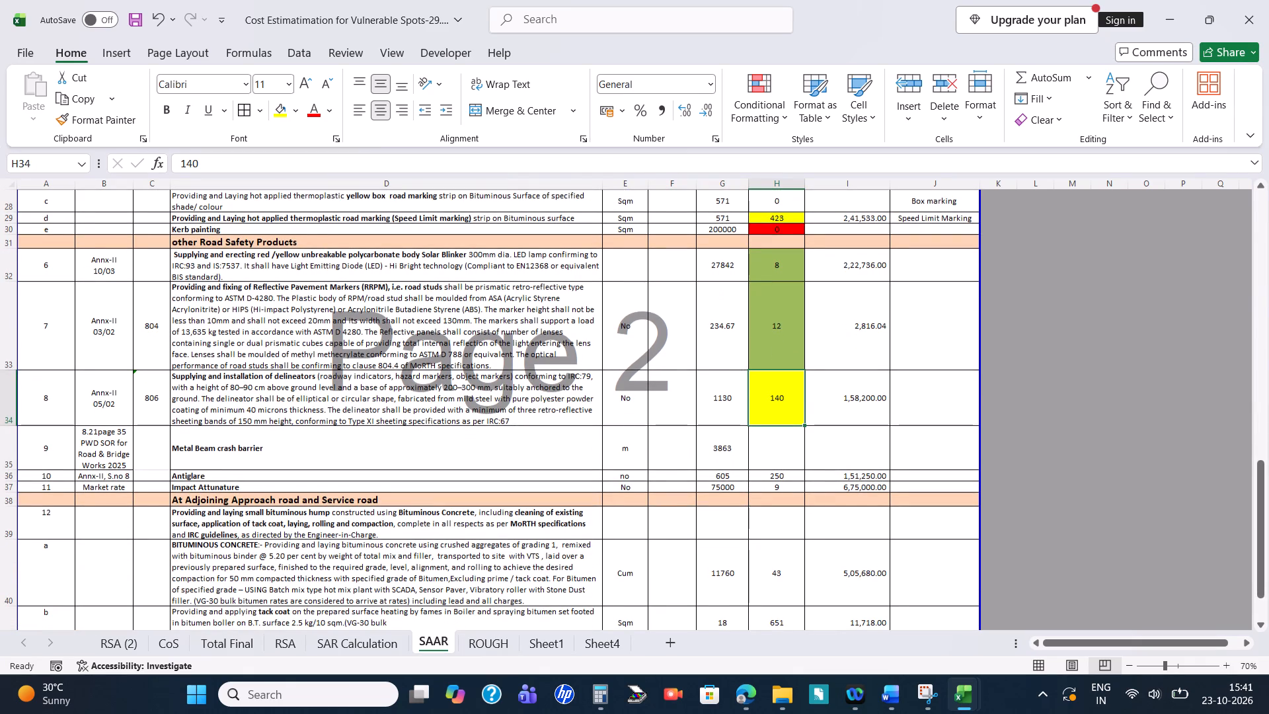
click(778, 442)
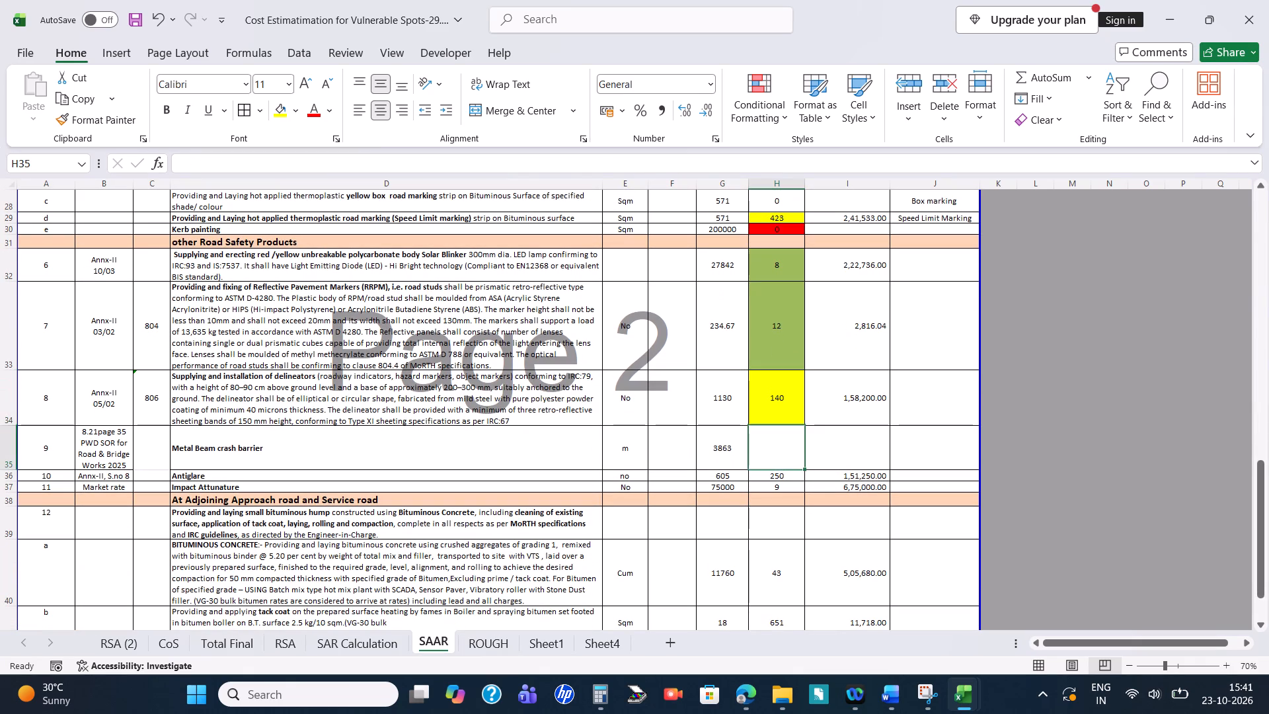
key(shift+Down)
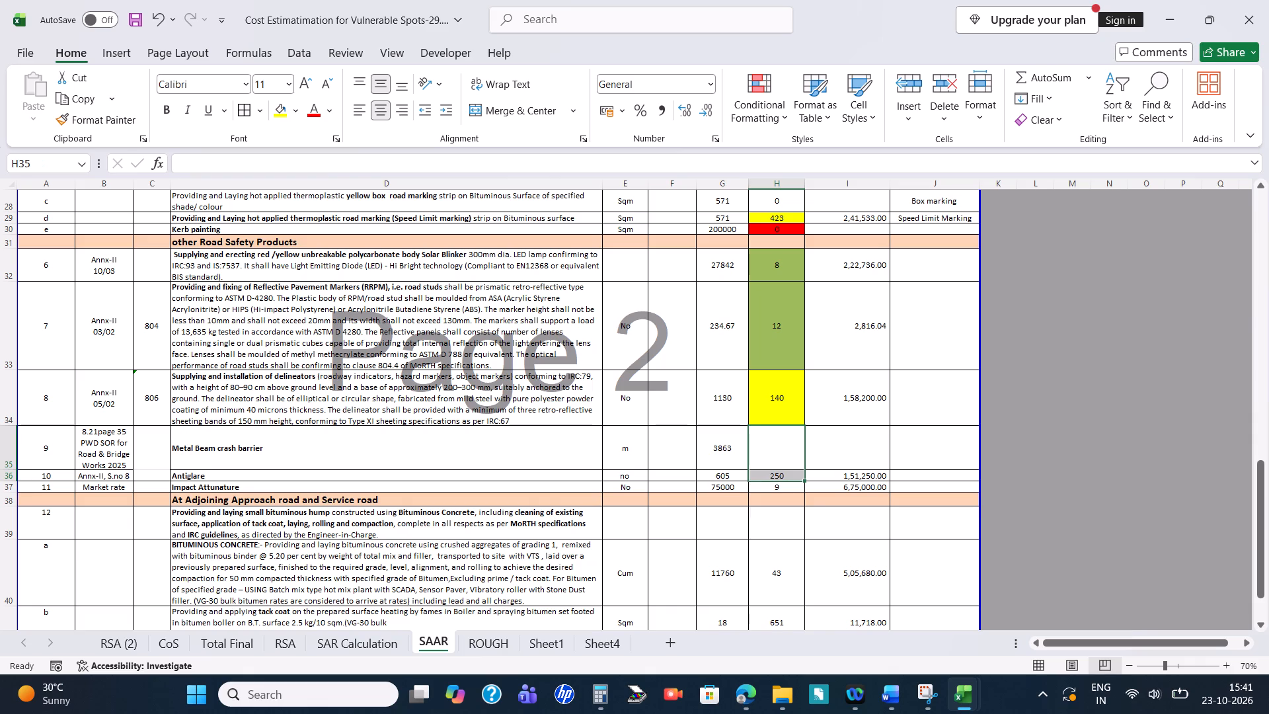
click(284, 105)
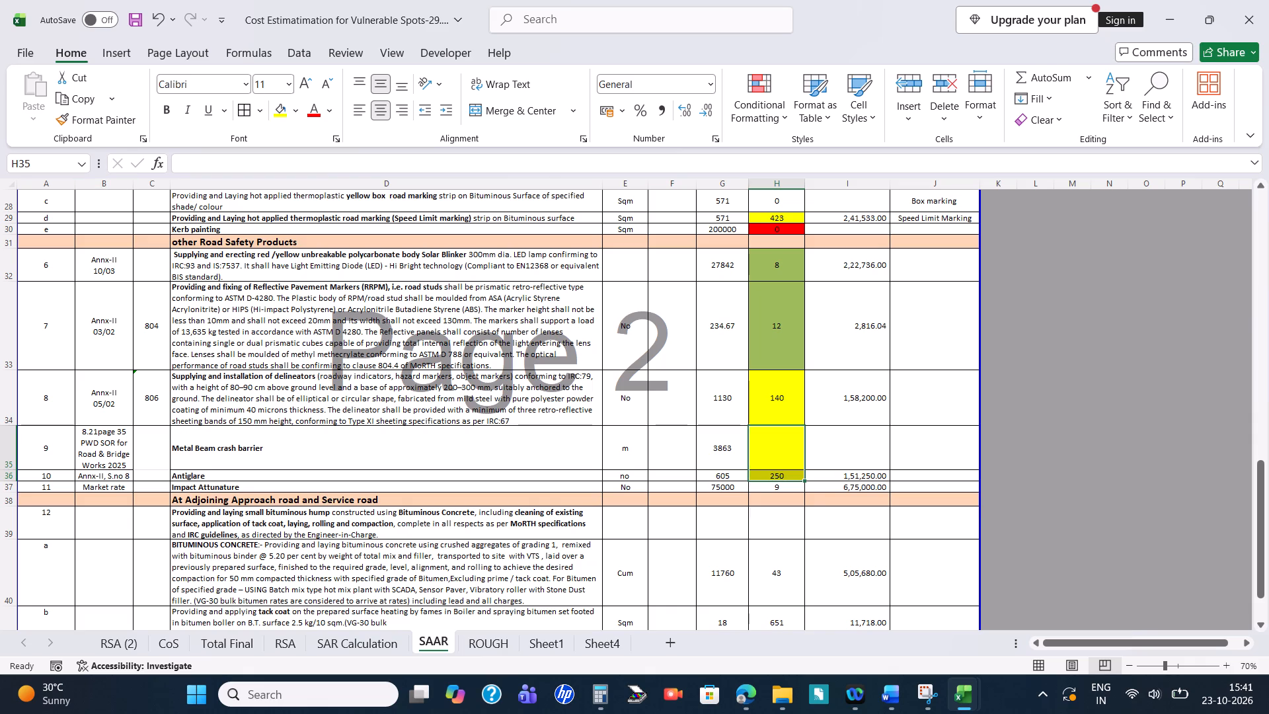
Set the Impact Attenuator quantity on SAAR to 2, matching the Traffic Impact Atte entry on ROUGH.
click(797, 483)
click(793, 487)
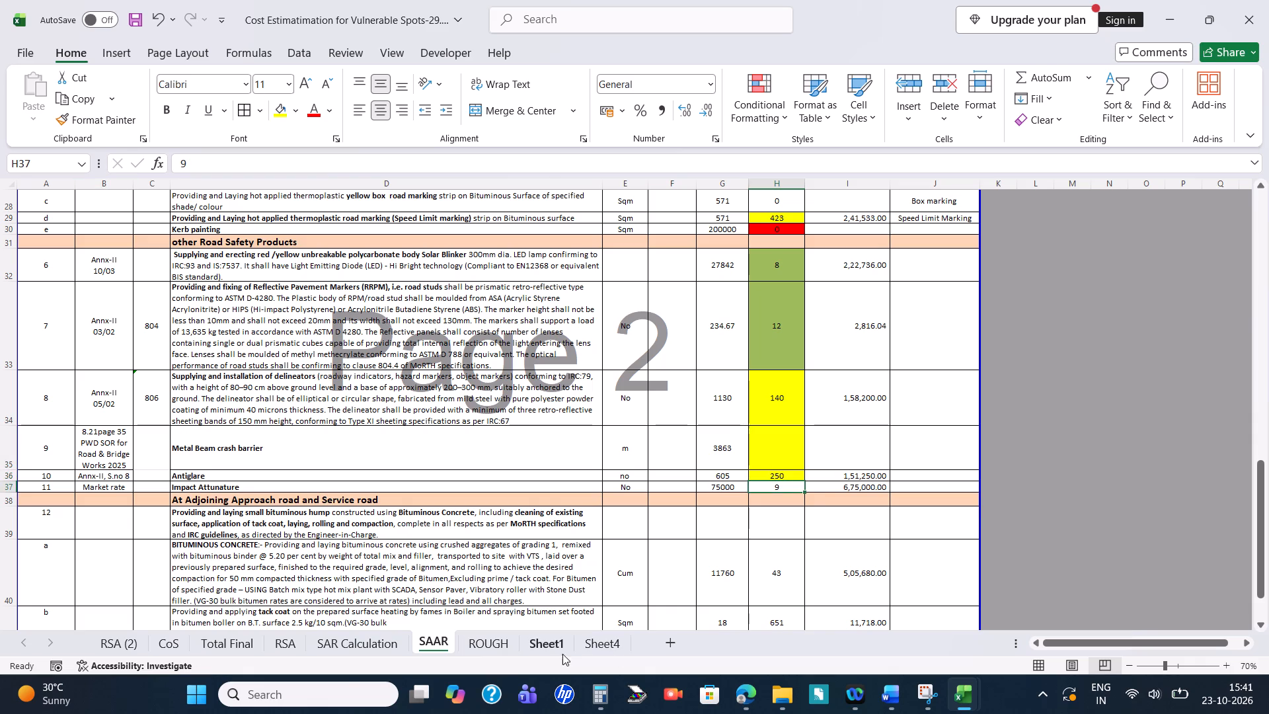
click(499, 649)
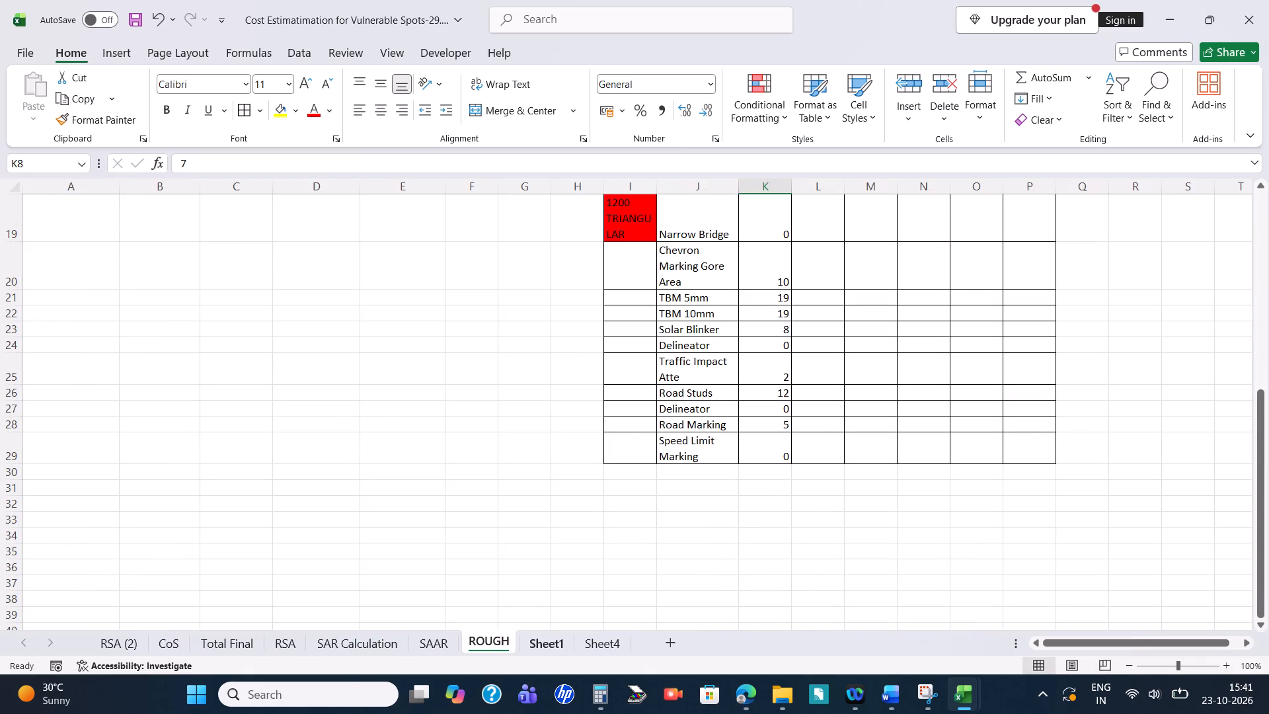
click(444, 645)
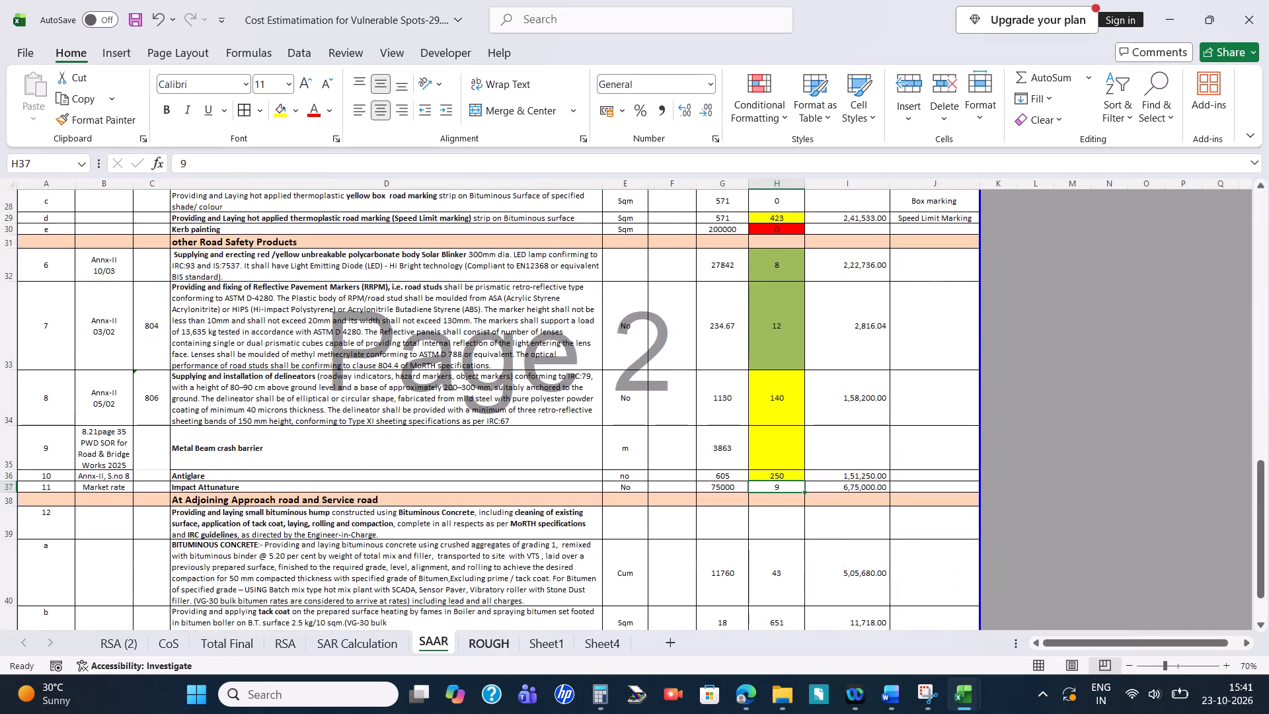
key(2)
key(Return)
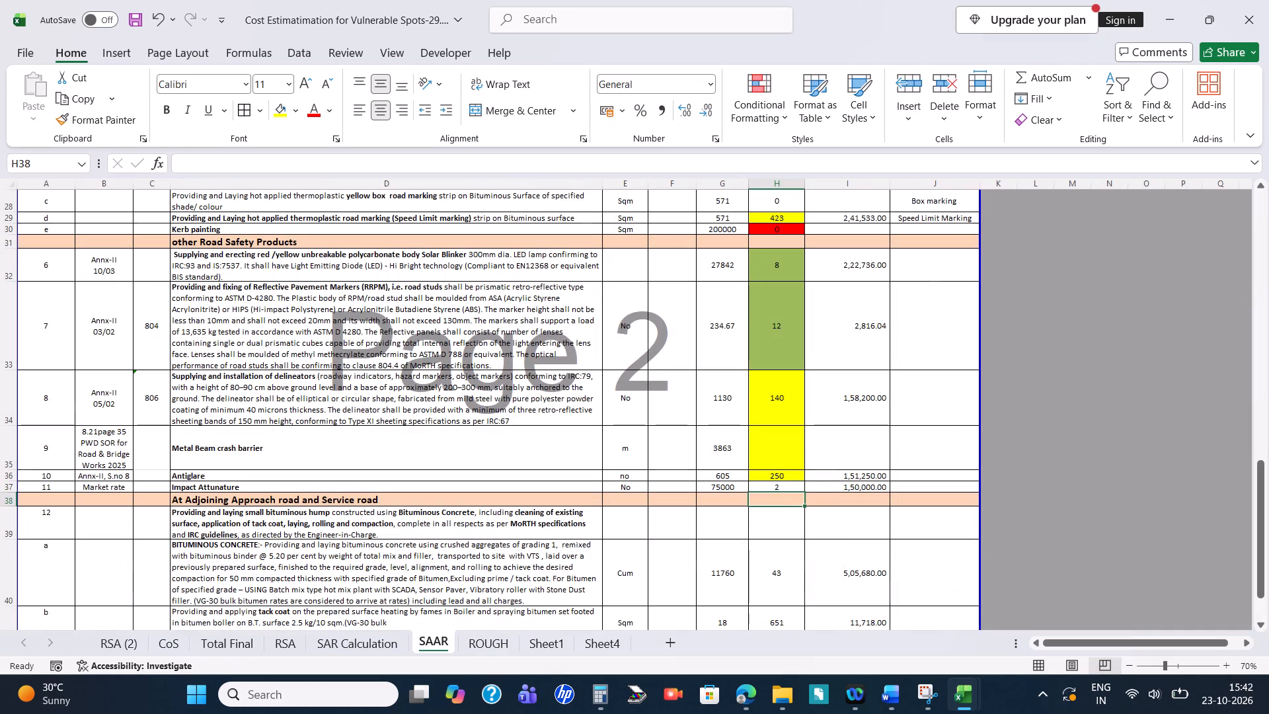
key(Return)
key(Return)
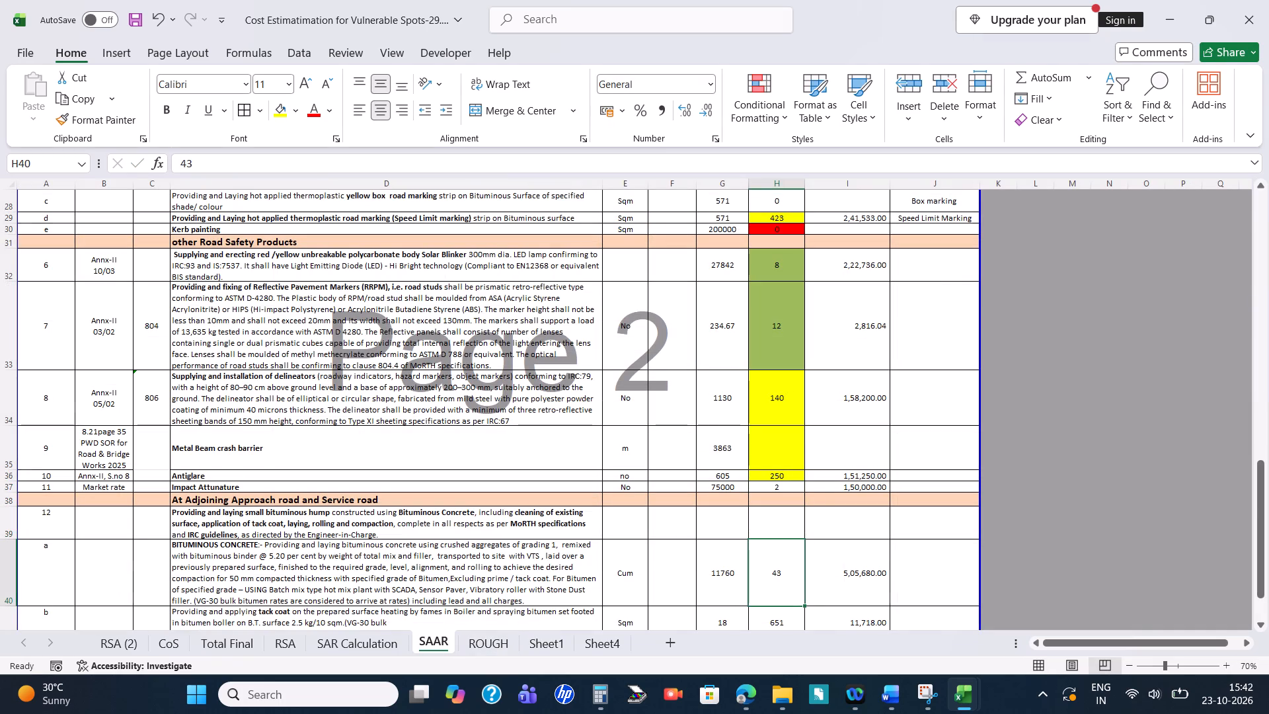
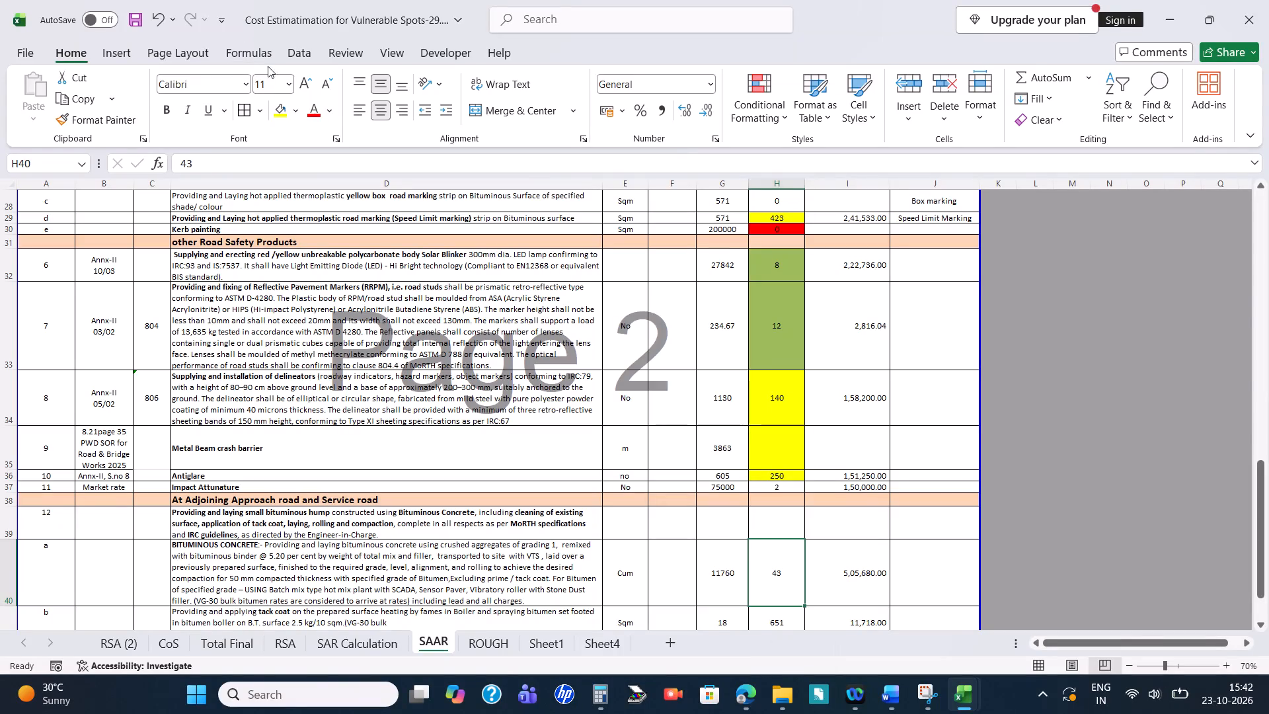
Highlight the small bituminous hump, Bituminous Concrete and tack coat quantity cells on SAAR with a yellow fill.
click(282, 112)
click(776, 536)
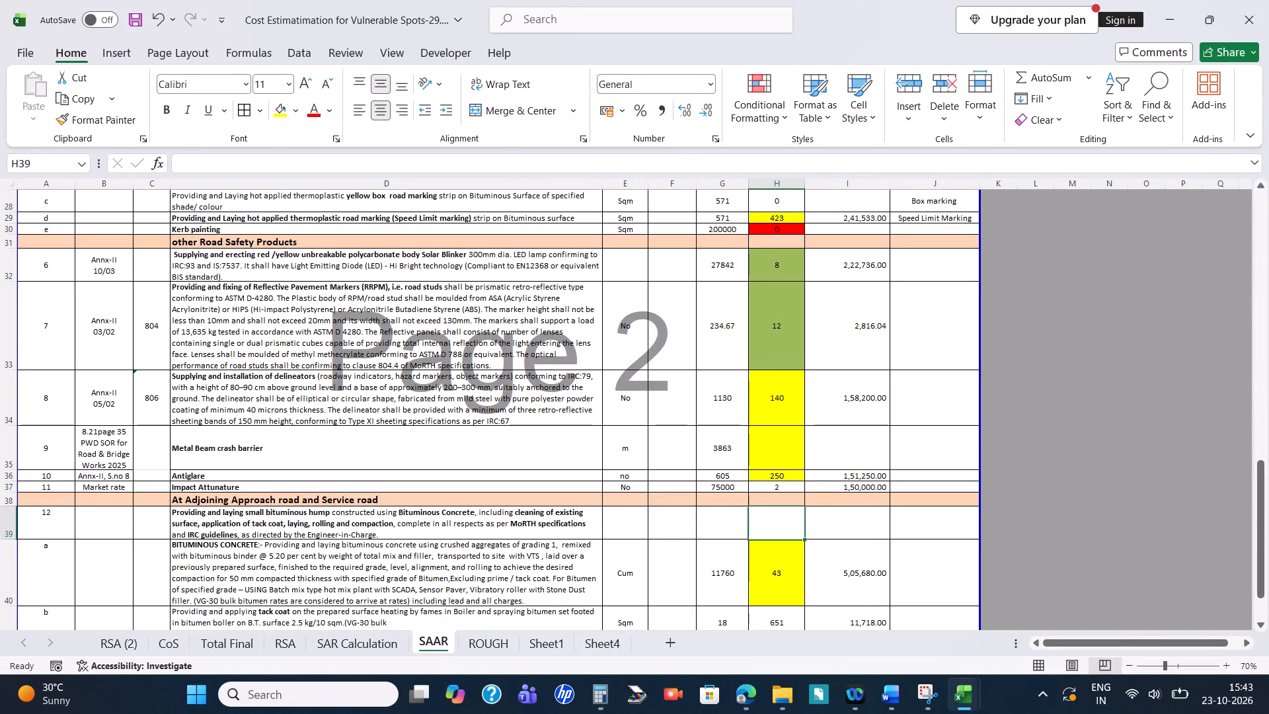
click(280, 113)
scroll(808, 482, down, 3)
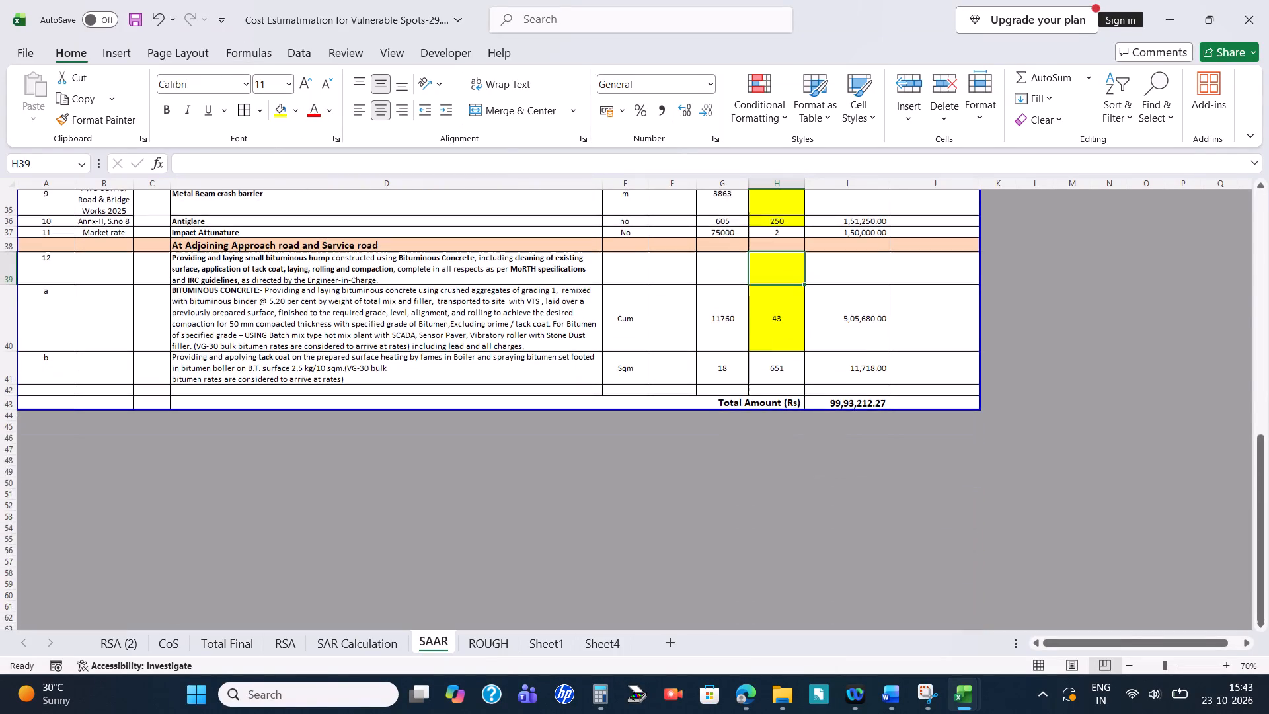
scroll(798, 474, up, 1)
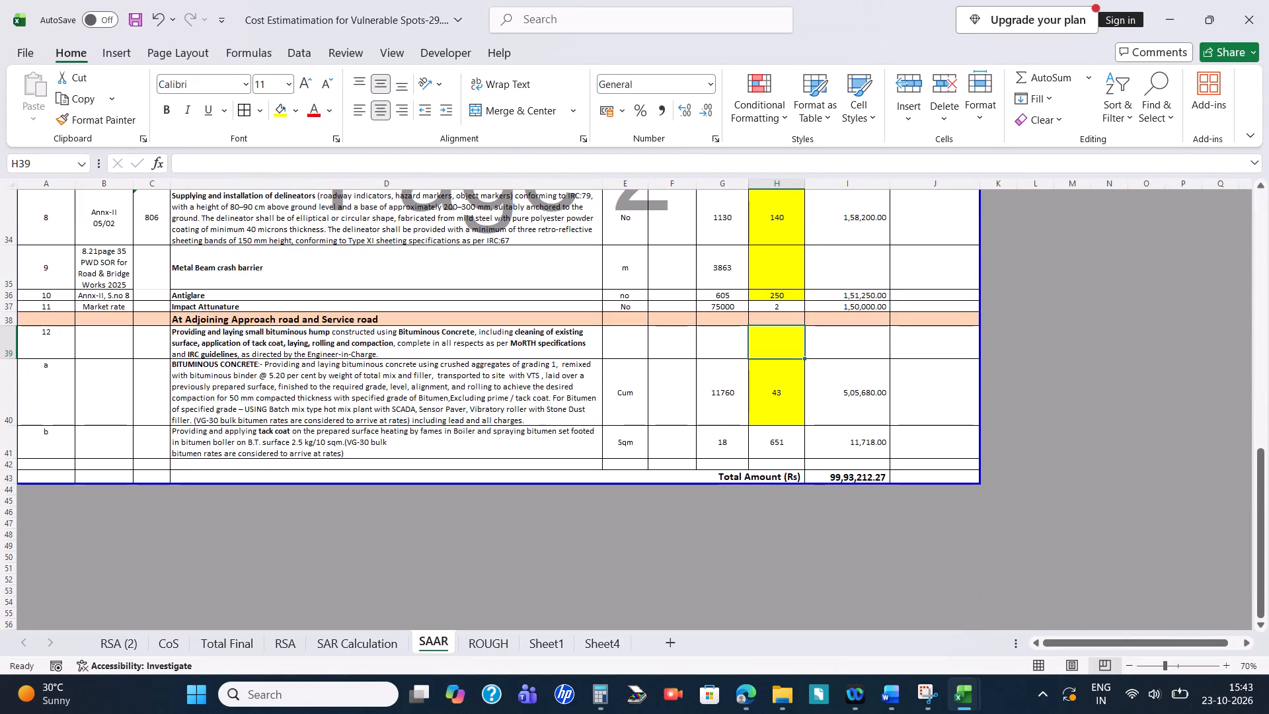
click(787, 445)
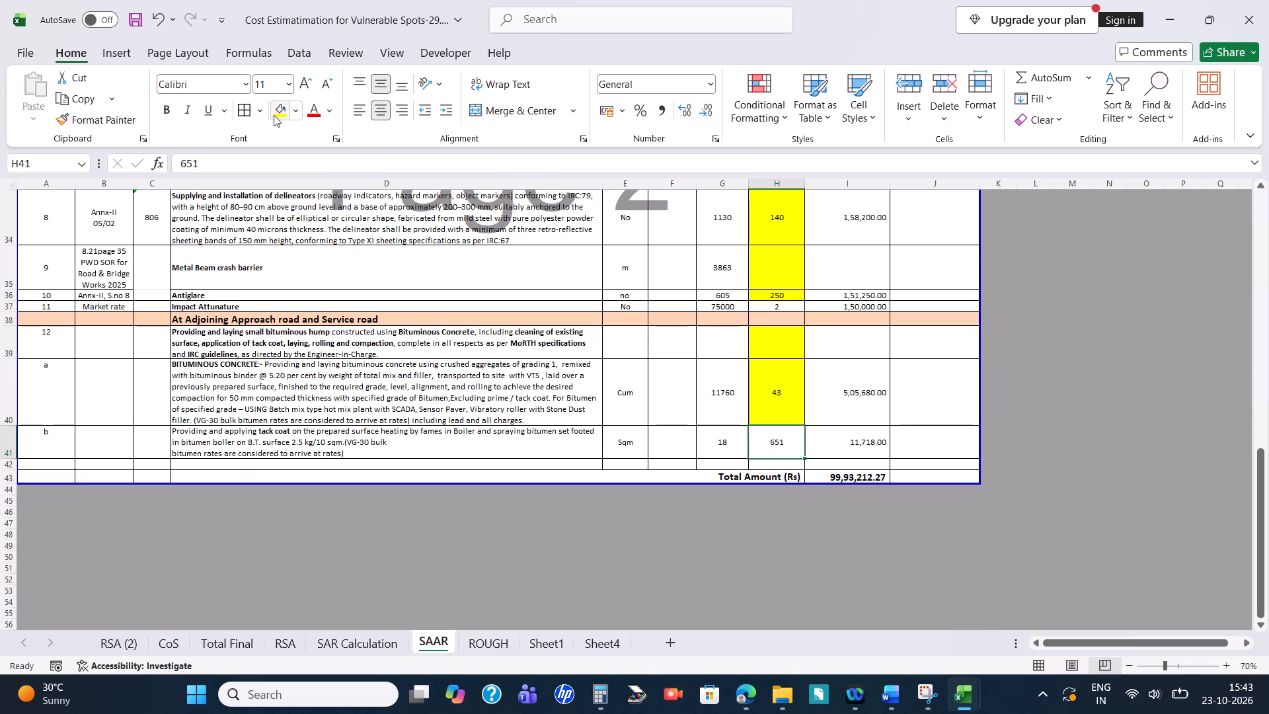
click(274, 115)
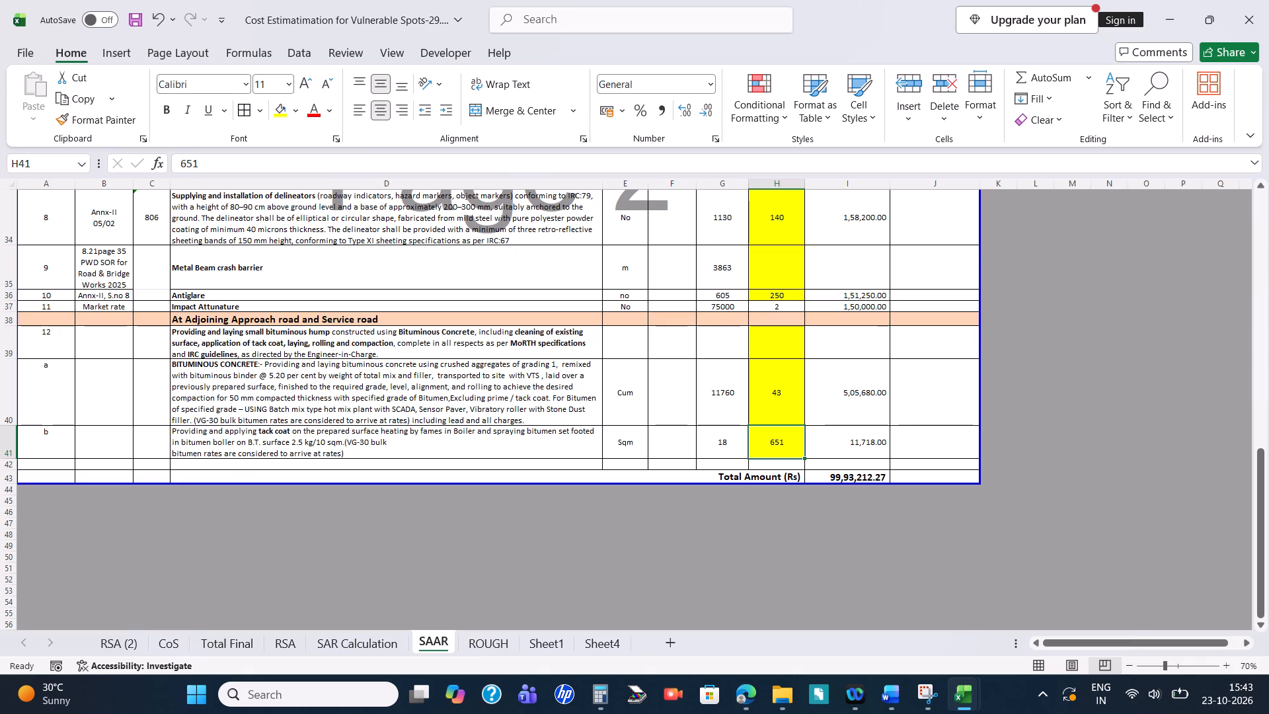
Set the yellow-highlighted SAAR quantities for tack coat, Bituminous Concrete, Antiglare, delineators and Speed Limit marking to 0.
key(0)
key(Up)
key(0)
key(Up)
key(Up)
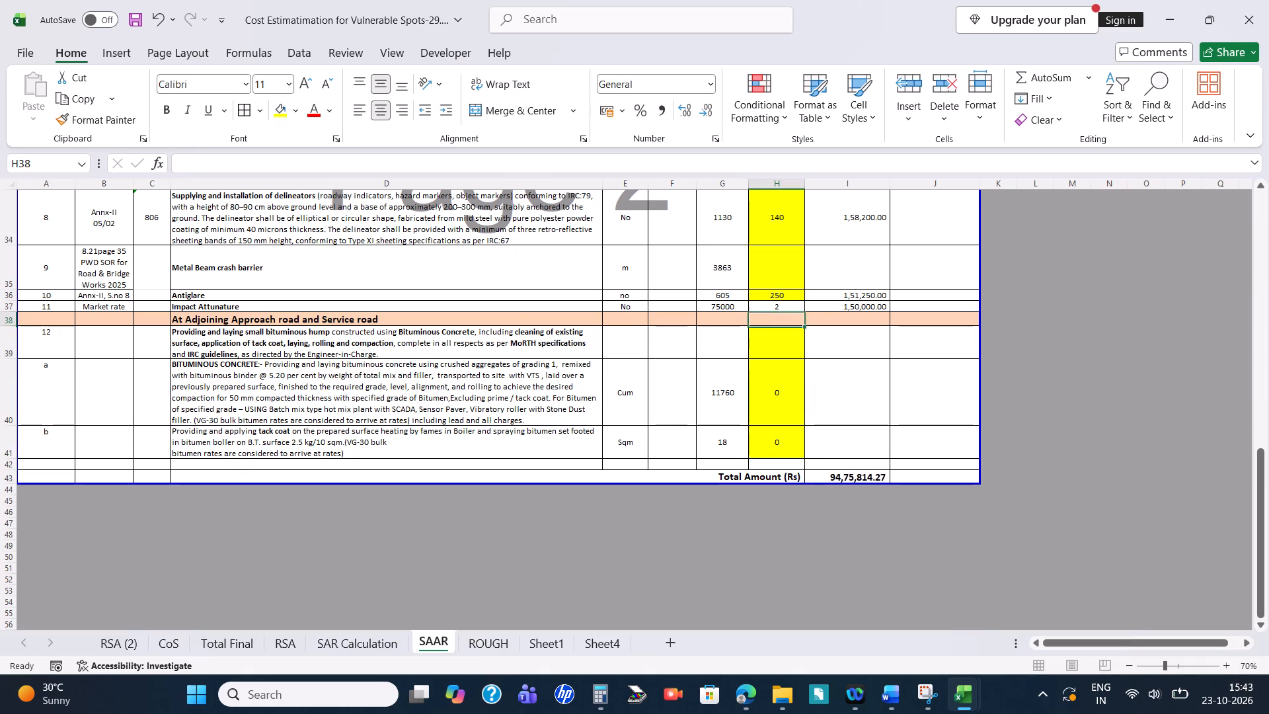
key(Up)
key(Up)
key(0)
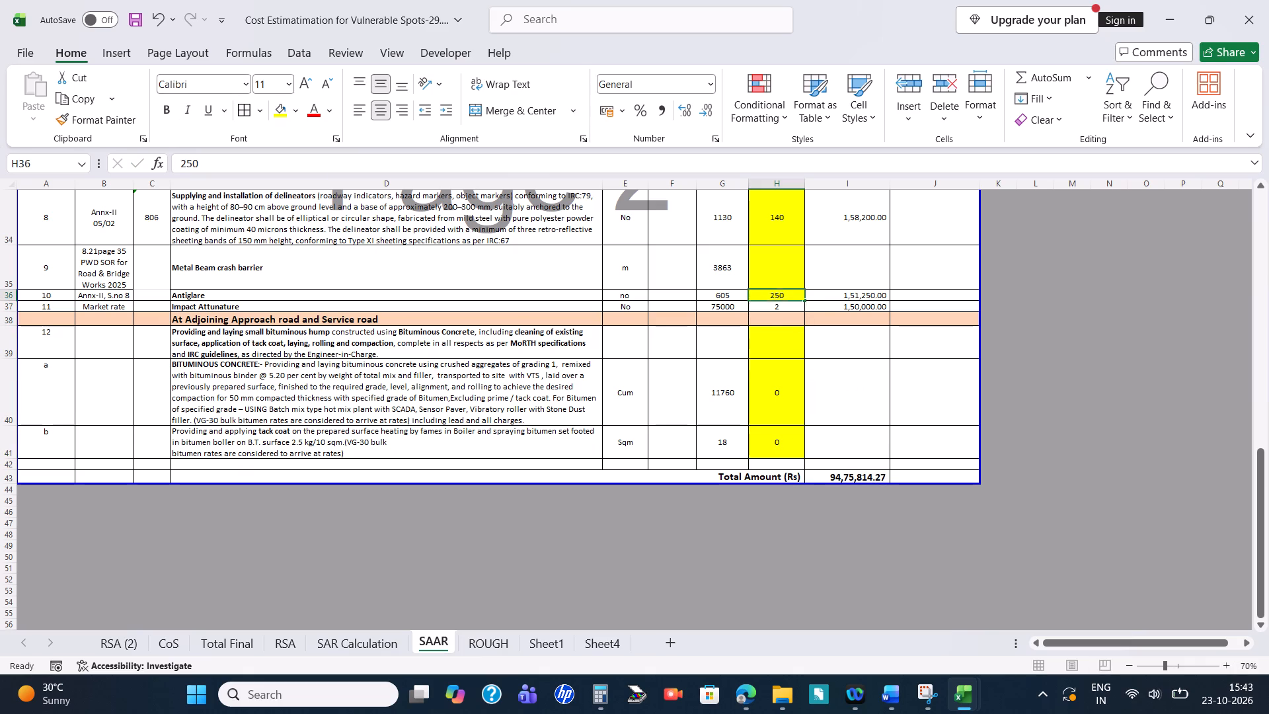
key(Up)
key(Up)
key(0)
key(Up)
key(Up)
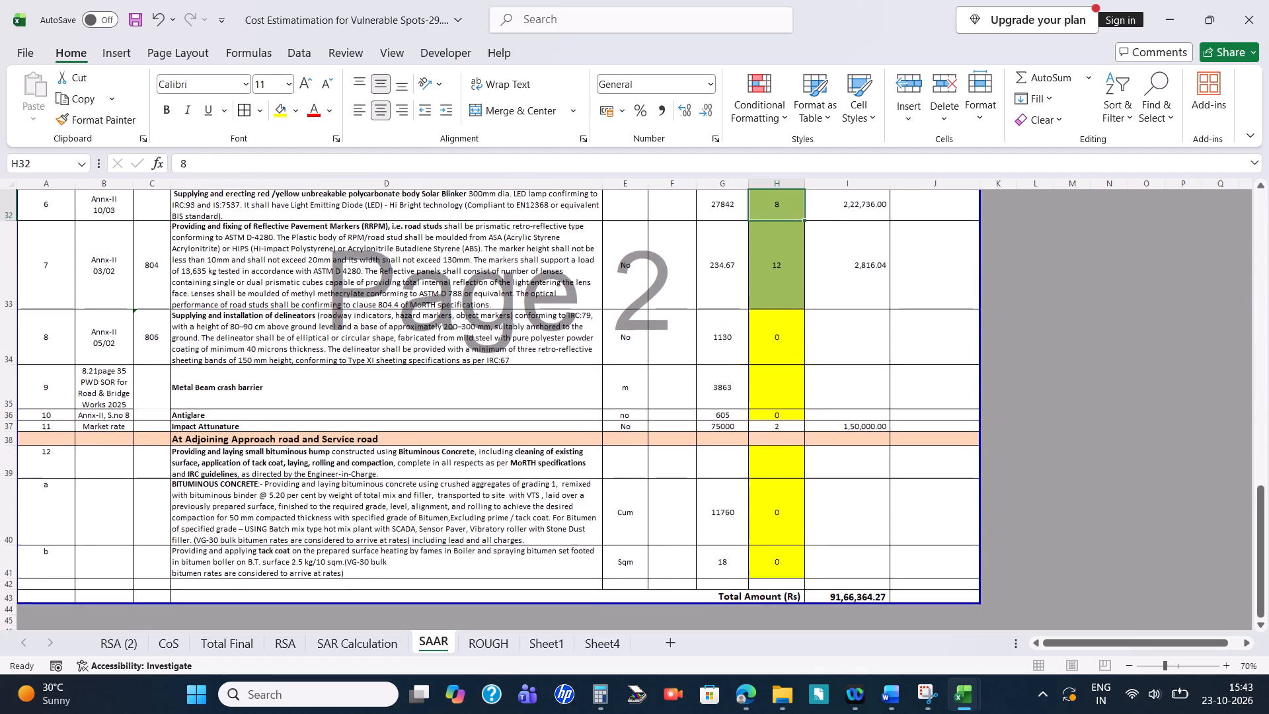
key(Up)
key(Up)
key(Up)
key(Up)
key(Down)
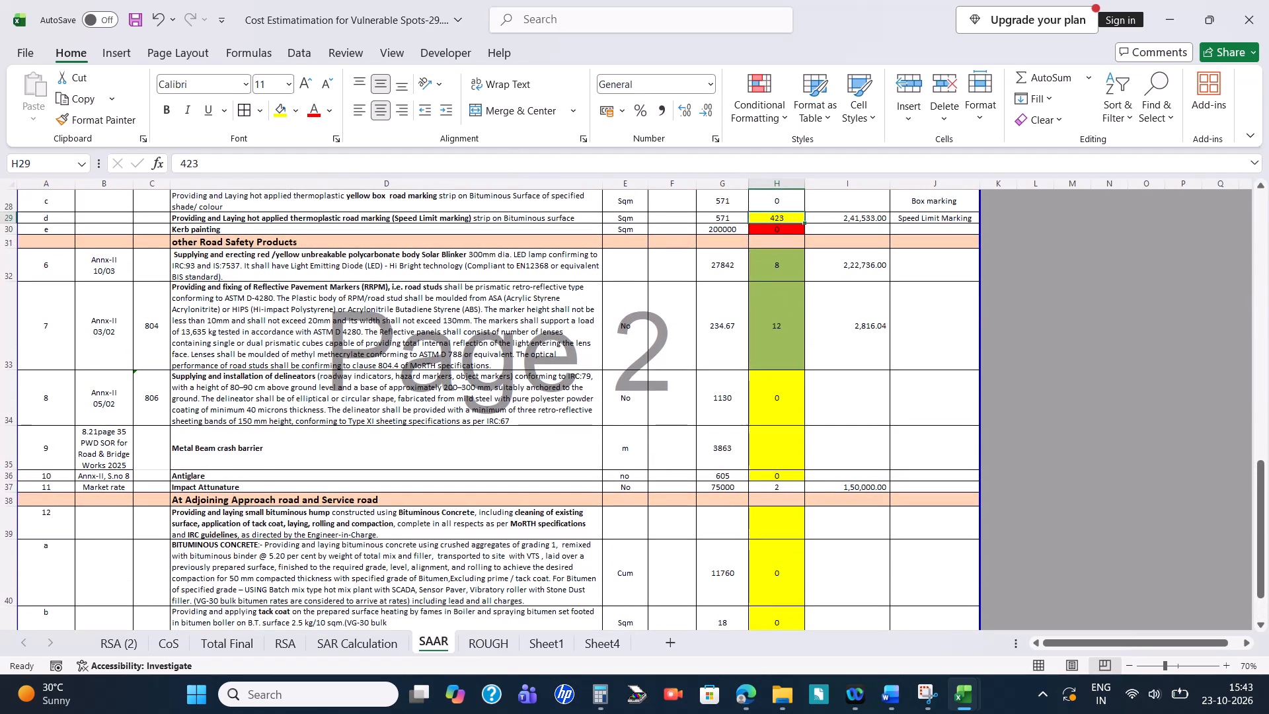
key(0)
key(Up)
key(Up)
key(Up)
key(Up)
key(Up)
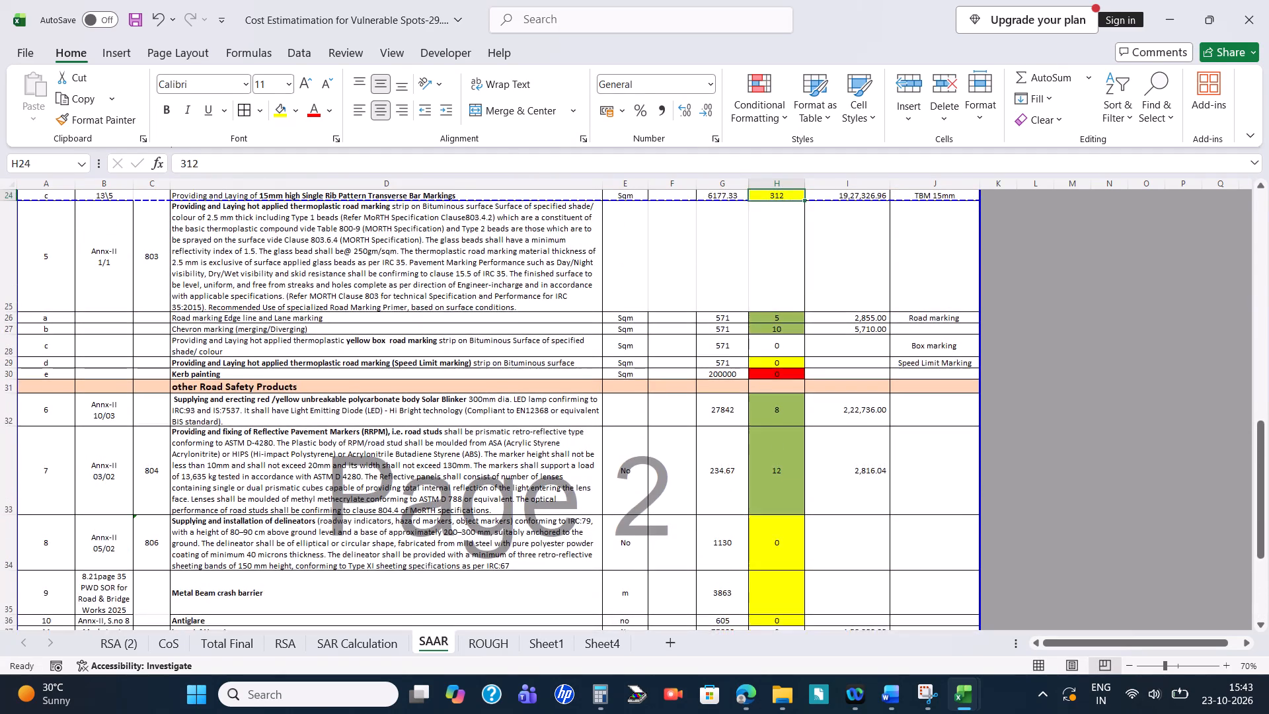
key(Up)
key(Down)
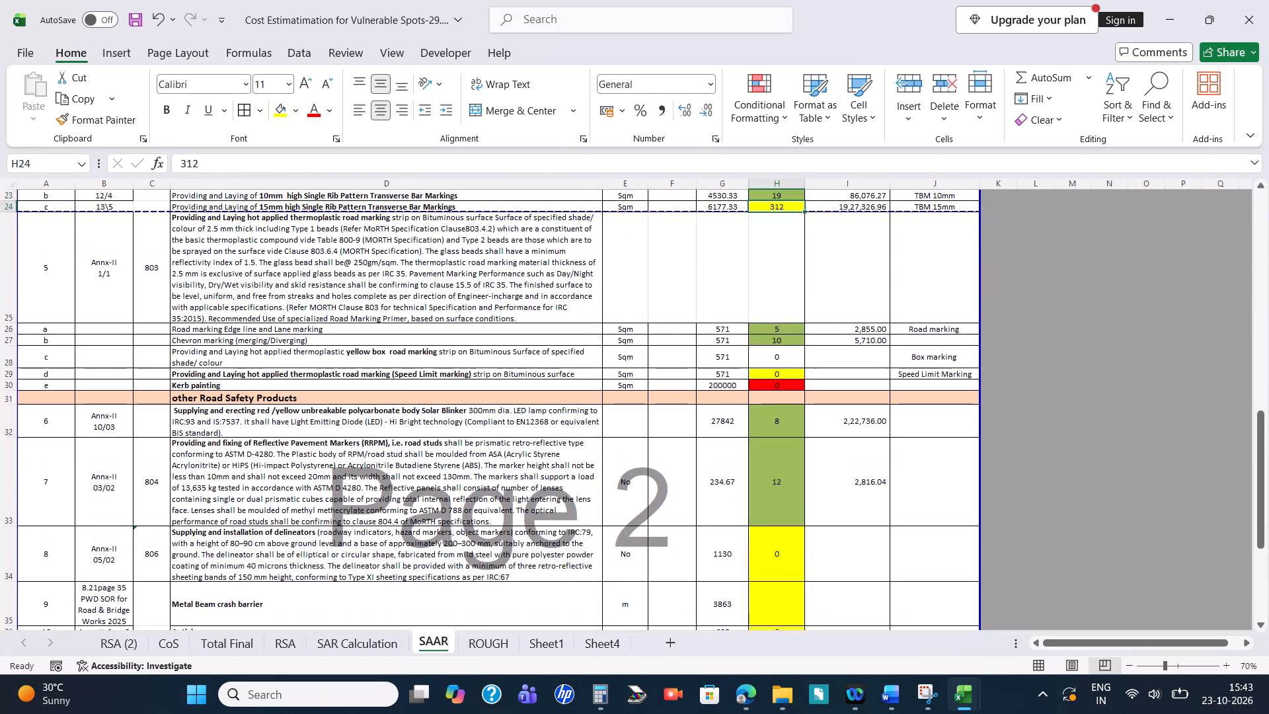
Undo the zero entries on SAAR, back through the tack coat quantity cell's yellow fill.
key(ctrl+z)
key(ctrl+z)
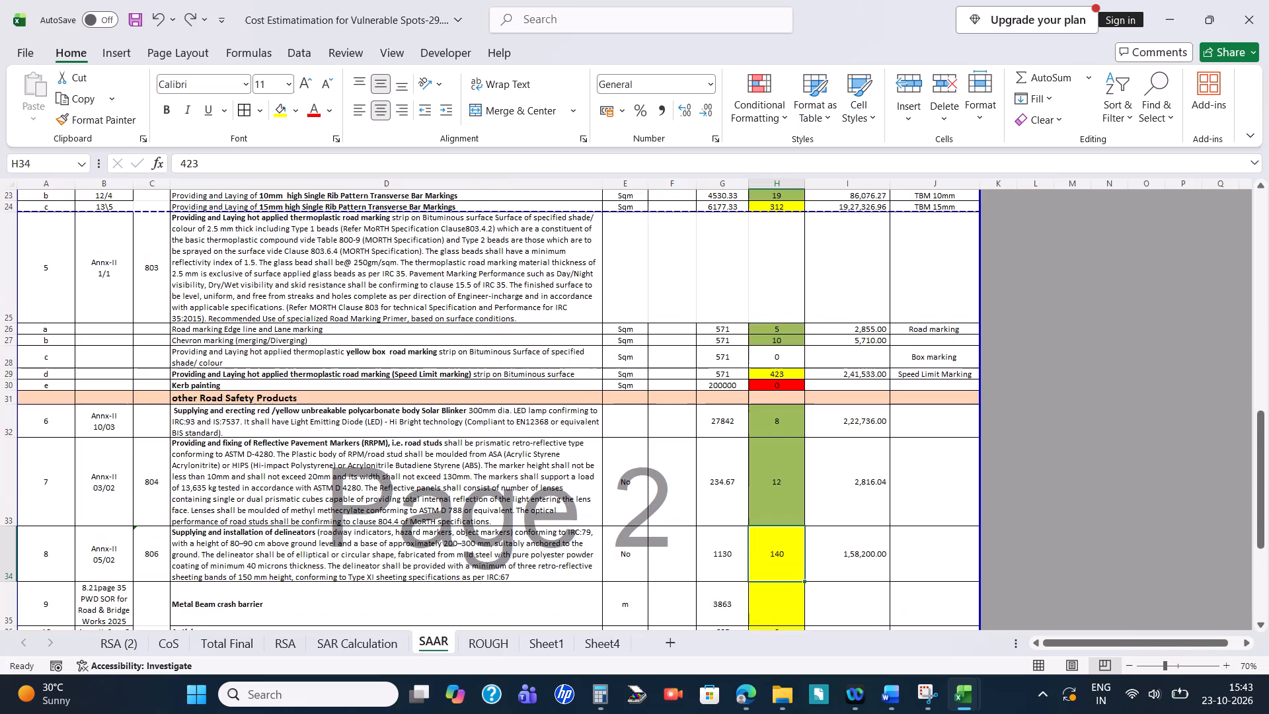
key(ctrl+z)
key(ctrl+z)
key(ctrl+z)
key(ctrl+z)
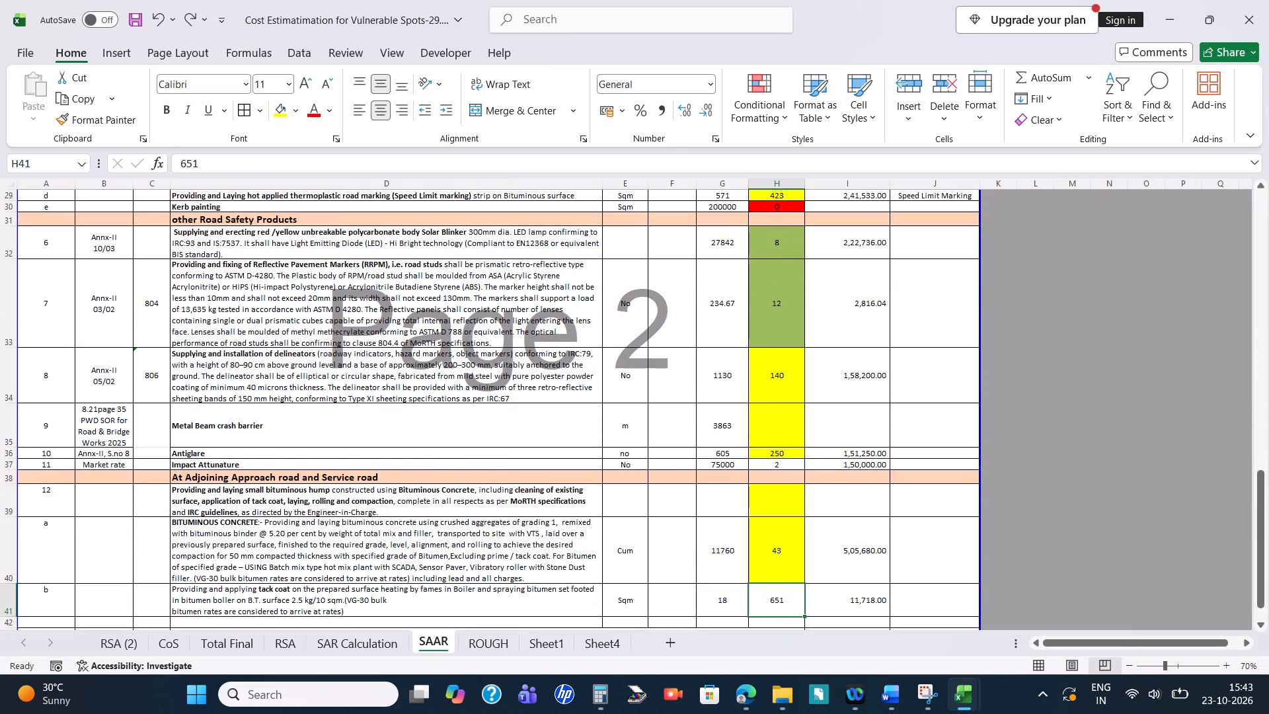
Reapply the yellow fill to the tack coat quantity on SAAR and save the workbook.
click(283, 108)
scroll(769, 605, up, 9)
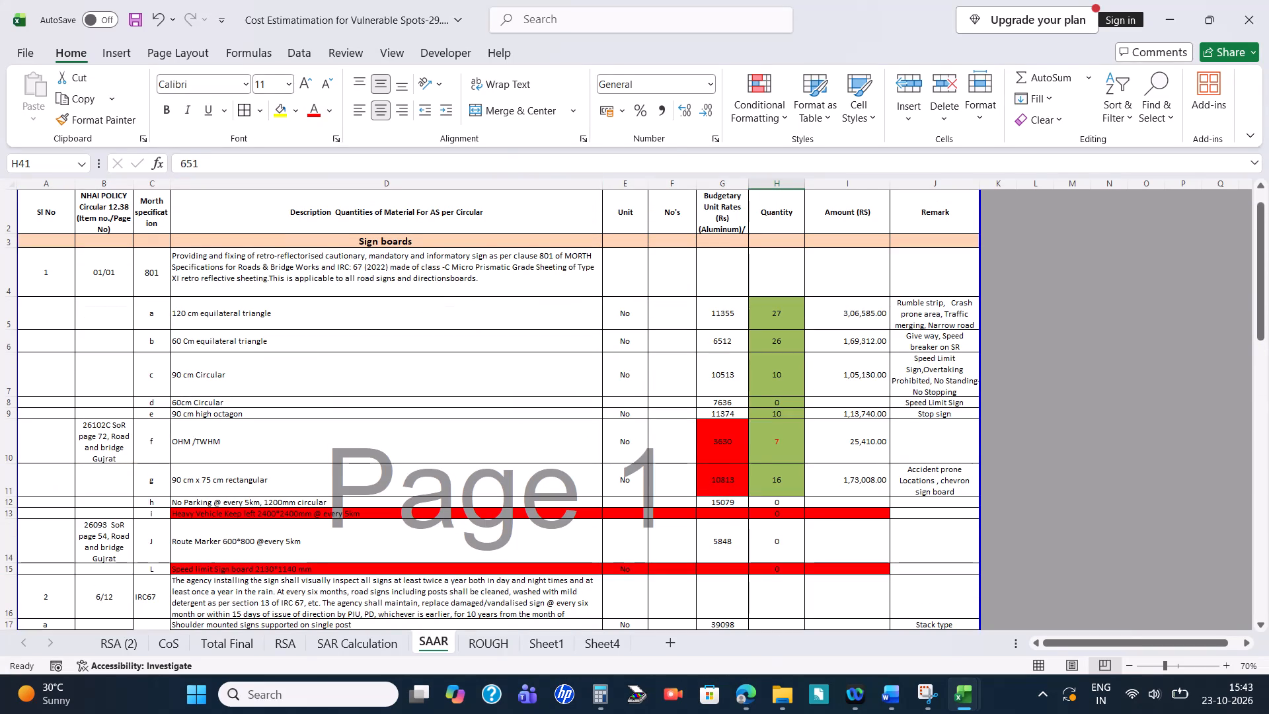
key(ctrl+s)
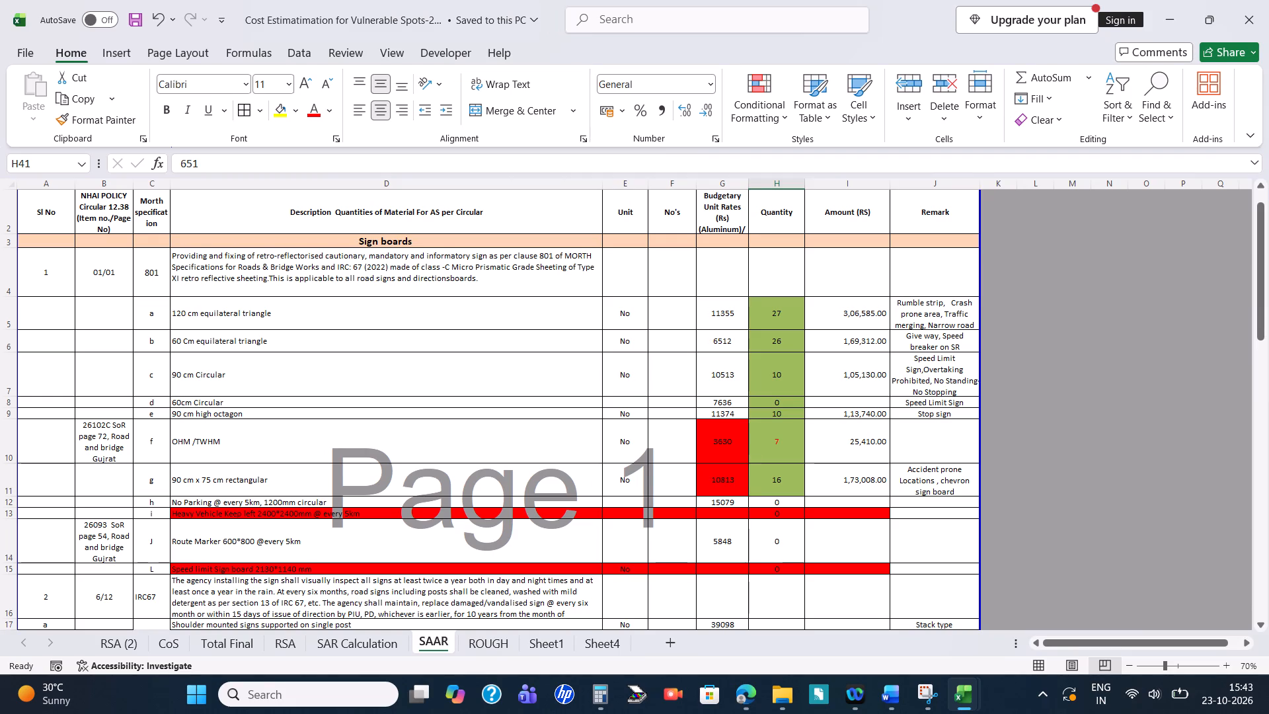
click(388, 637)
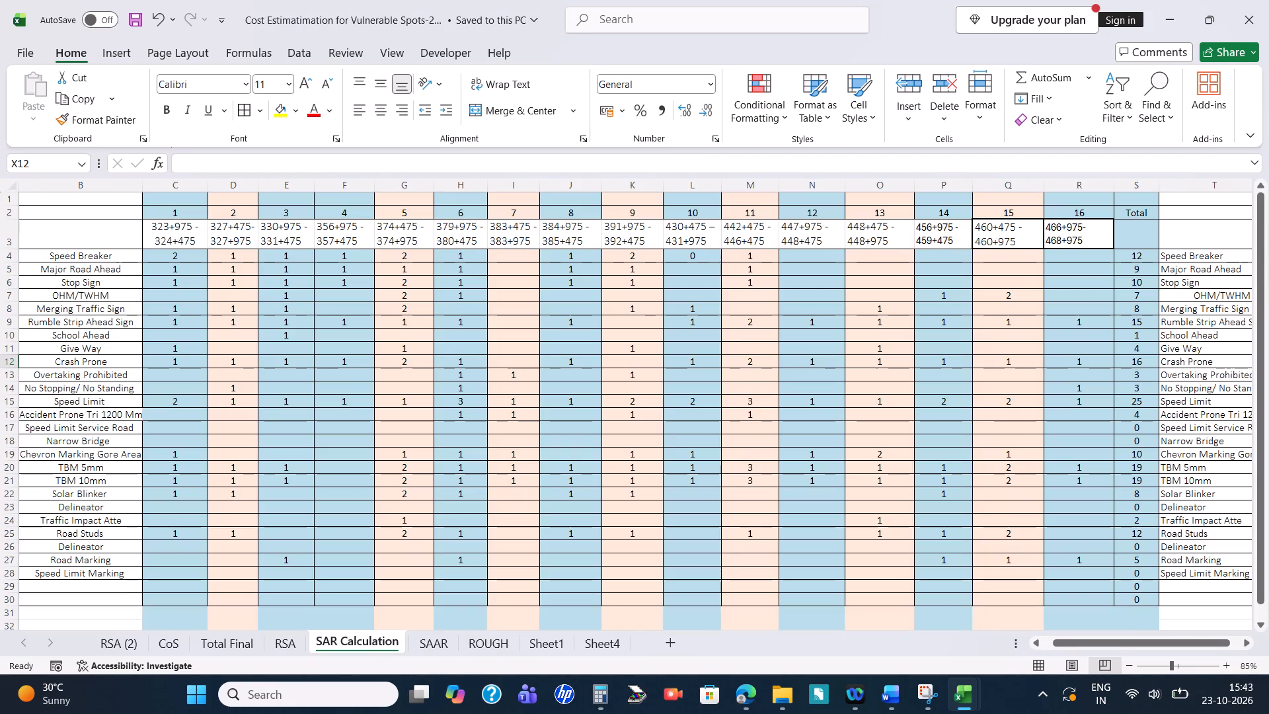
key(ctrl+s)
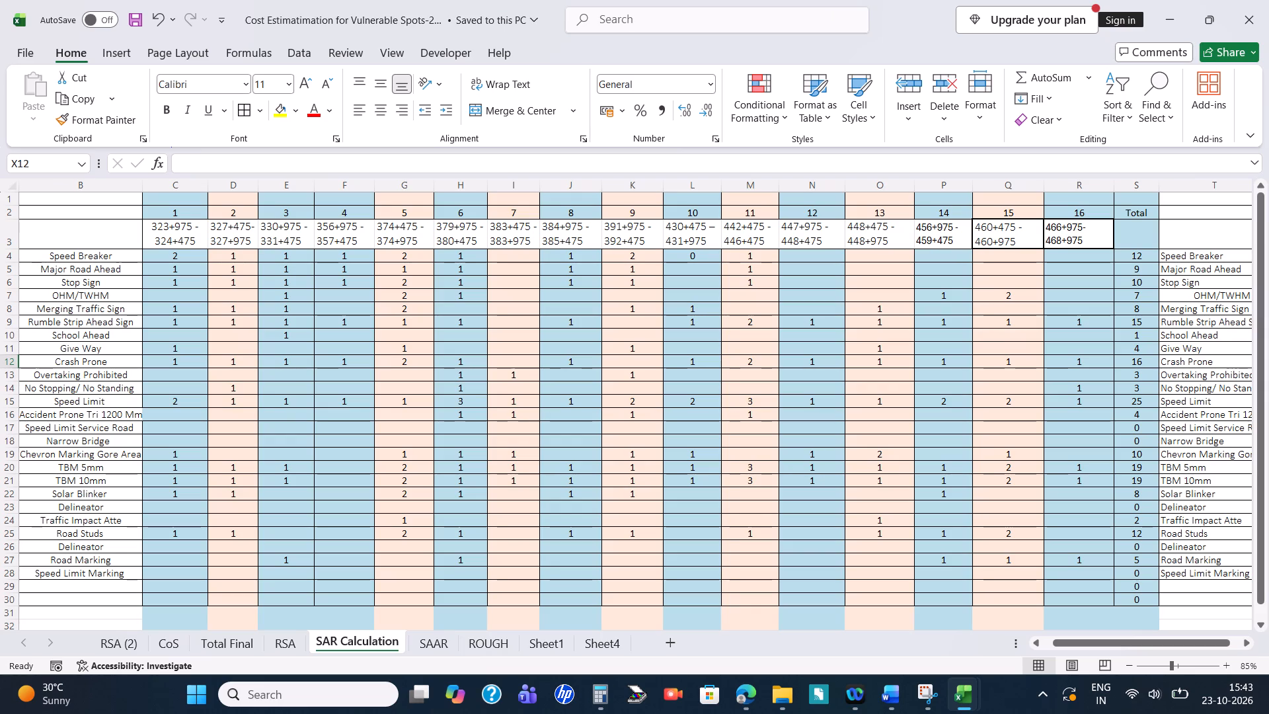
Move the ROUGH sheet so it sits directly between RSA and SAR Calculation.
click(293, 647)
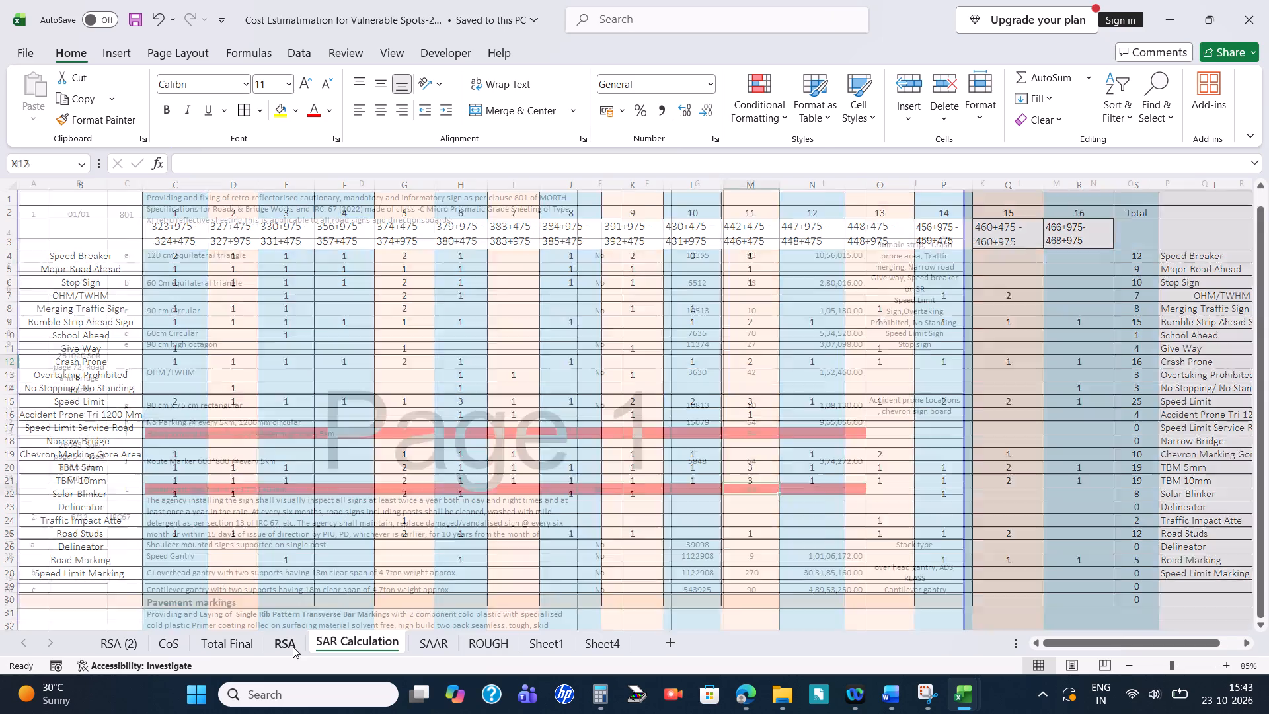
scroll(870, 494, up, 4)
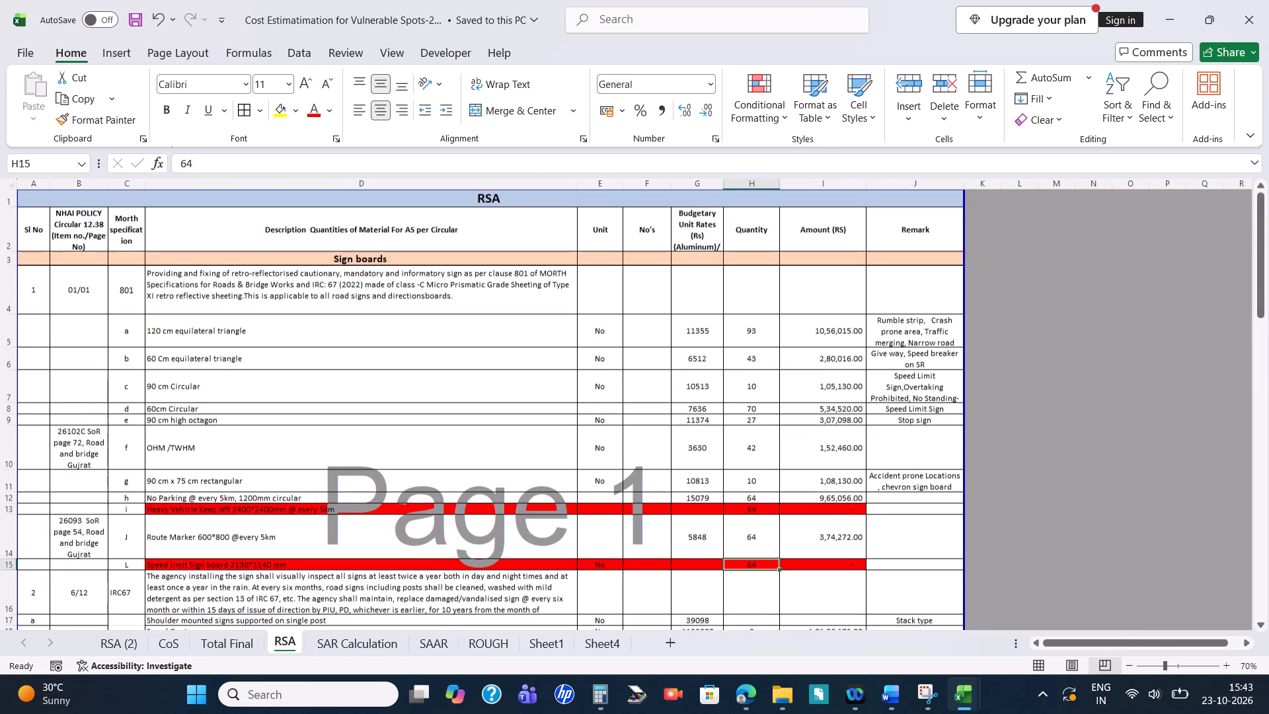
click(754, 337)
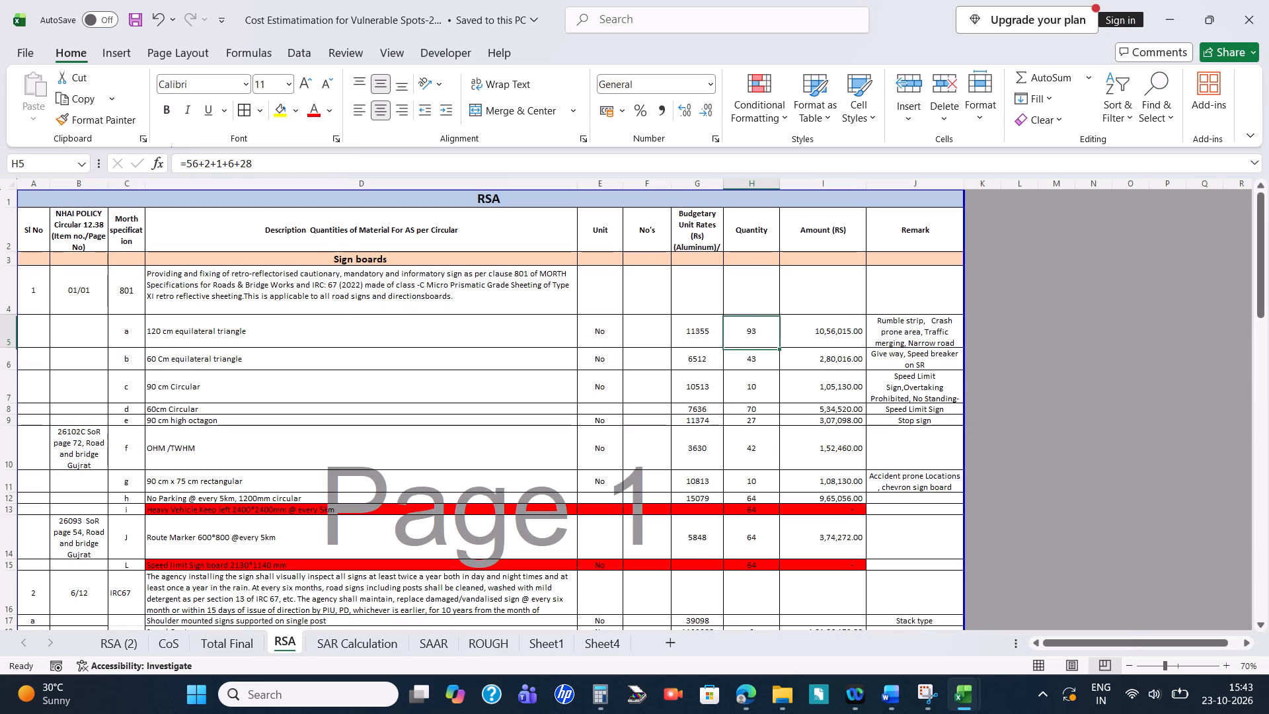
click(493, 641)
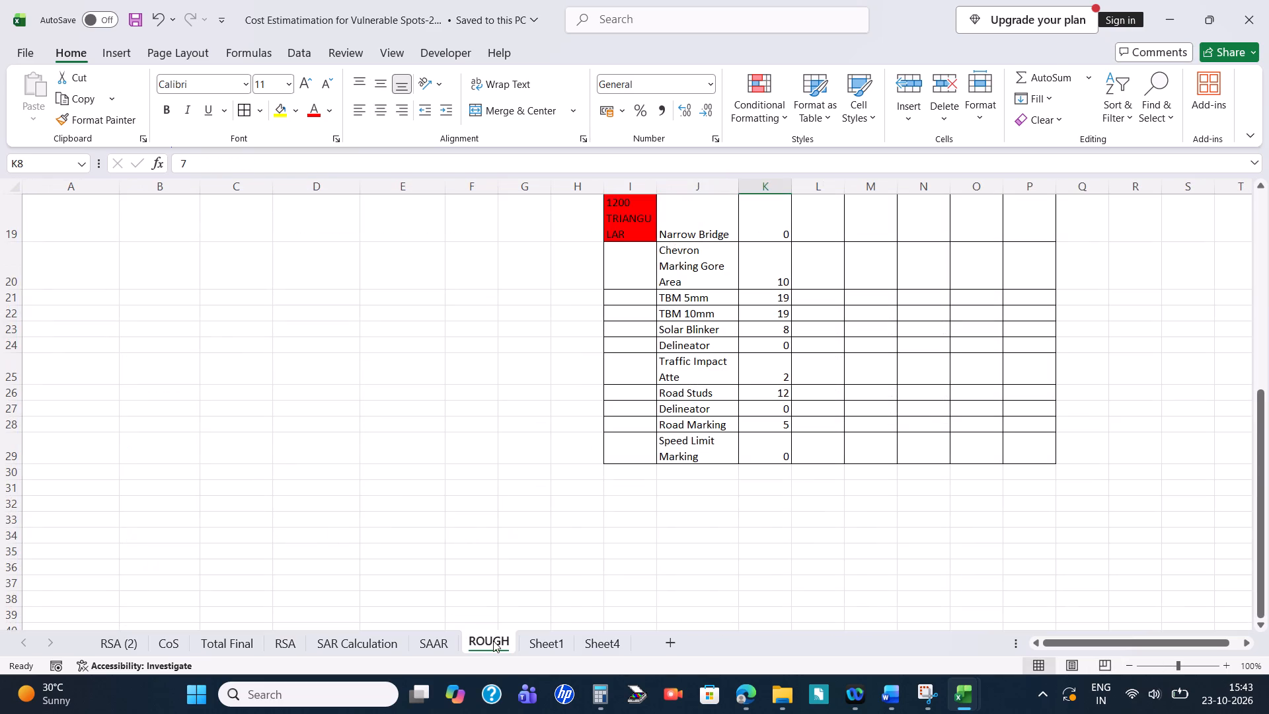
drag(493, 641, 301, 642)
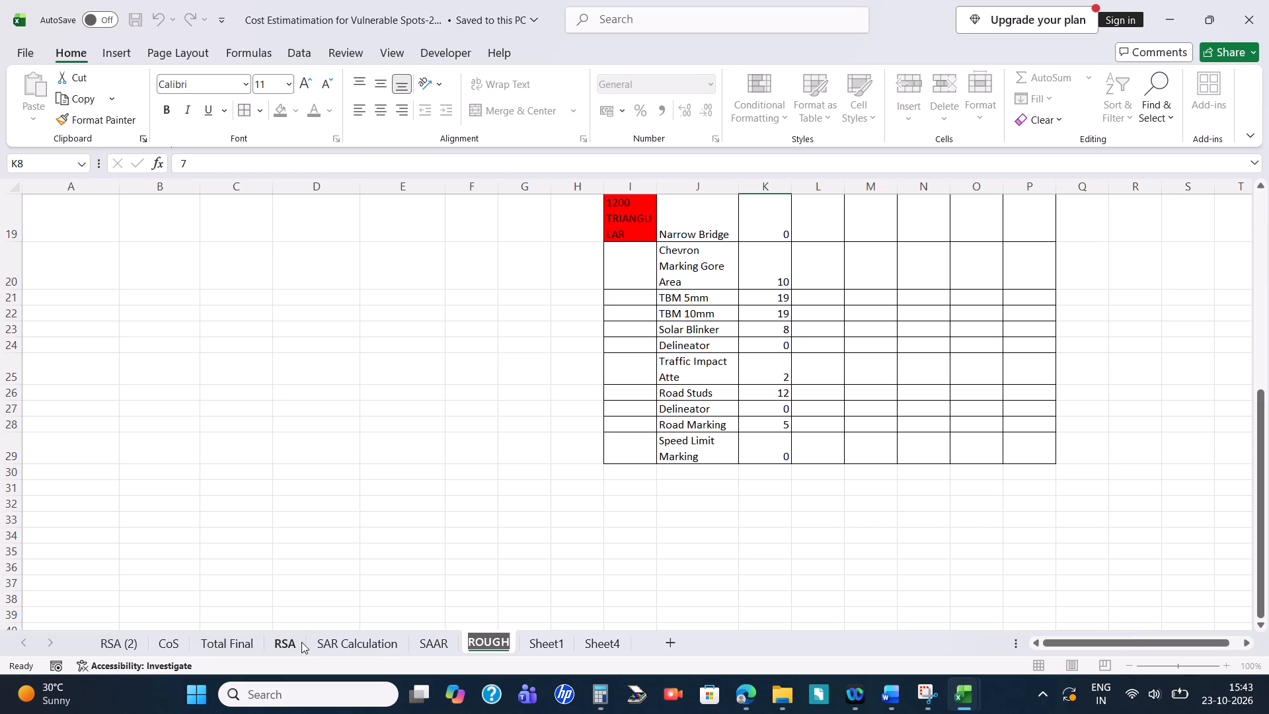
drag(301, 642, 312, 637)
click(498, 573)
drag(483, 642, 370, 645)
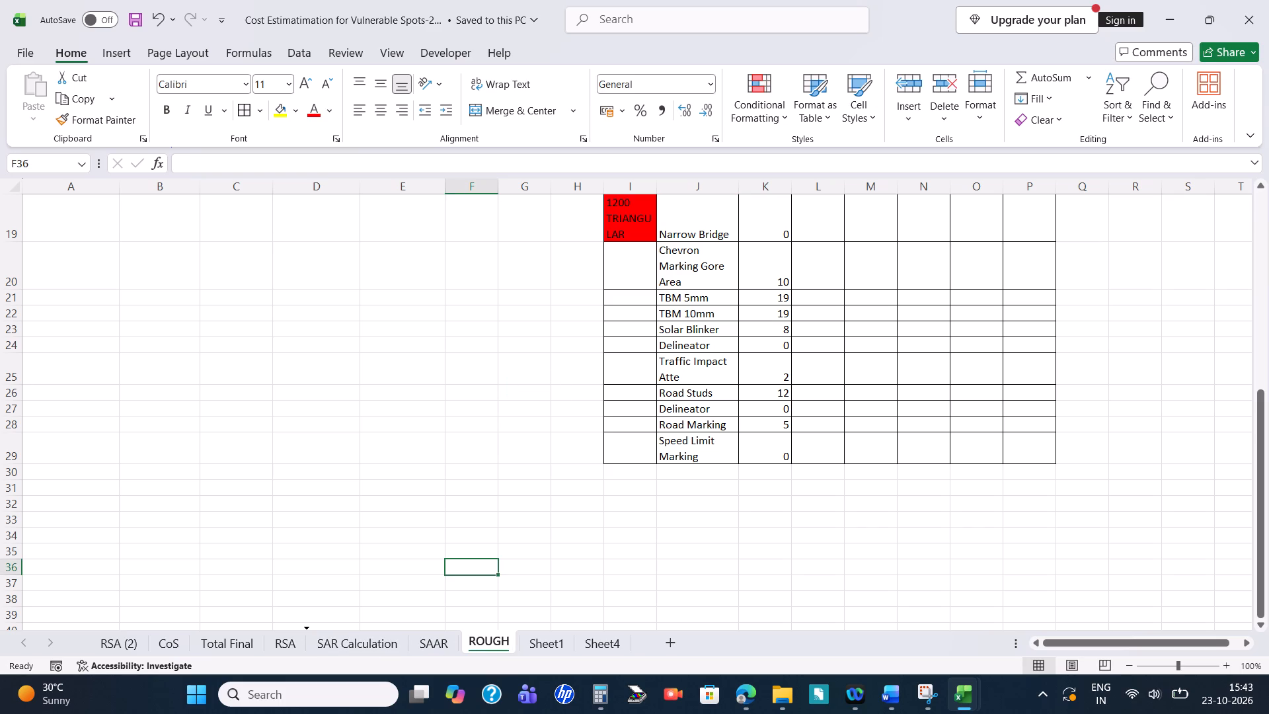
drag(370, 645, 311, 645)
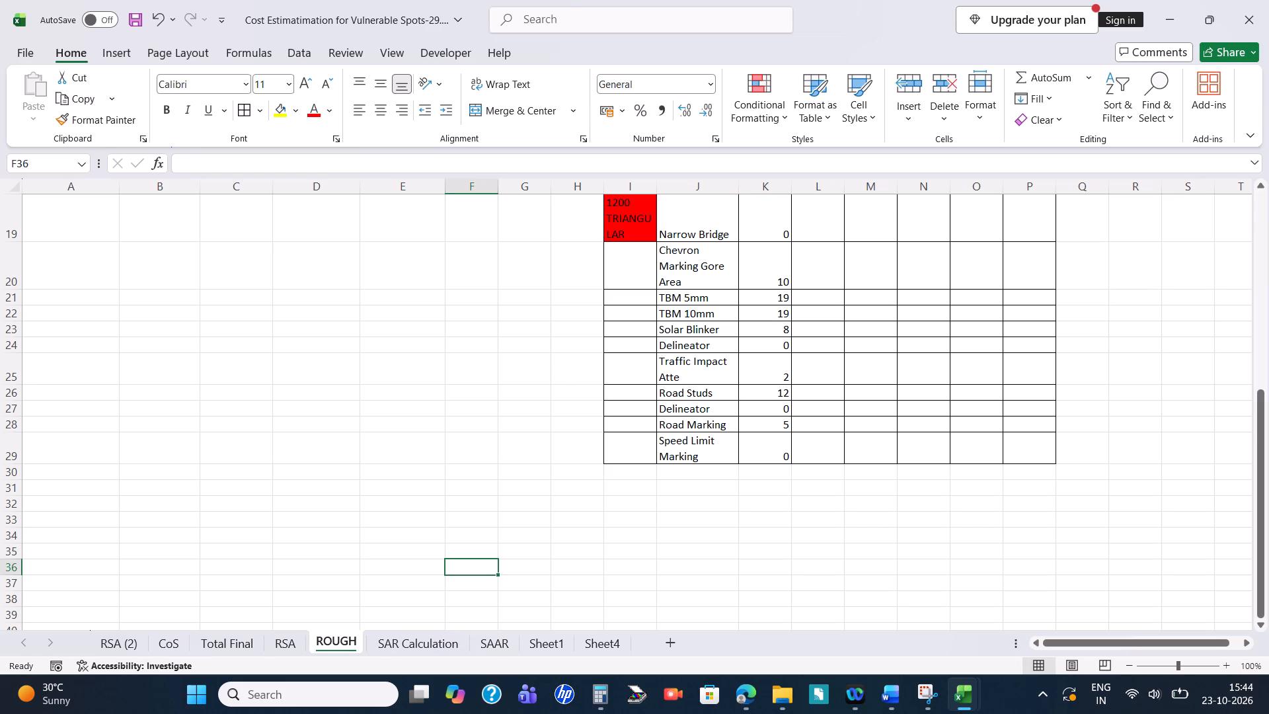
Set the 120 cm equilateral triangle quantity on RSA to 47, from the FINAL row of ROUGH.
scroll(506, 484, up, 8)
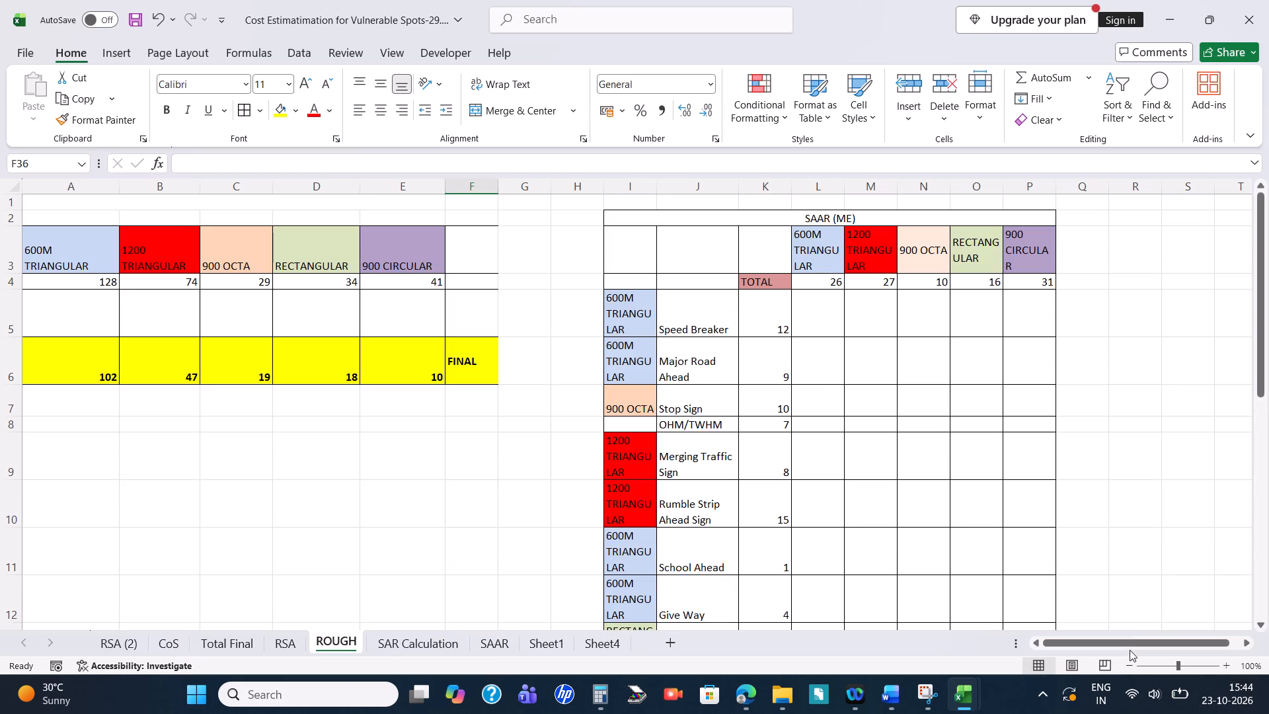
drag(1128, 645, 930, 650)
click(79, 371)
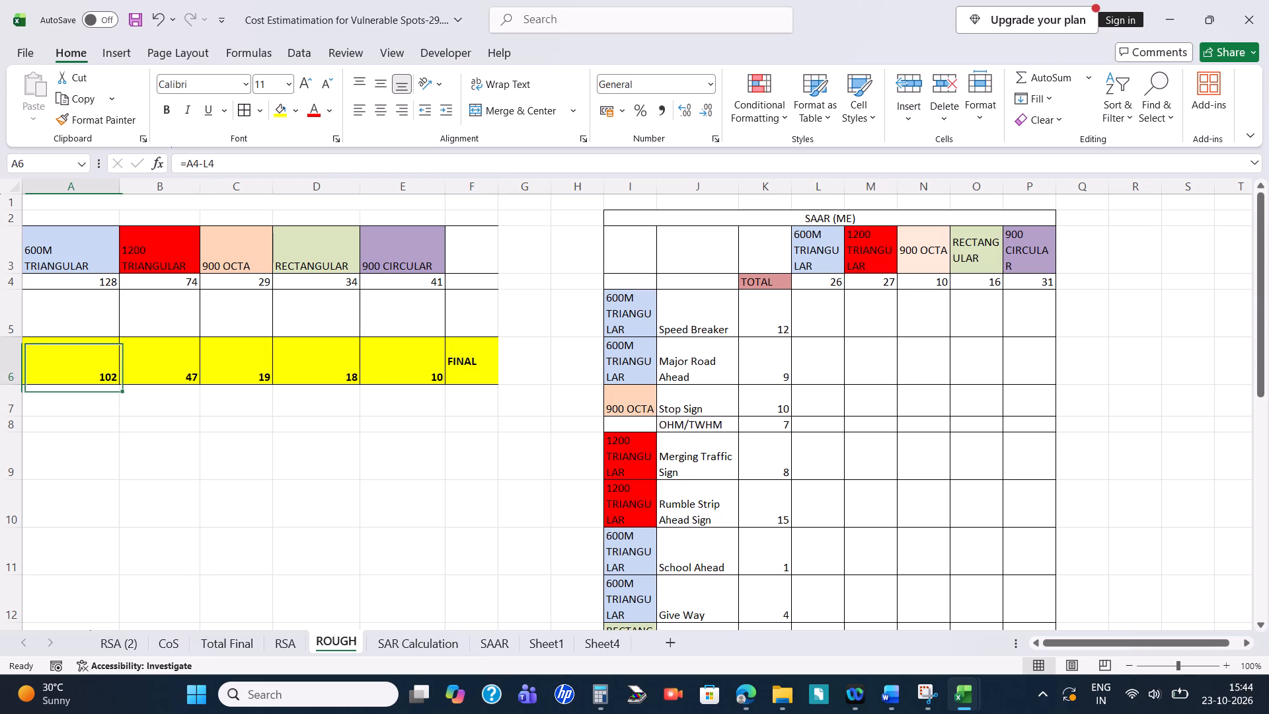
click(285, 647)
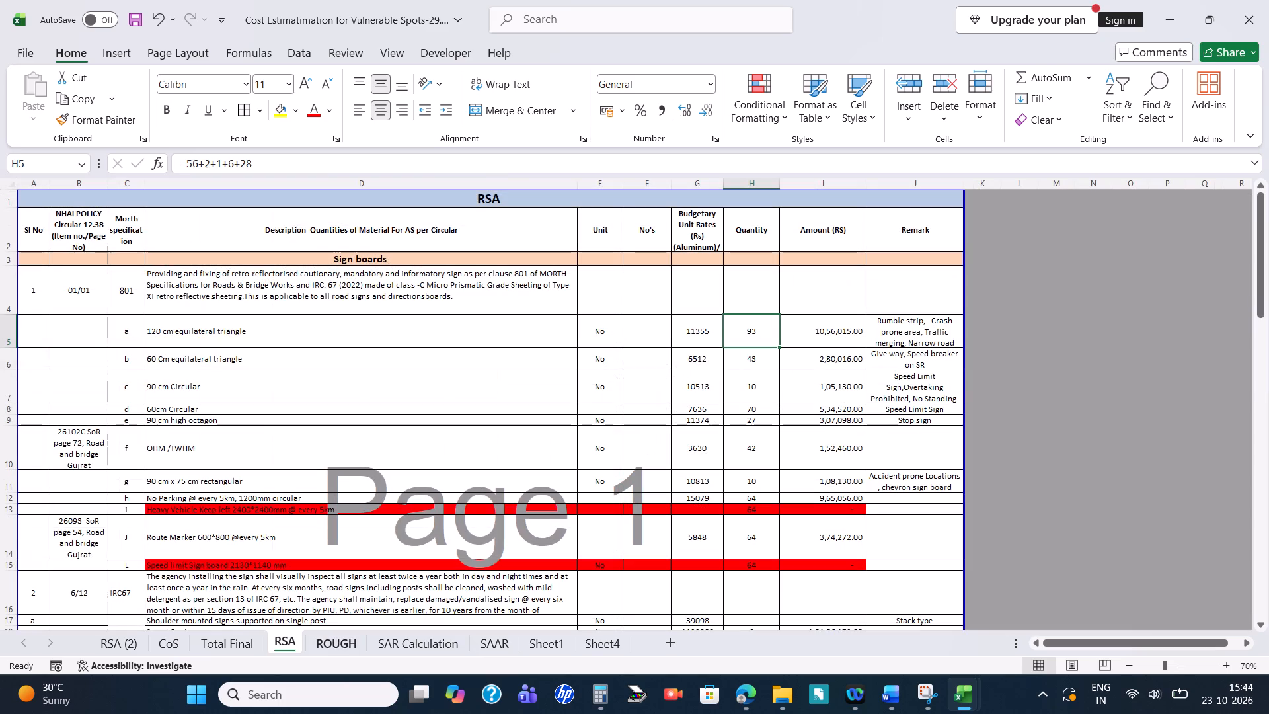
click(340, 639)
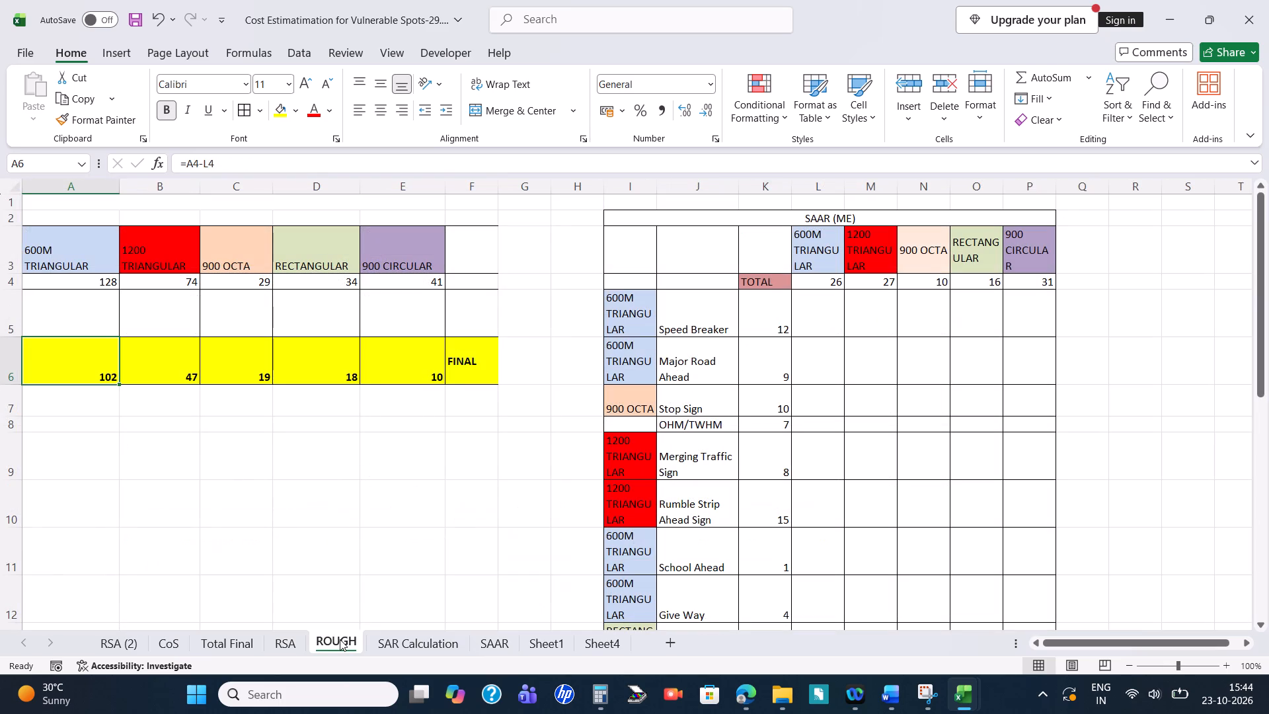
click(283, 647)
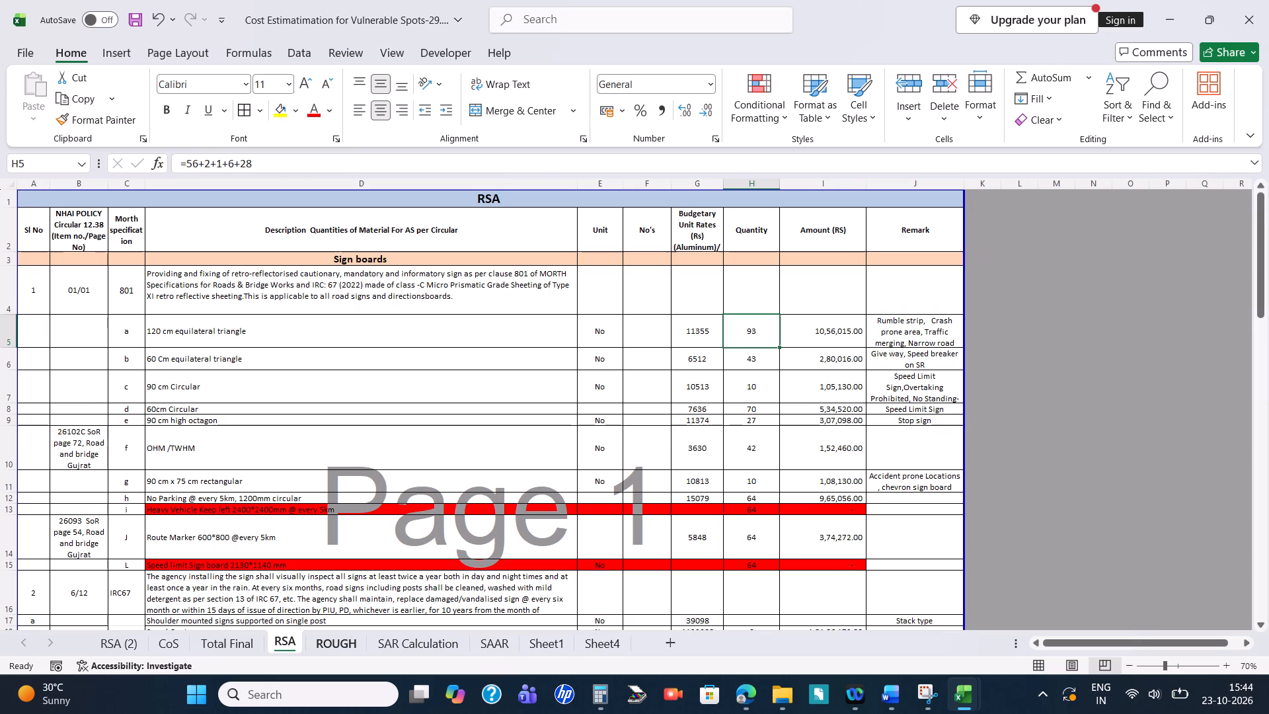
click(763, 338)
text(47)
key(Return)
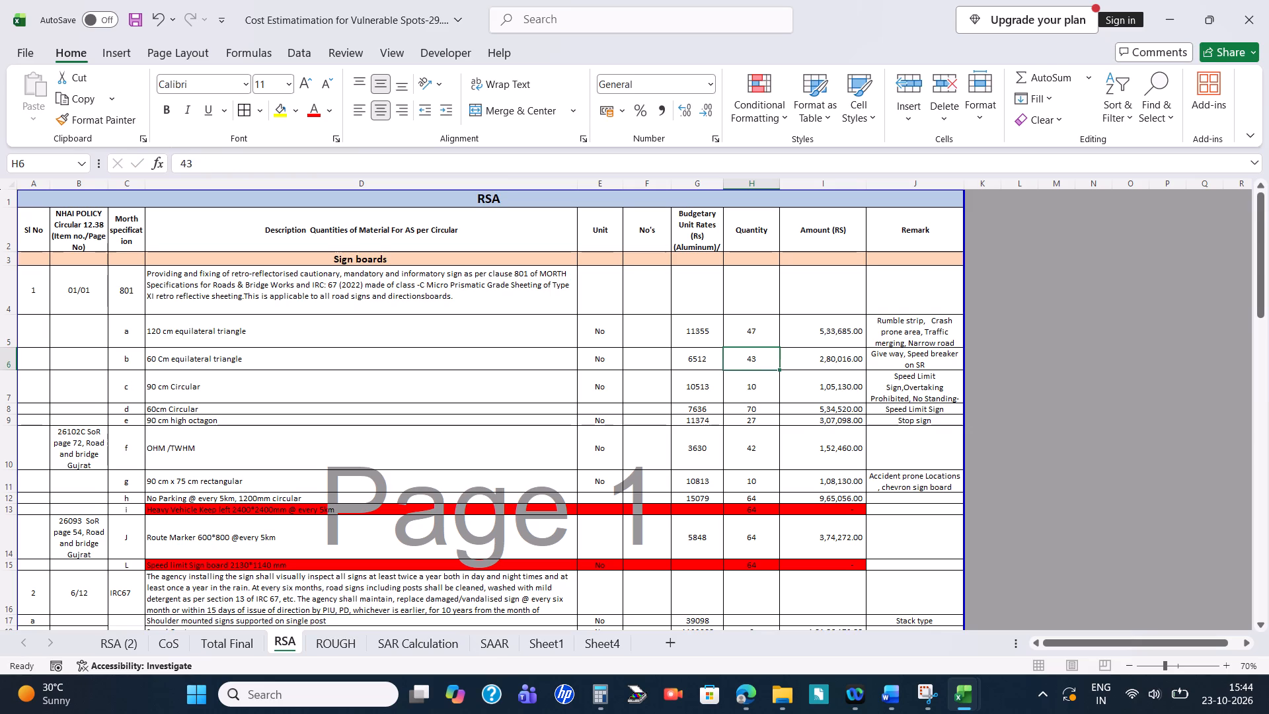
Set the 60 cm equilateral triangle quantity on RSA to 102, from the FINAL row of ROUGH.
click(331, 649)
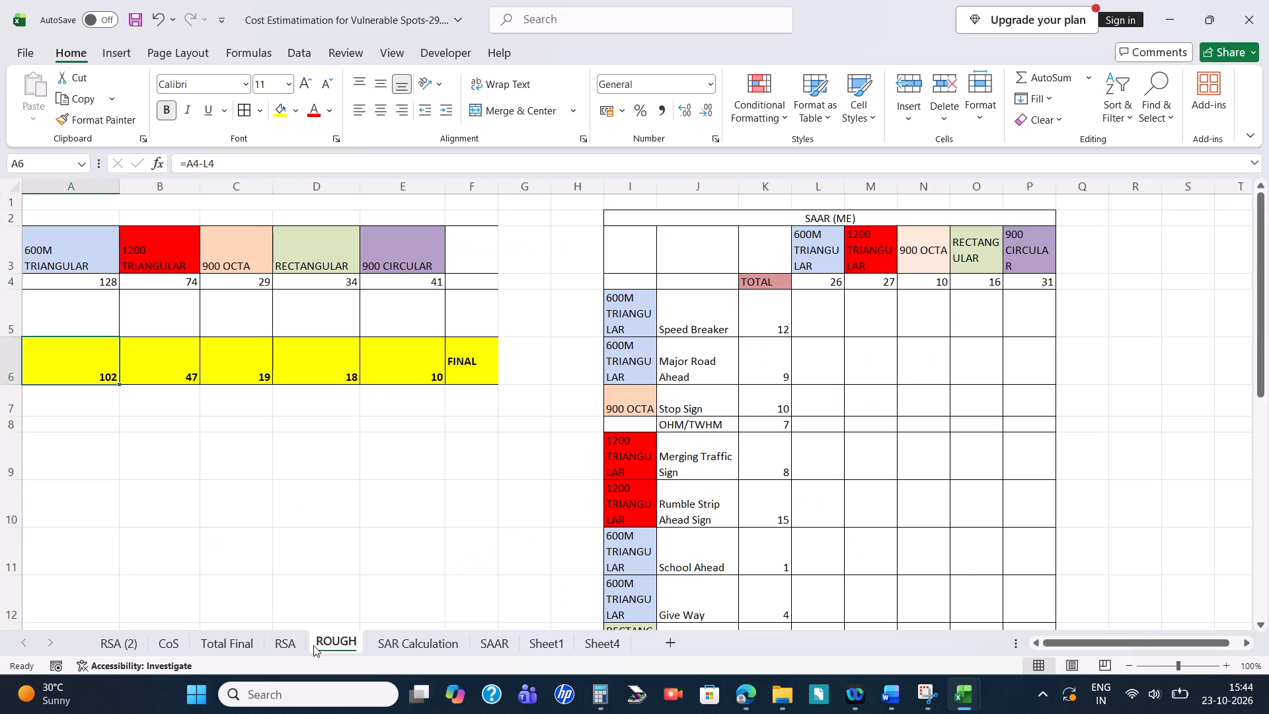
click(278, 640)
text(102)
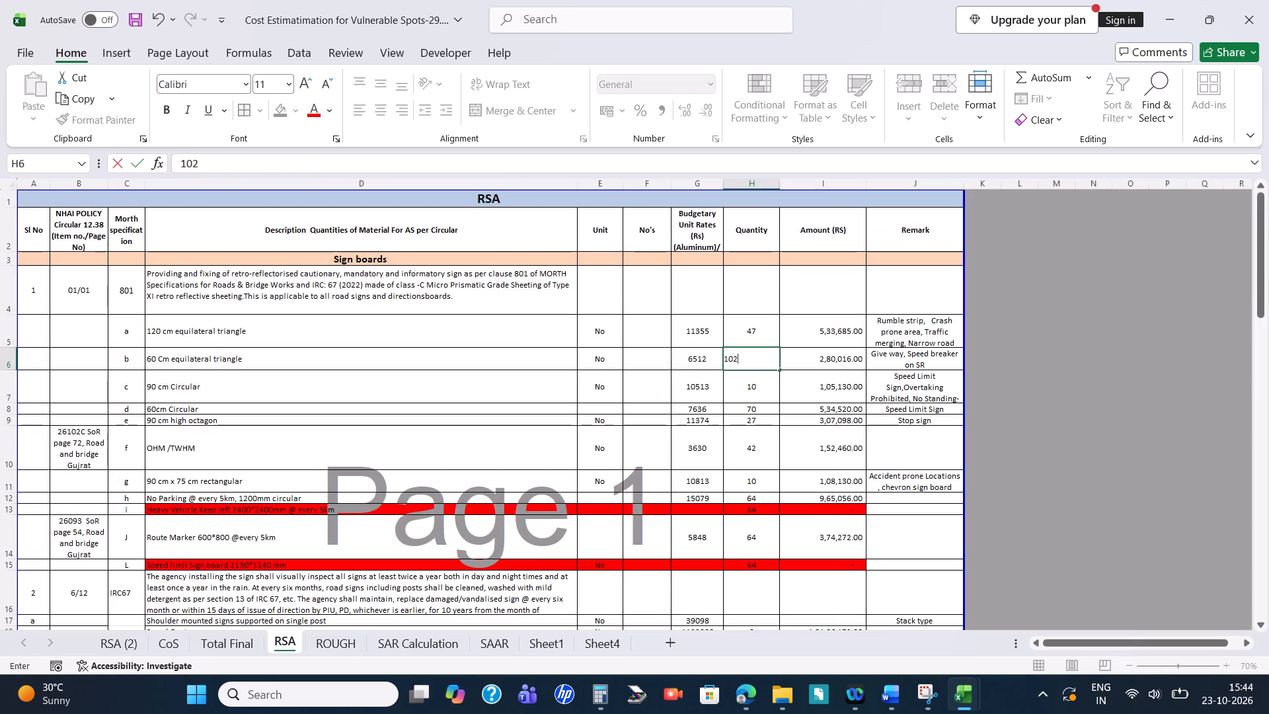
key(Return)
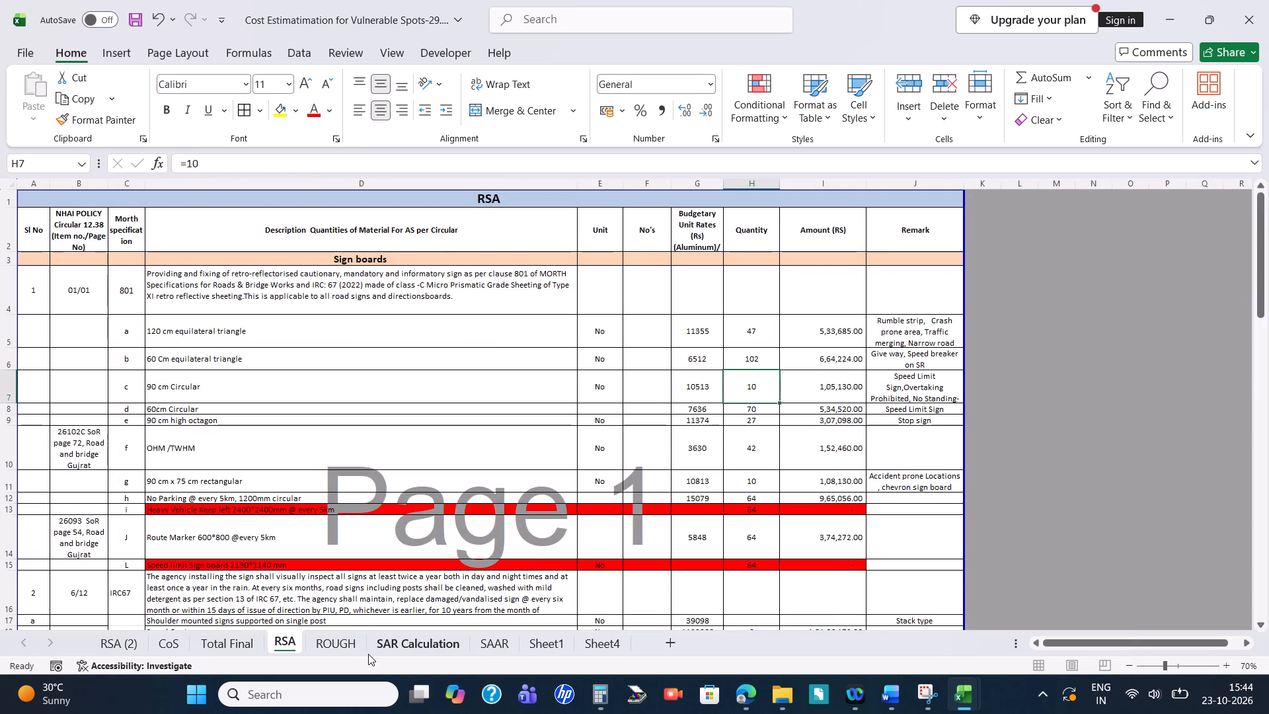
Check the circular sign totals on ROUGH and fill the 60cm Circular quantity on RSA with yellow.
click(343, 654)
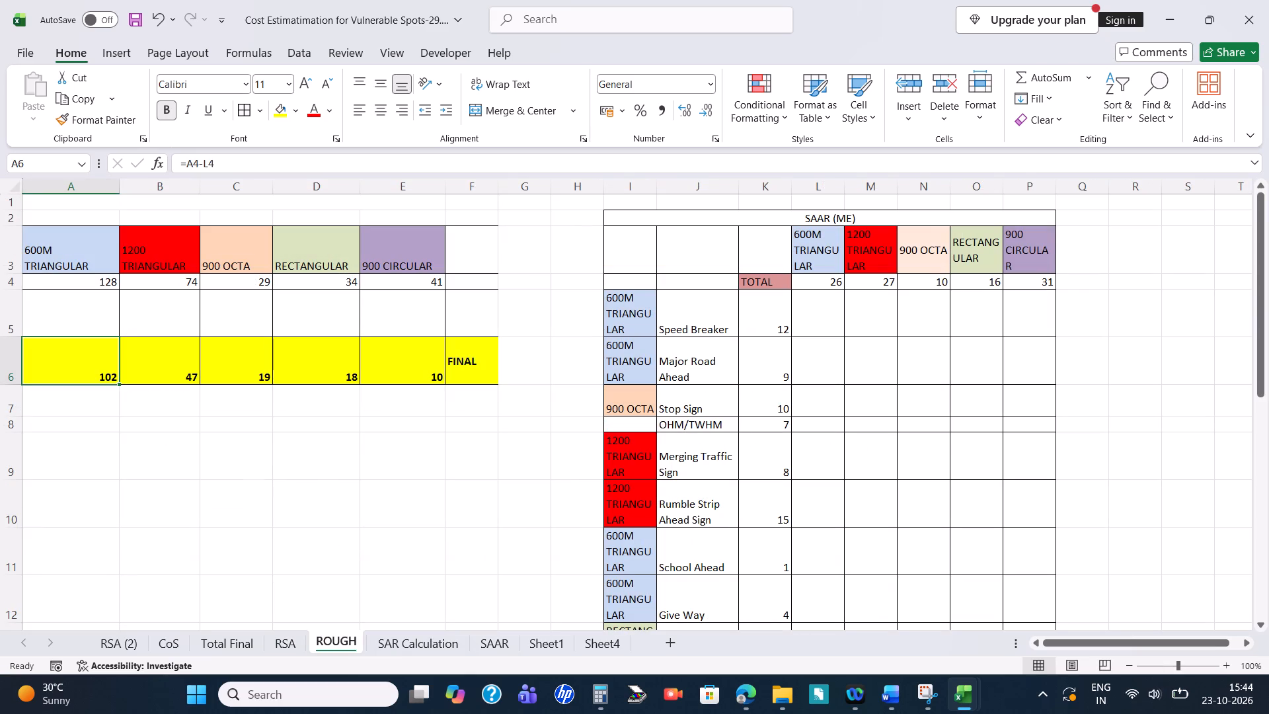
click(277, 641)
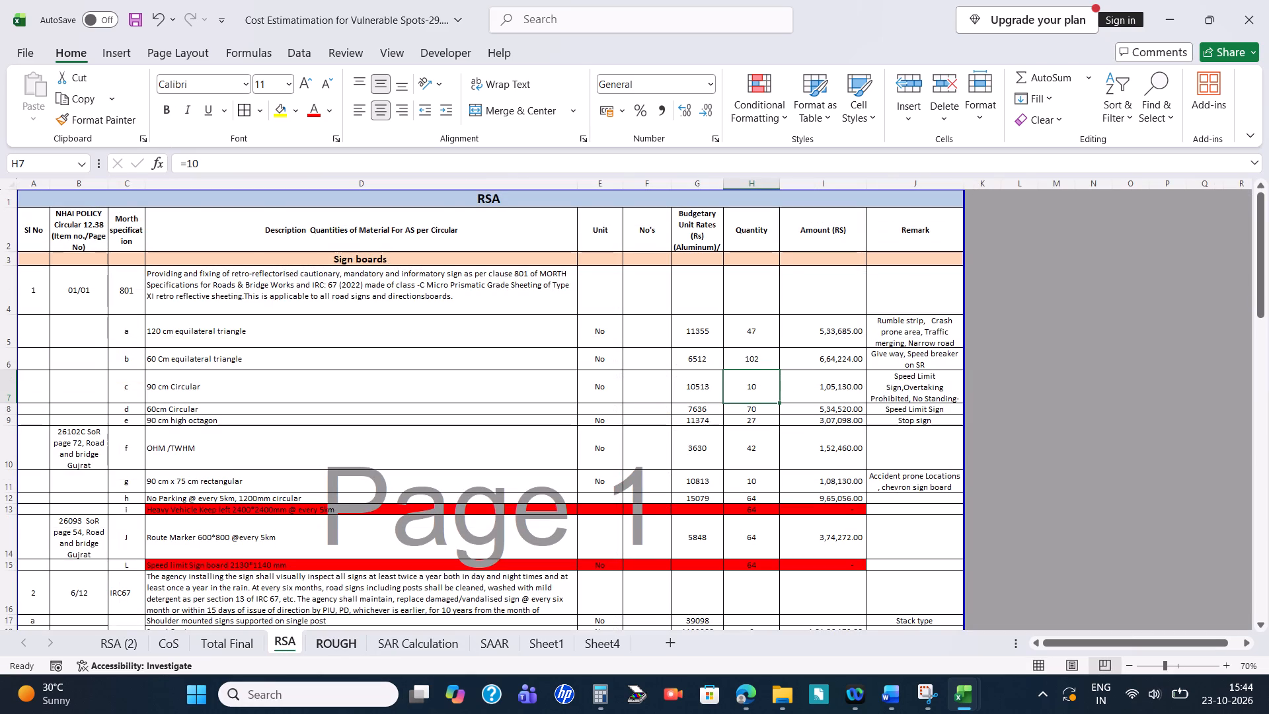
click(340, 639)
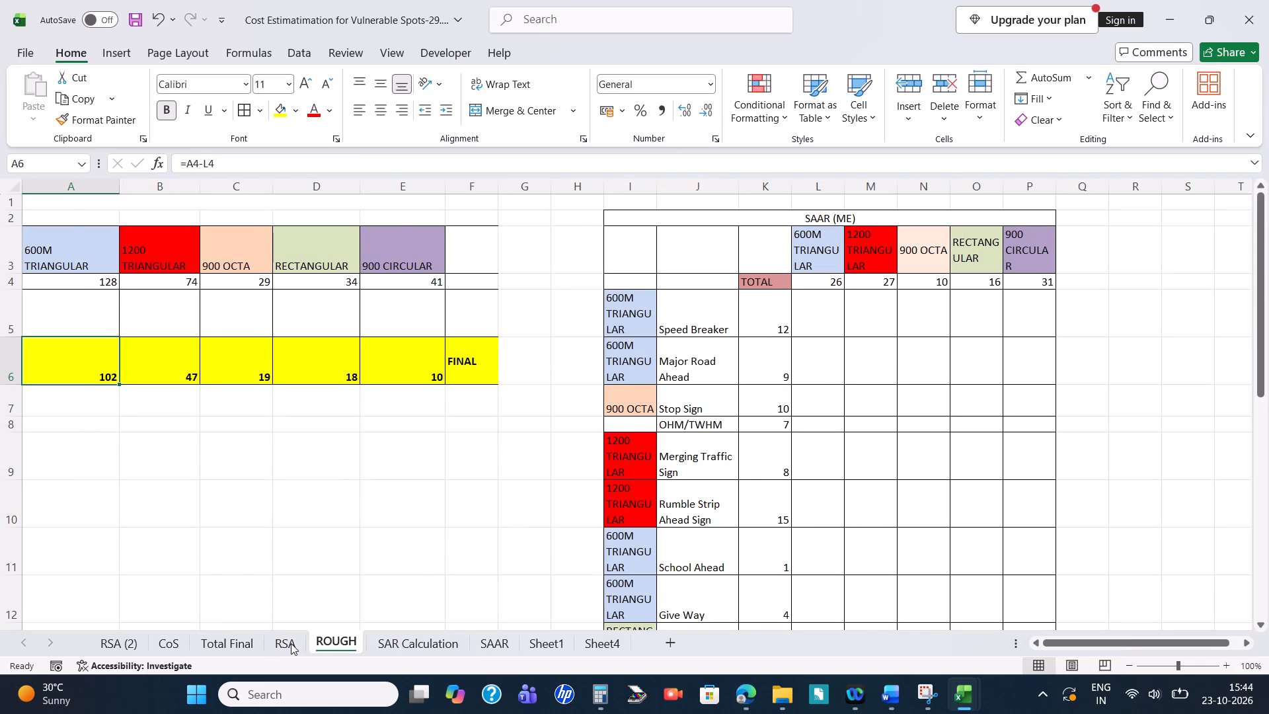
click(291, 643)
click(755, 410)
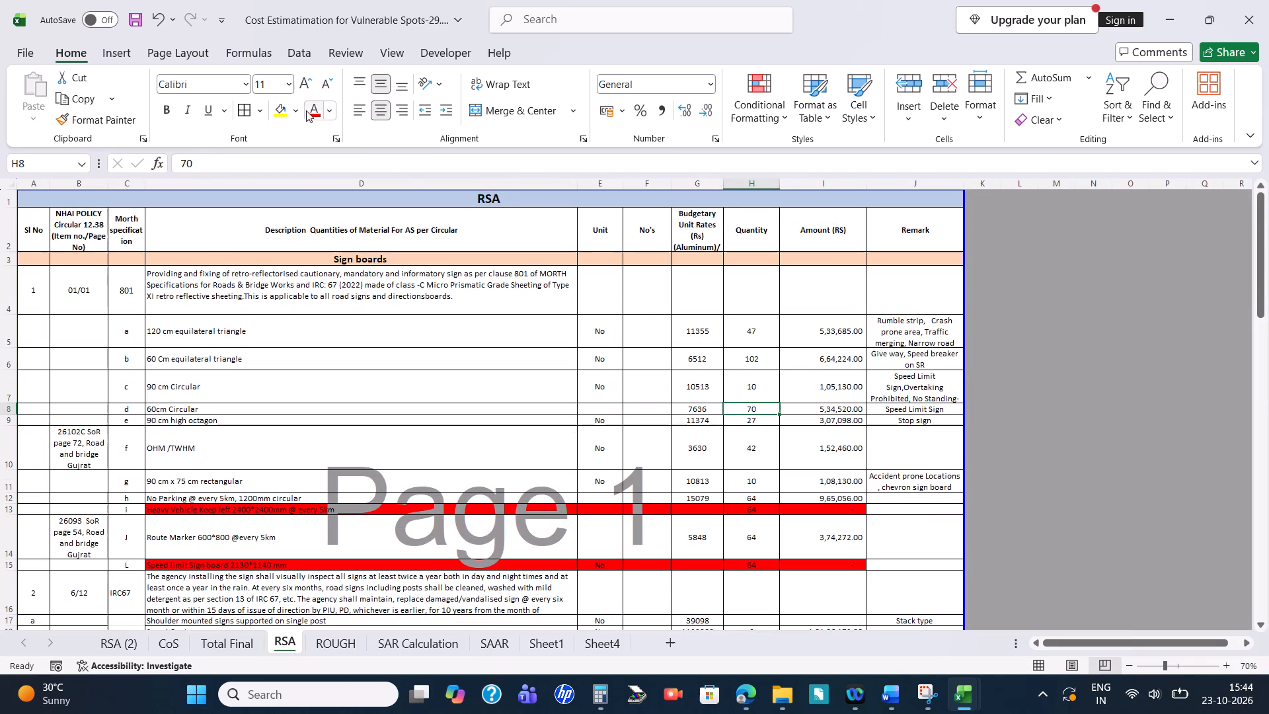
click(283, 112)
Set the 90 cm high octagon quantity on RSA to 19, from the FINAL row of ROUGH.
click(755, 422)
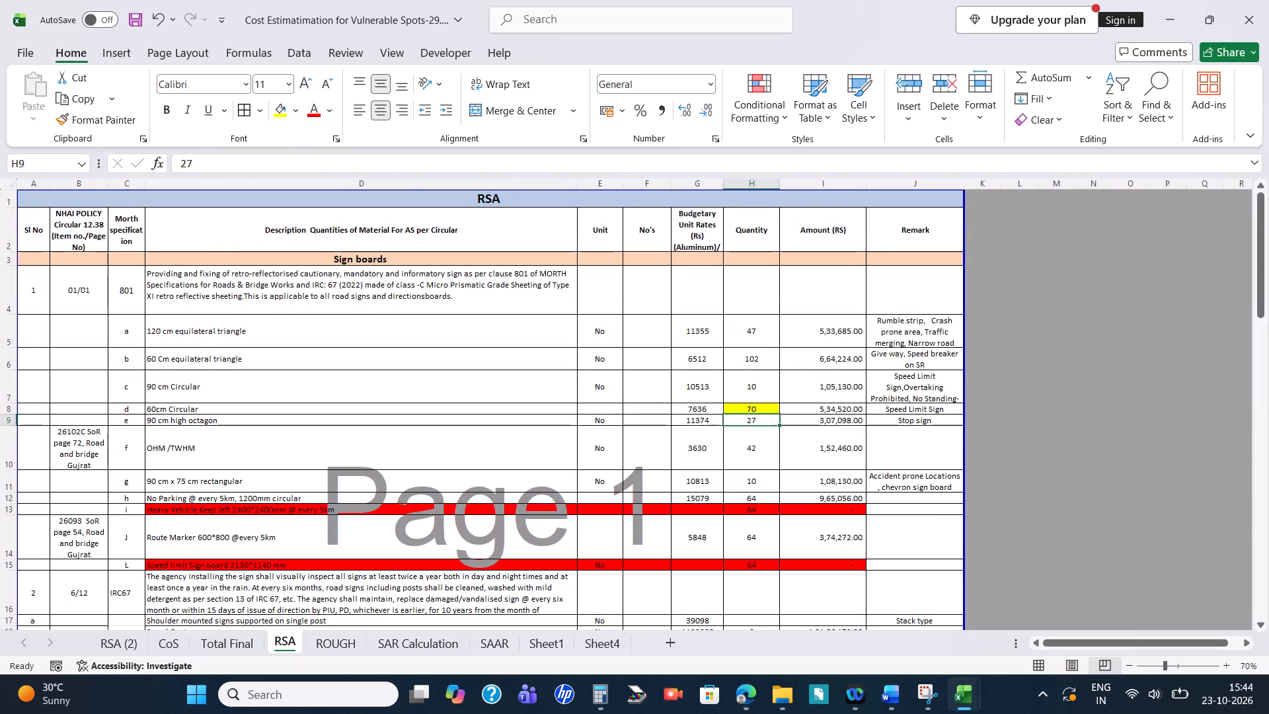
click(348, 650)
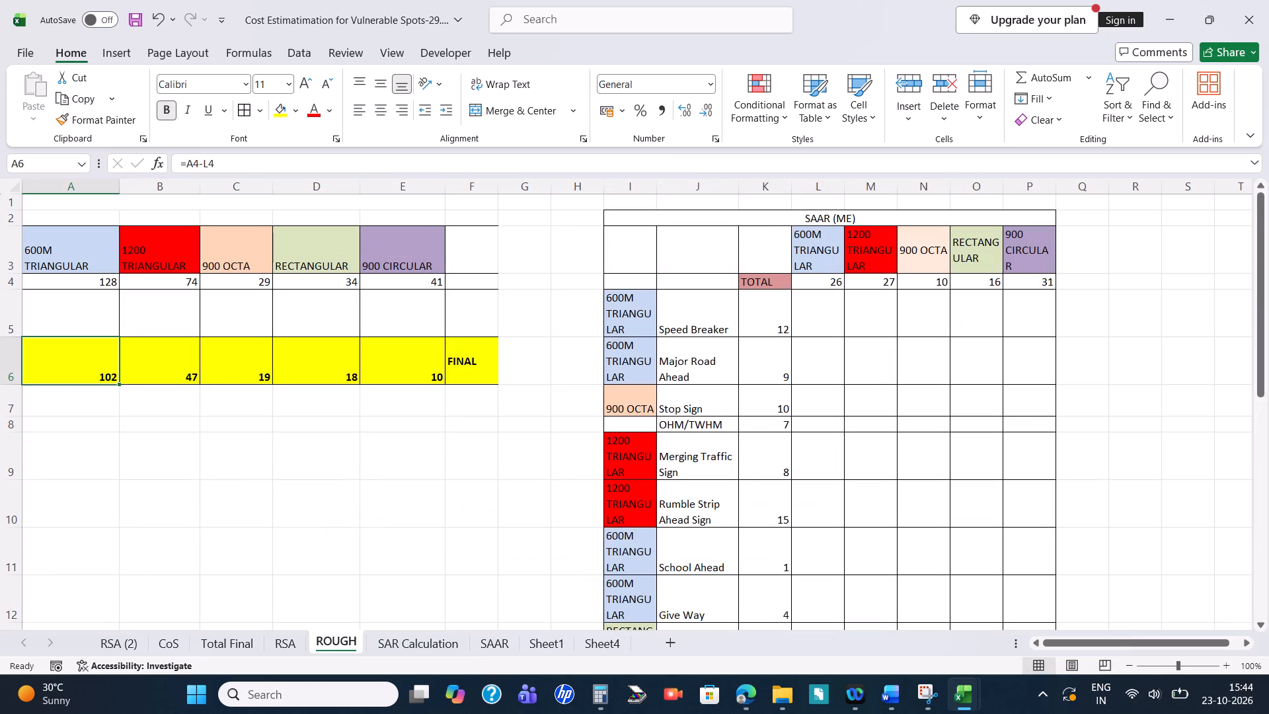
click(216, 651)
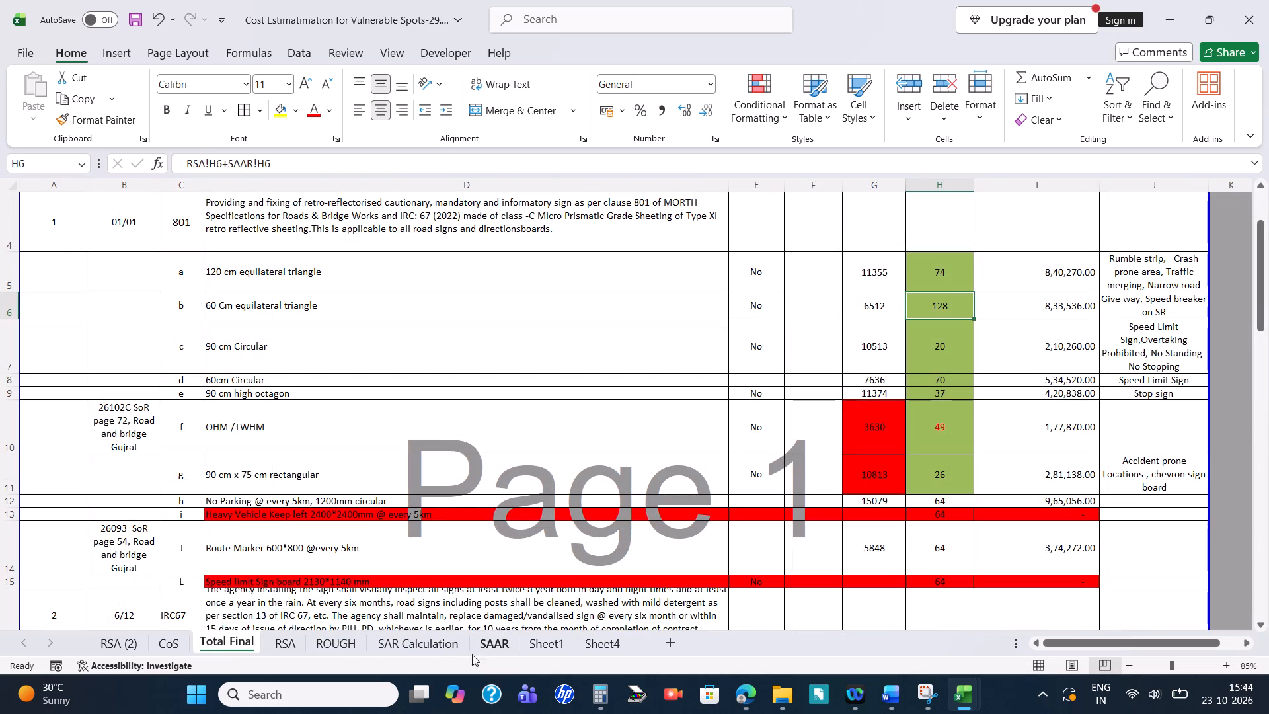
click(284, 645)
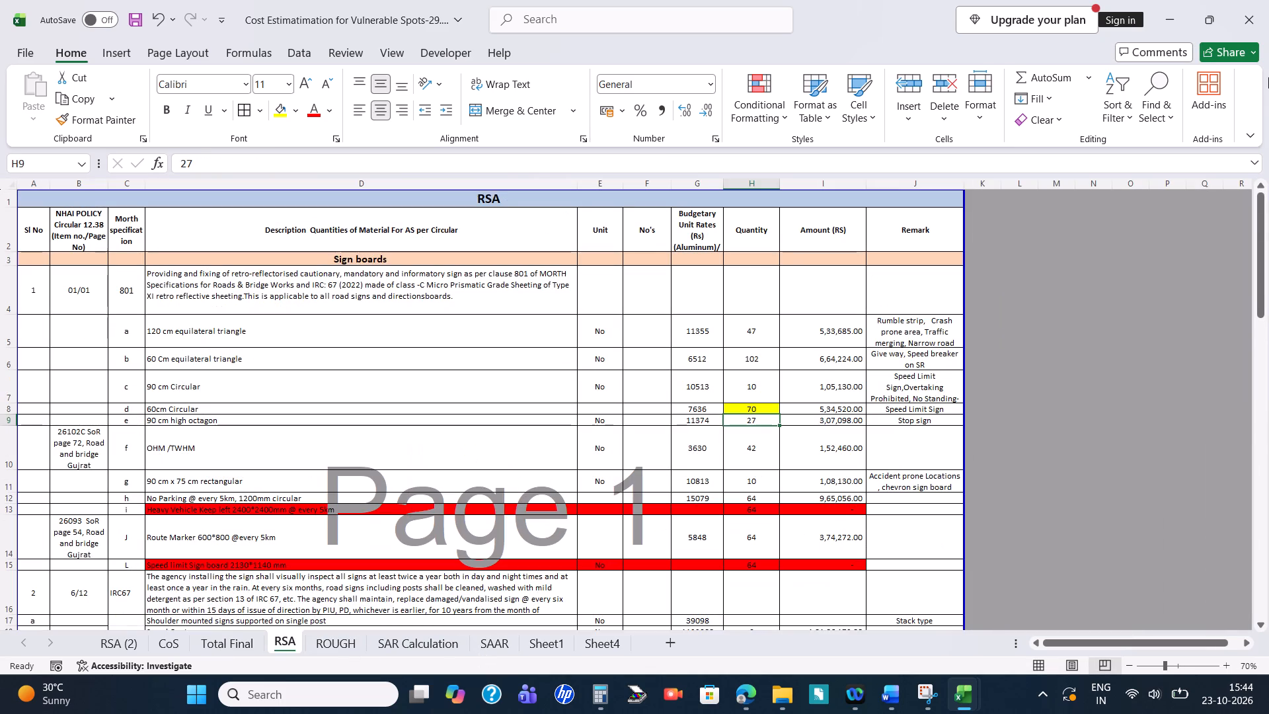
text(19)
key(Return)
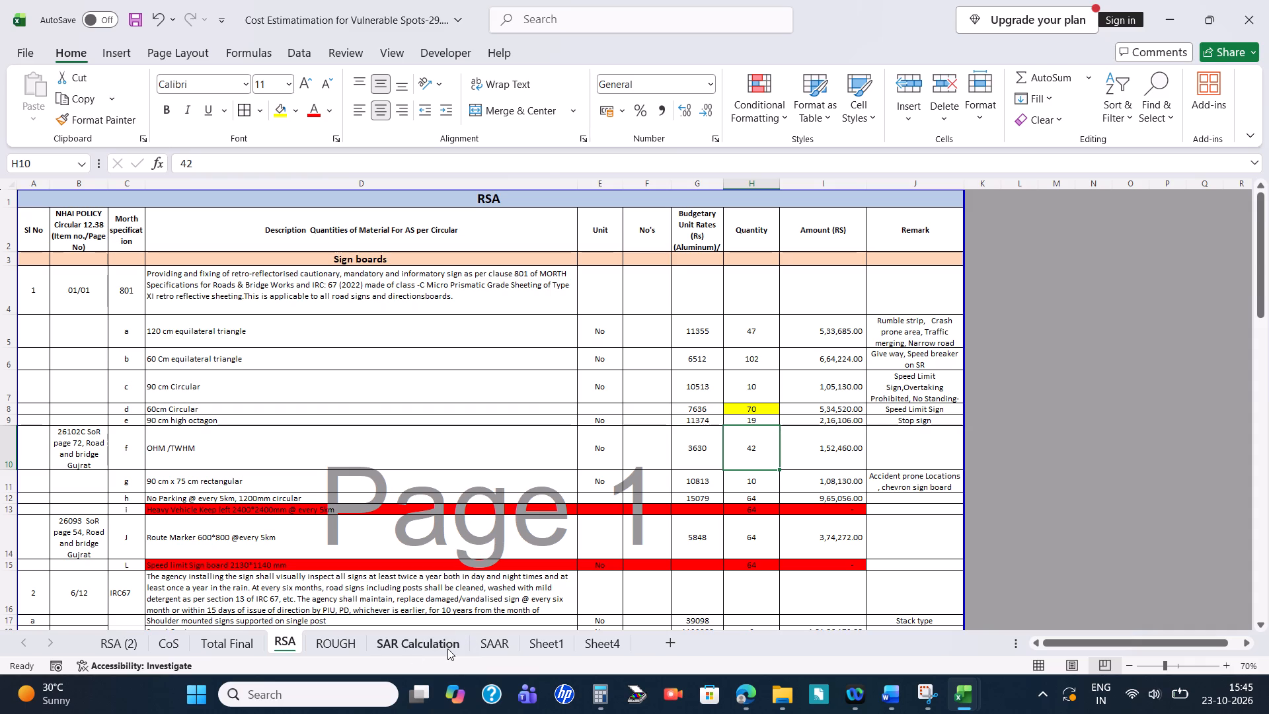
Set the OHM/TWHM quantity on RSA to 35, after checking its total on SAR Calculation.
click(402, 647)
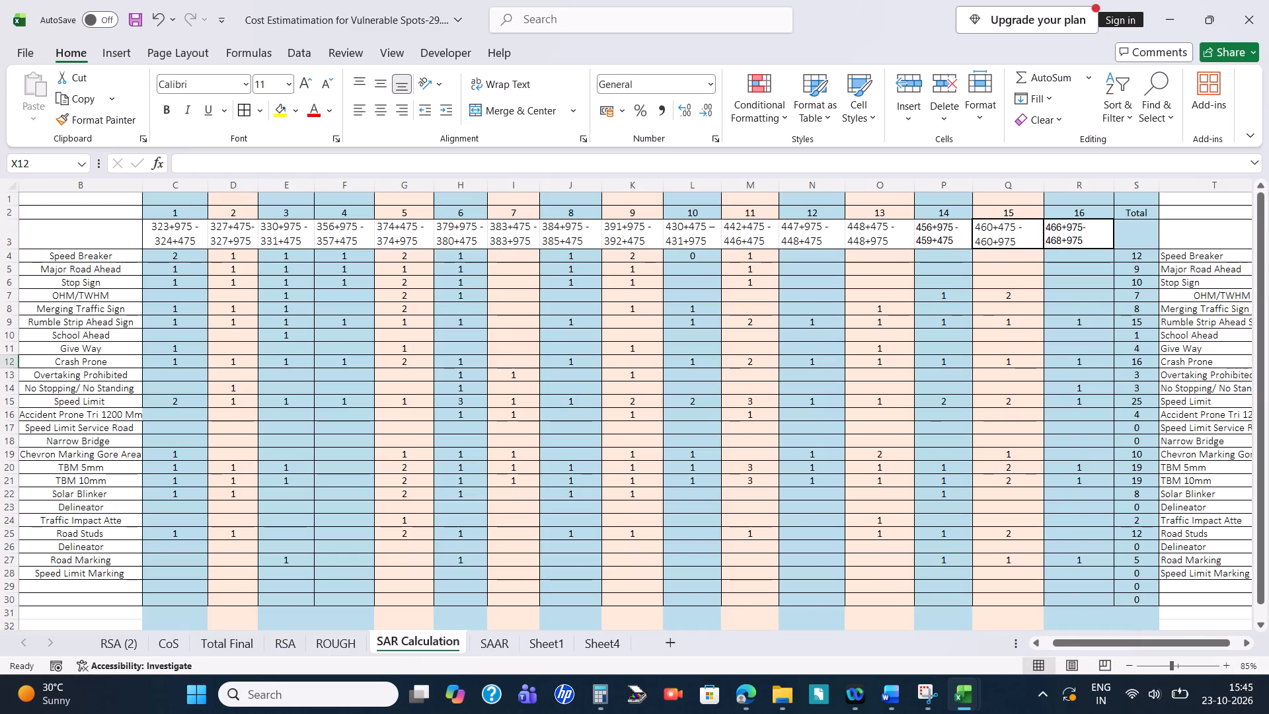
click(1194, 297)
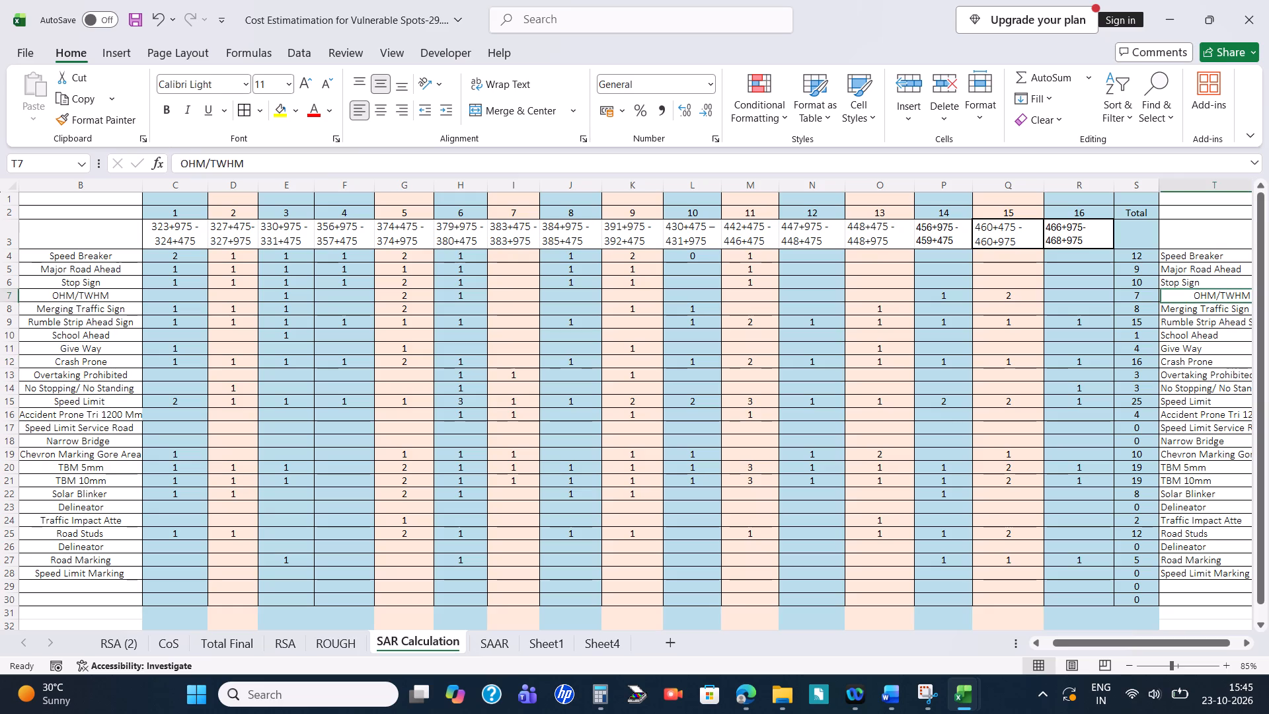
click(1142, 300)
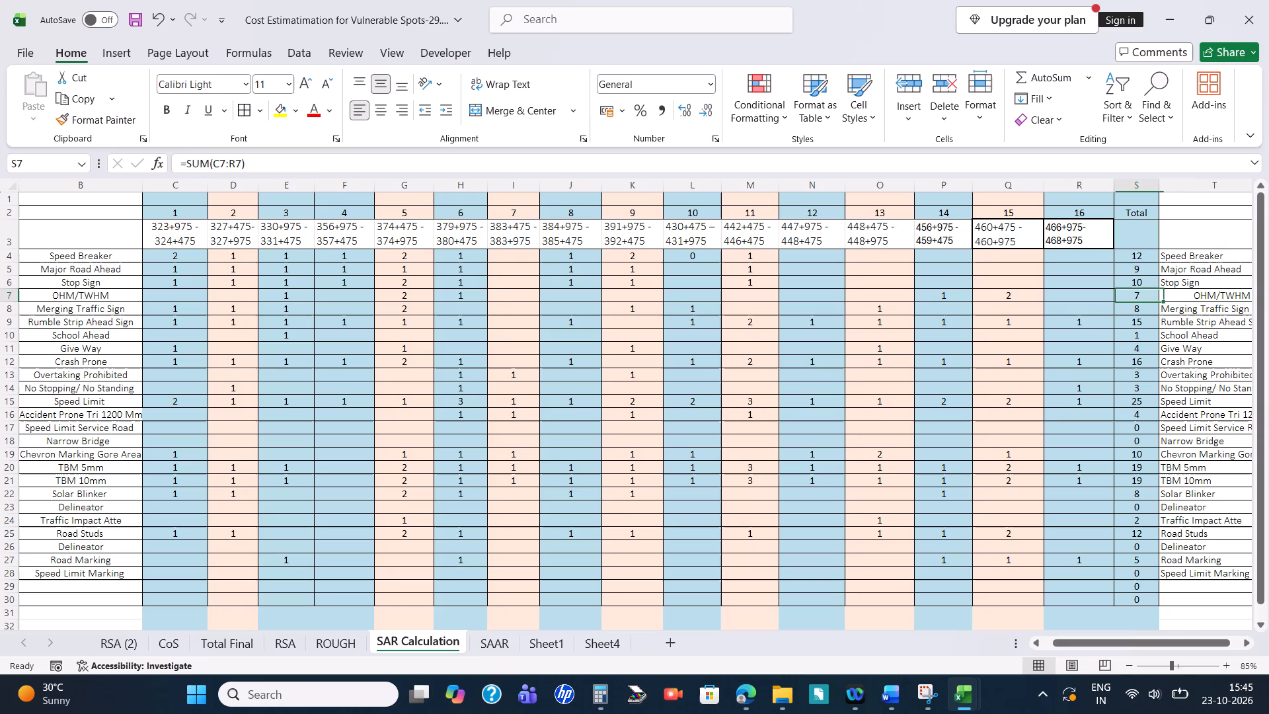
click(296, 638)
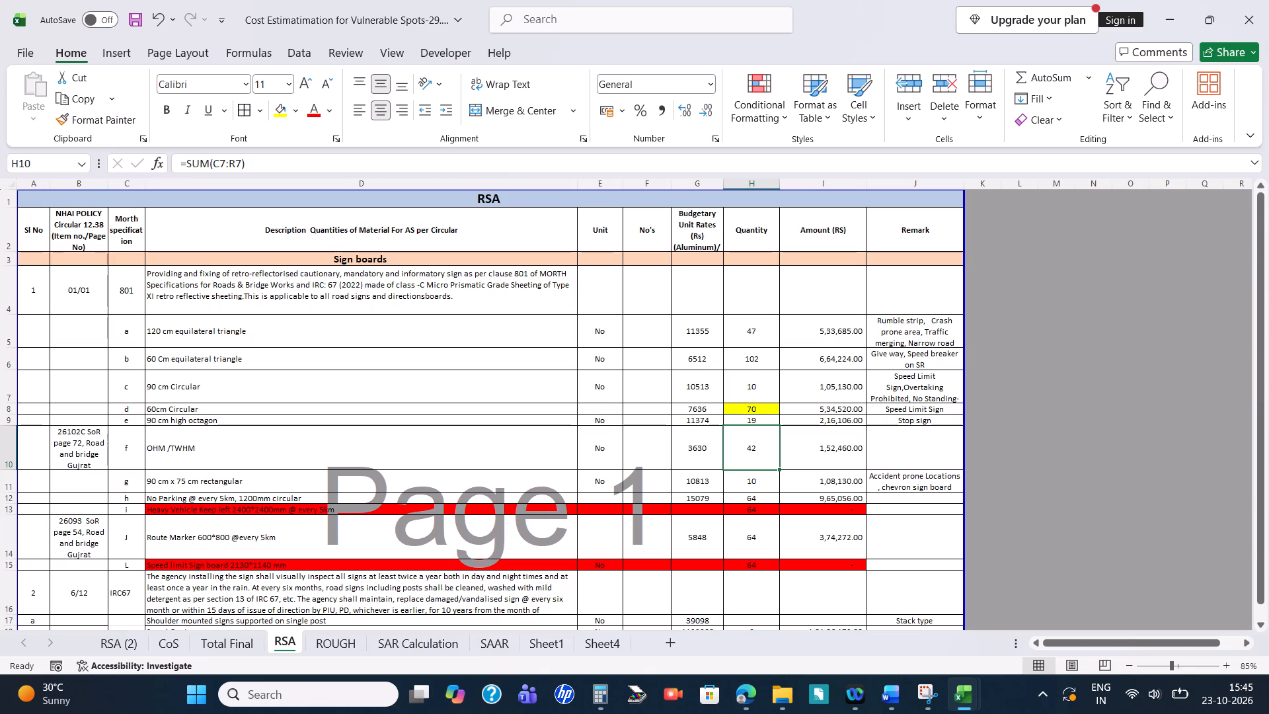
text(35)
key(Return)
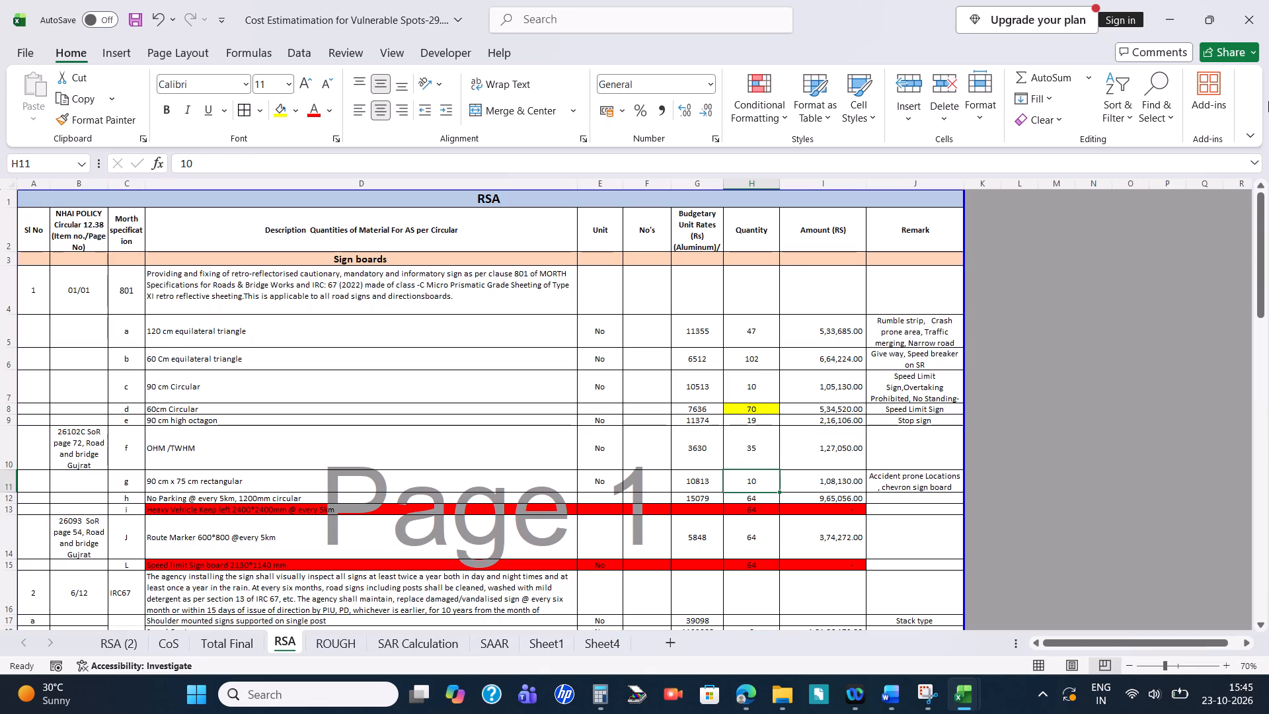
Set the 90 cm x 75 cm rectangular sign quantity on RSA to 18, from the FINAL row of ROUGH.
click(344, 633)
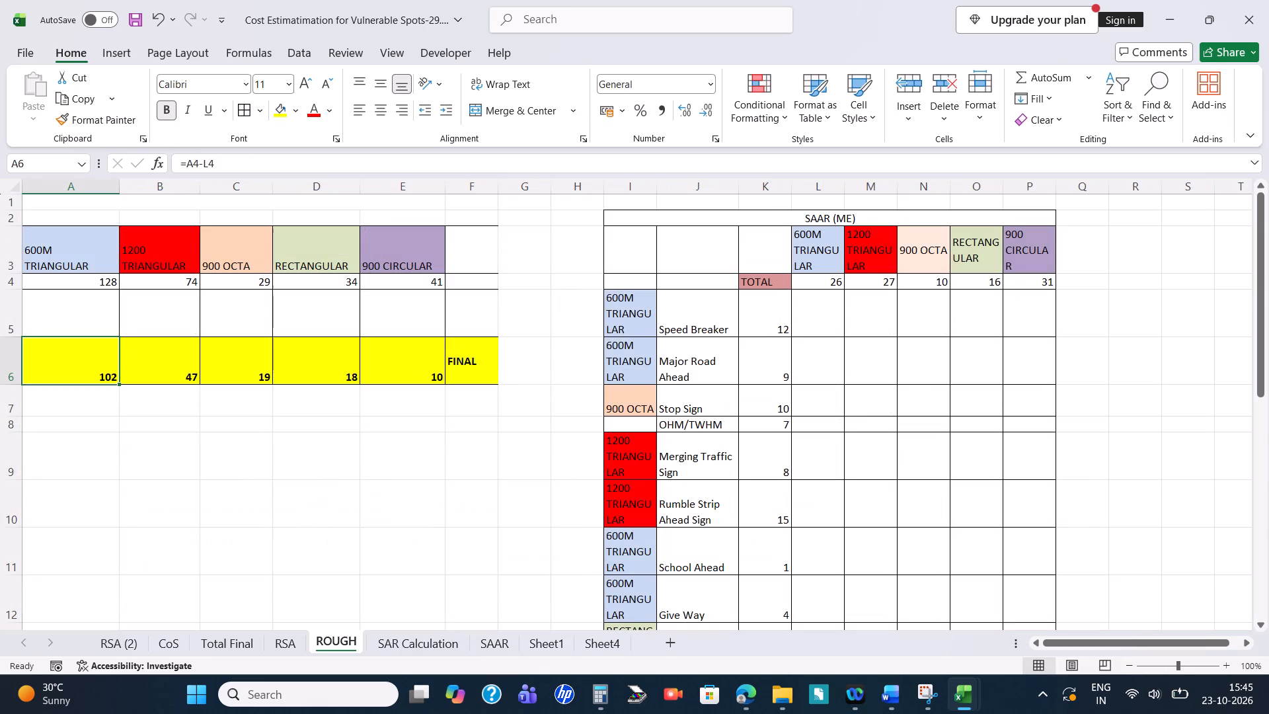
click(274, 641)
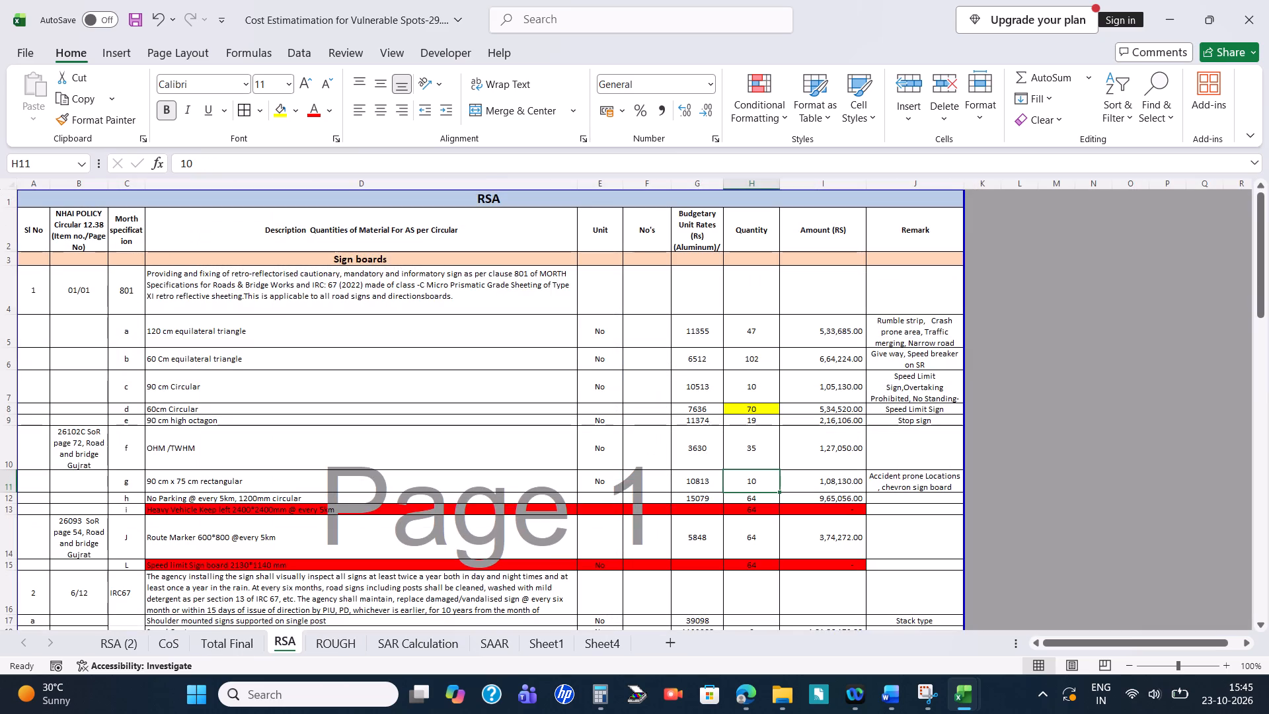
text(18)
key(Return)
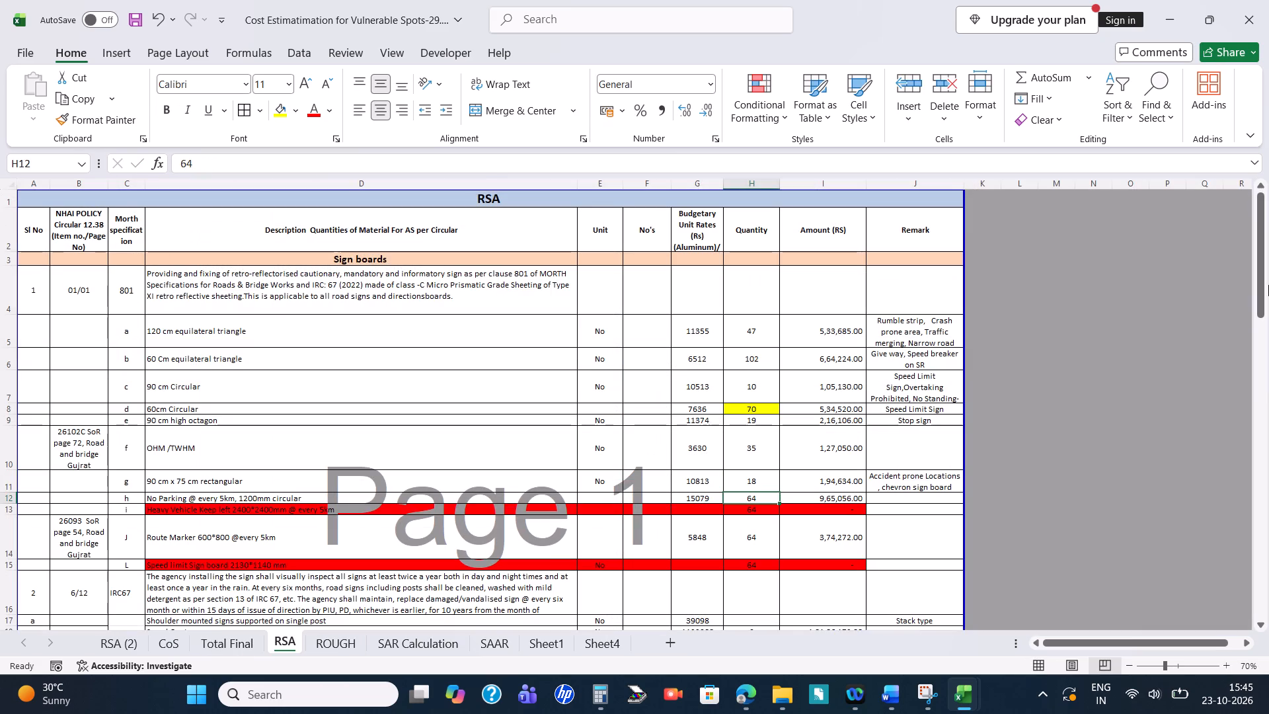
Fill the No Parking, Heavy Vehicle Keep Left and Route Marker quantities on RSA with yellow, after checking ROUGH for them.
click(334, 642)
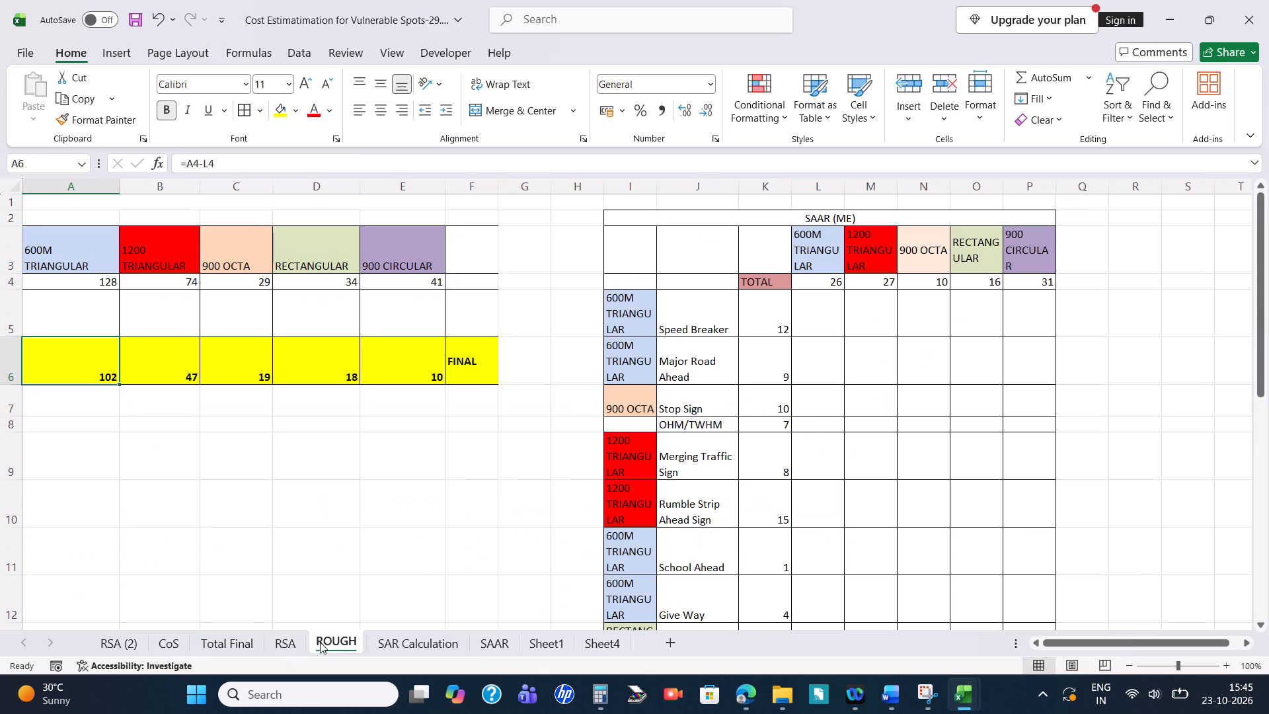
click(282, 645)
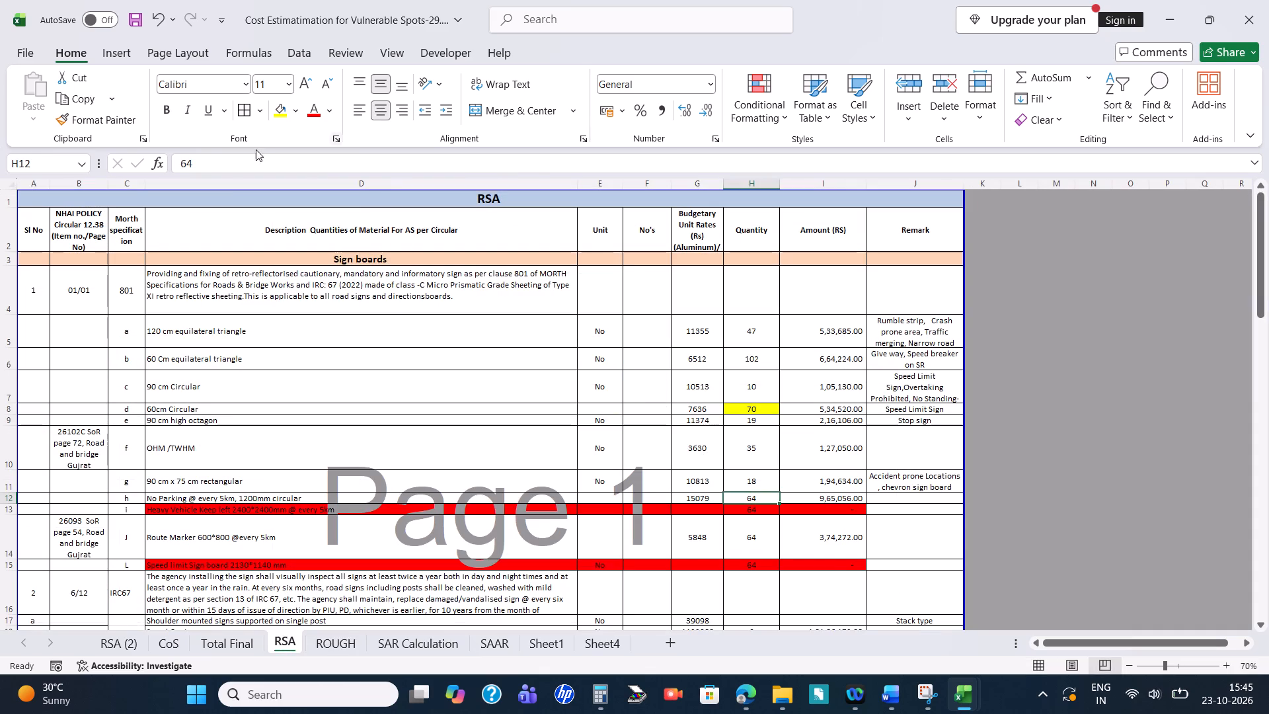
click(276, 111)
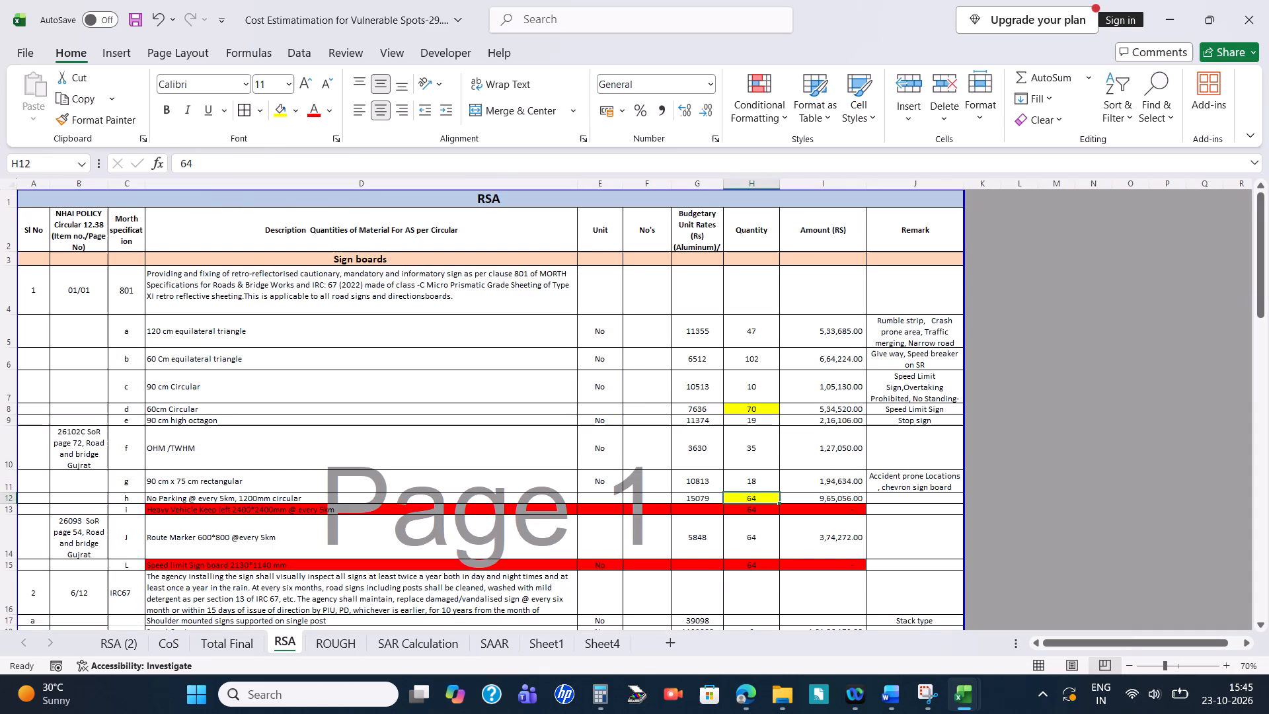
click(755, 519)
click(759, 510)
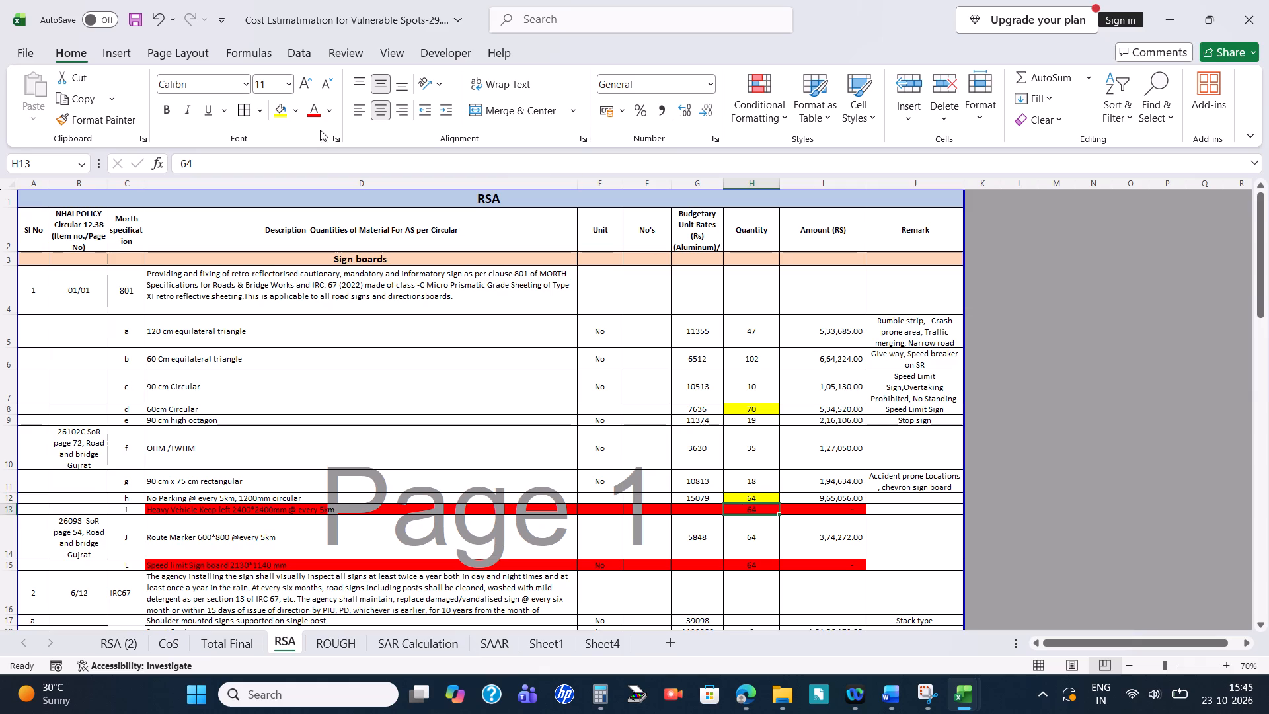
click(280, 106)
click(751, 549)
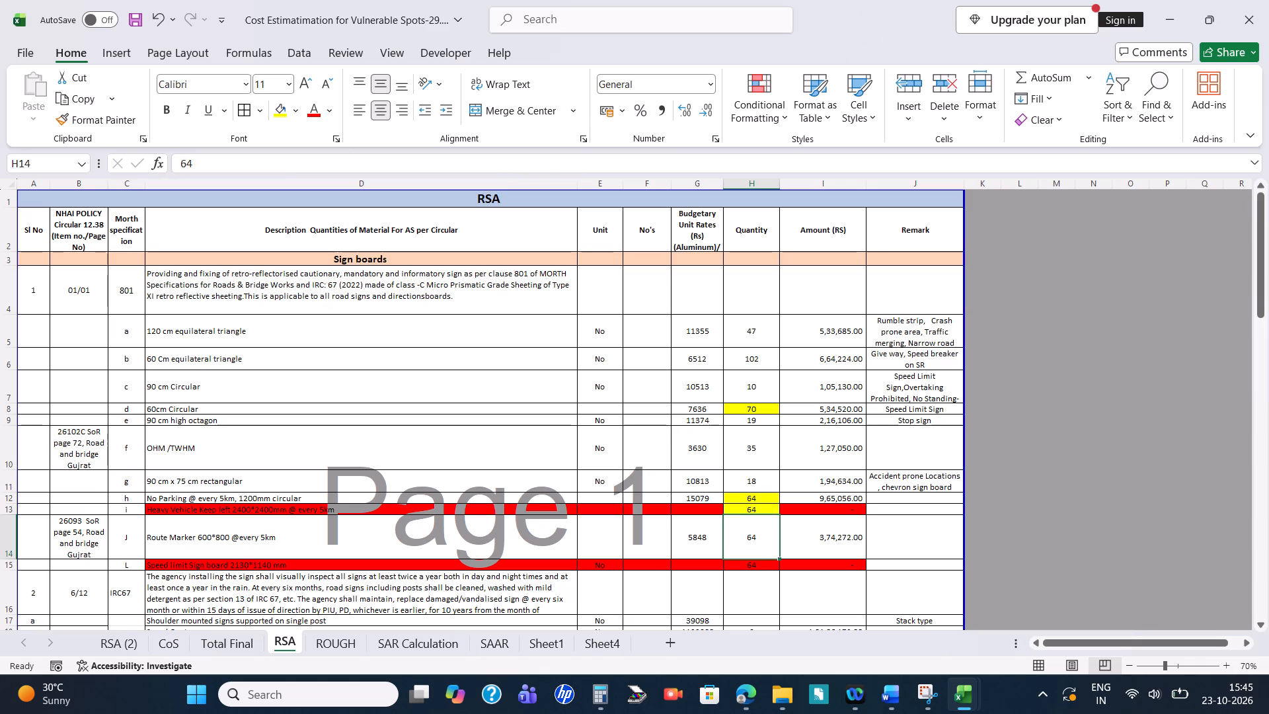
click(284, 110)
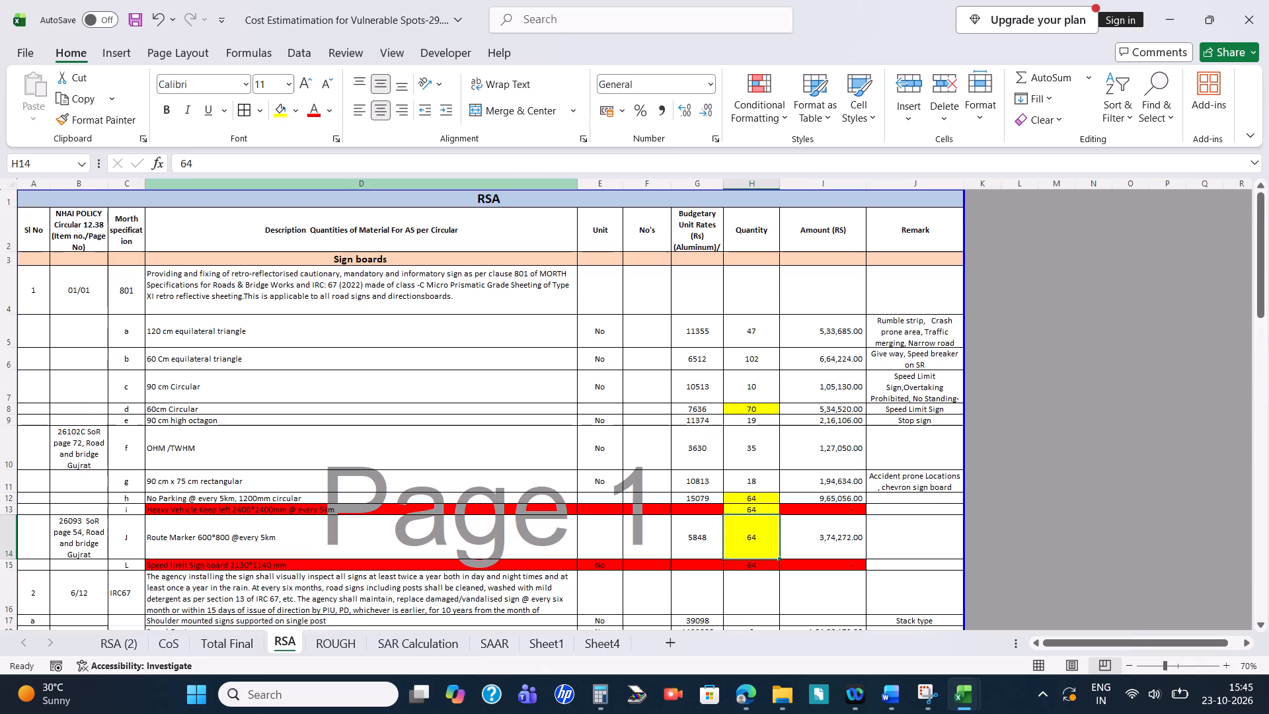
Set the Speed limit Sign board 2130*1140 mm quantity on RSA to 39, after checking the Speed Limit total on SAR Calculation.
scroll(854, 483, down, 1)
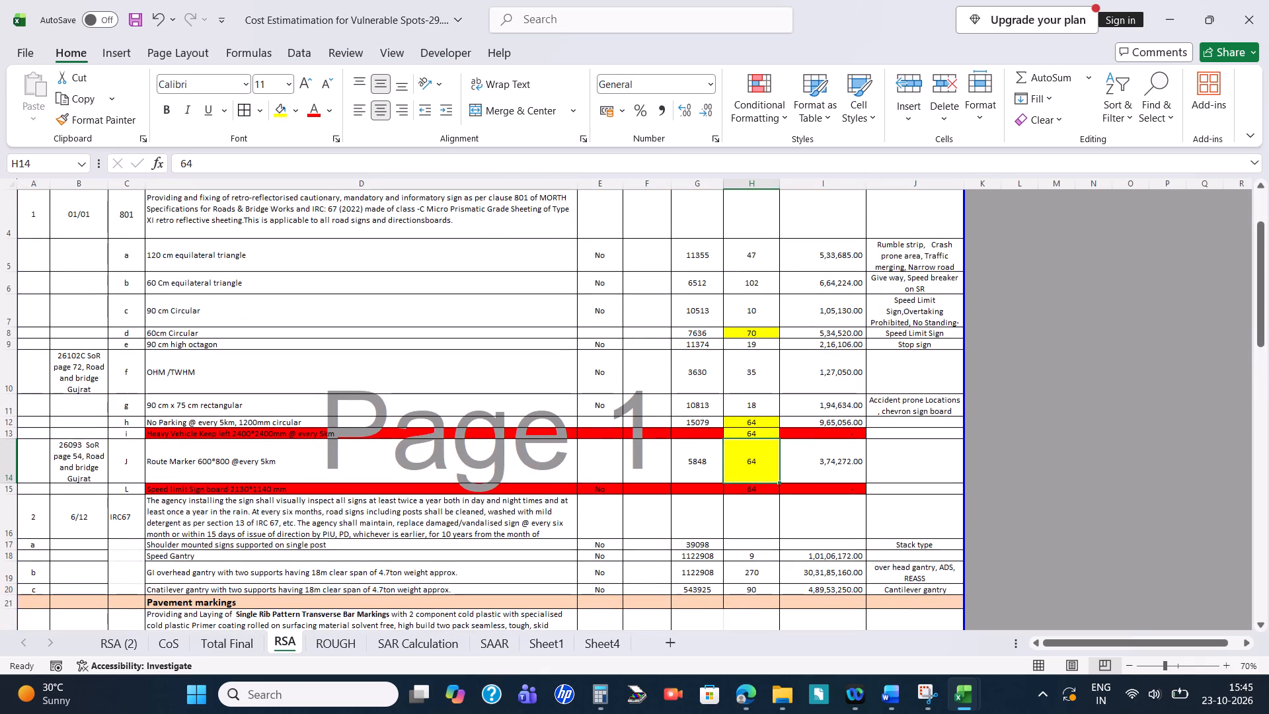
click(765, 487)
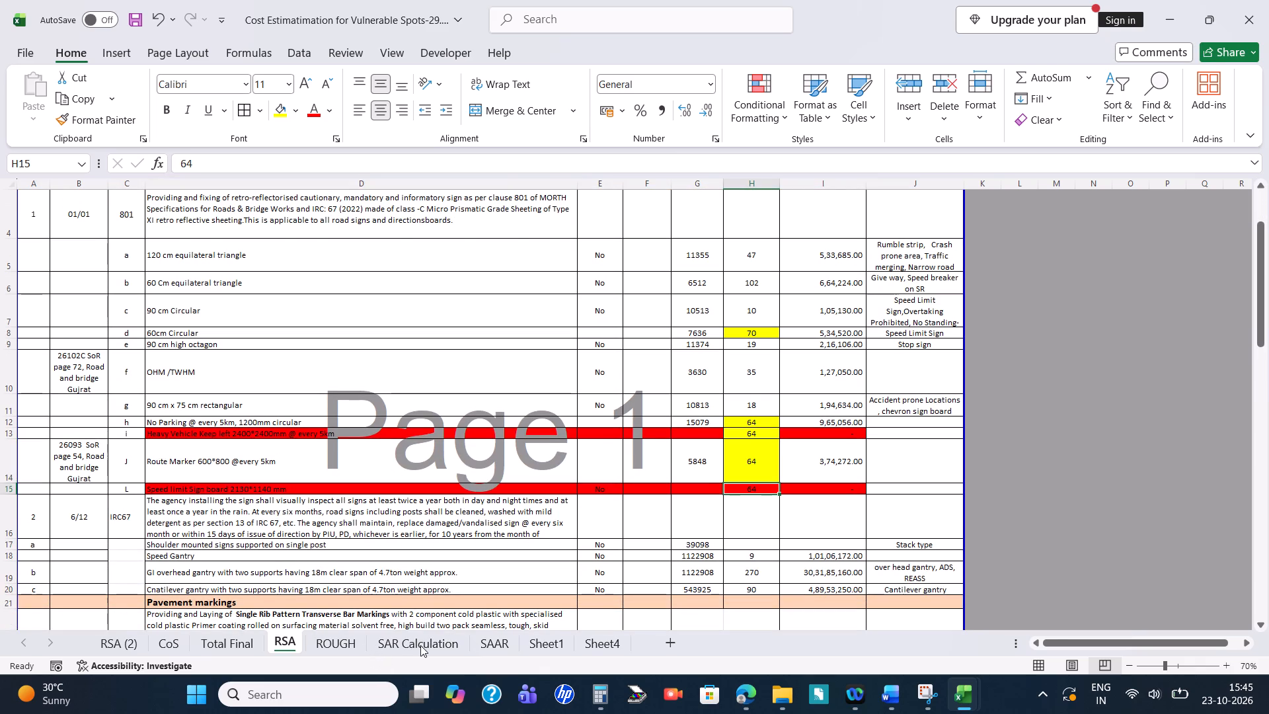
click(420, 645)
click(298, 653)
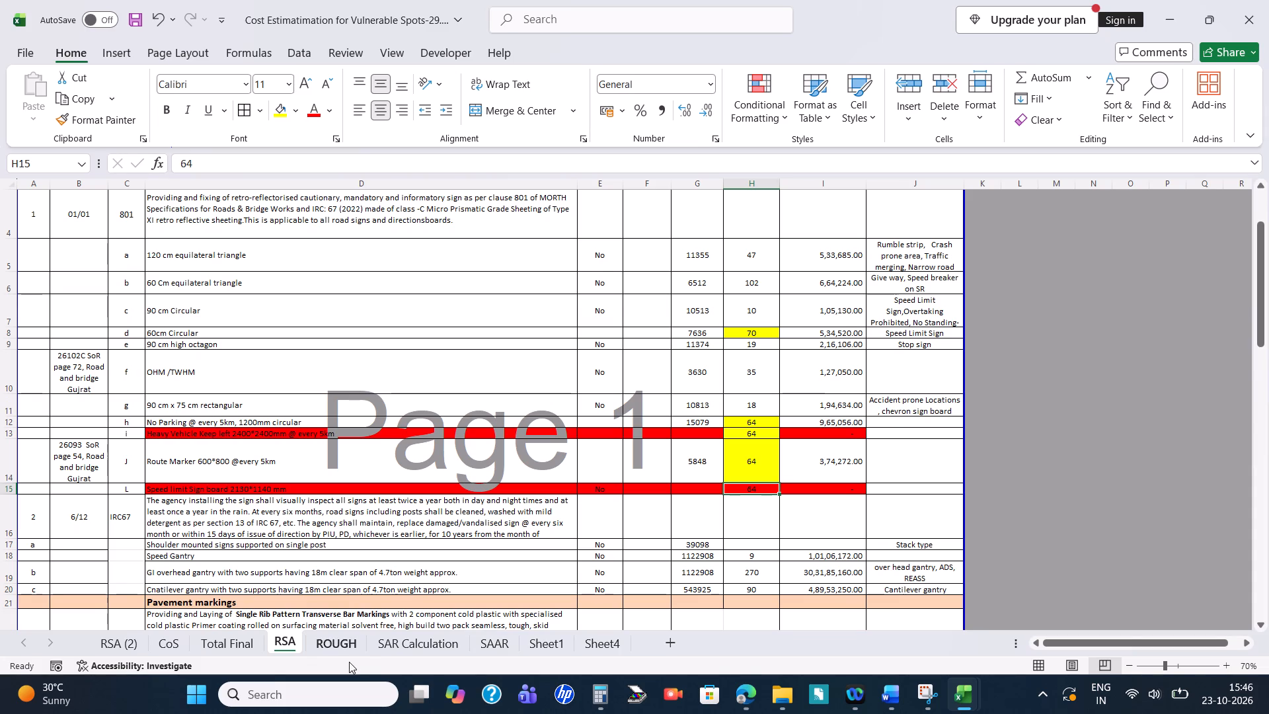
click(371, 647)
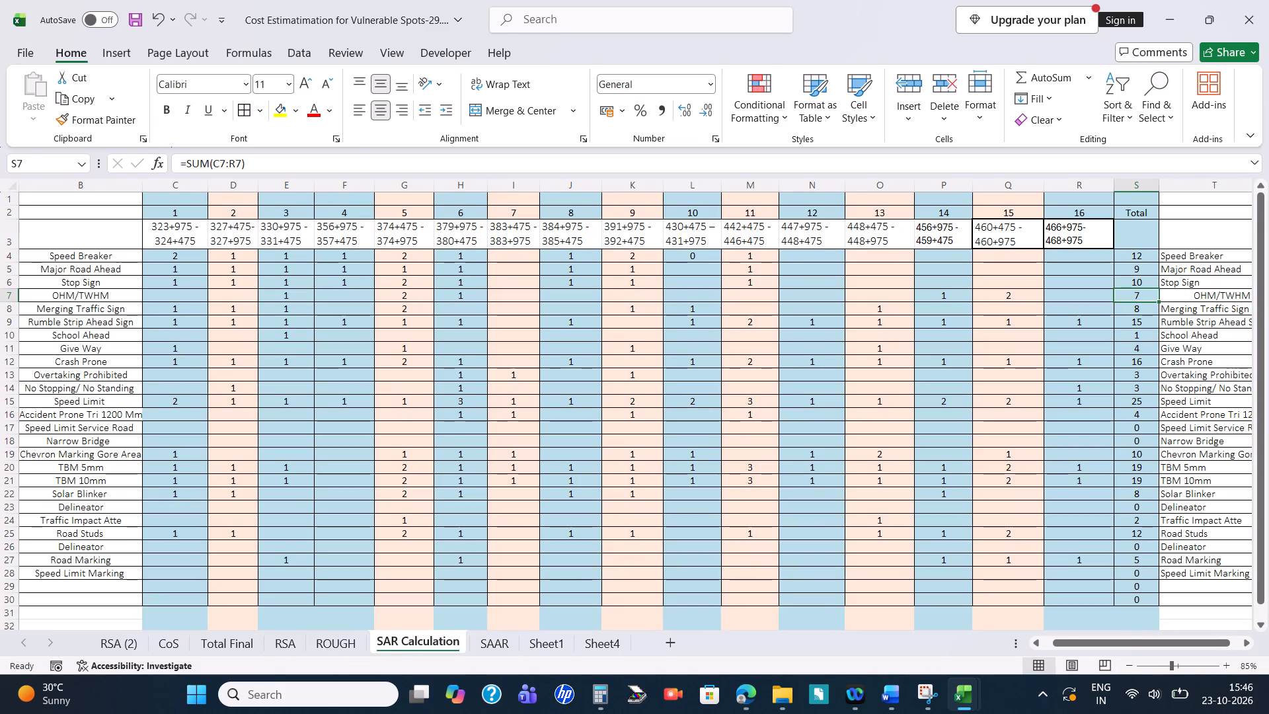
click(91, 407)
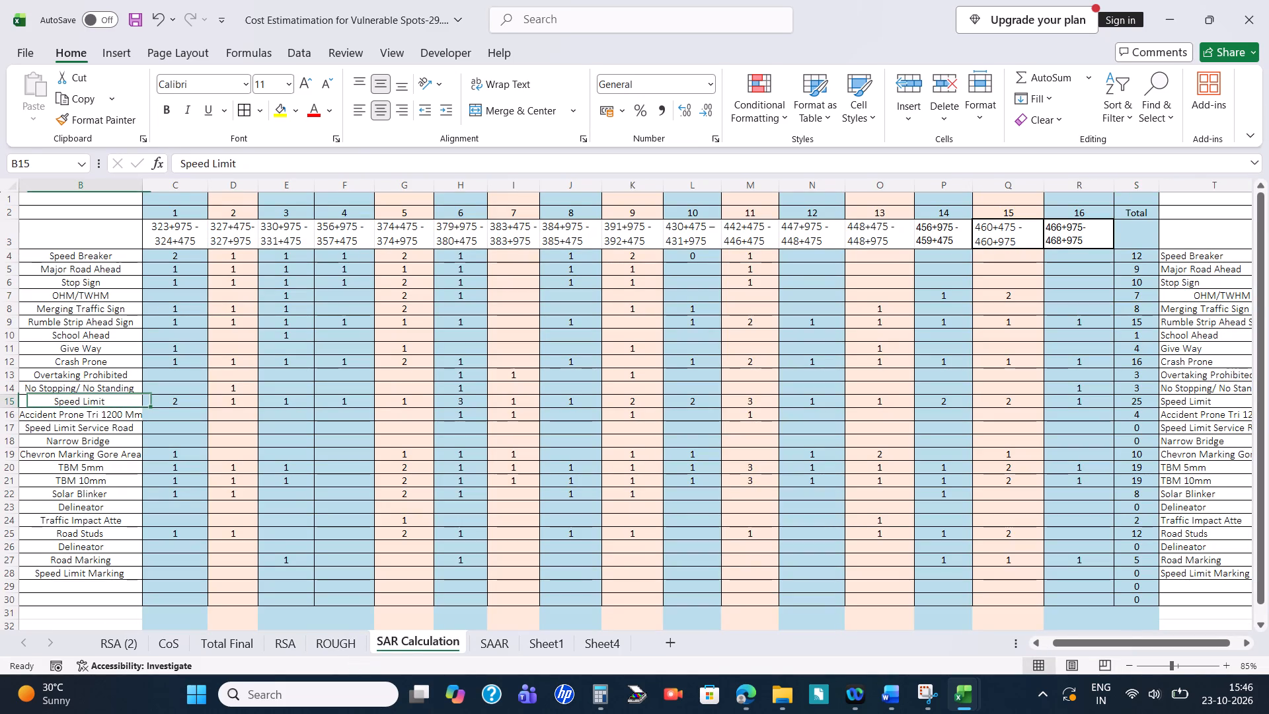
click(1147, 403)
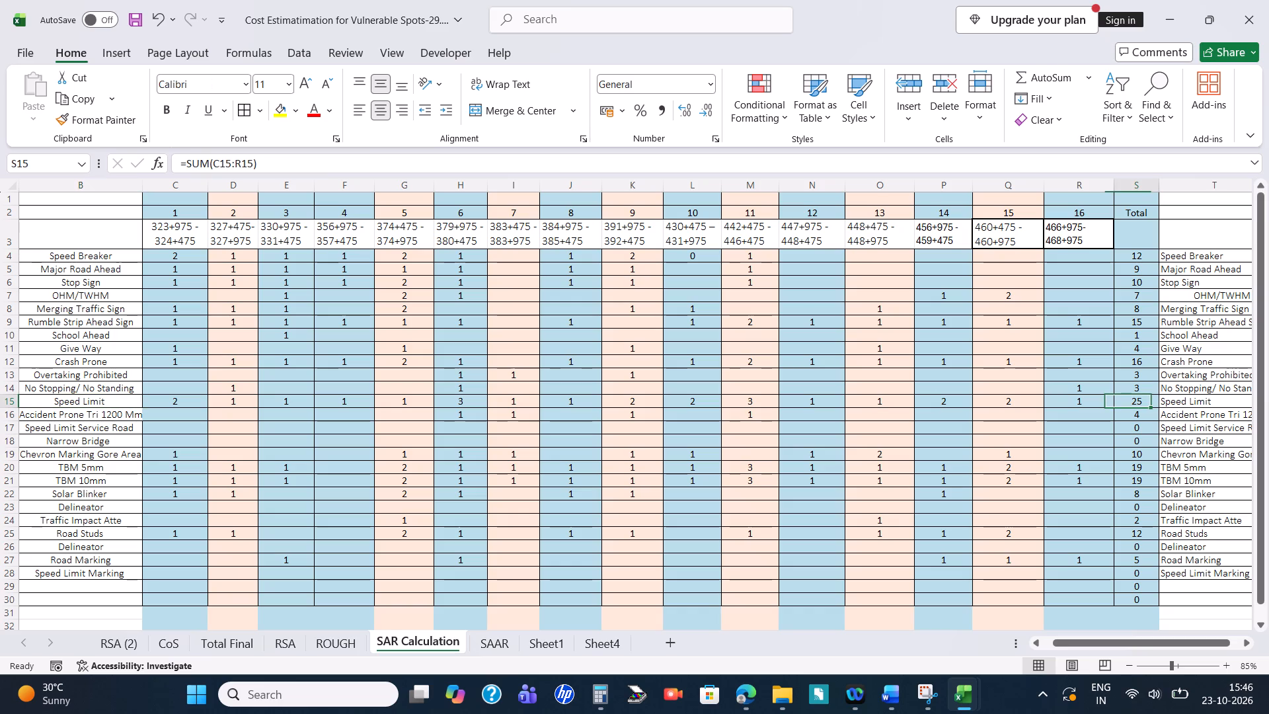
click(272, 648)
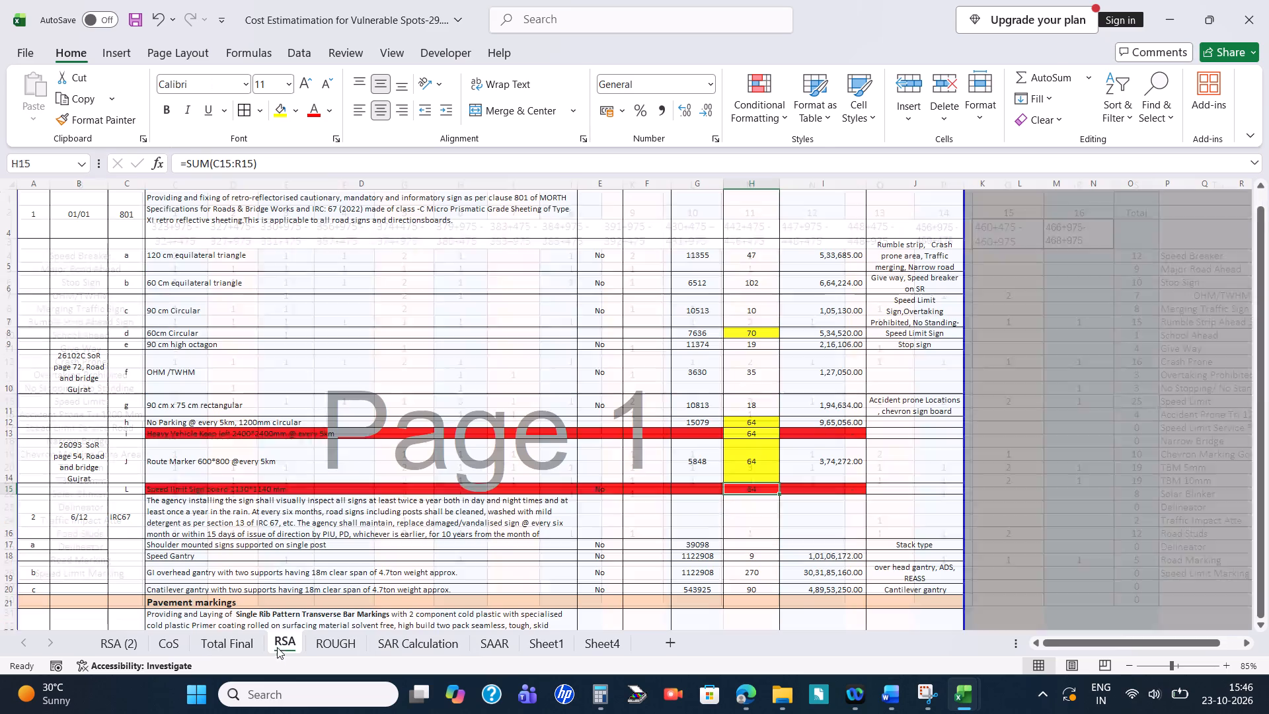
text(39)
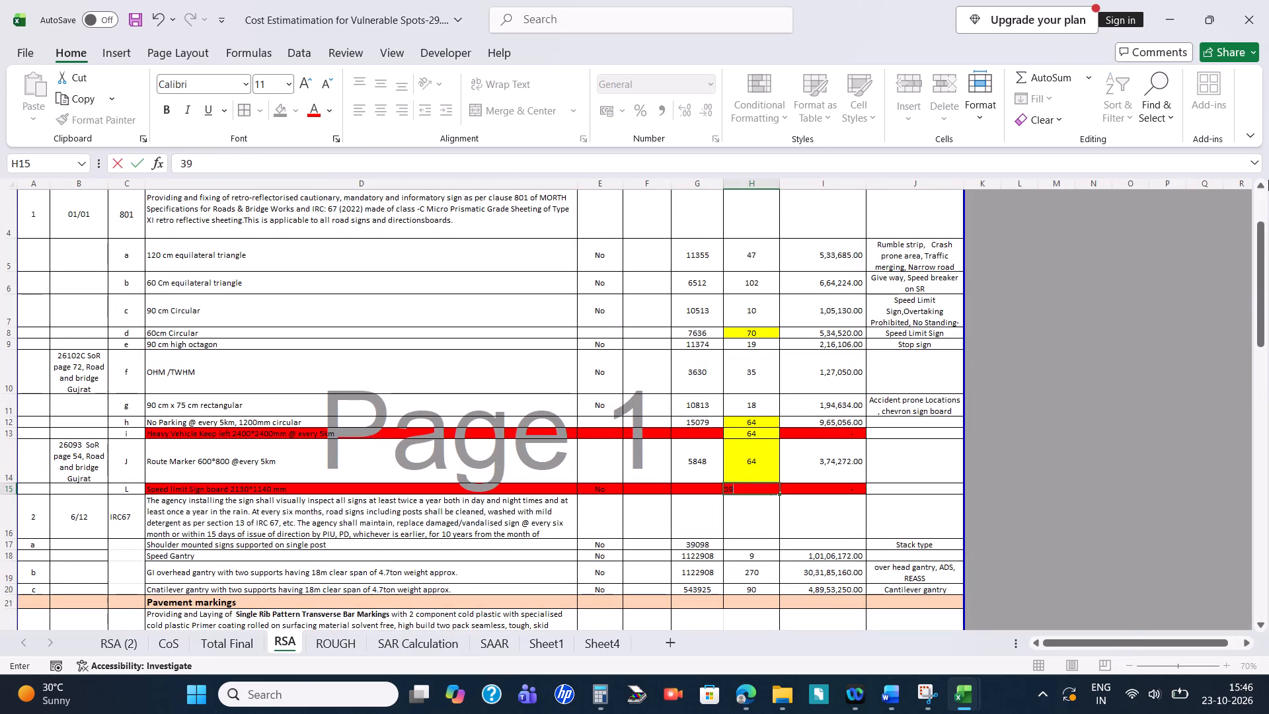
key(Return)
Fill the Speed Gantry and GI overhead gantry quantities on RSA with yellow.
key(Return)
key(Return)
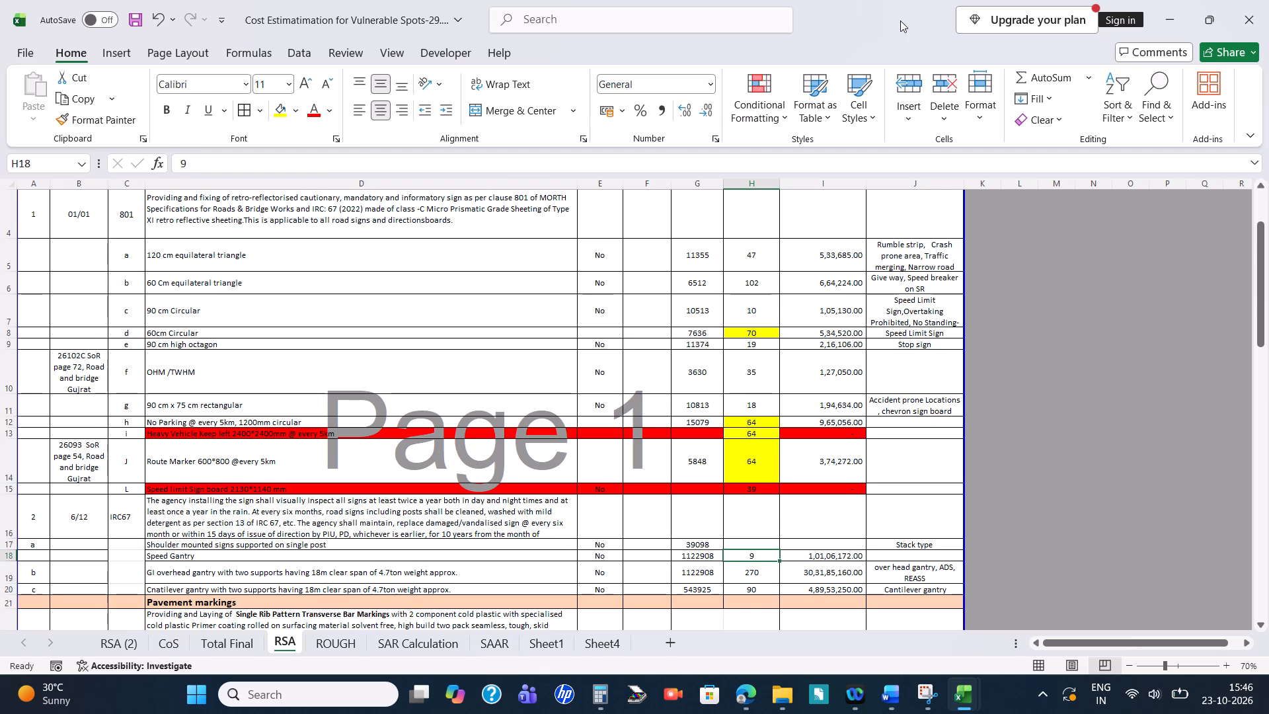
click(278, 103)
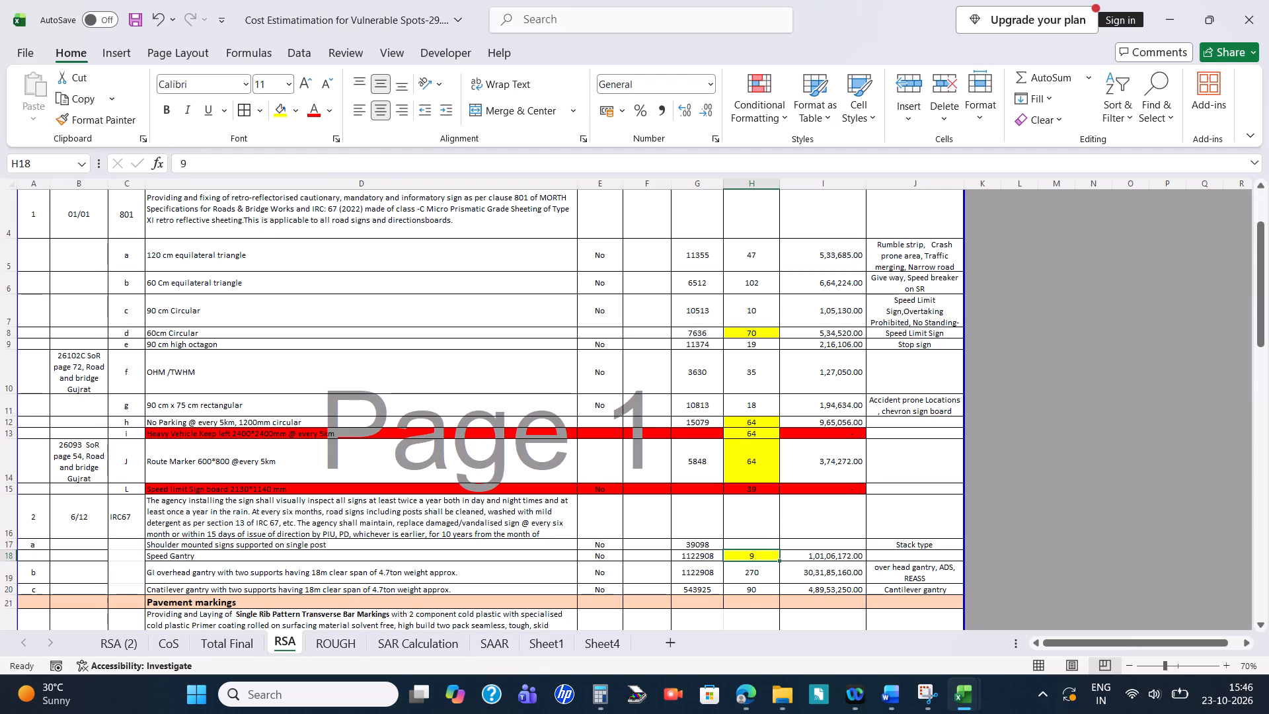
click(747, 570)
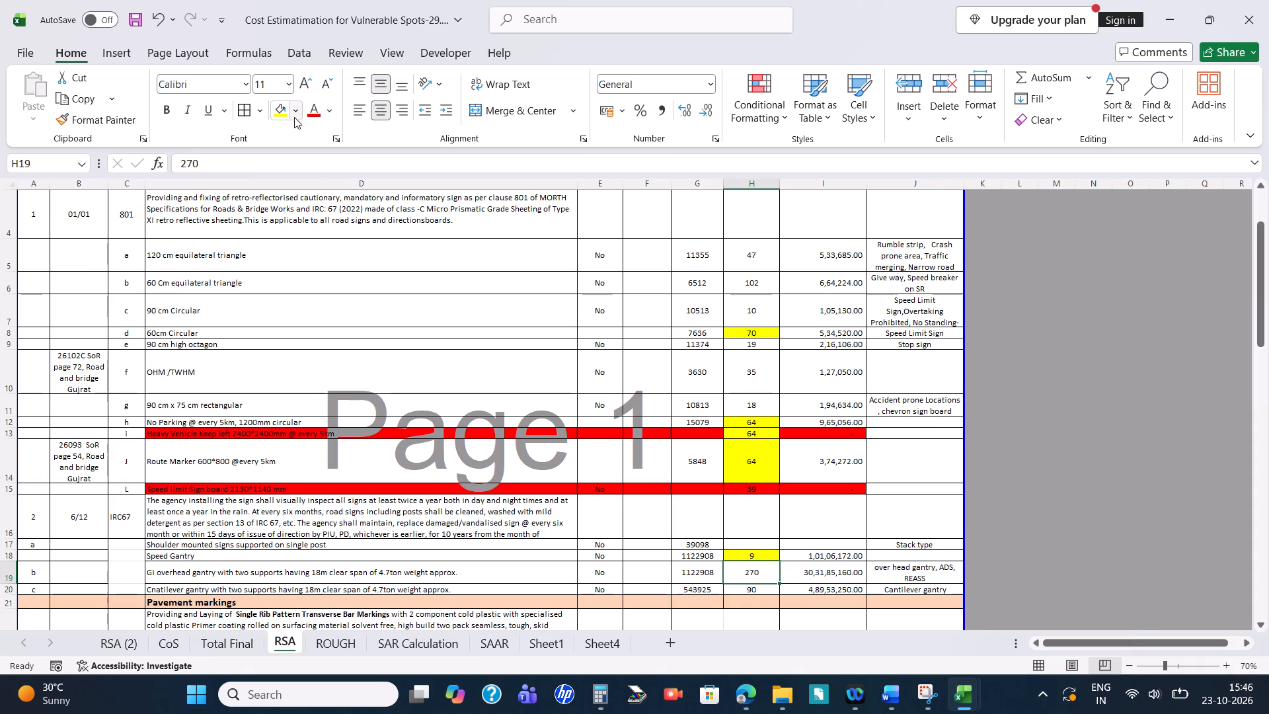
click(280, 114)
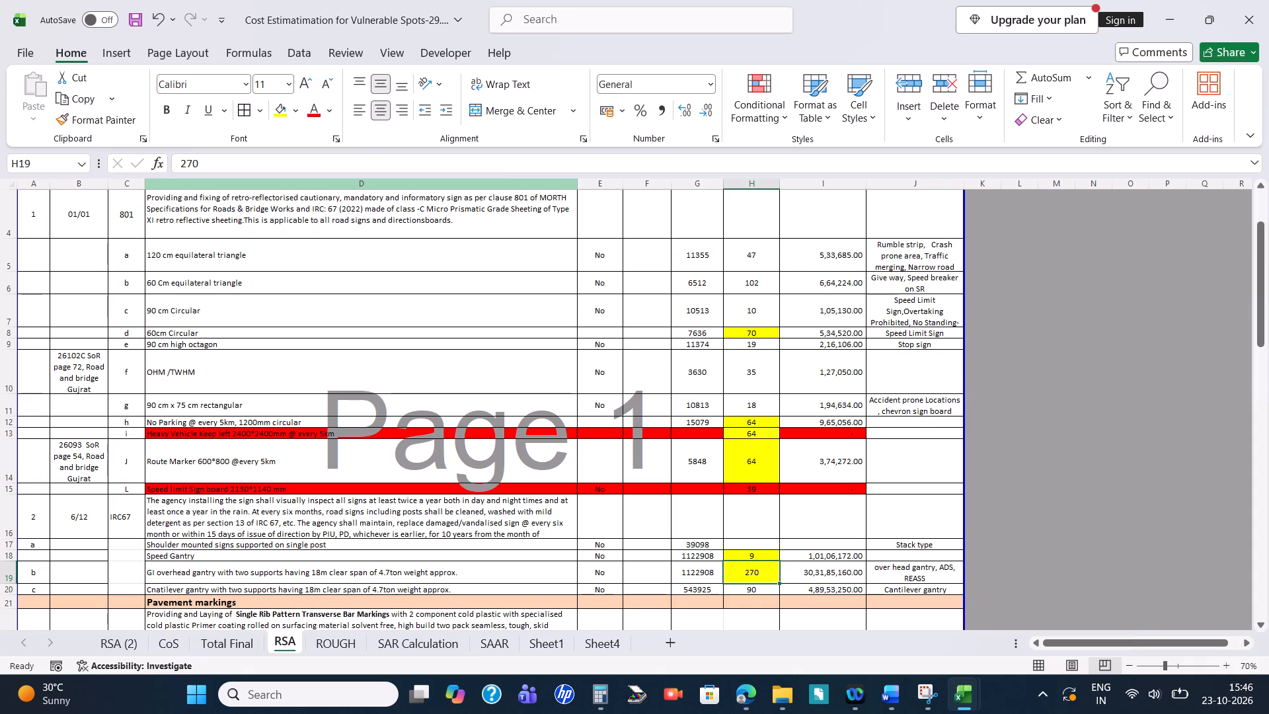
Fill the cantilever gantry quantity on RSA with yellow.
click(767, 593)
click(274, 110)
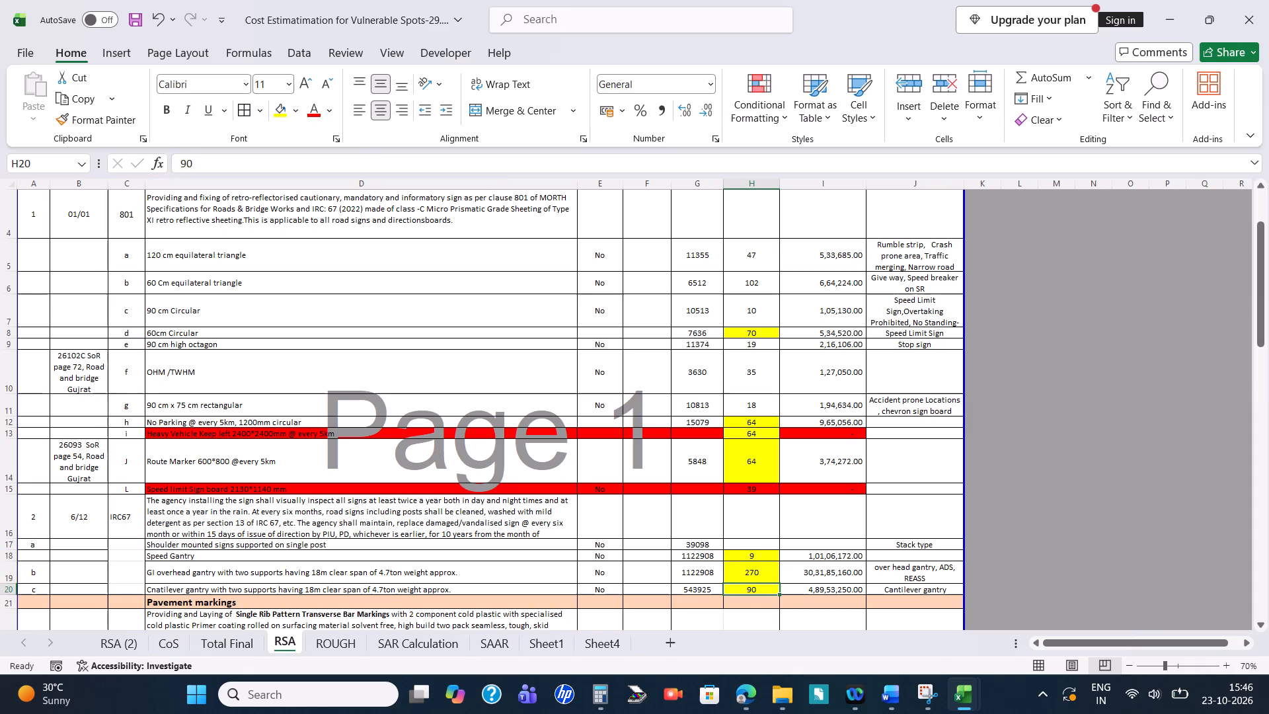
Correct the first word of the item c gantry description on RSA to "Cantilever" and save the workbook.
click(167, 590)
click(194, 167)
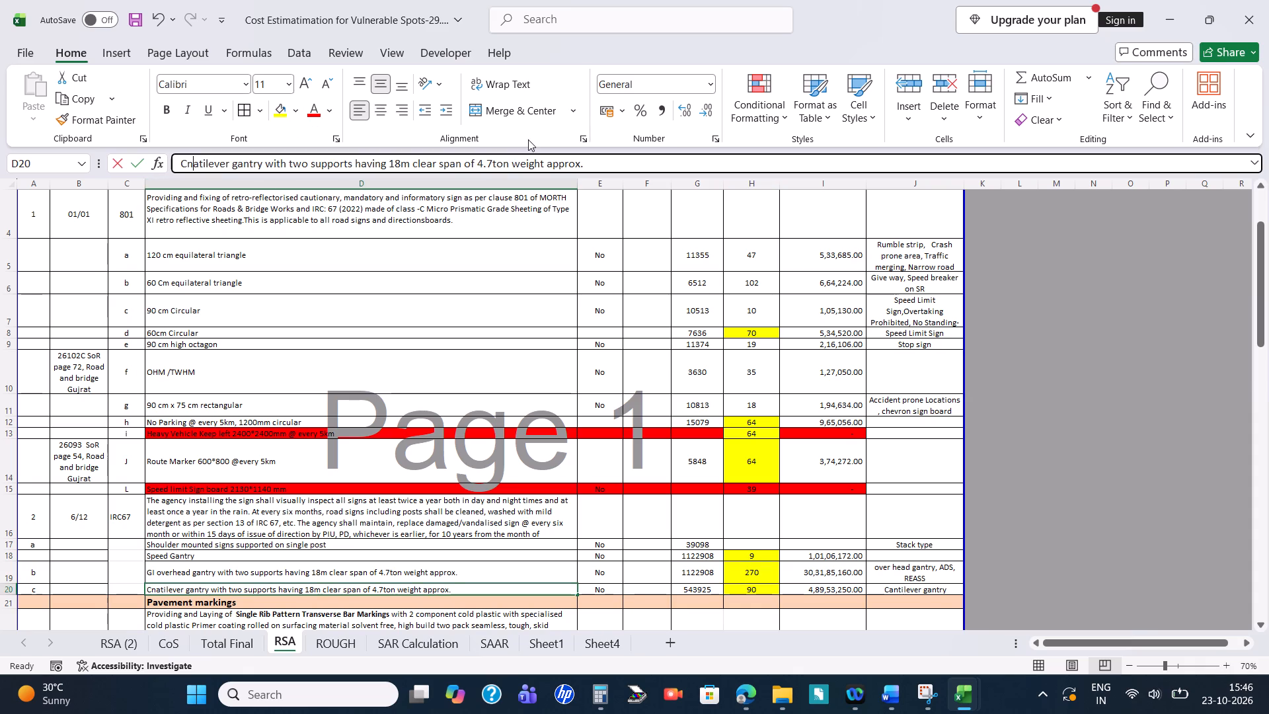
key(BackSpace)
key(Right)
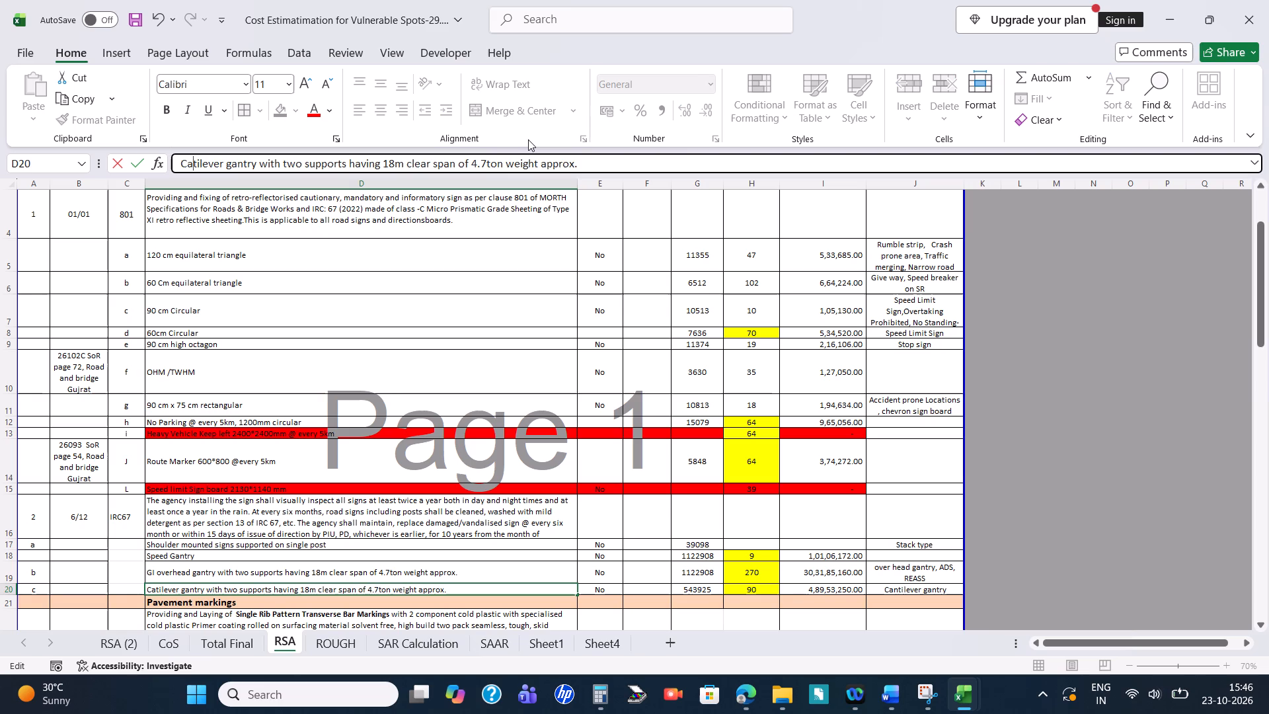
key(n)
key(Return)
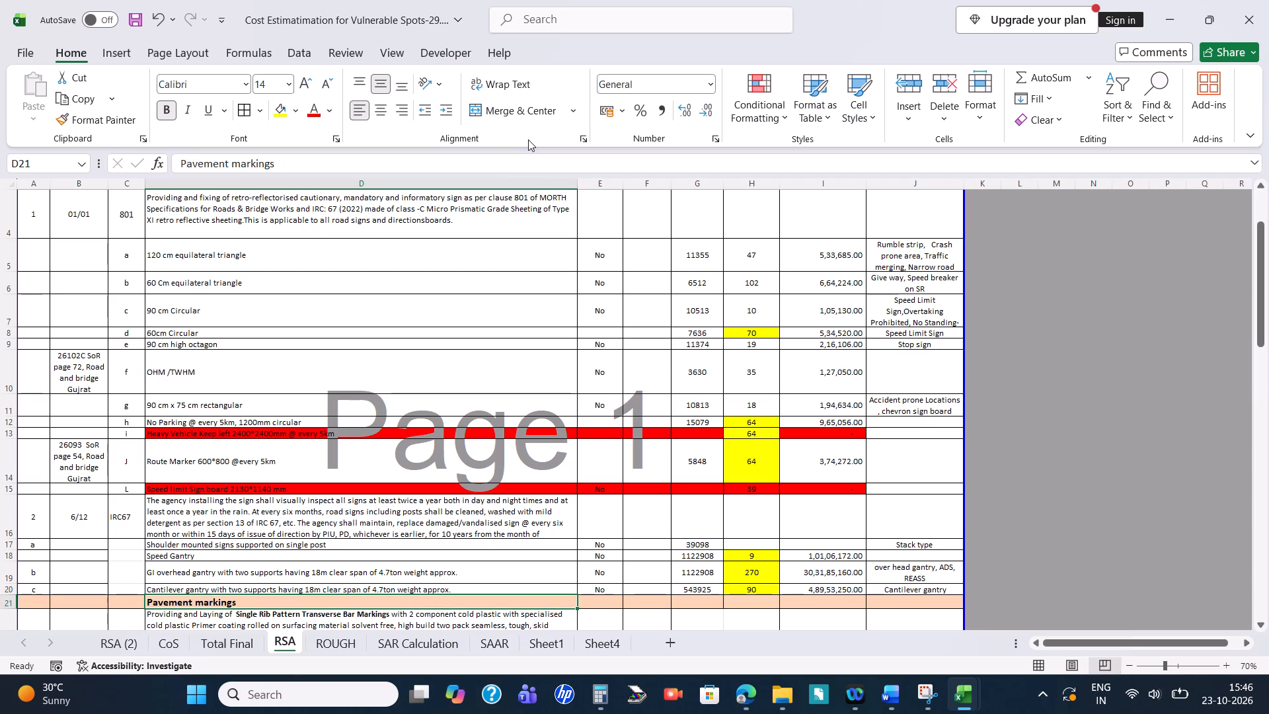
key(ctrl+s)
Examine the 5mm Single Rib Pattern marking quantity on RSA against SAR Calculation and ROUGH, and review the 120 cm and 60 cm triangle quantities.
scroll(662, 297, down, 1)
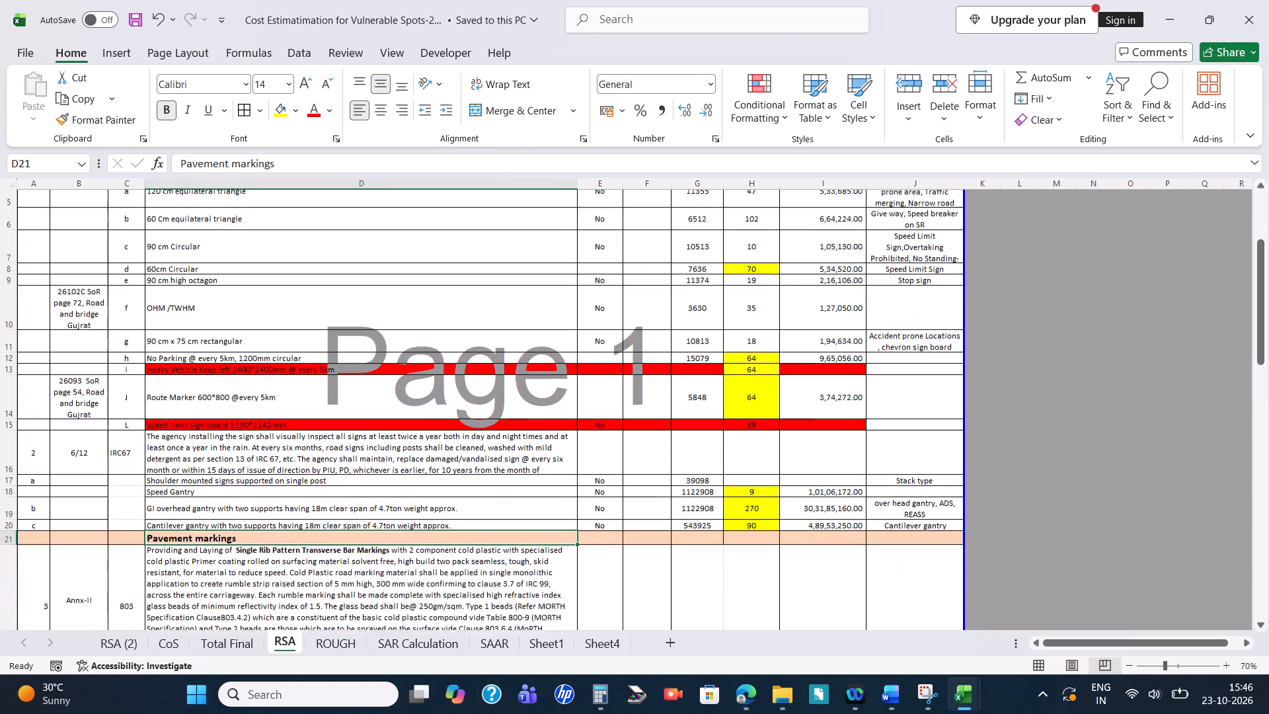
scroll(691, 319, down, 3)
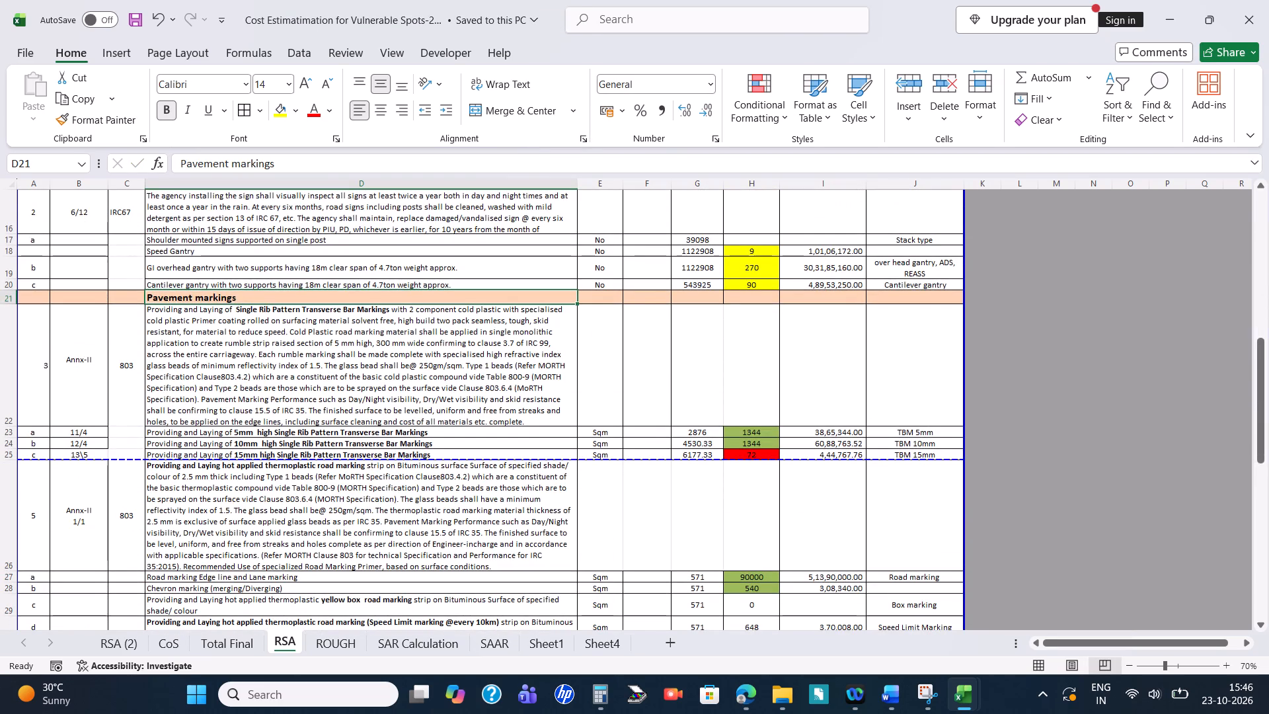
click(751, 430)
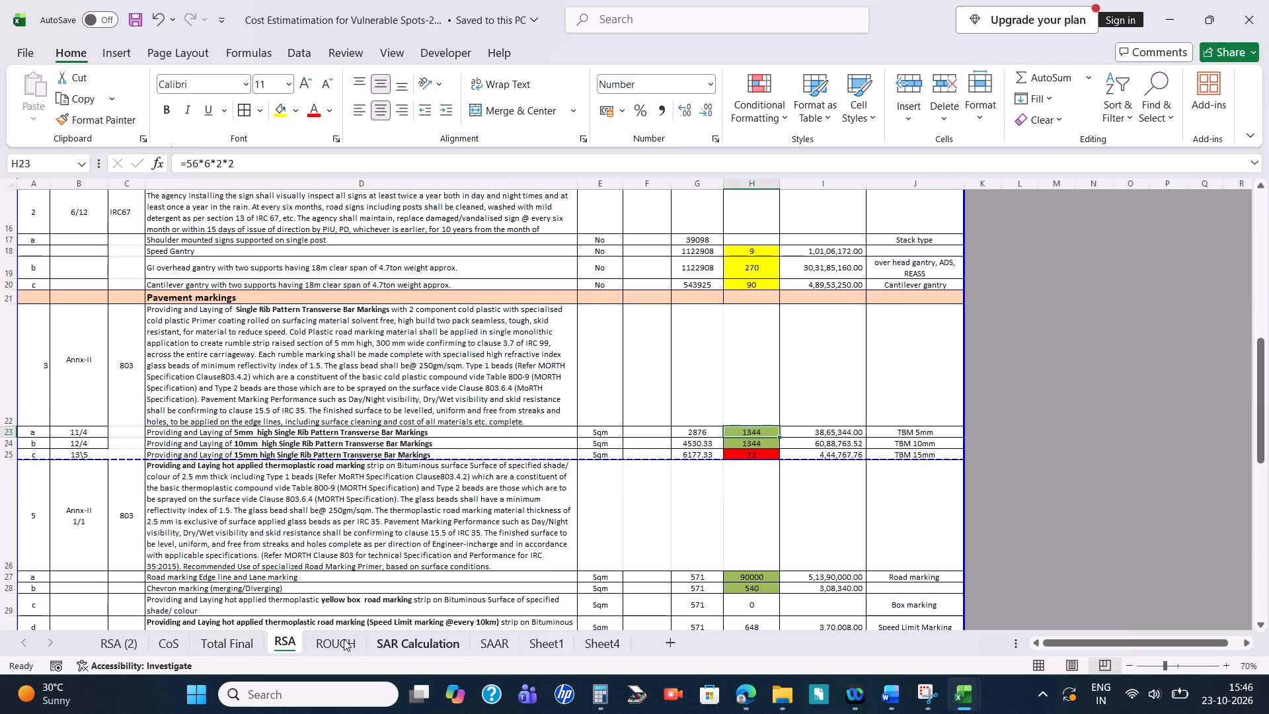
click(430, 637)
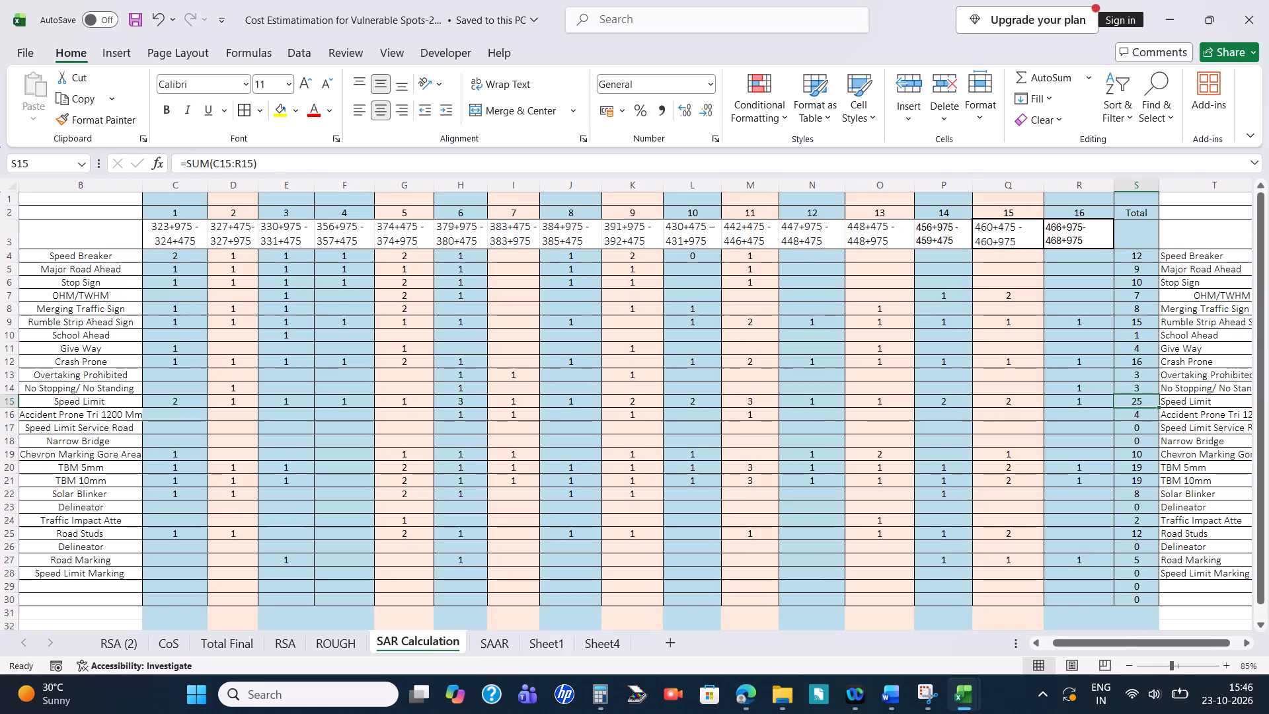
click(336, 639)
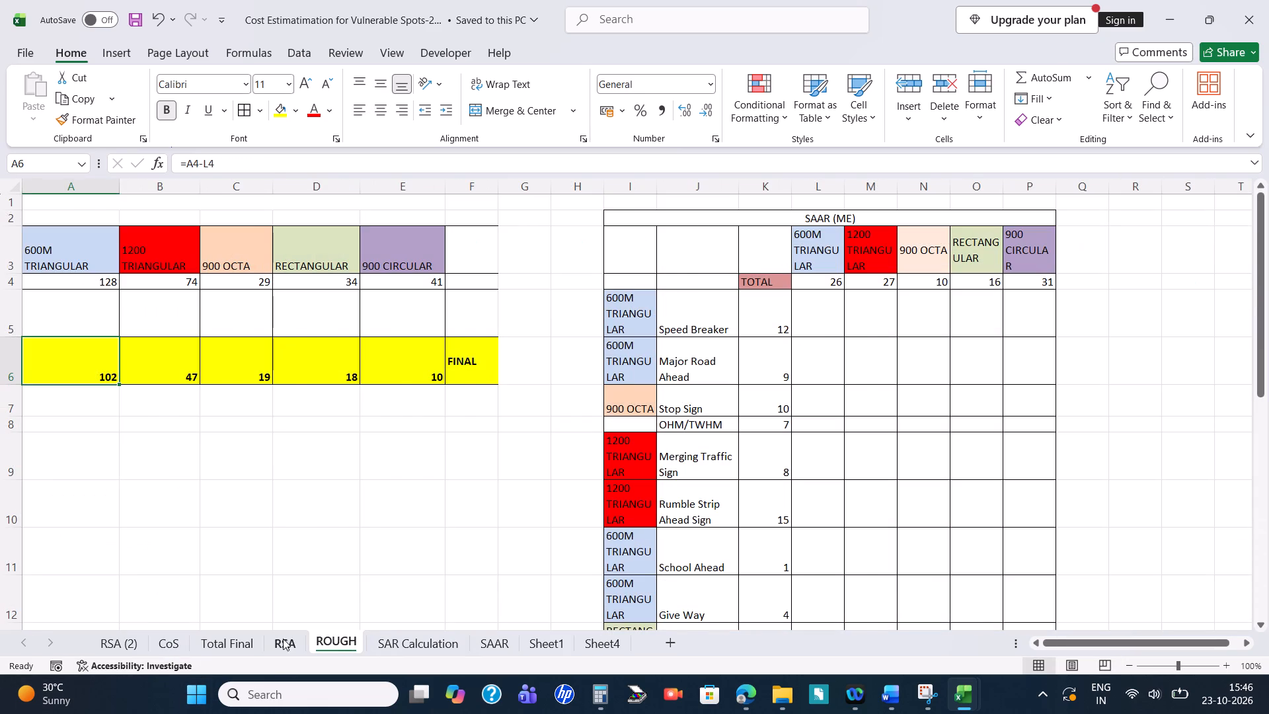
click(268, 648)
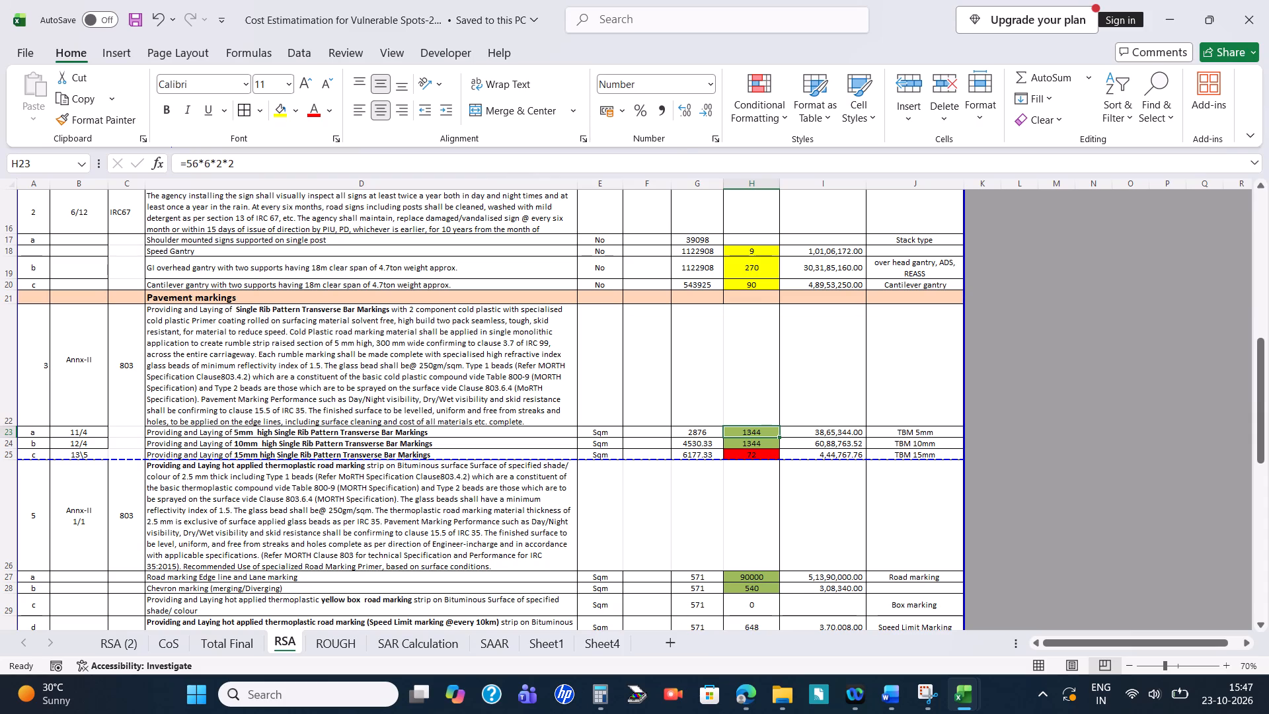
scroll(448, 500, up, 5)
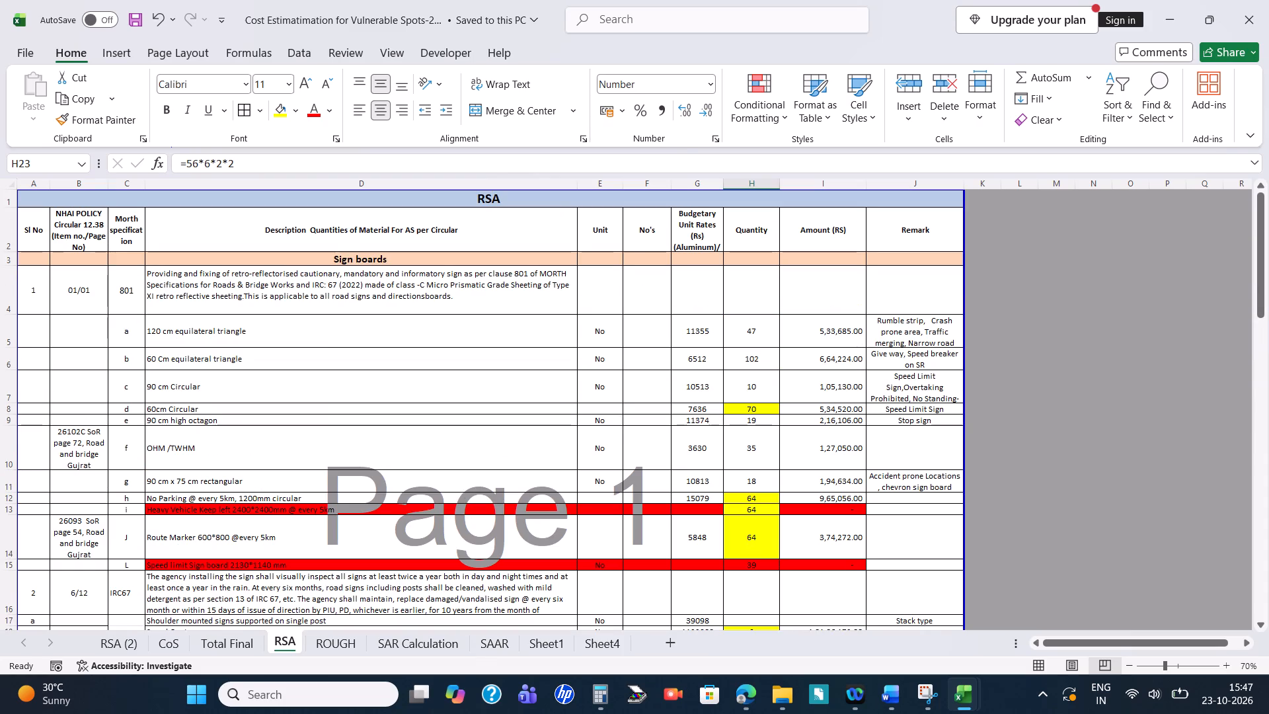
click(759, 340)
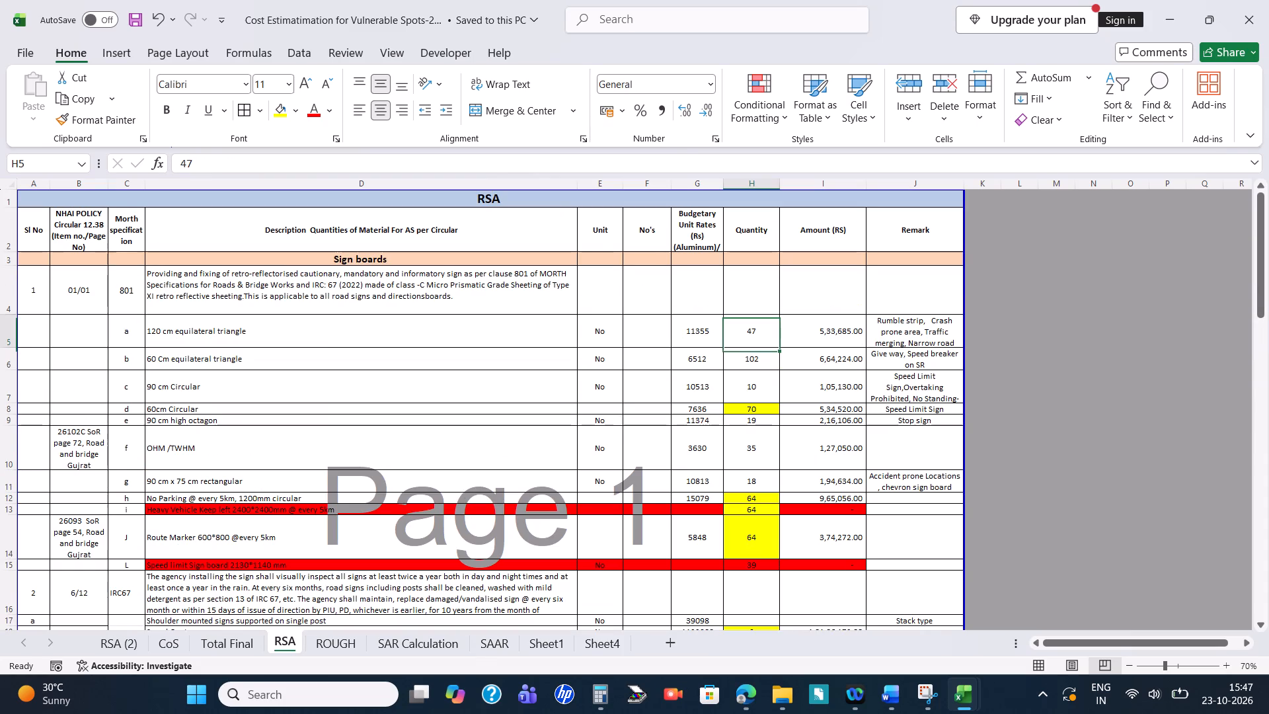
click(760, 366)
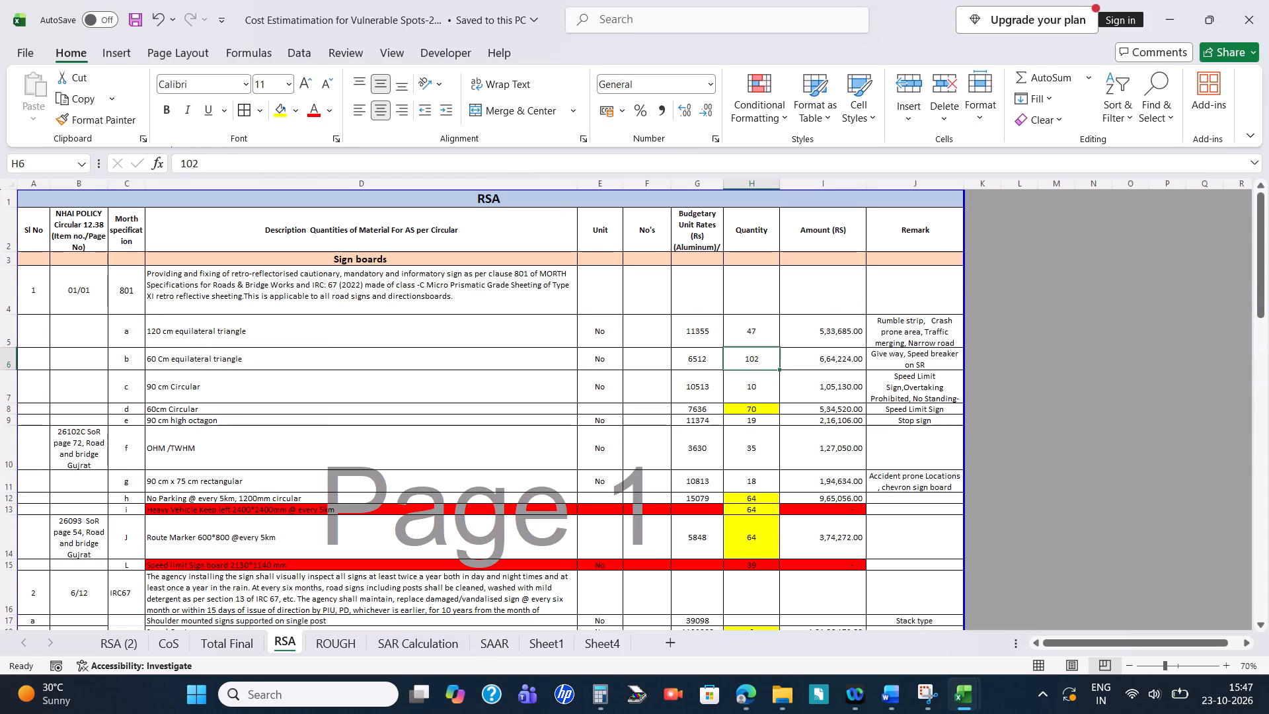
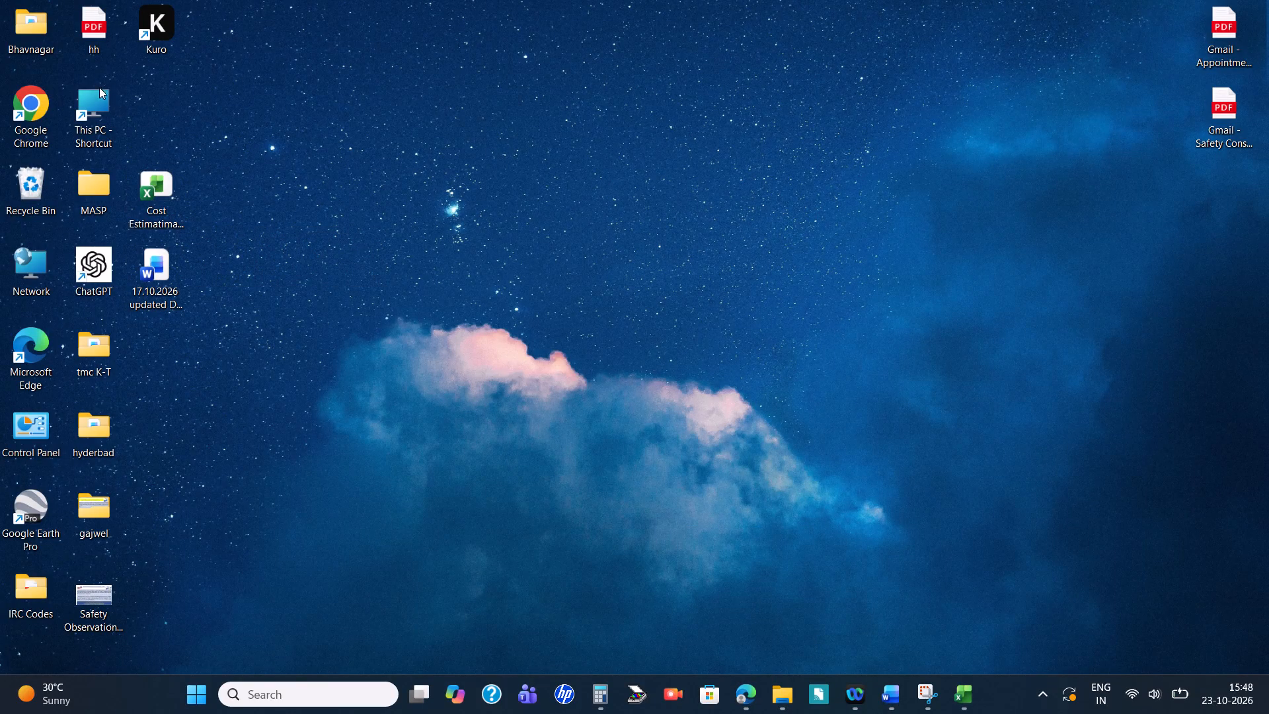
In File Explorer, copy the Edited 3rd Crash Mitigation report Word document from MASP > Amaravati to the HP USB20FD (E:) drive.
double_click(91, 192)
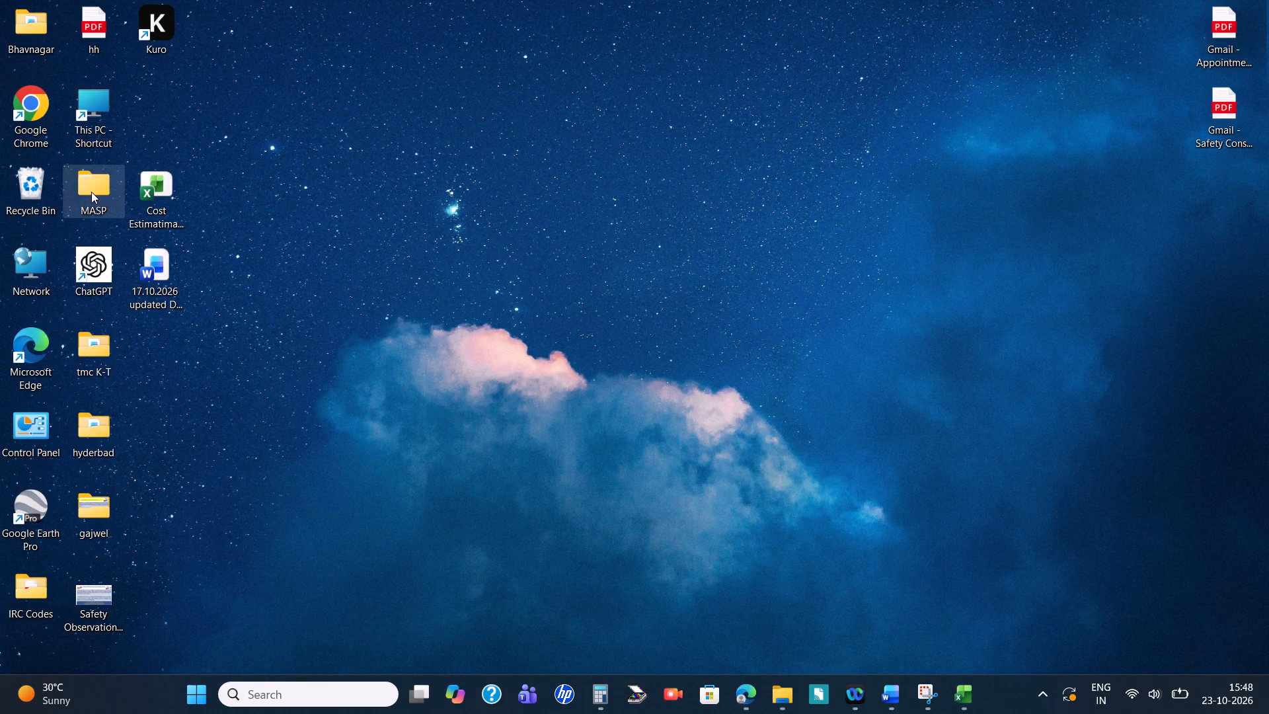
click(917, 149)
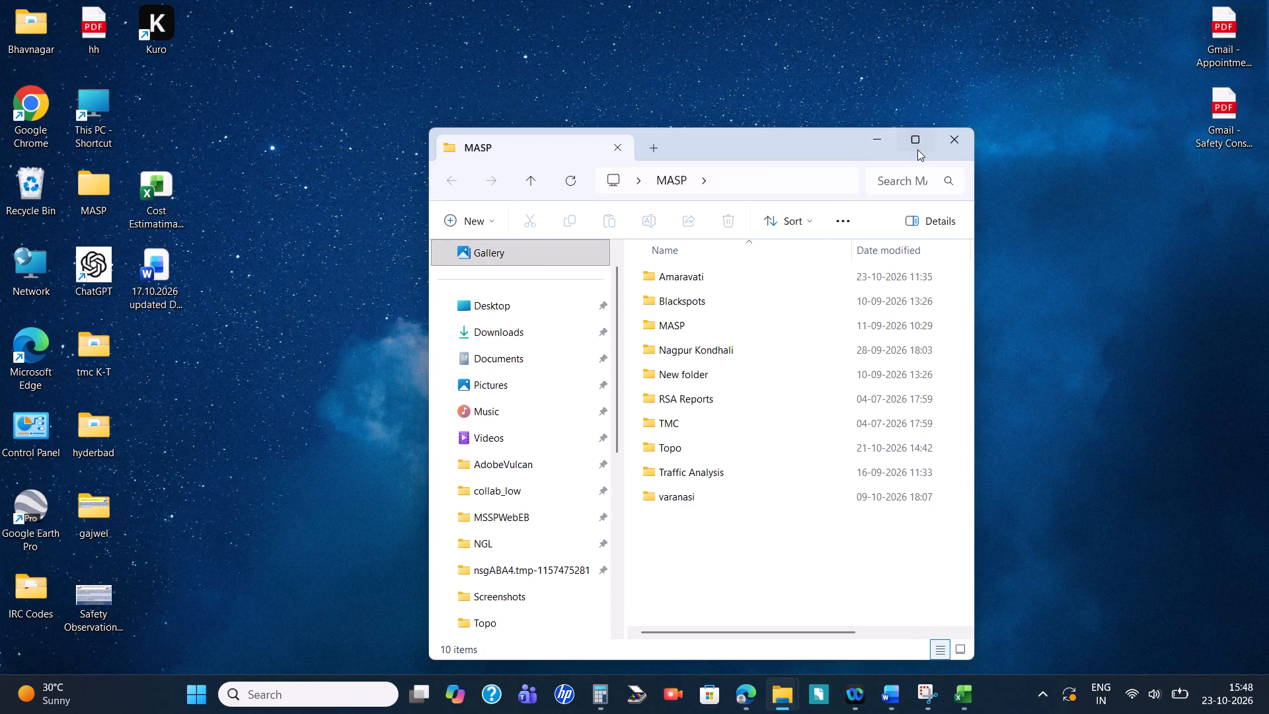
double_click(278, 143)
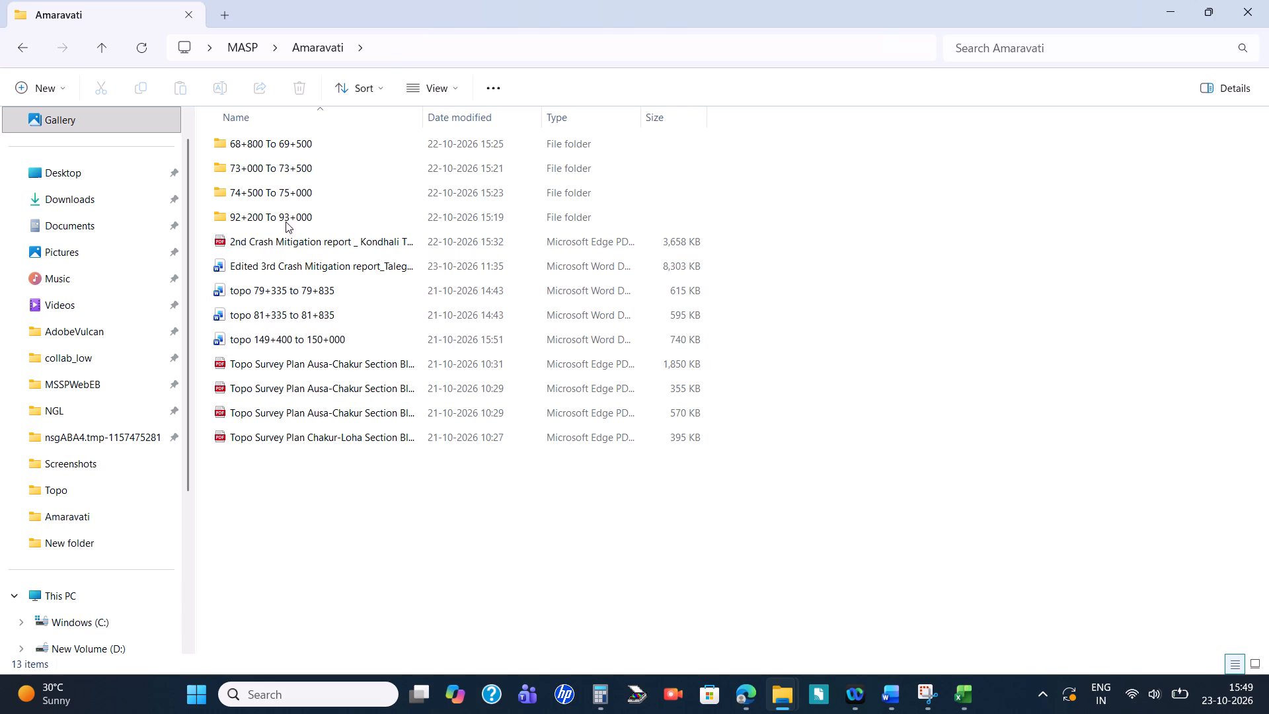
click(262, 274)
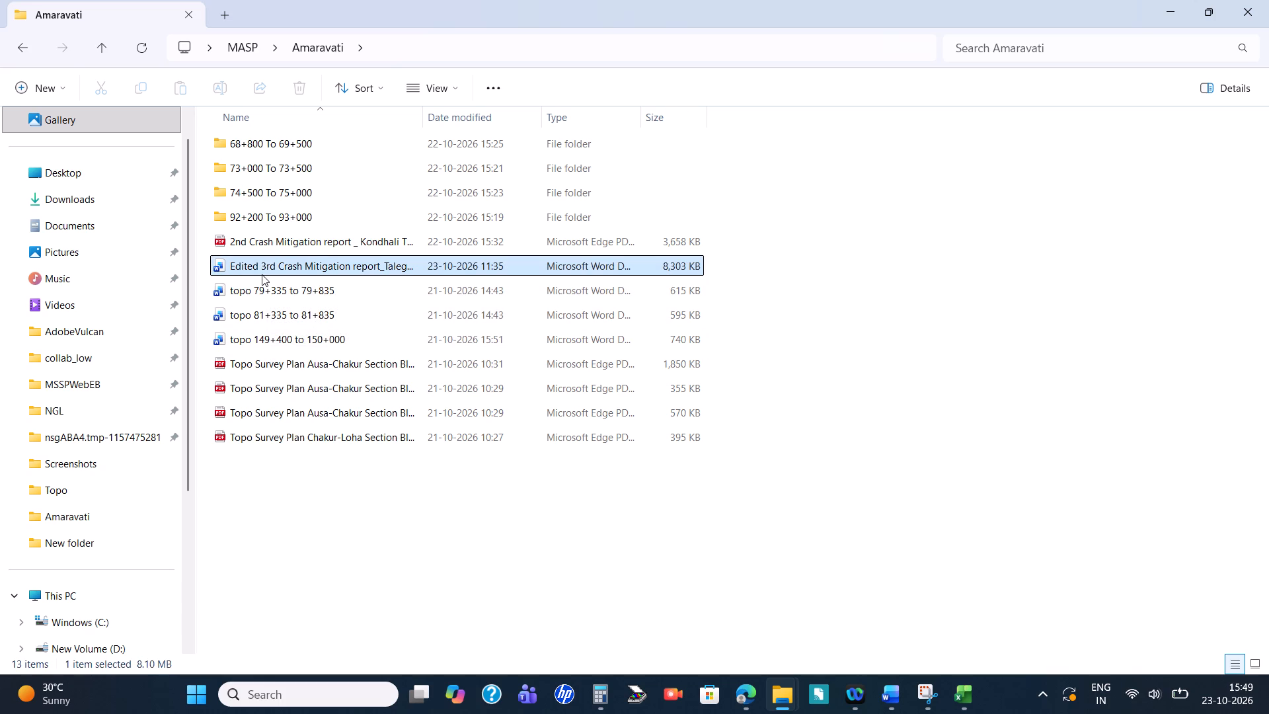
key(ctrl+c)
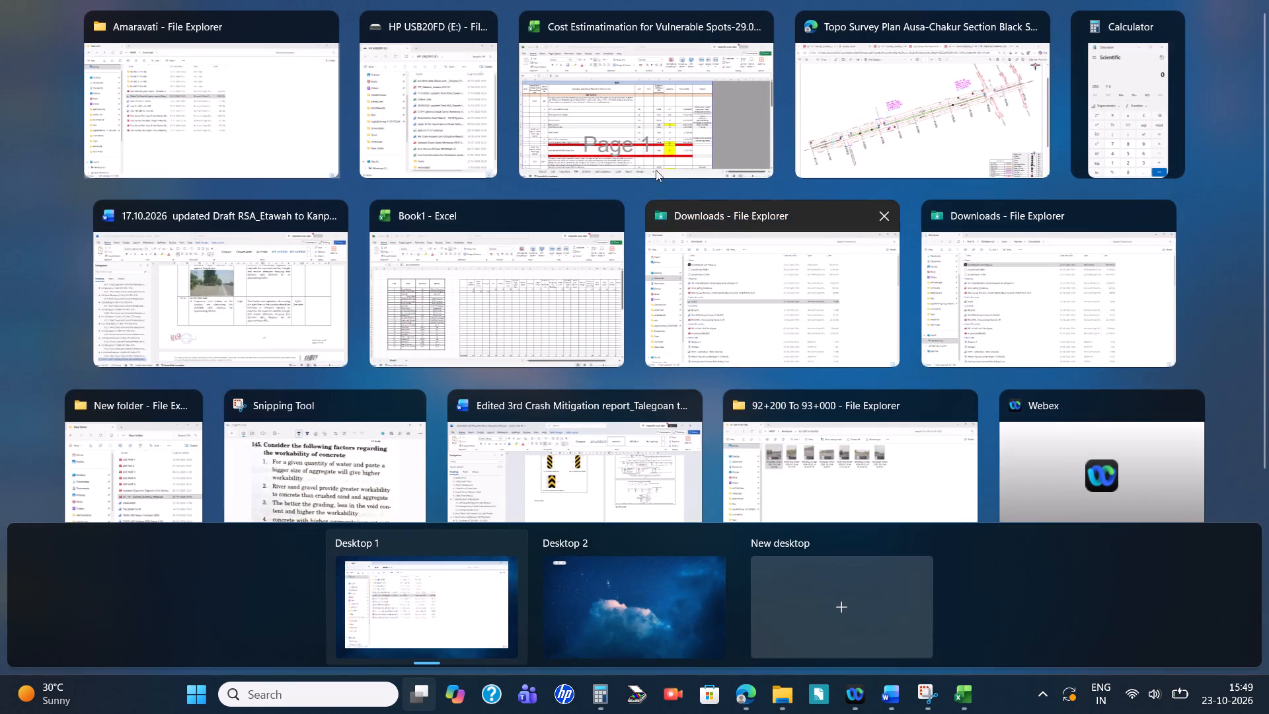
click(468, 131)
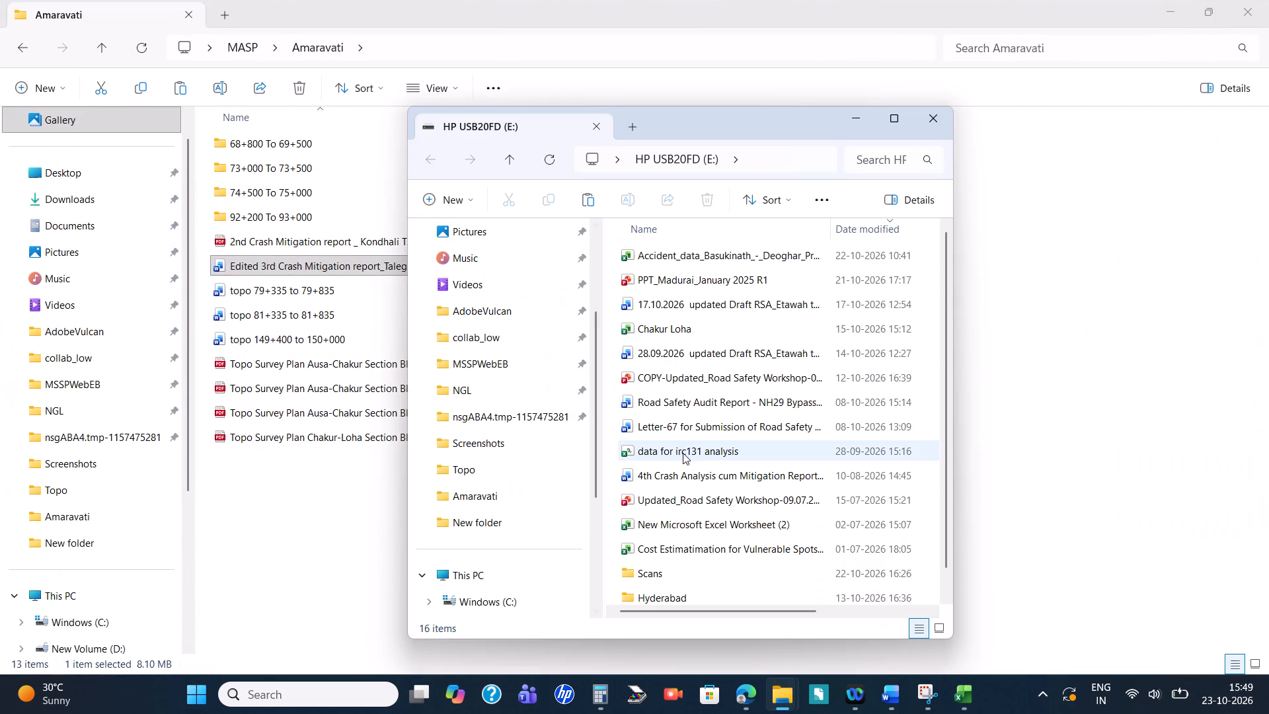
double_click(916, 115)
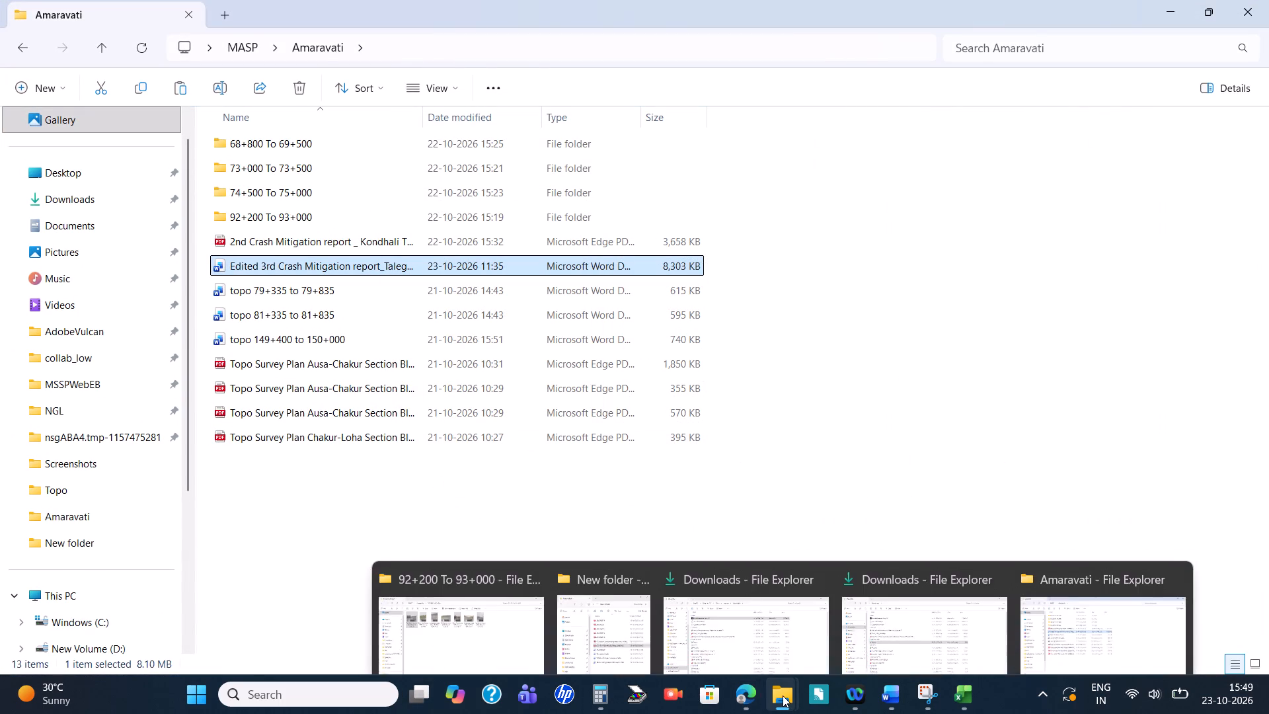
scroll(81, 629, down, 2)
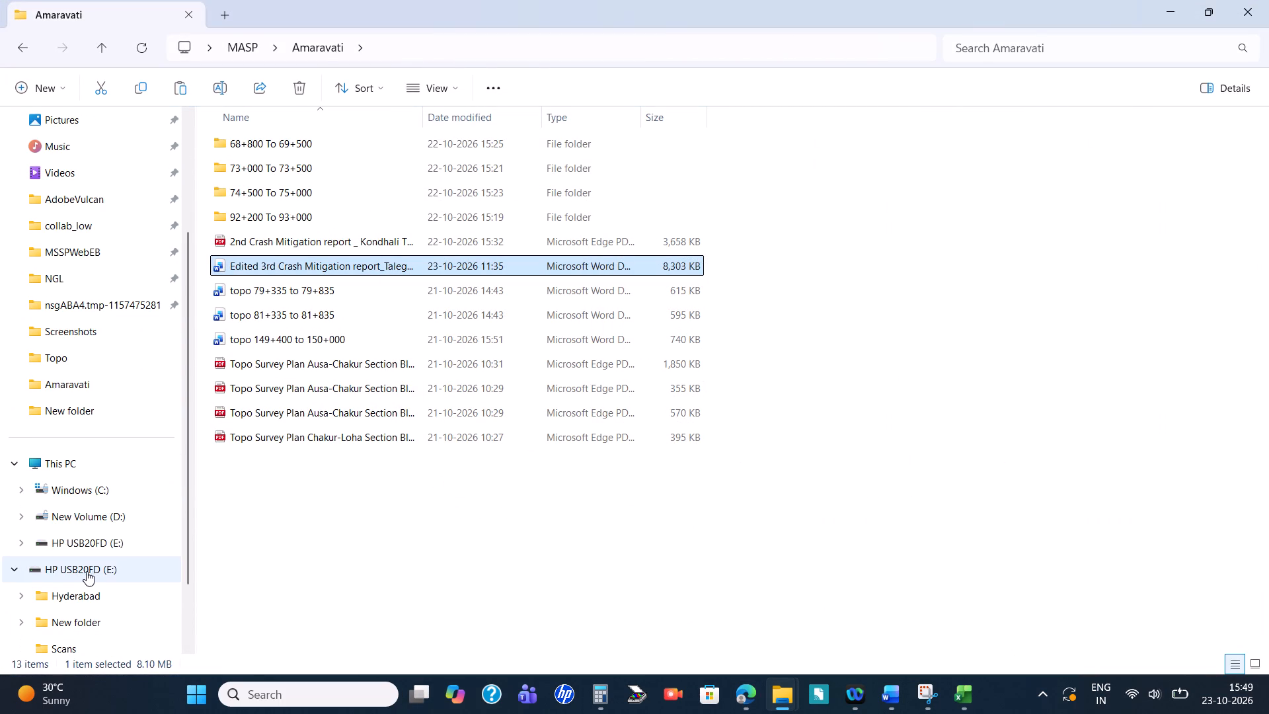
click(87, 569)
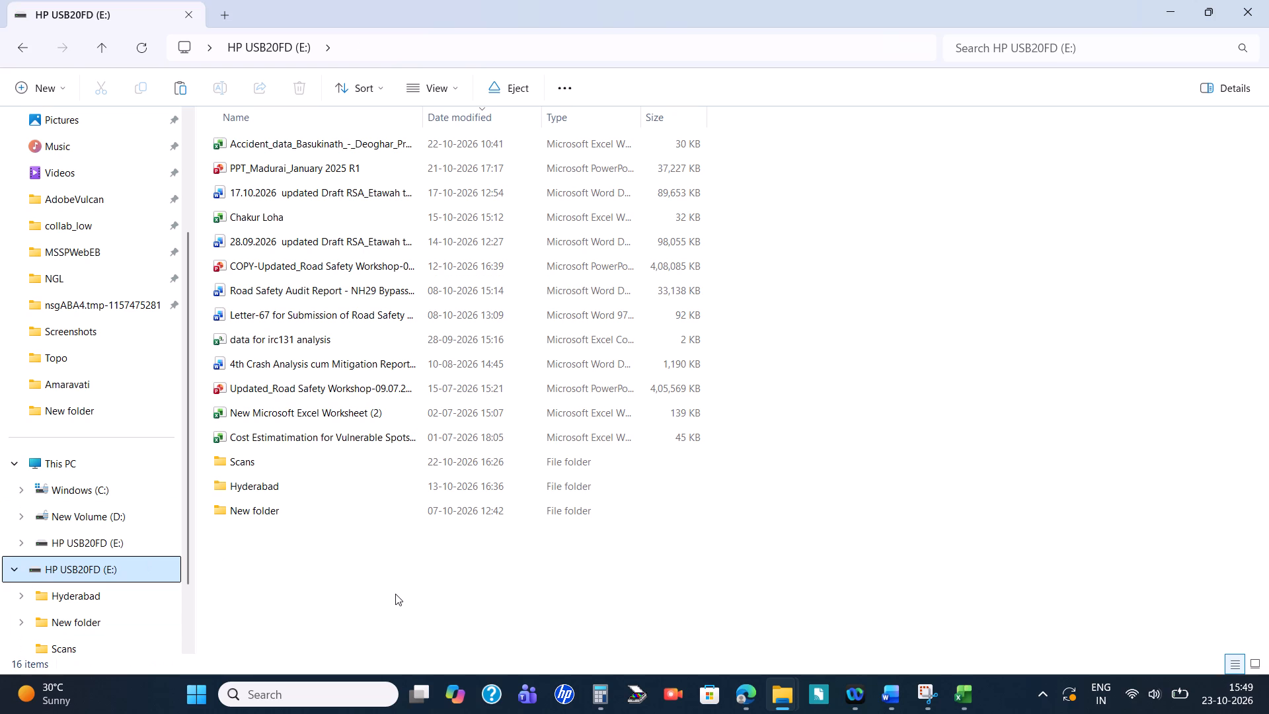
key(ctrl+v)
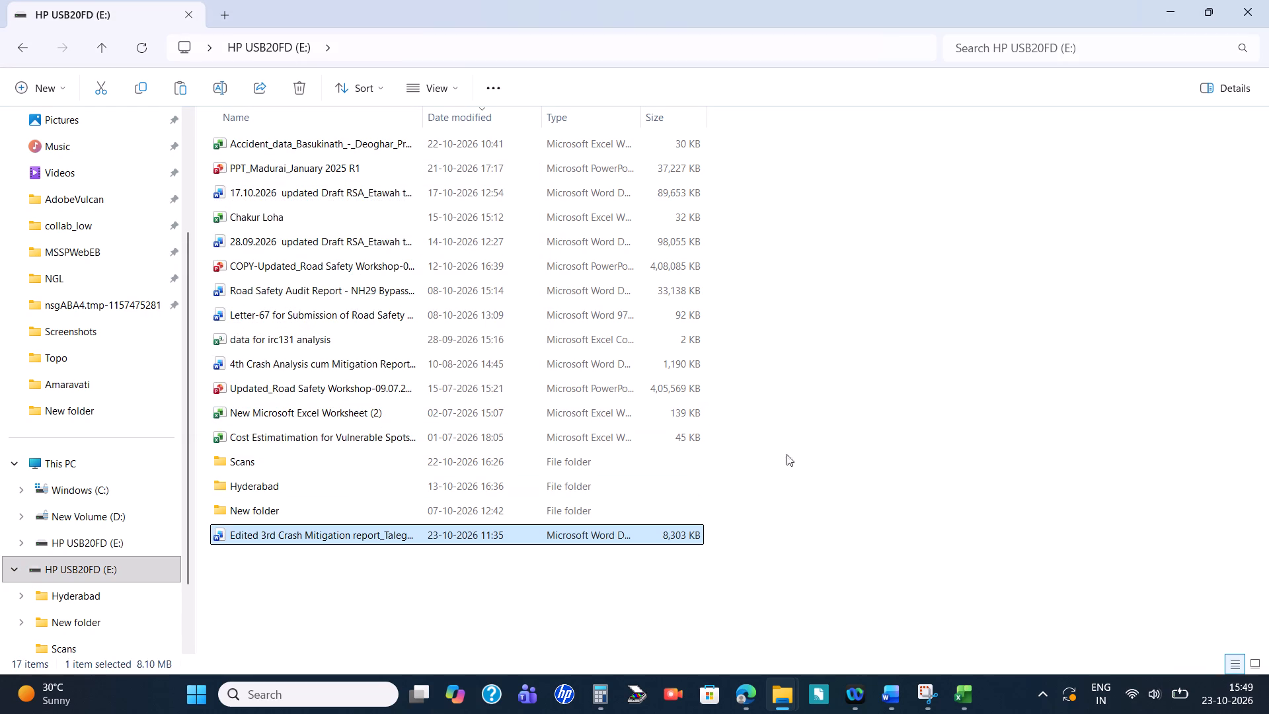
click(949, 436)
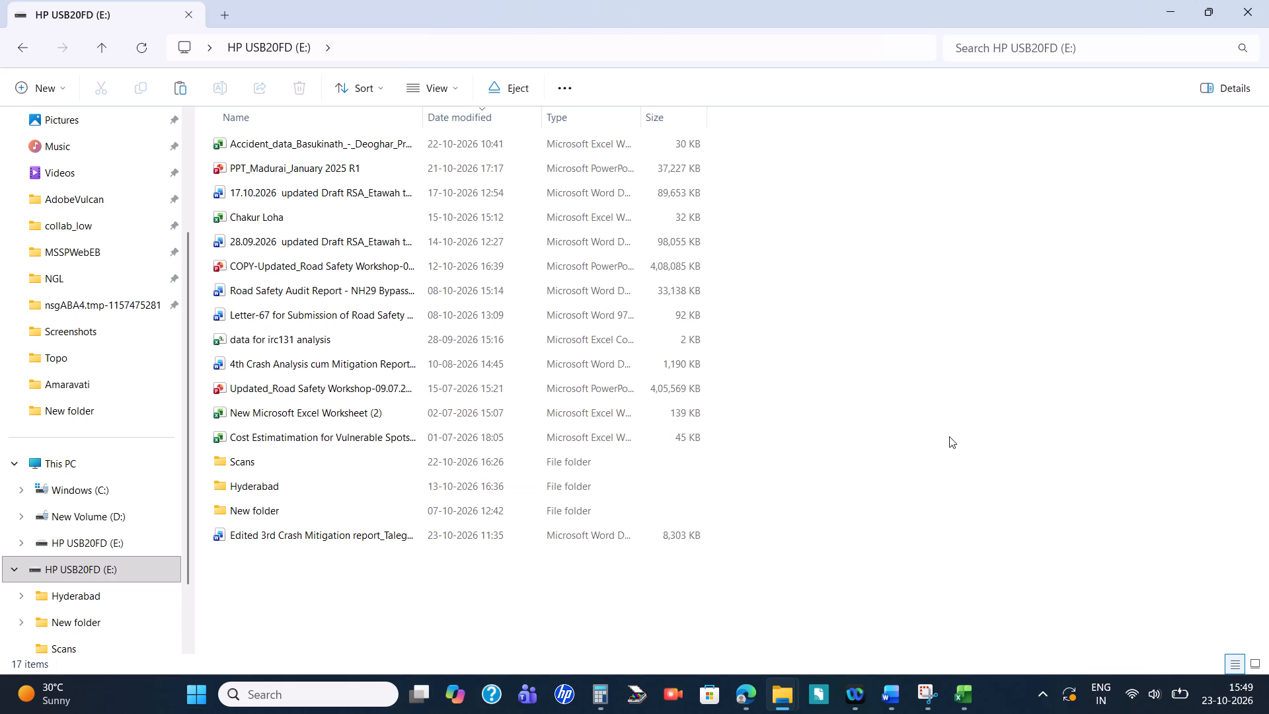
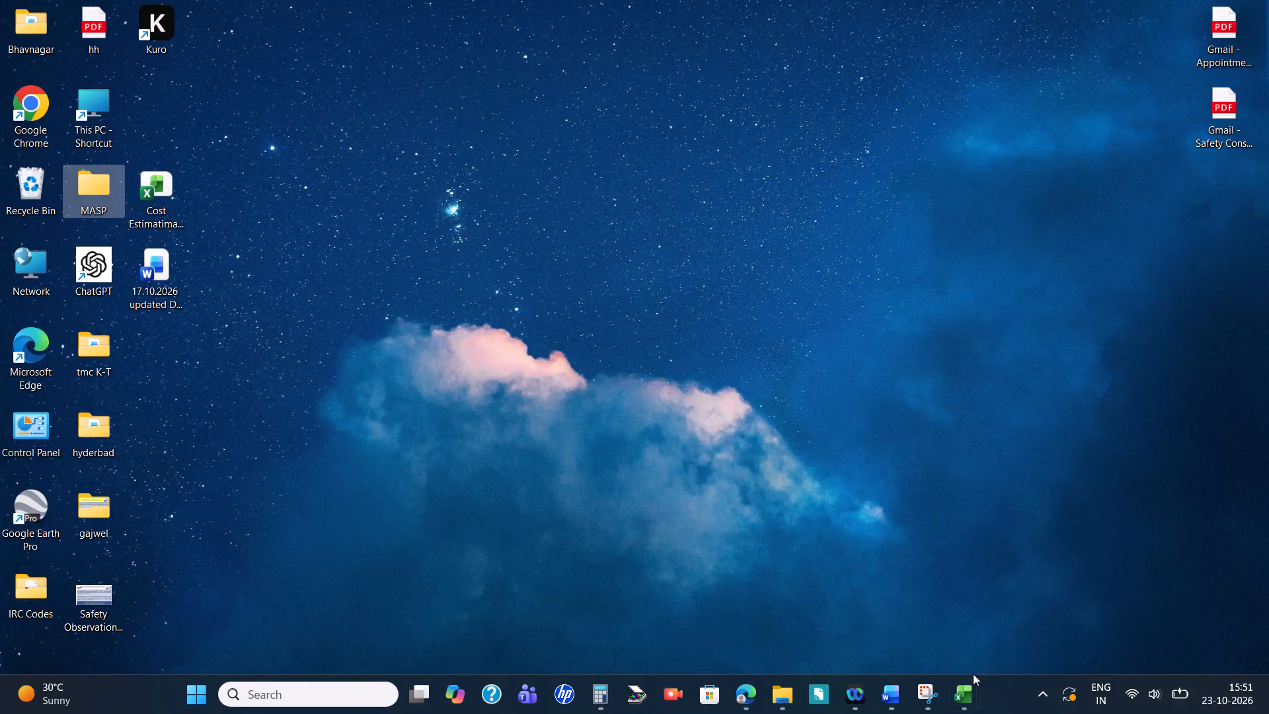
Switch to Excel and bring up the RSA sheet of the Cost Estimatimation for Vulnerable Spots workbook, viewing Book1 on the way.
click(948, 694)
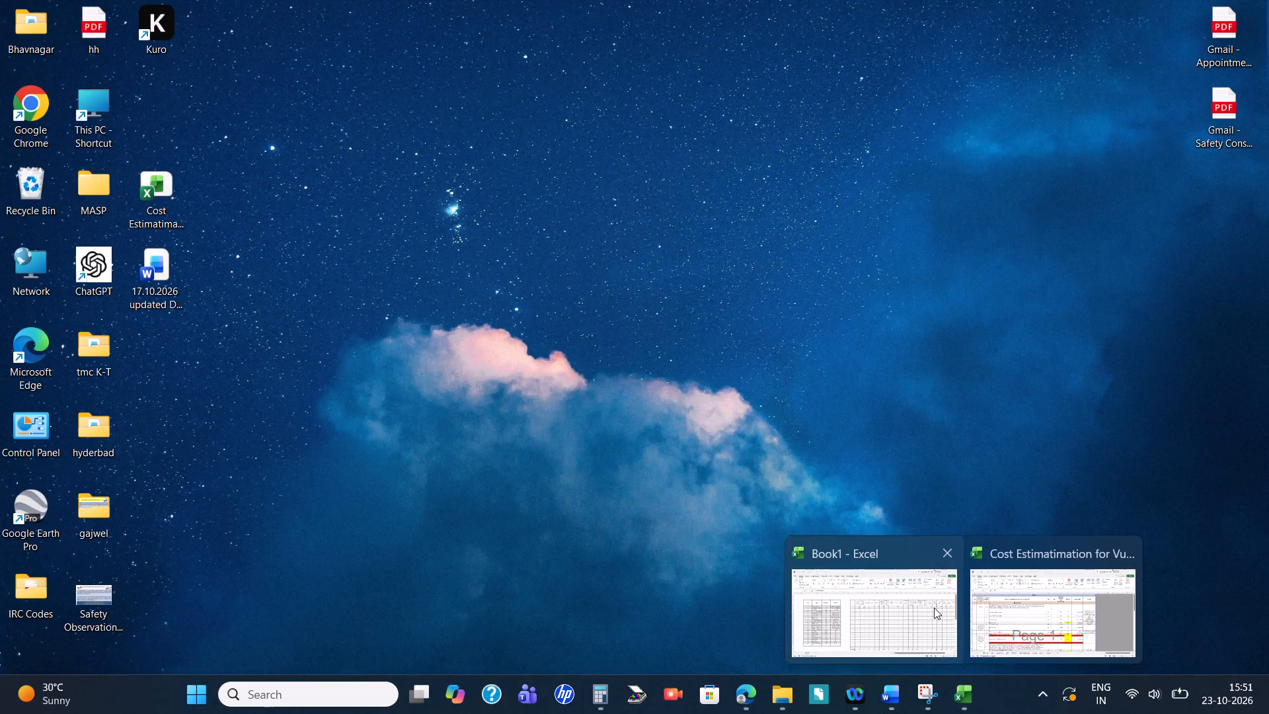
click(934, 608)
click(967, 701)
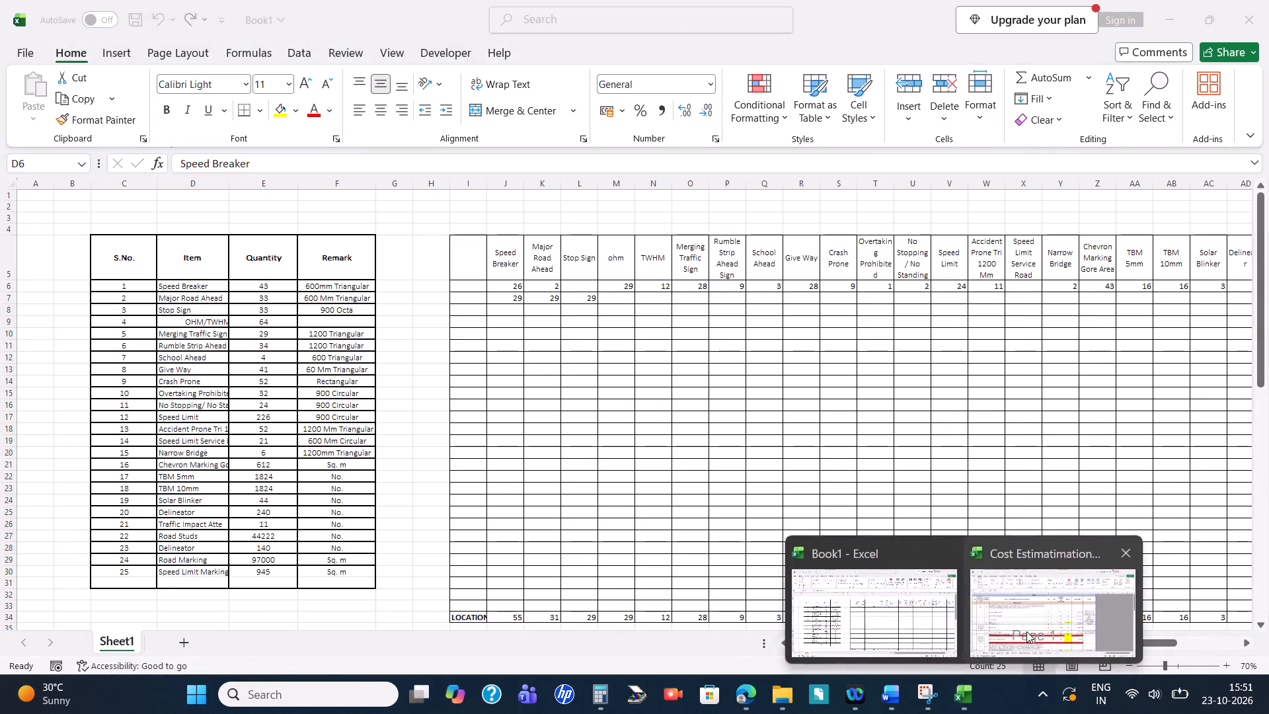
click(1026, 631)
Resume the music playing in Microsoft Edge and skip ahead to another track.
click(1135, 704)
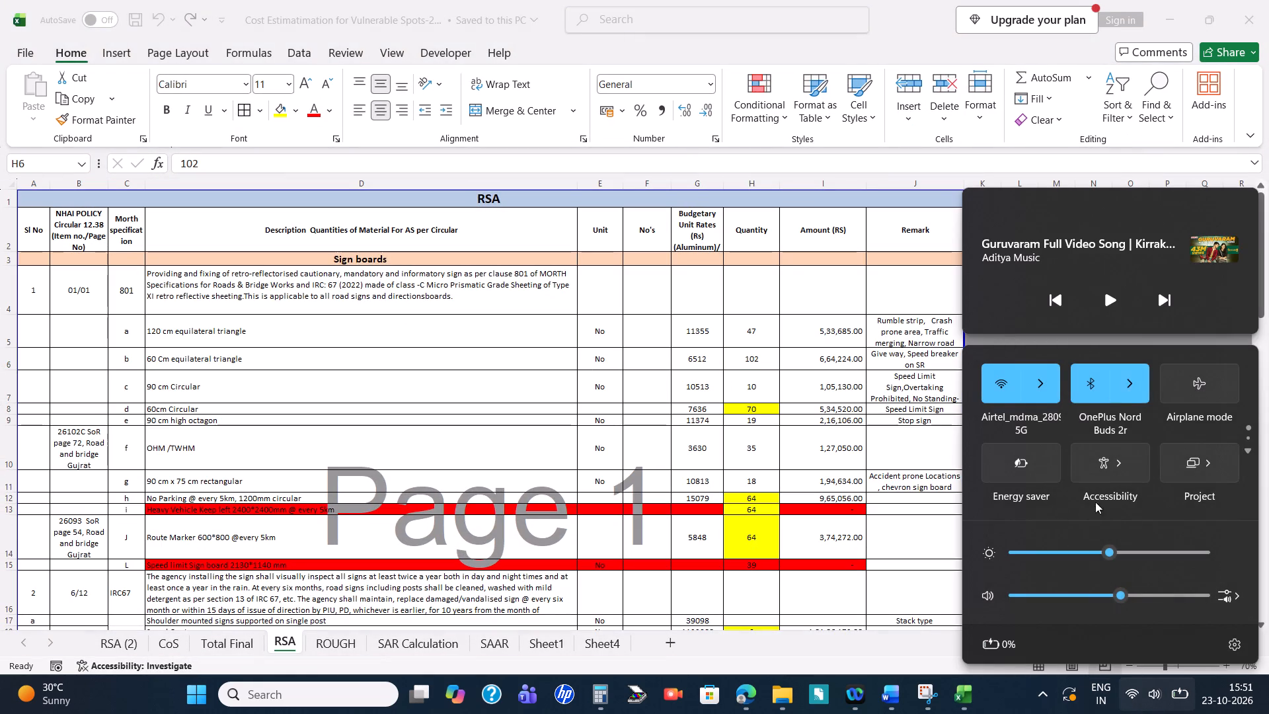
click(1118, 307)
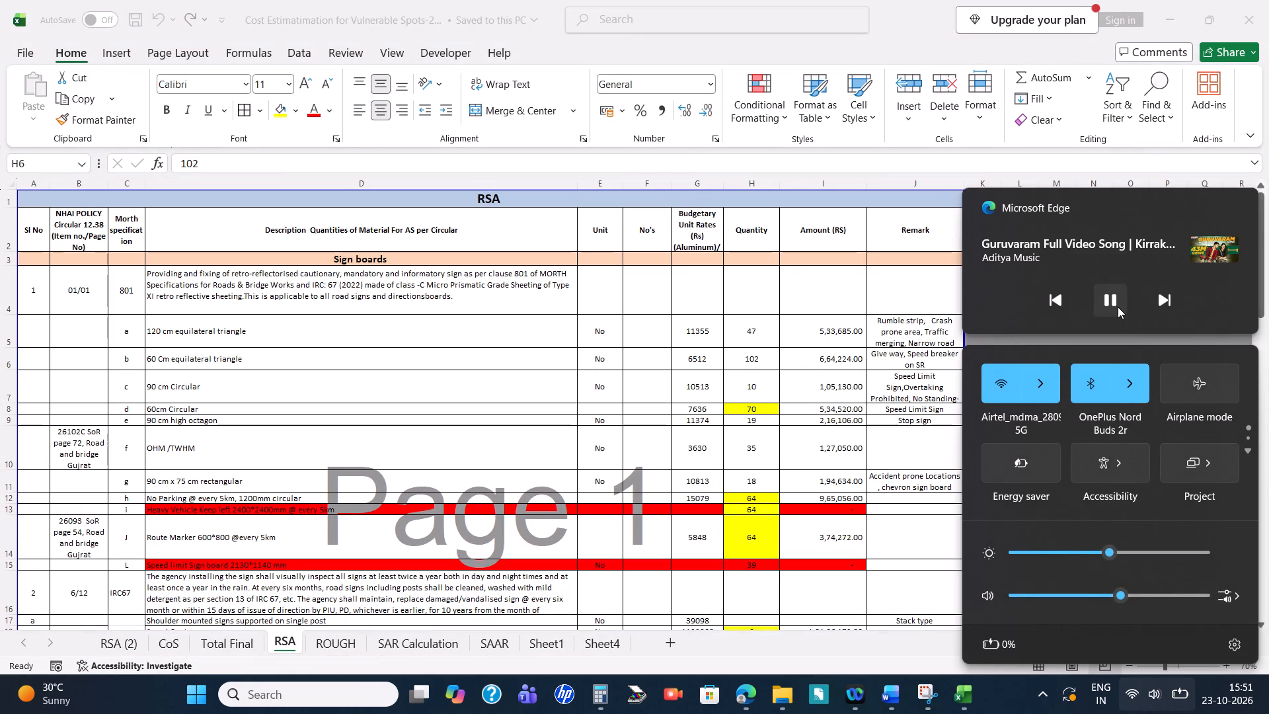
click(1160, 305)
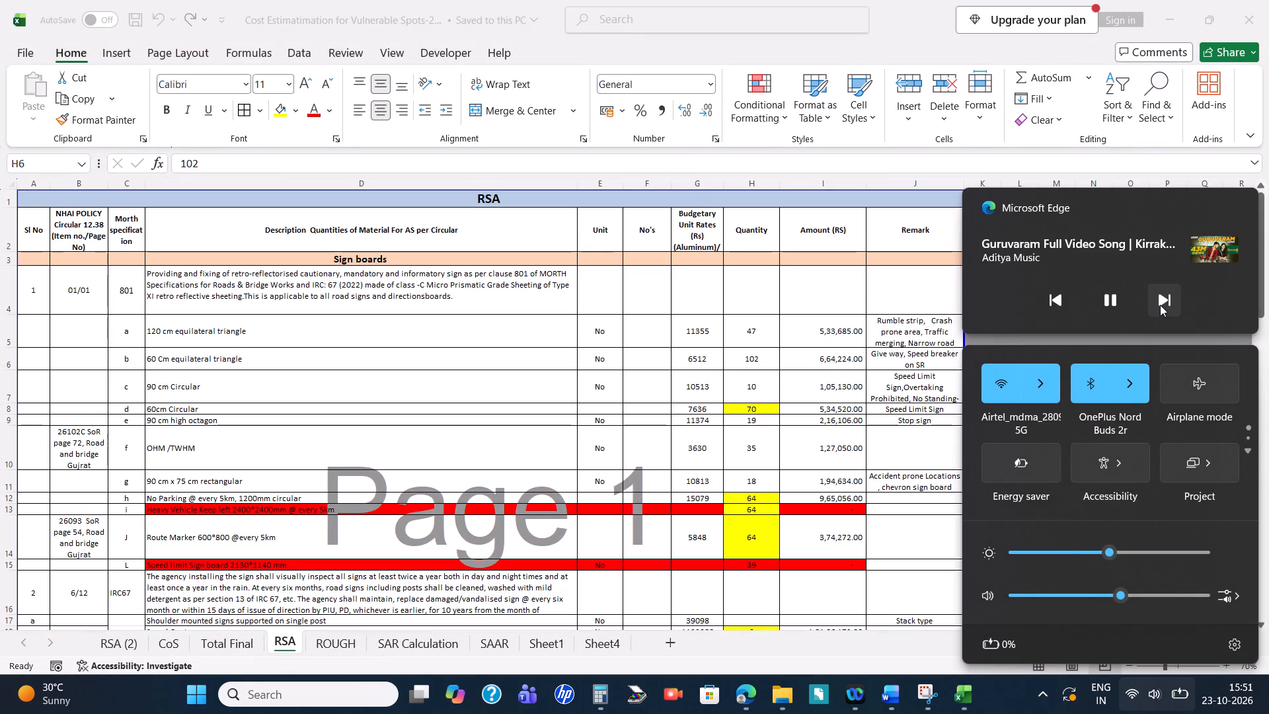
click(1168, 303)
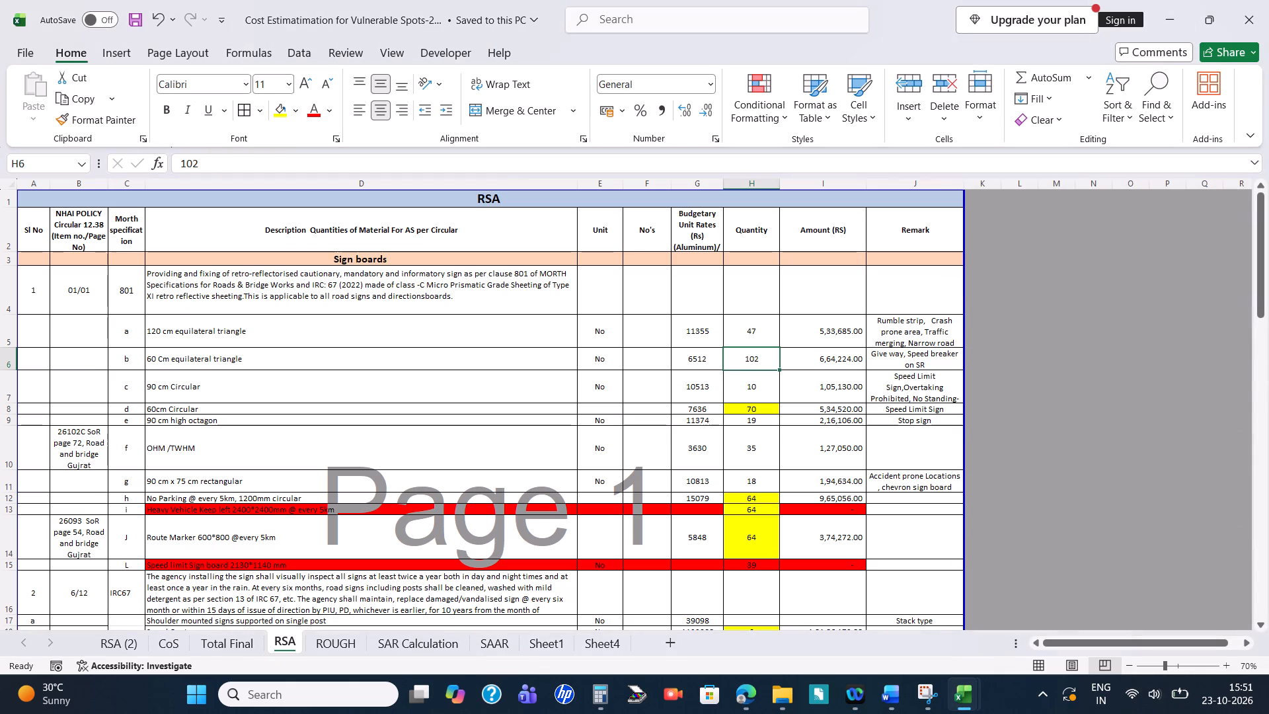
Review the unit rate and quantity of the 120 cm equilateral triangle sign on RSA.
click(693, 318)
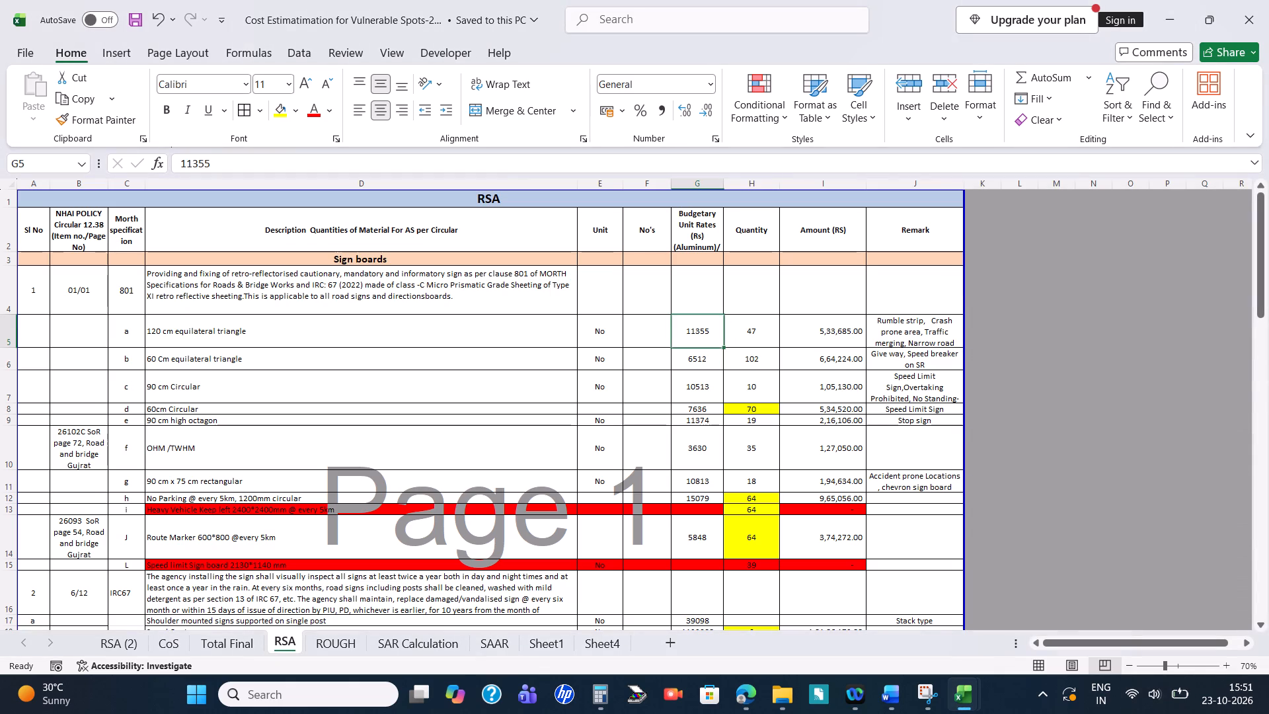
scroll(717, 471, up, 4)
click(736, 341)
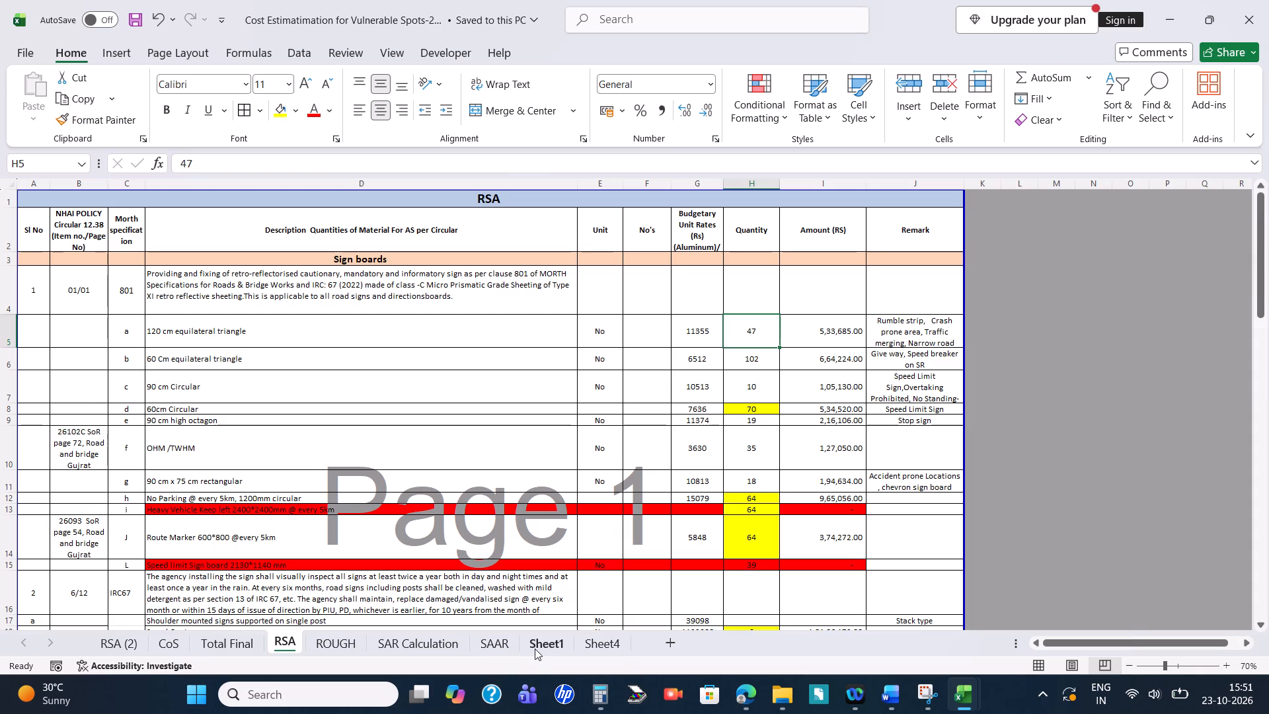
Check the 600M TRIANGULAR quantity in ROUGH cell A4 by adding 55 + 40 + 5 + 28 in Calculator.
click(363, 644)
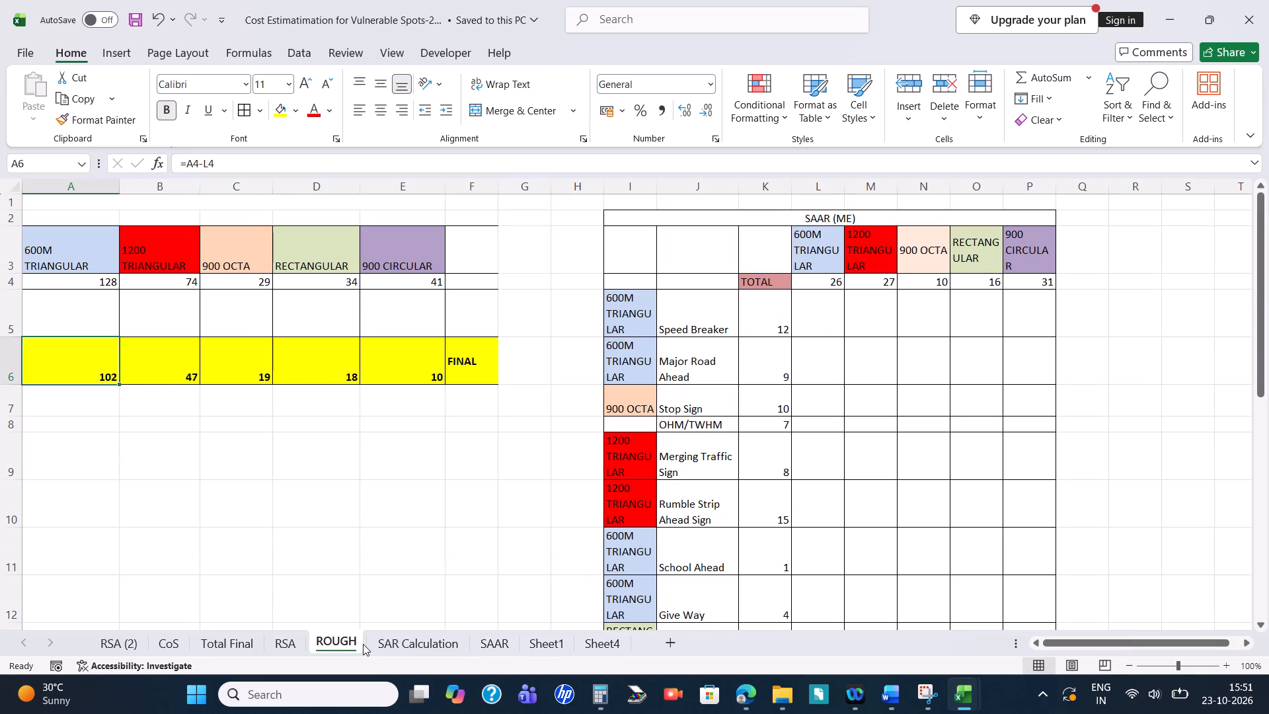
click(75, 283)
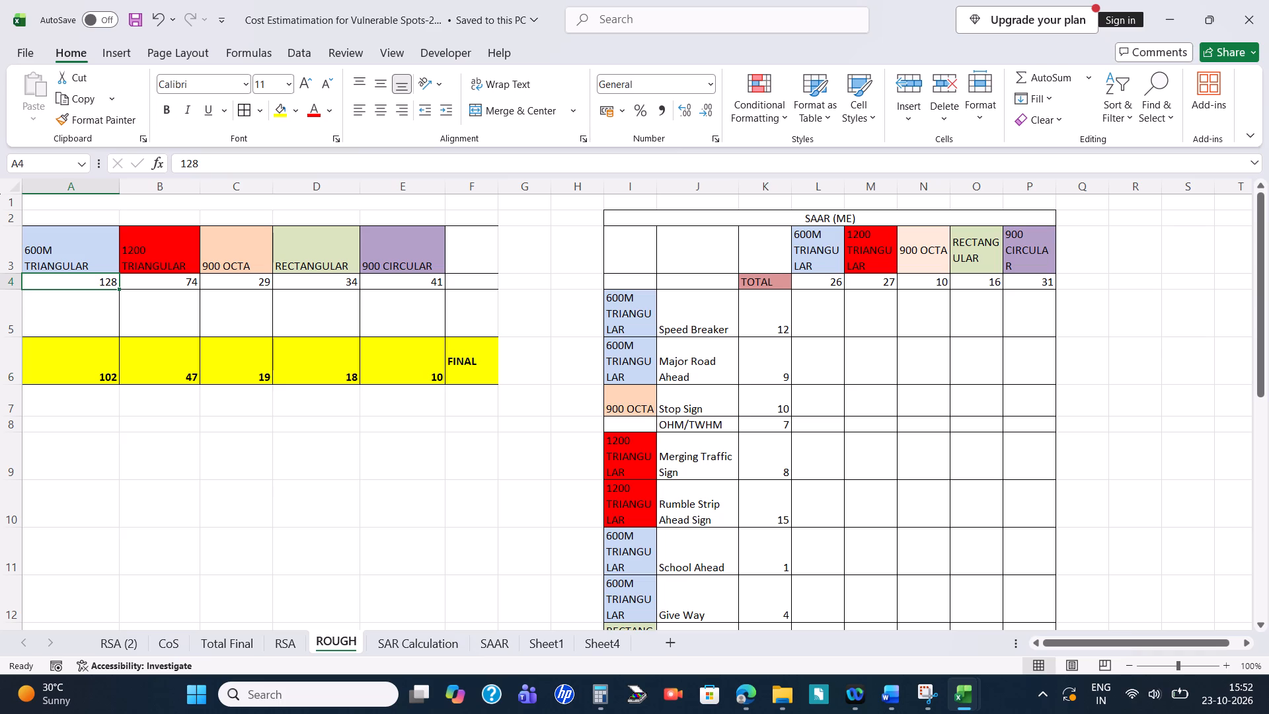
click(362, 691)
click(483, 135)
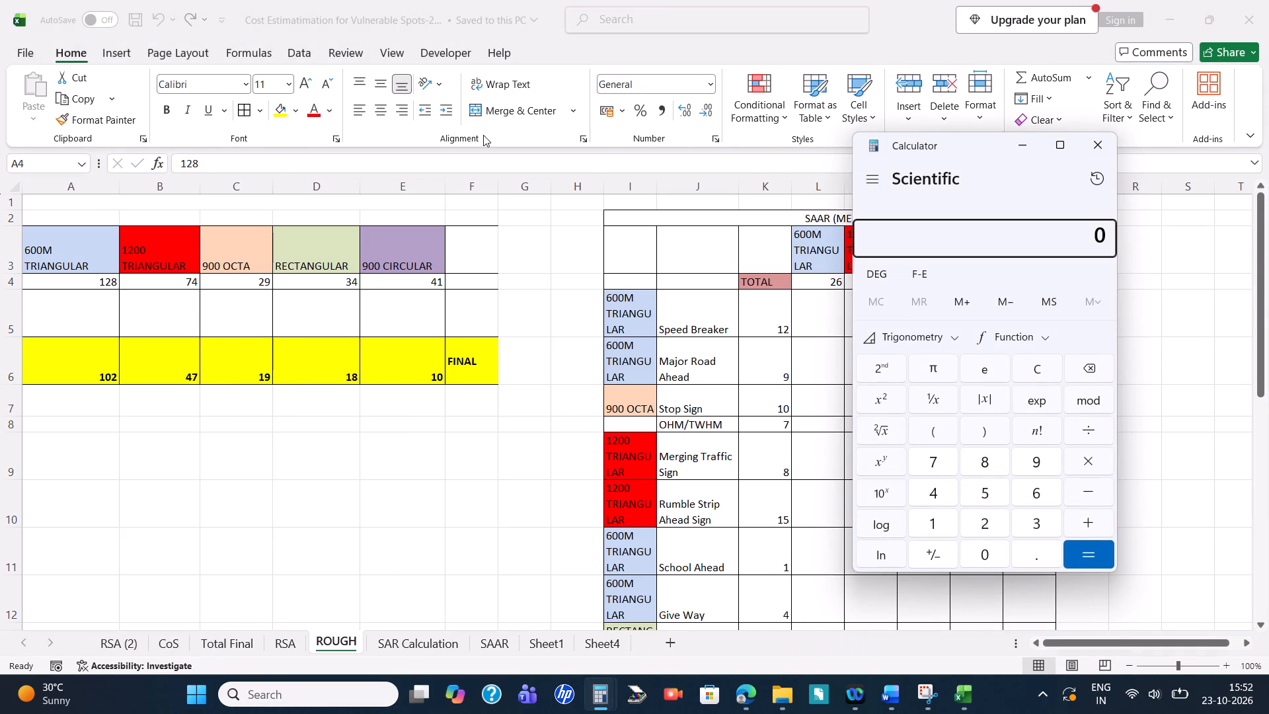
text(55)
text(+40+)
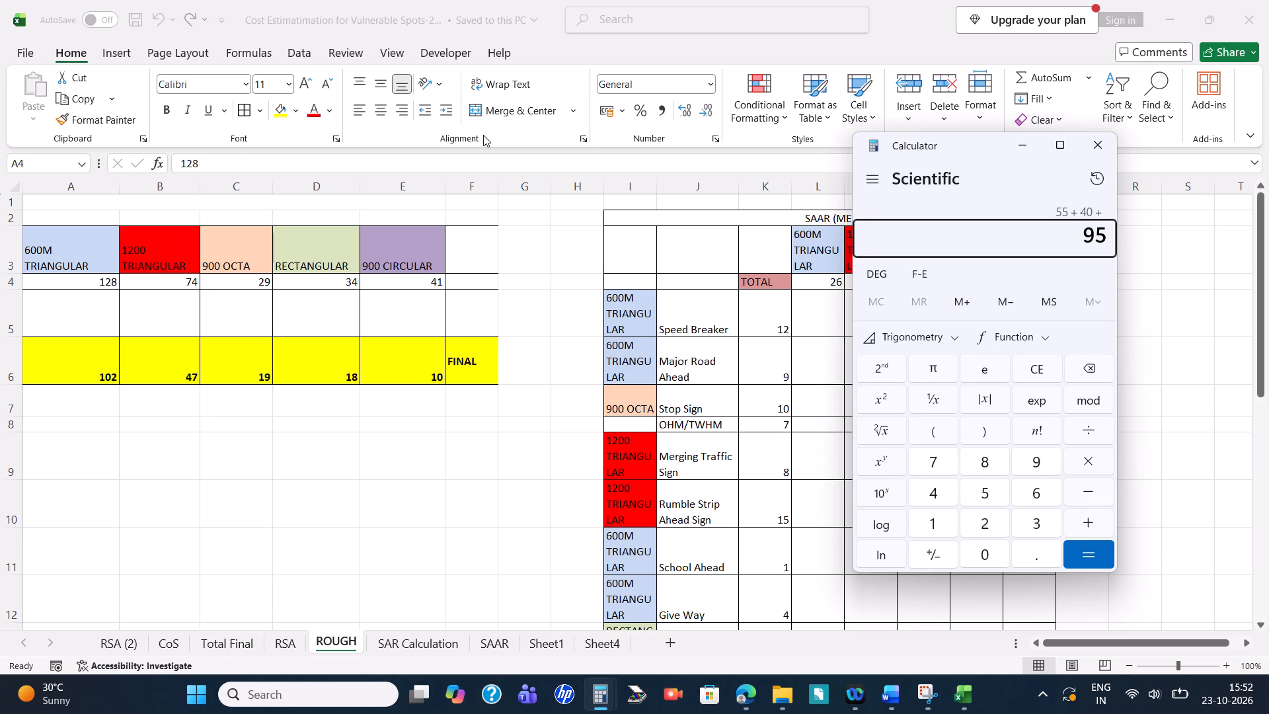
text(5+28+)
click(290, 509)
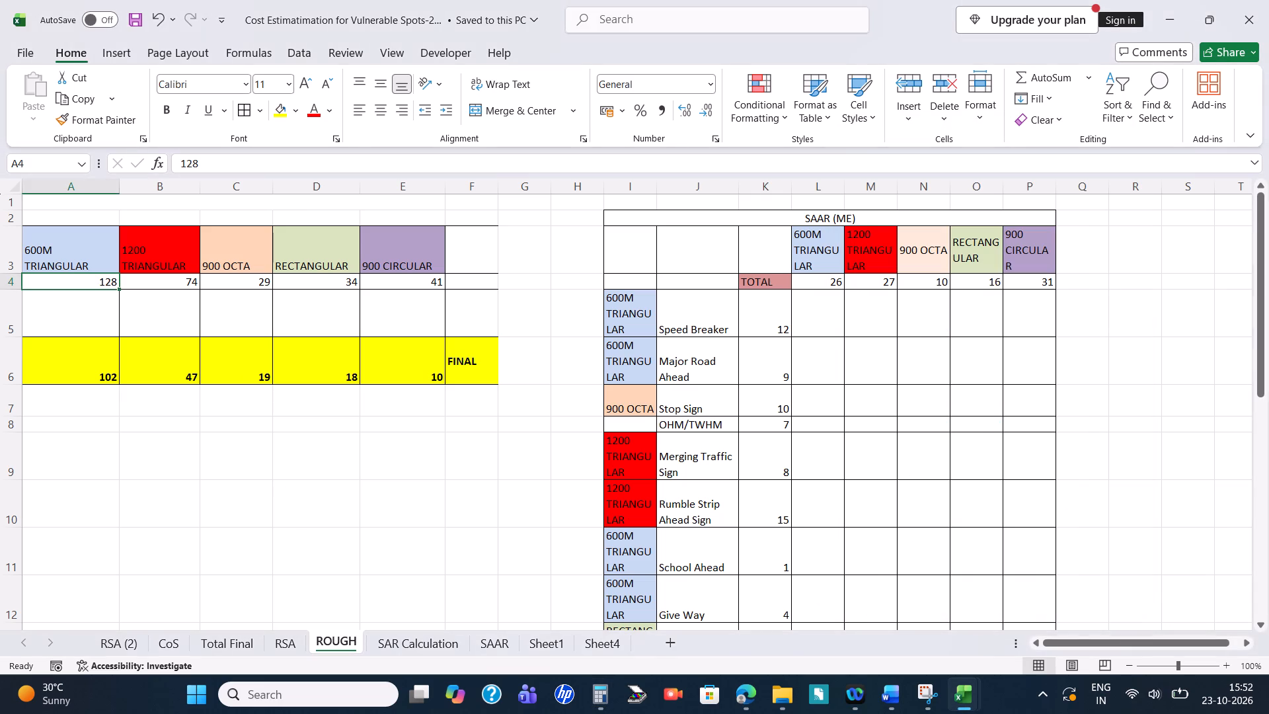
Review the RSA sheet quantities for 60cm Circular, 90 cm high octagon and OHM/TWHM.
click(287, 634)
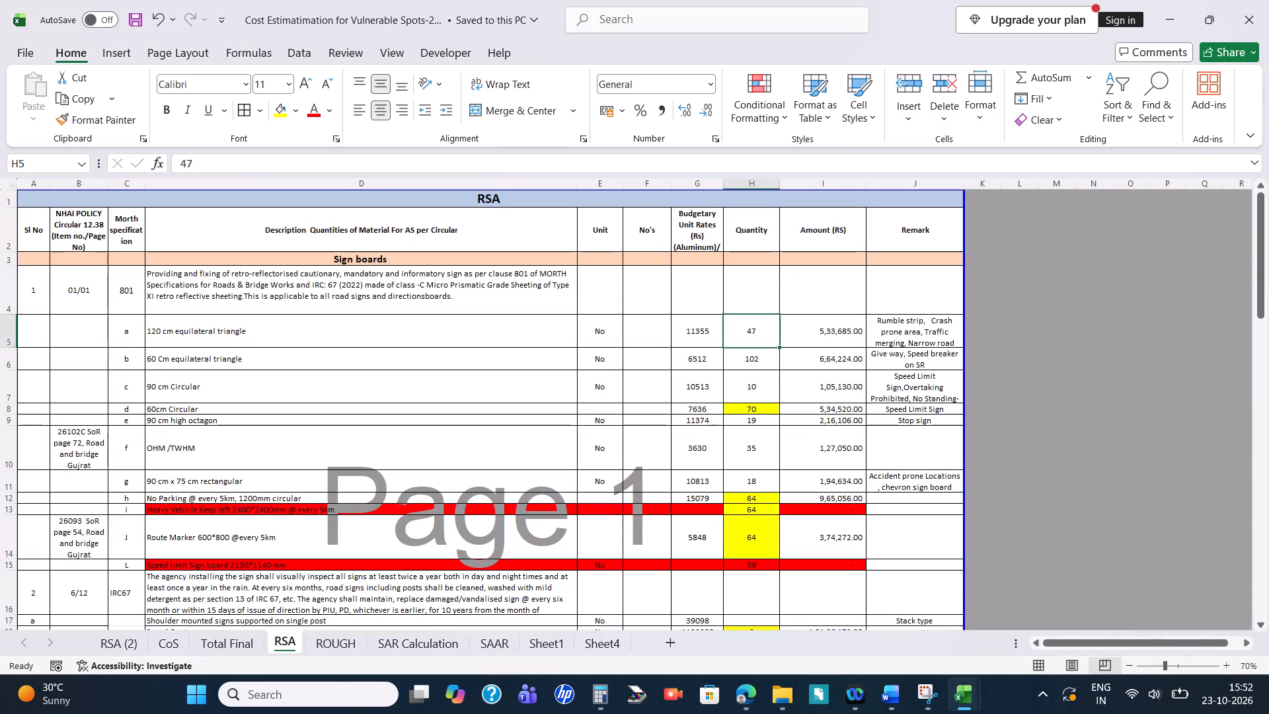
click(742, 410)
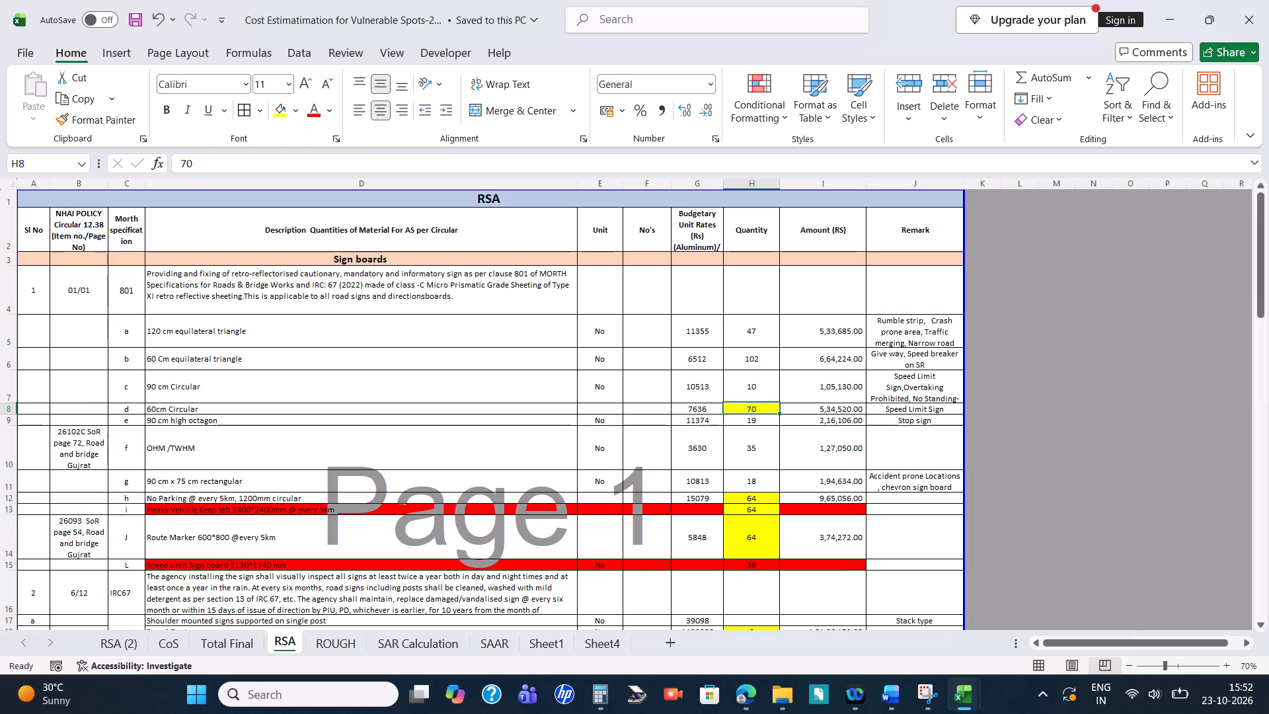
click(751, 422)
click(751, 444)
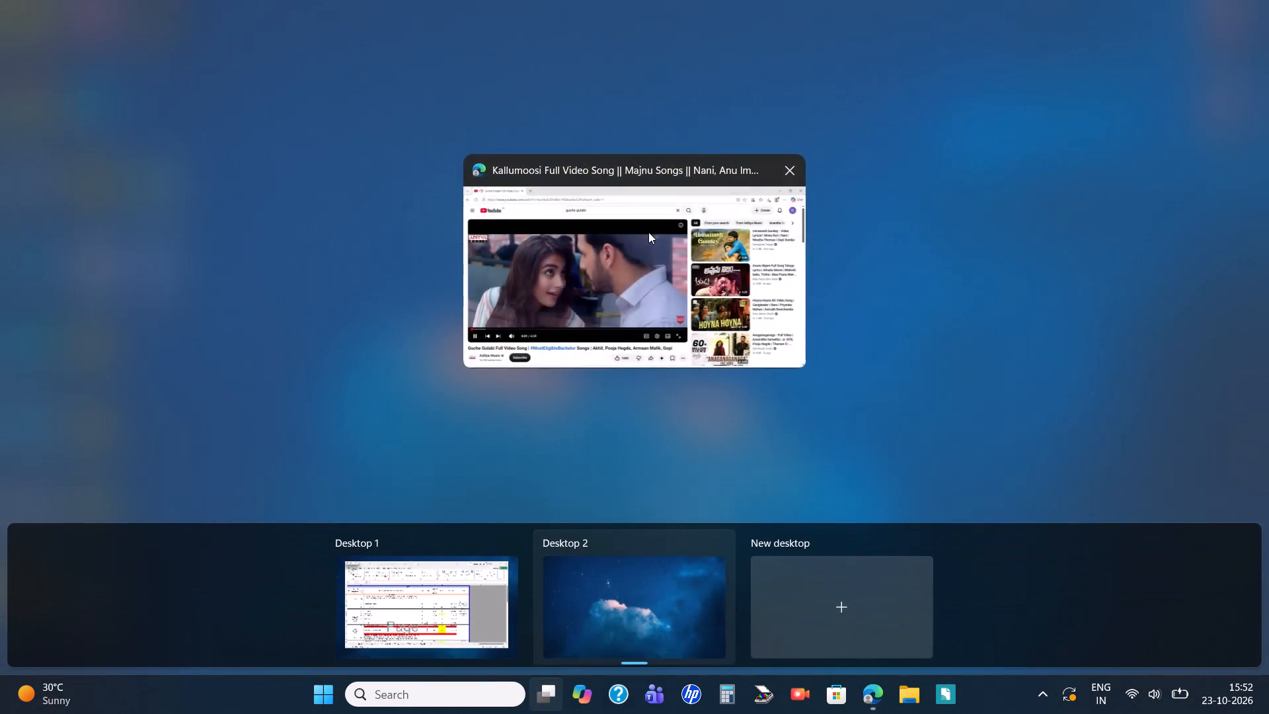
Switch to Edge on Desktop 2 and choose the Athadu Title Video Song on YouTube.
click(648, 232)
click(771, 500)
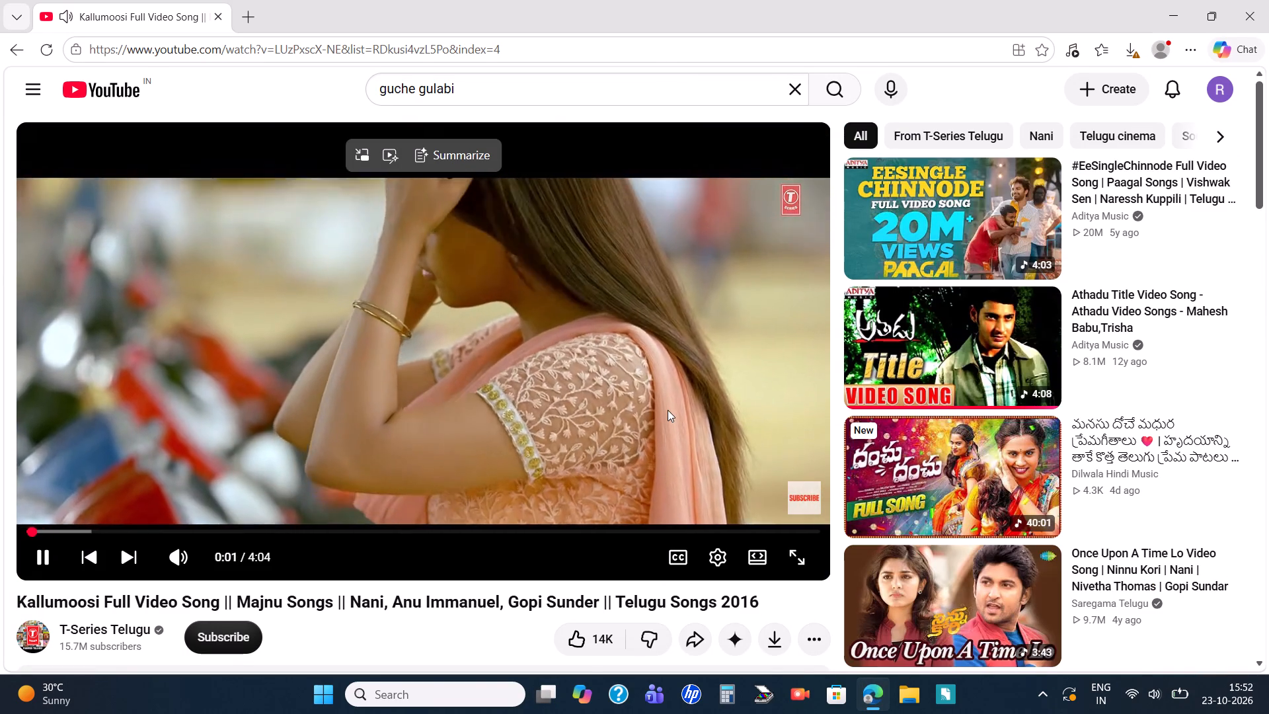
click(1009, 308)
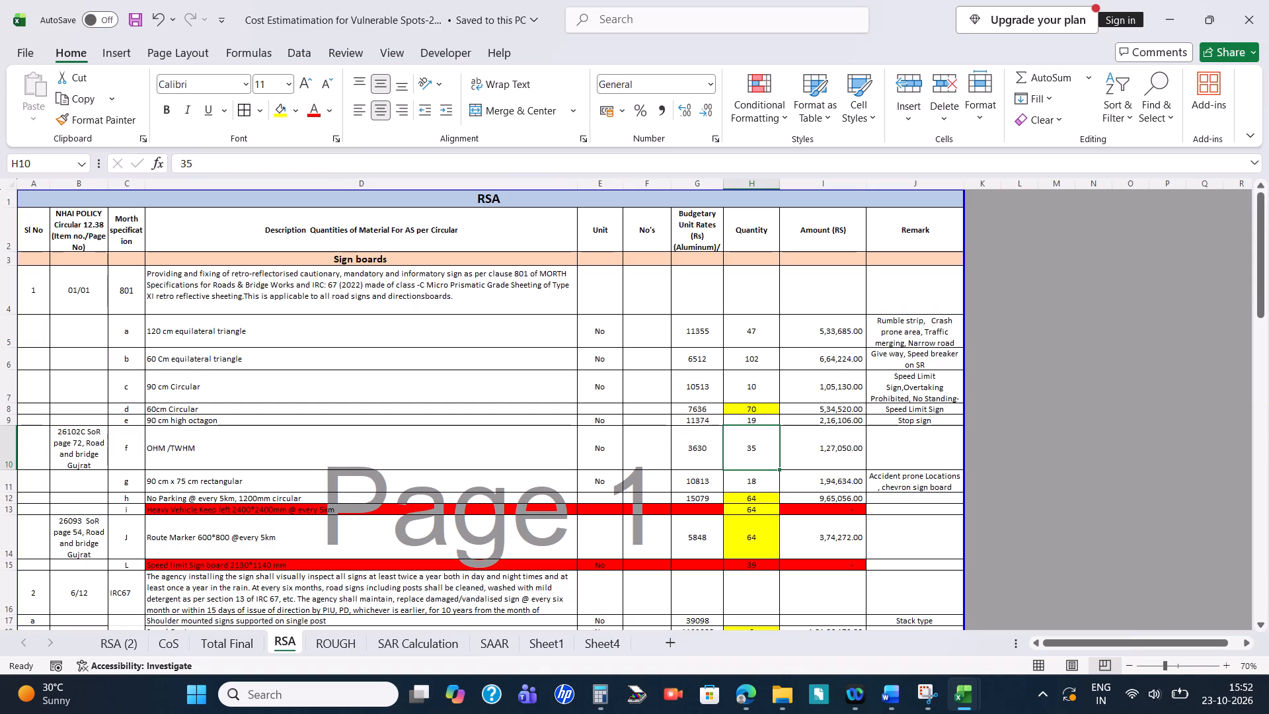
On the ROUGH sheet, enter 34 in cell Q8 beside the OHM/TWHM row.
click(354, 645)
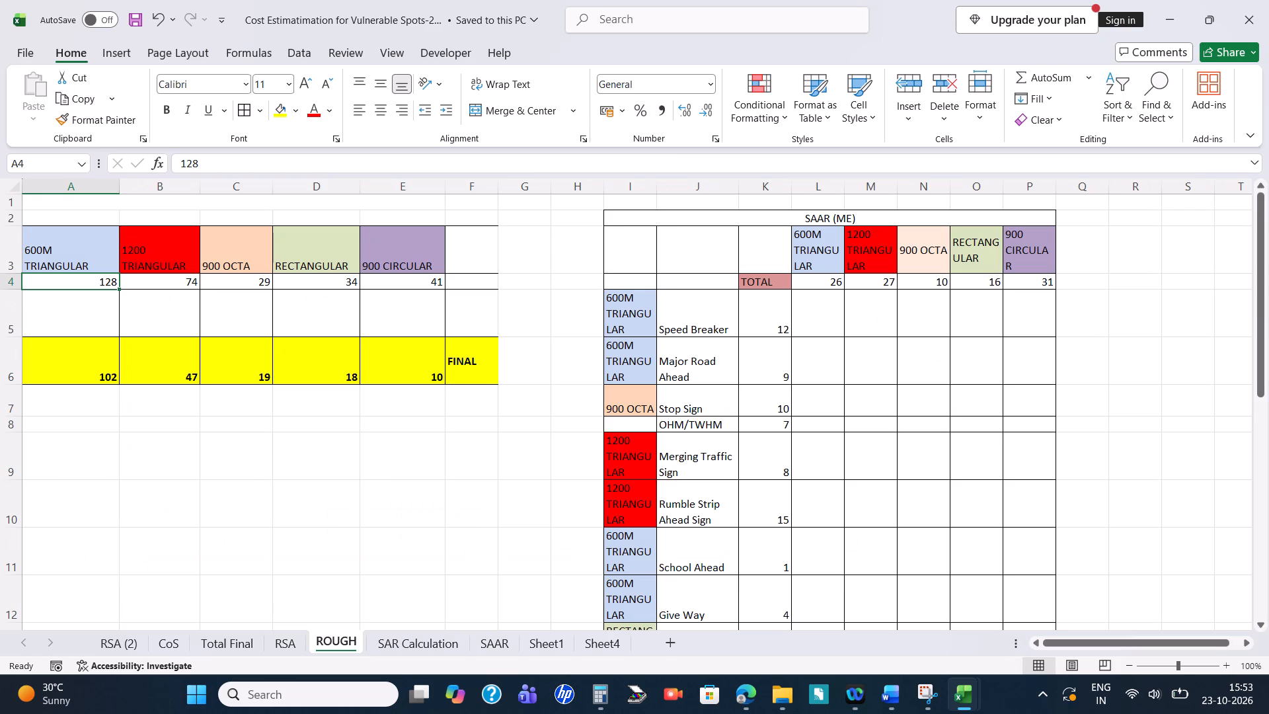
click(1087, 431)
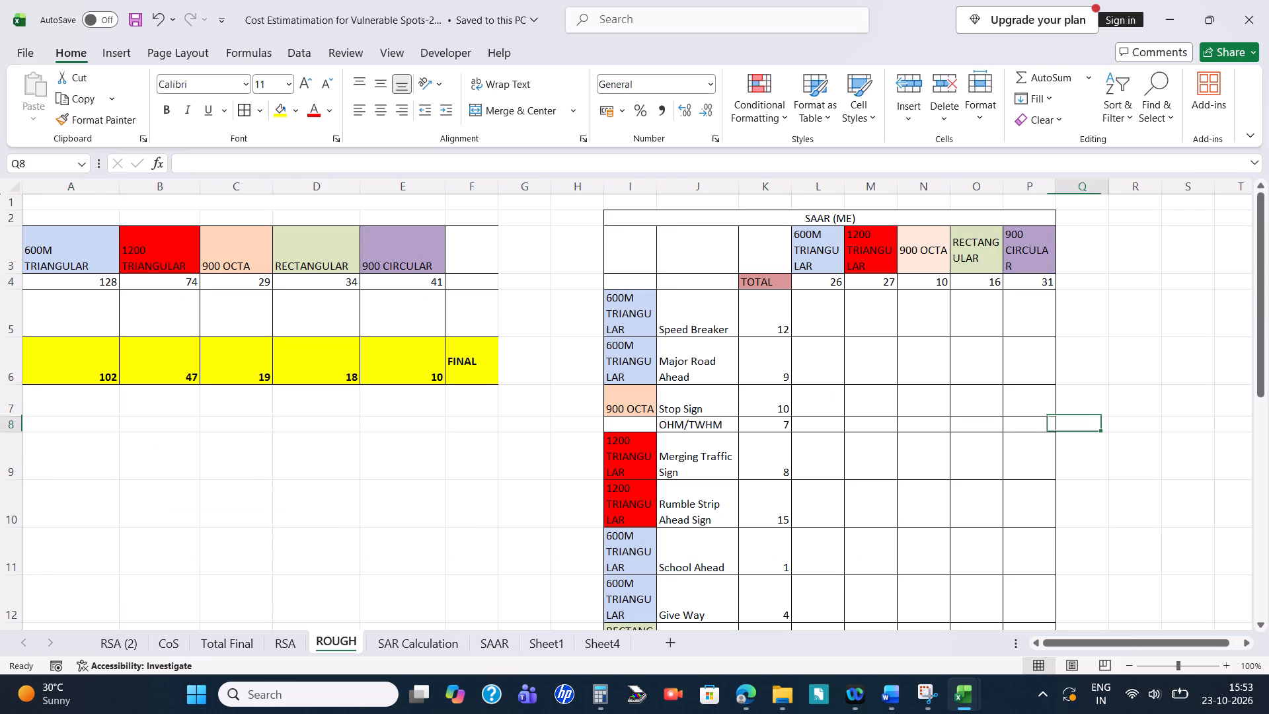
text(34)
key(Return)
Enter 40 in cell Q20 beside the Chevron Marking Gore Area row.
key(Return)
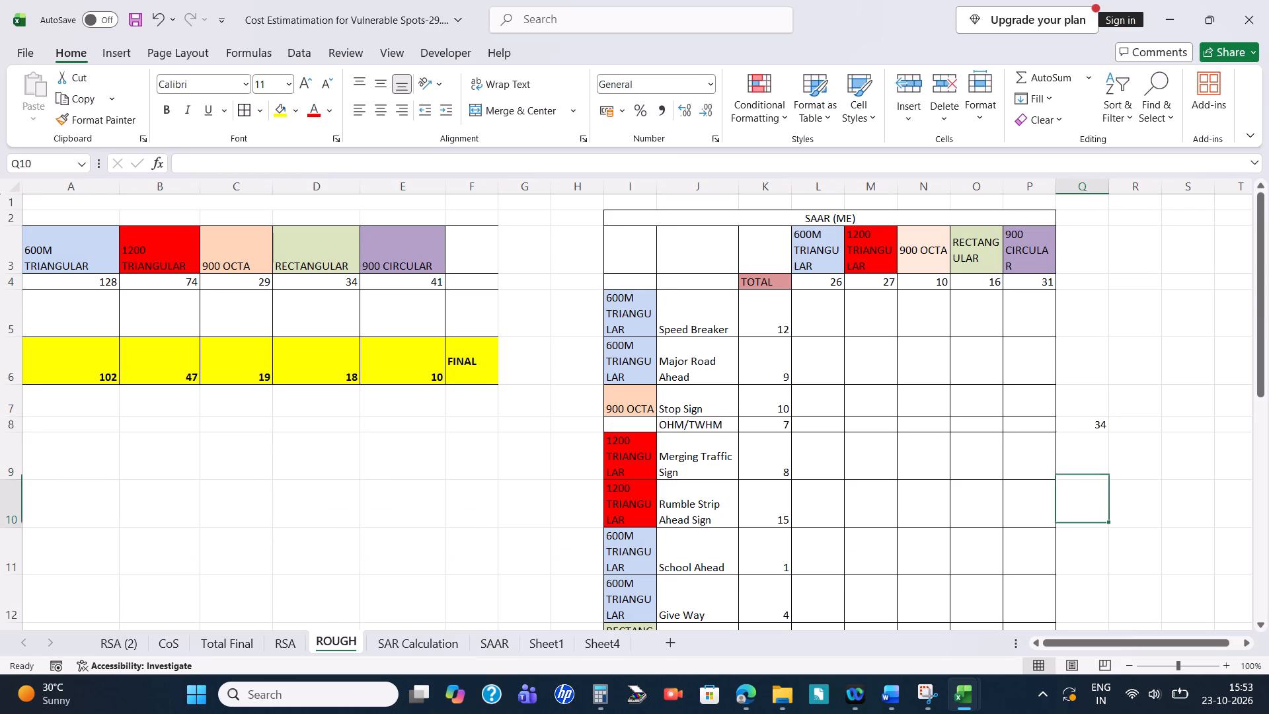
key(Return)
key(Return)
key(Return)
key(Return)
key(Return)
key(Return)
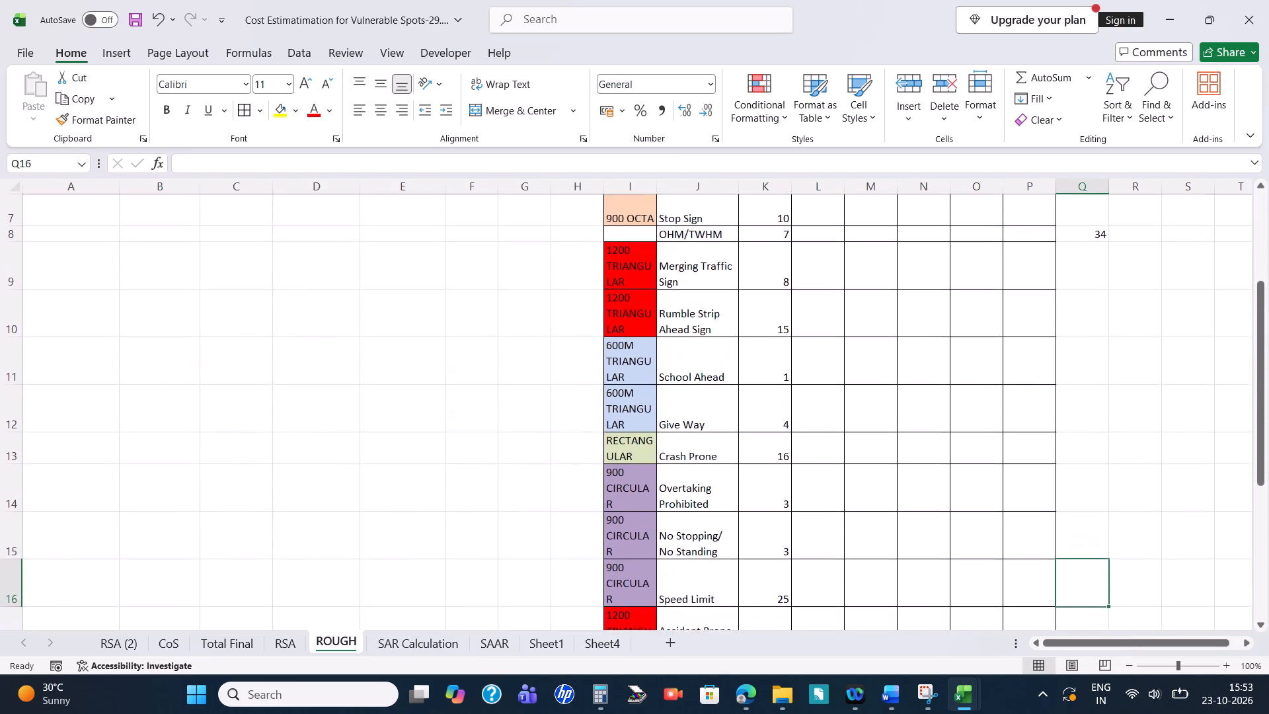
key(Return)
key(Return)
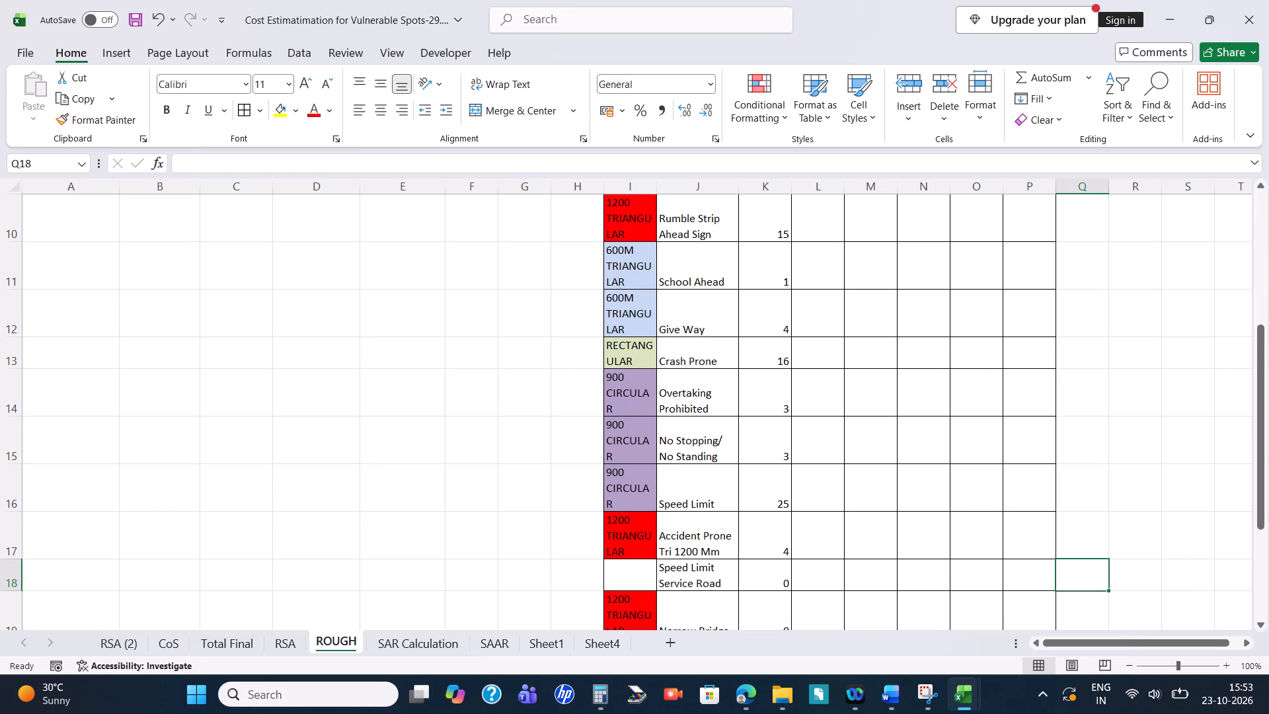
key(Return)
key(Return)
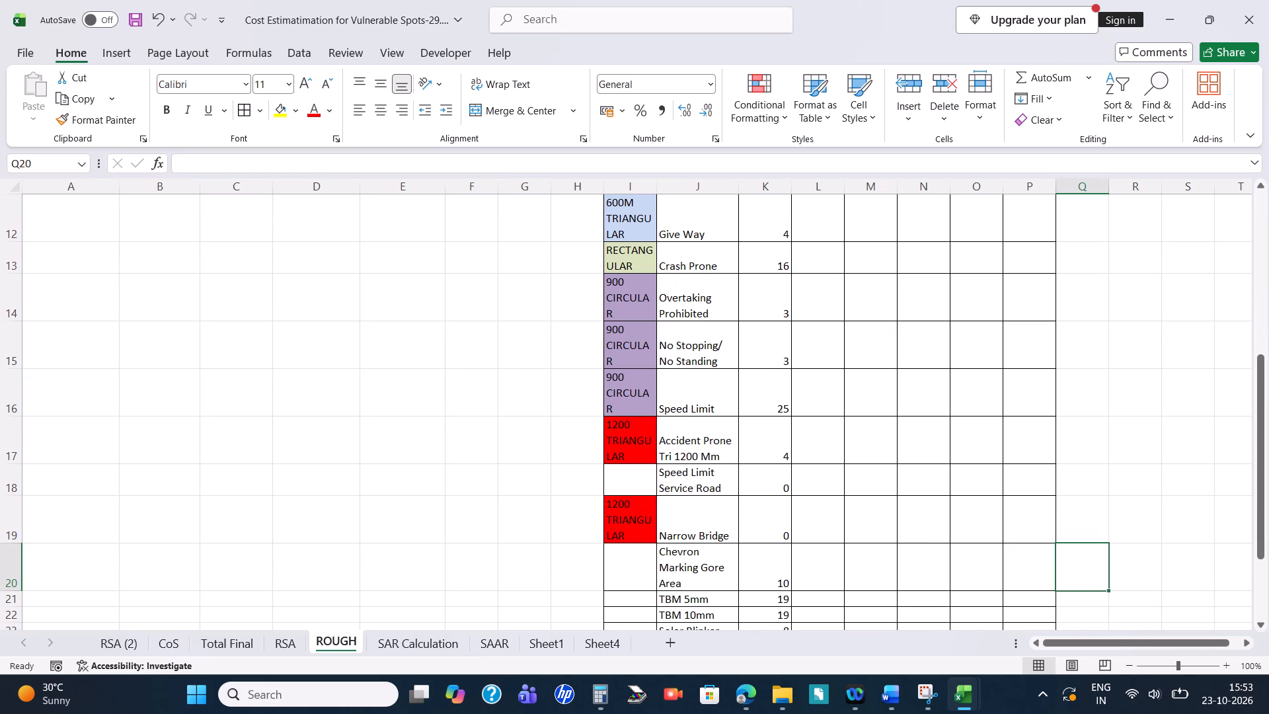
text(40)
key(Return)
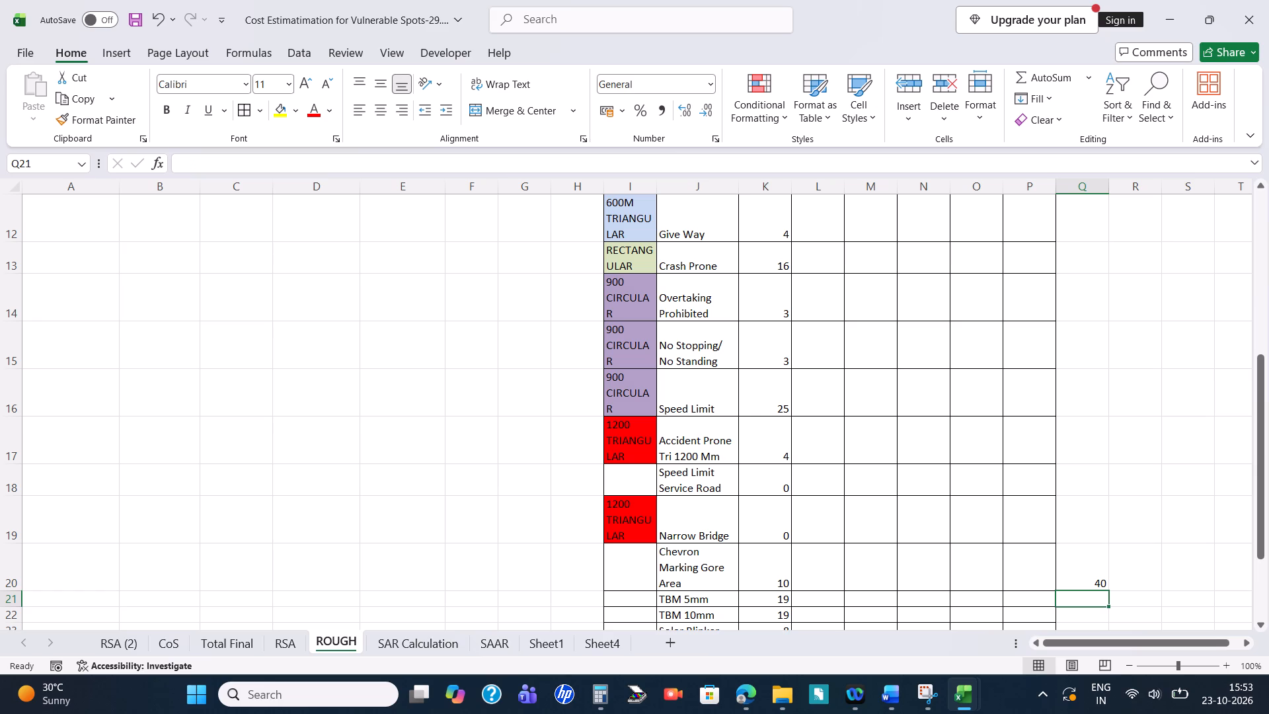
Enter 17, 17, 0 and 80 in Q21:Q24 beside TBM 5mm, TBM 10mm, Solar Blinker and Delineator.
text(17)
key(Return)
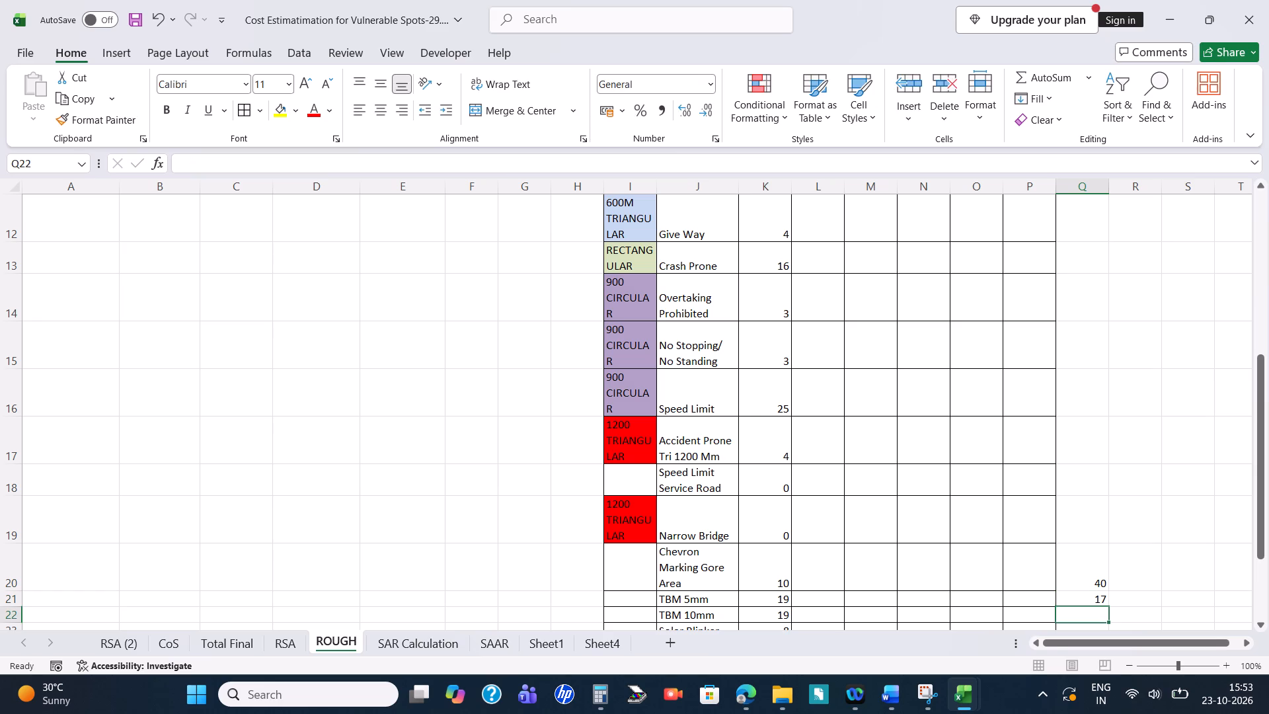
text(17)
key(Return)
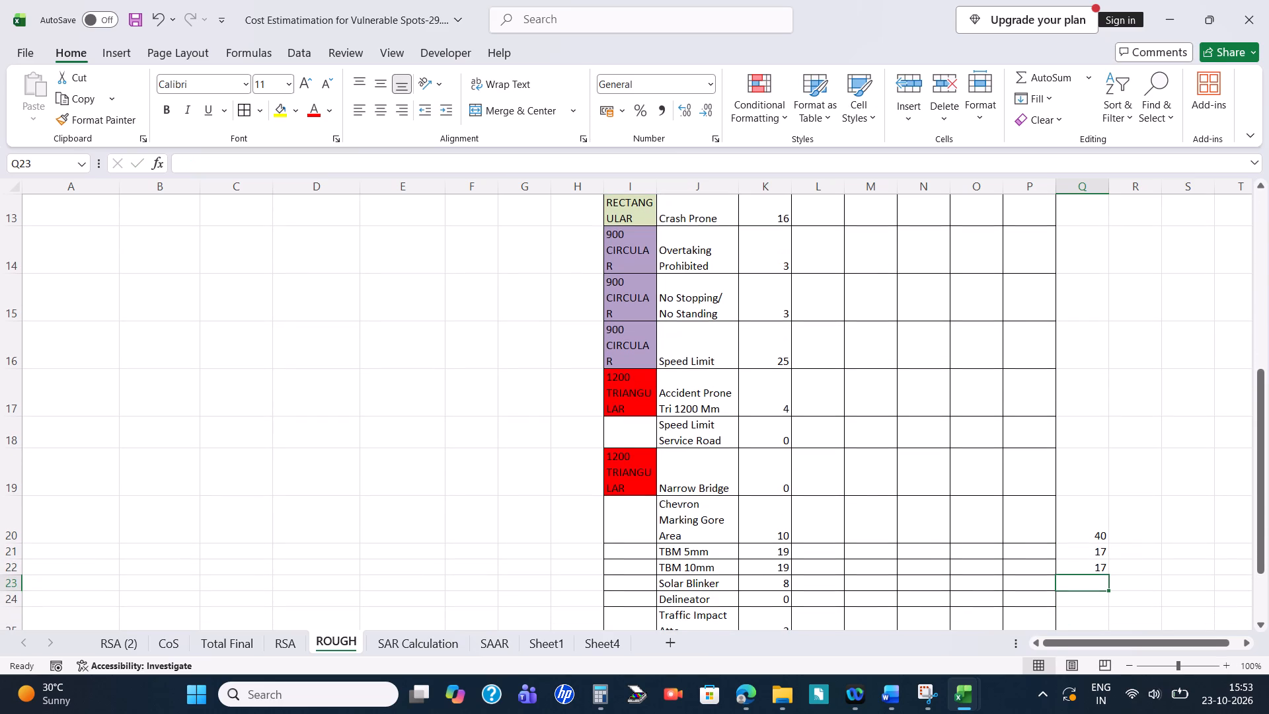
key(0)
key(Return)
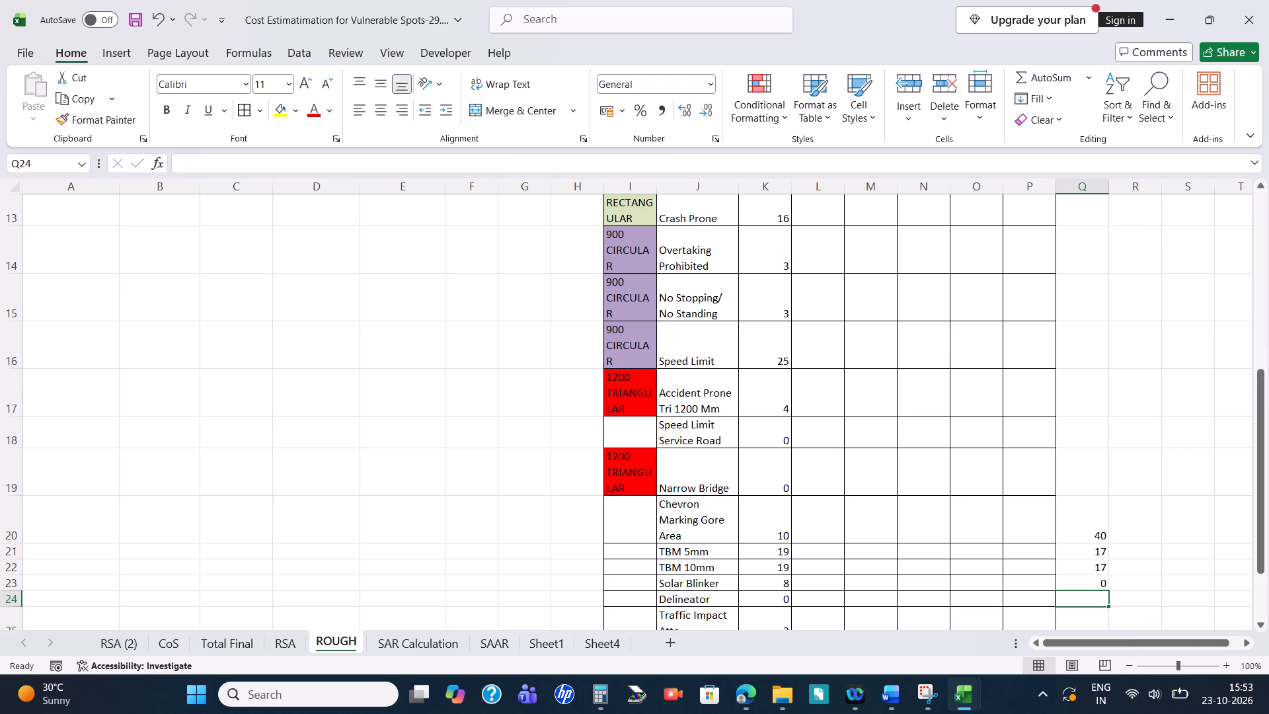
text(80)
key(Return)
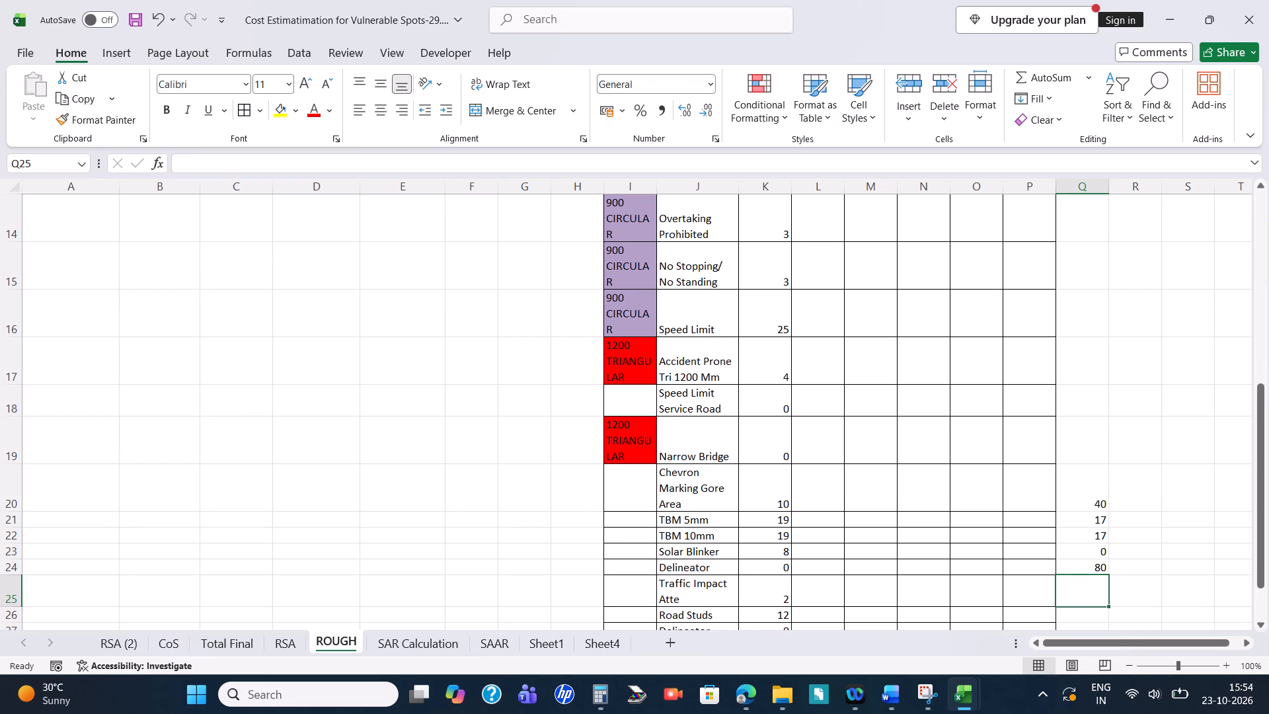
Clear the contents of the second Delineator row, cells I27:P27, in the SAAR (ME) table.
scroll(1087, 431, down, 2)
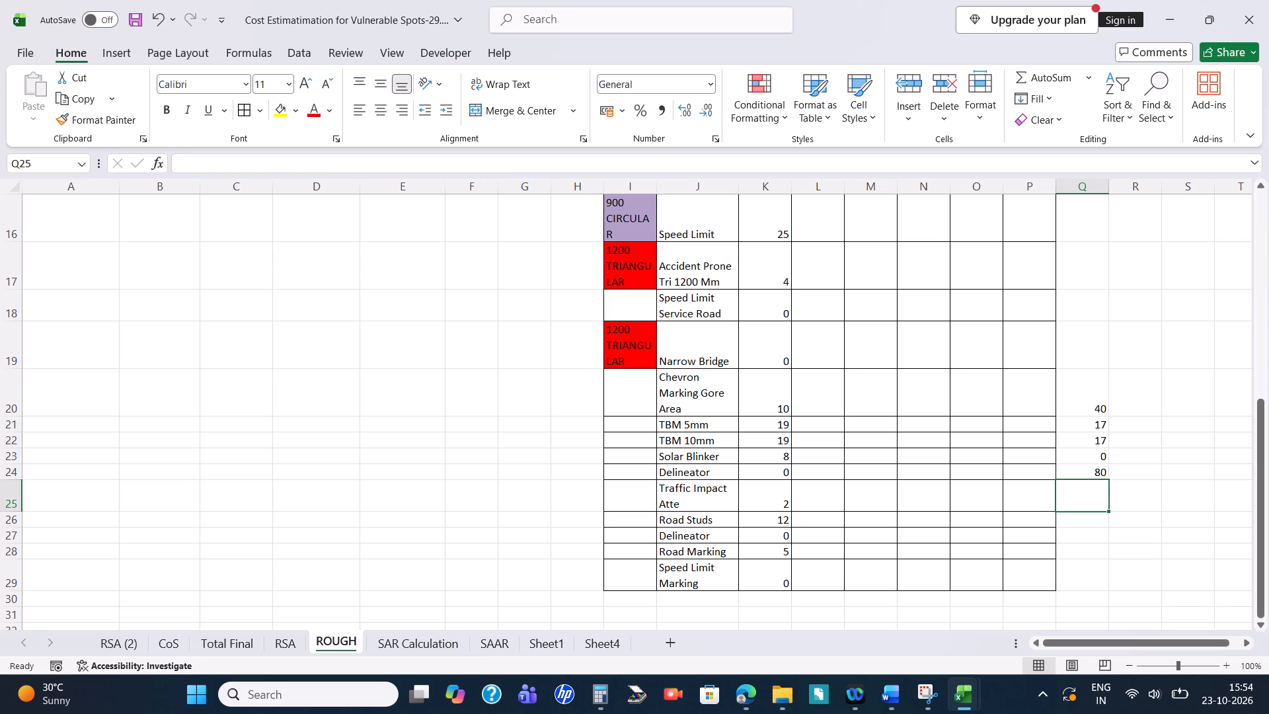
click(628, 537)
key(shift+Right)
key(shift+Right)
key(shift+Right)
key(shift+Right)
key(shift+Right)
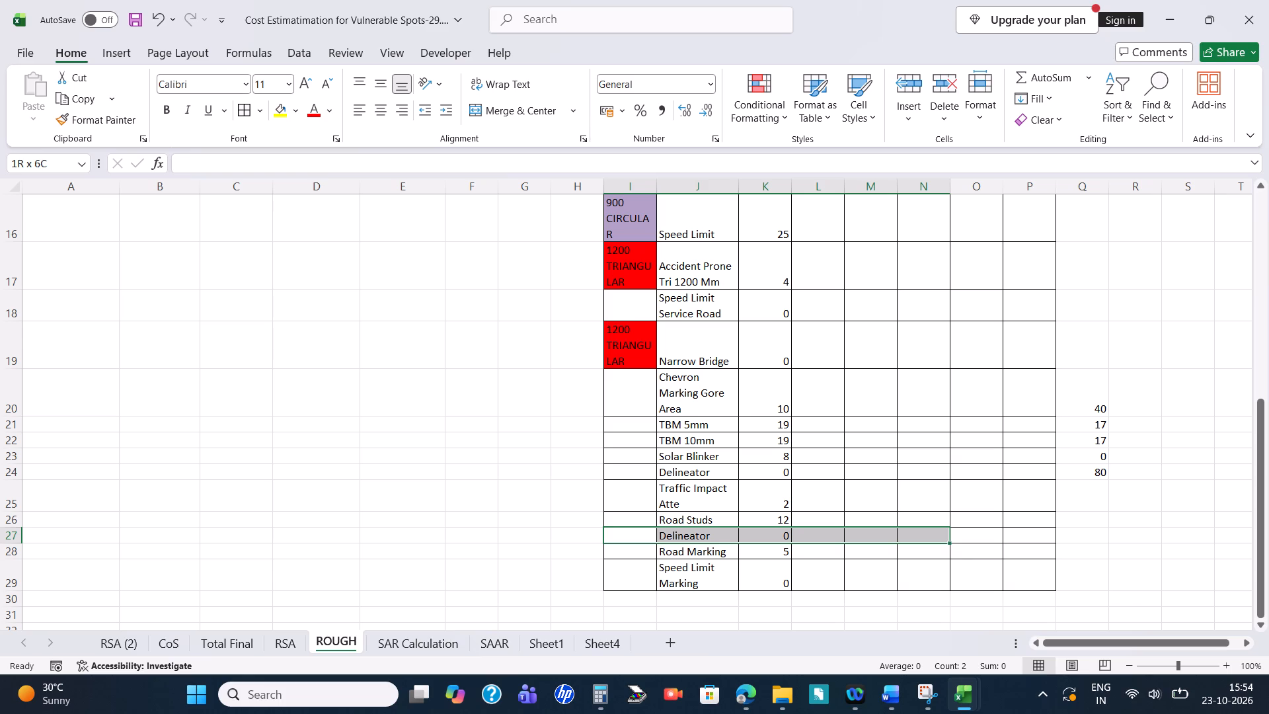
key(shift+Right)
key(shift+Right)
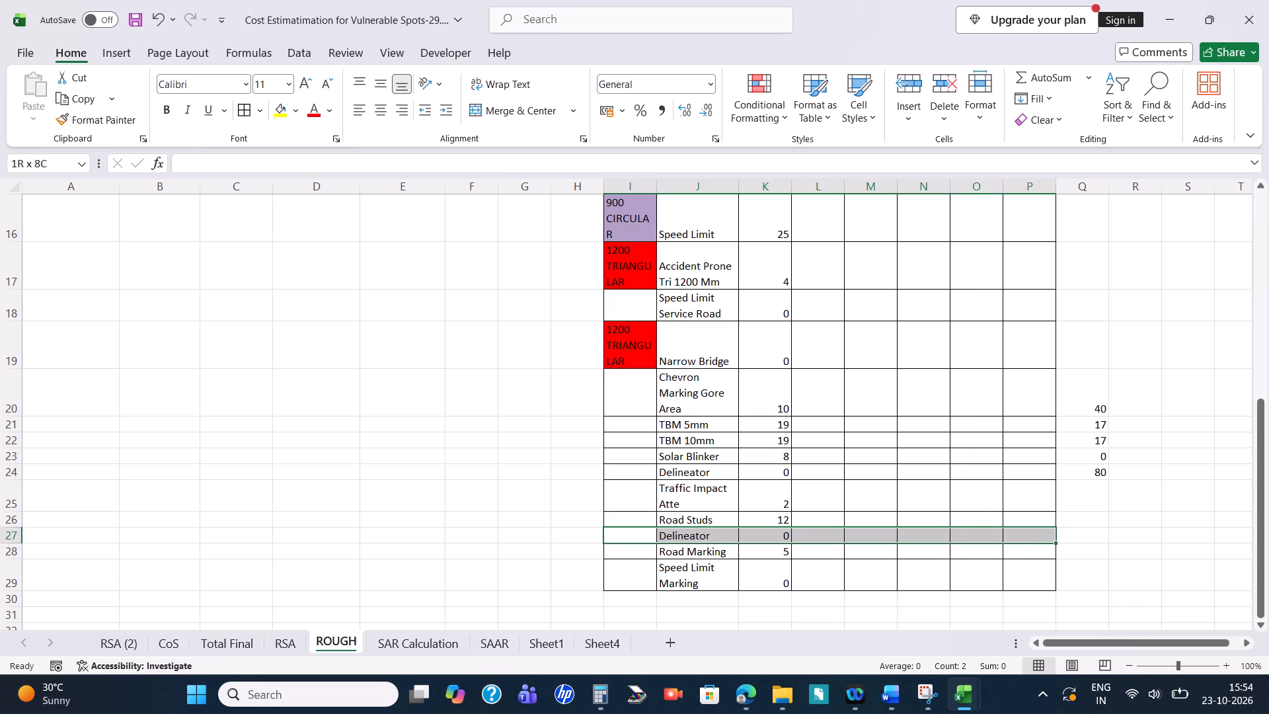
key(Delete)
Select the Traffic Impact Atte quantity in cell K25.
click(683, 497)
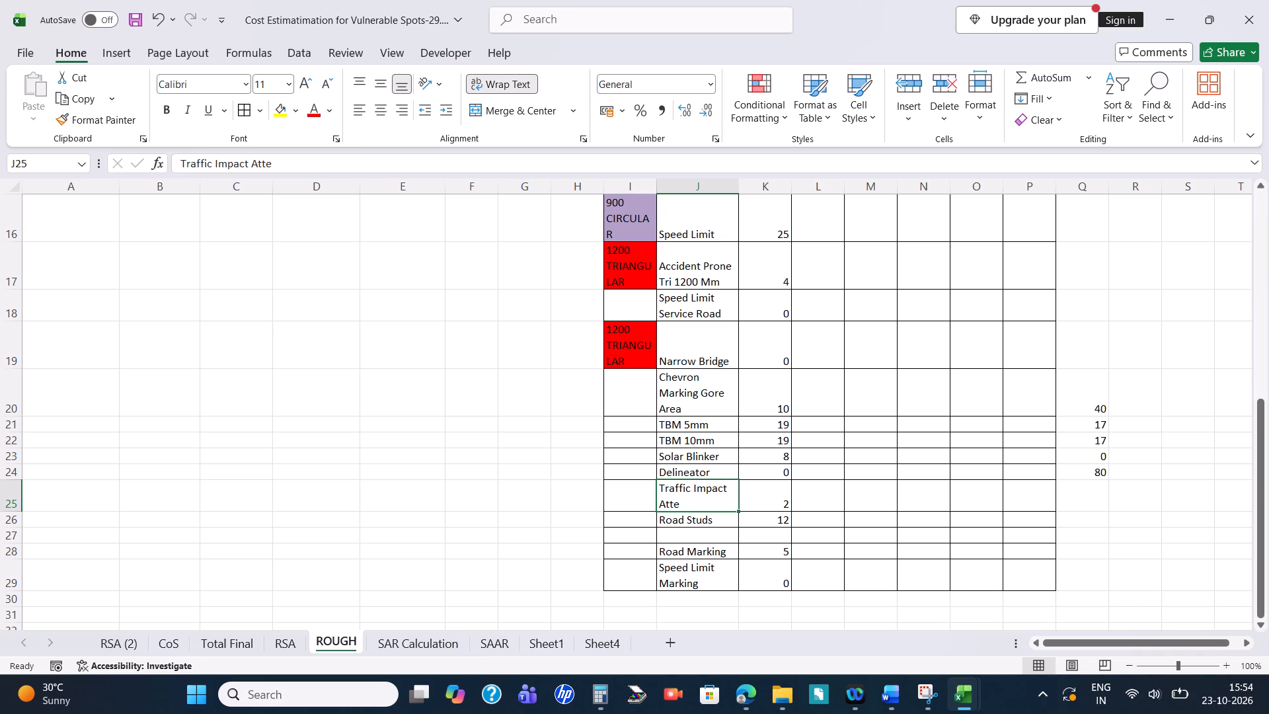
key(Right)
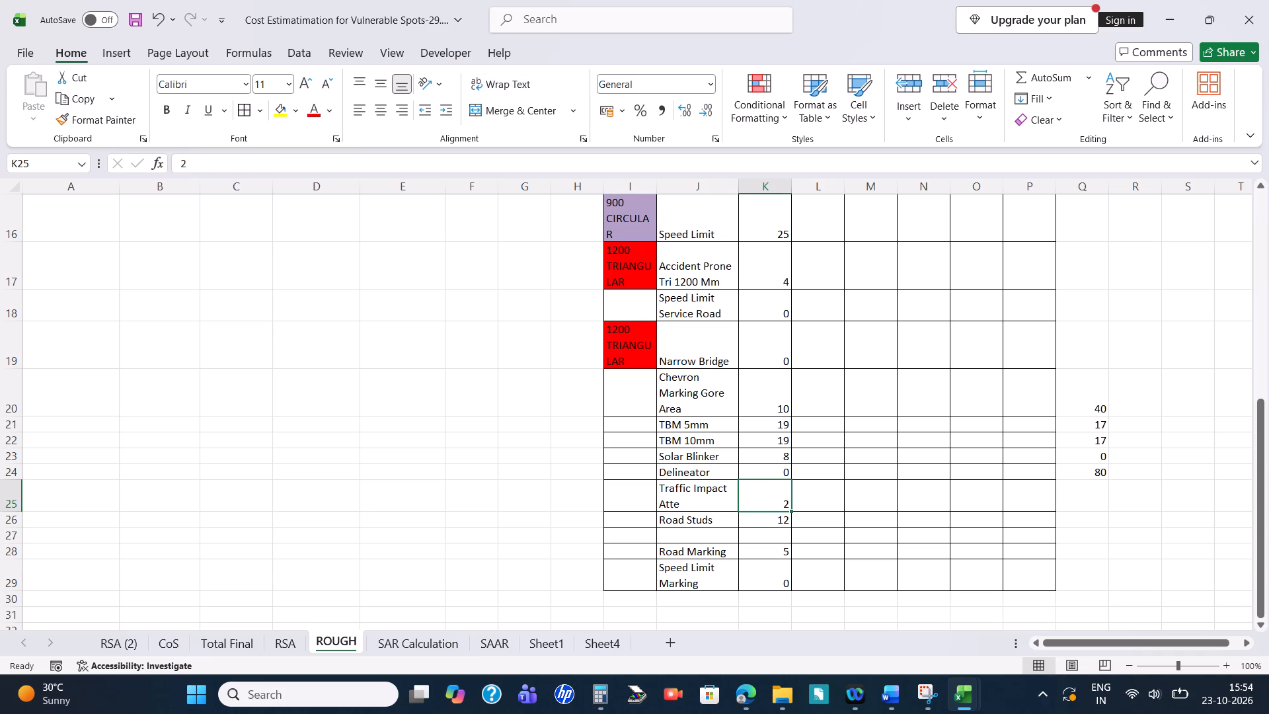
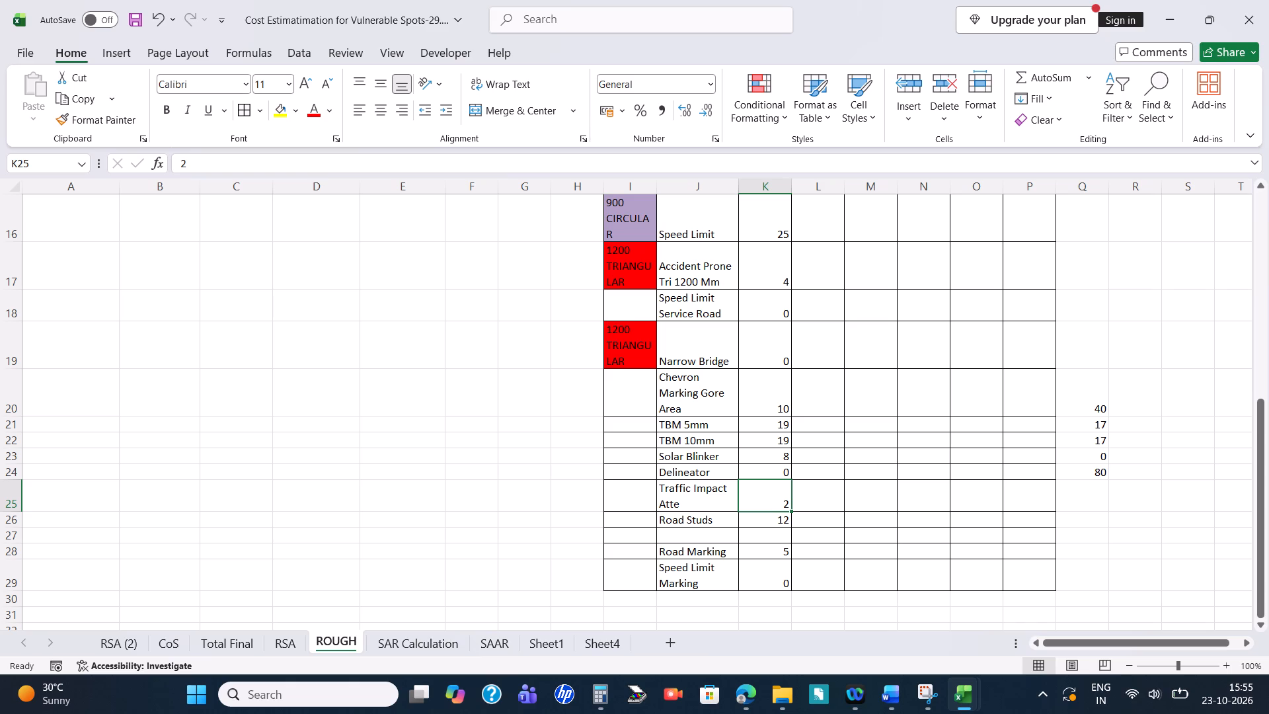
Enter 0 in cell Q25 beside the Traffic Impact Atte row.
click(1098, 492)
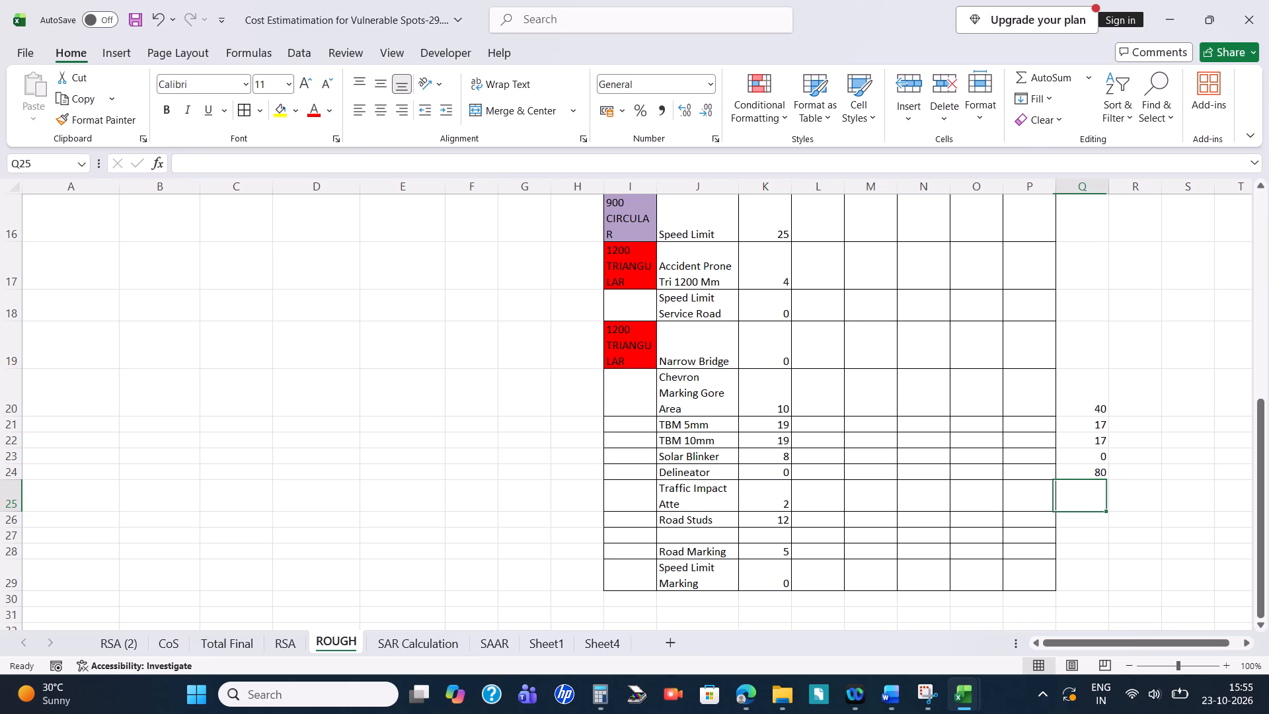
key(0)
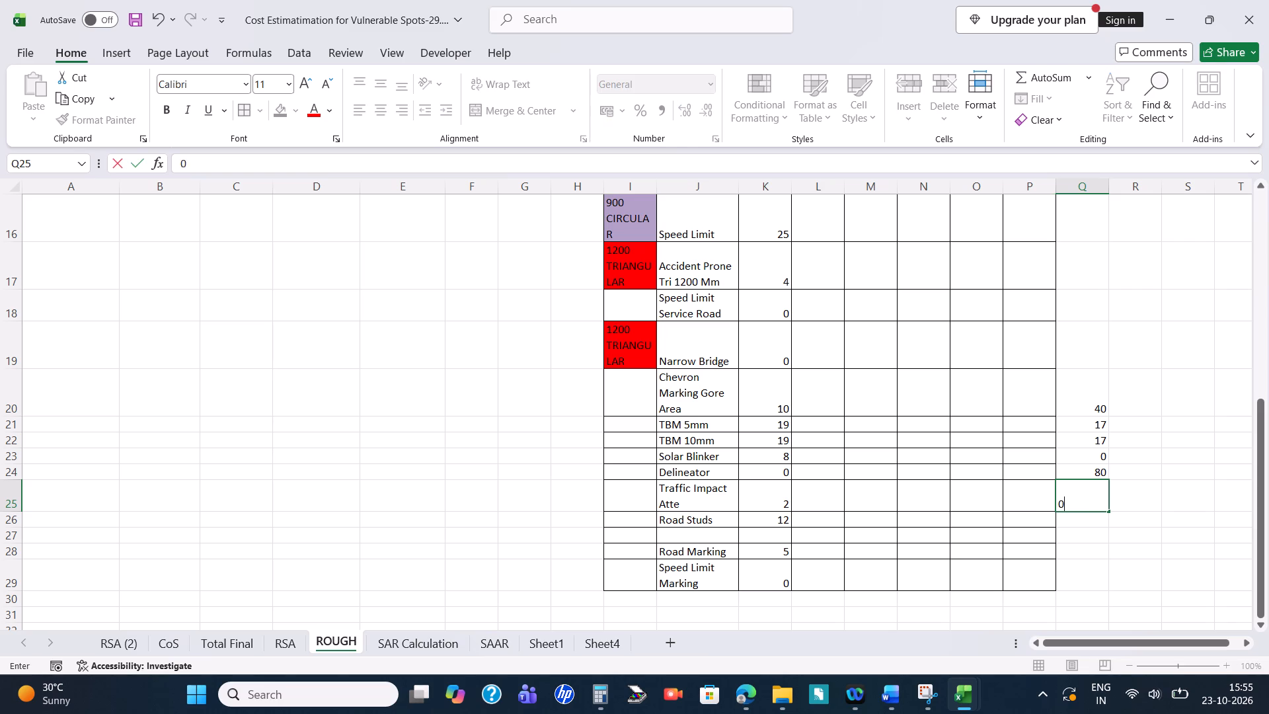
key(Return)
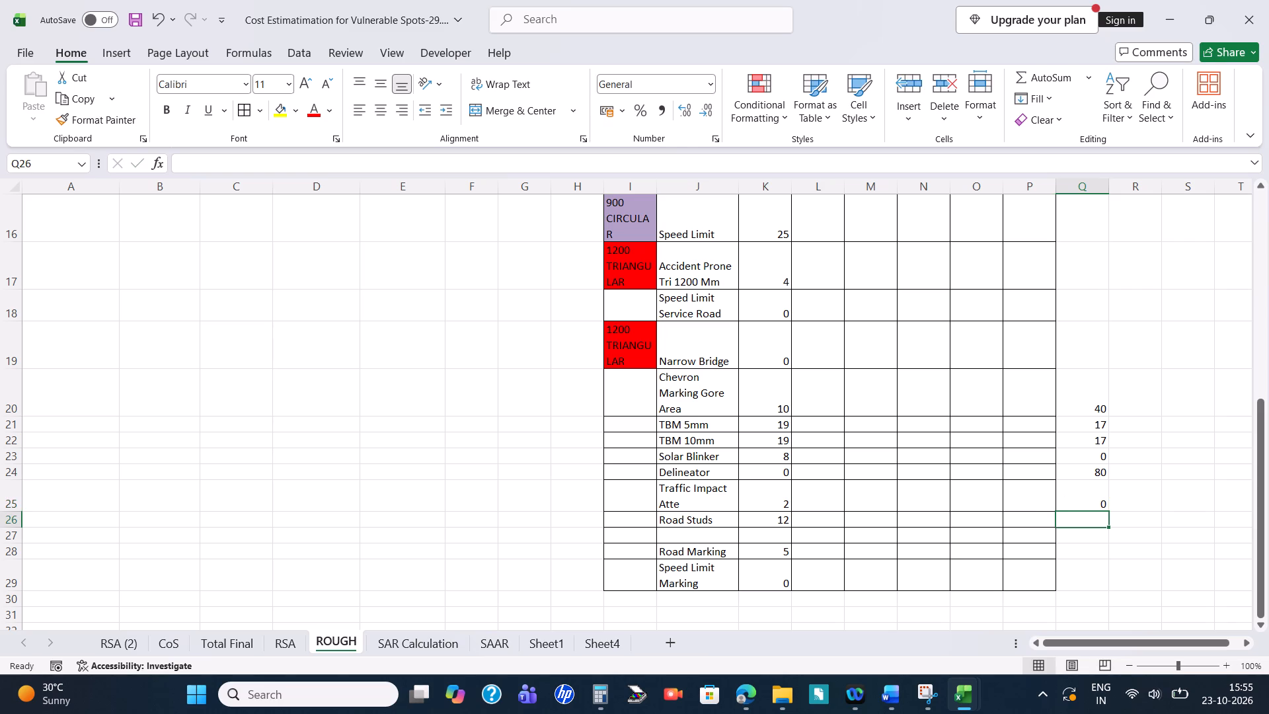
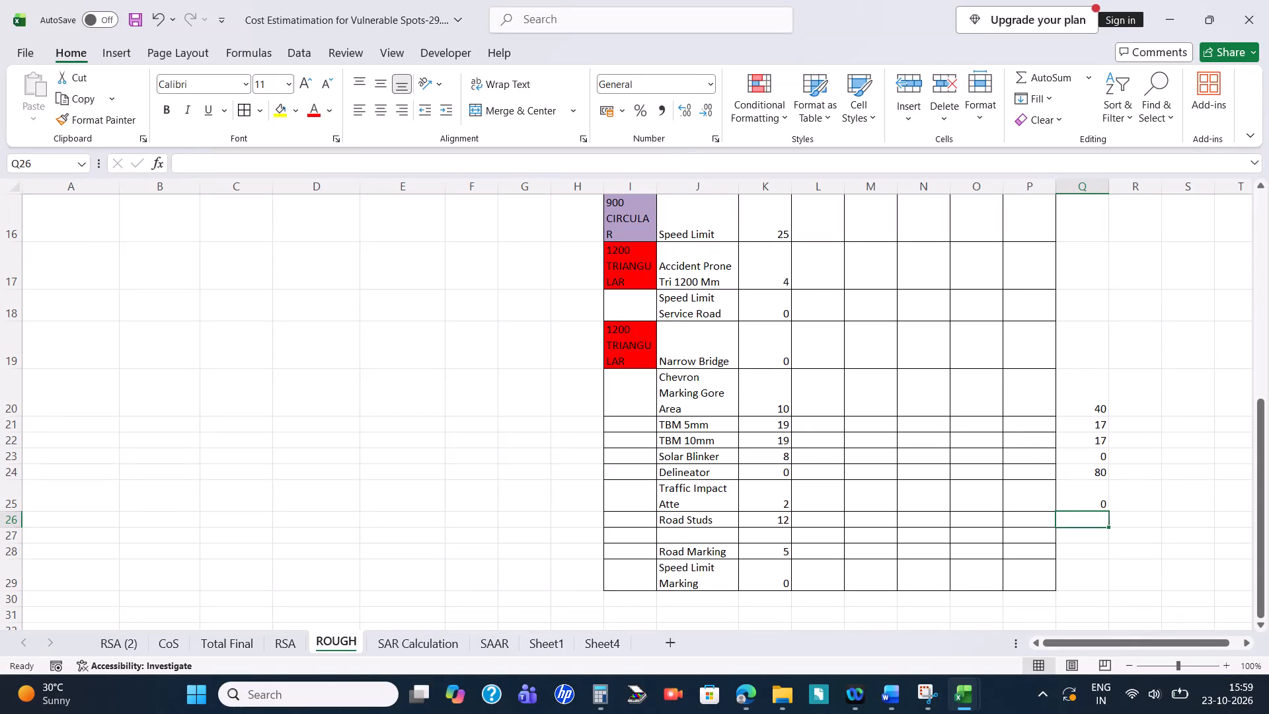
Enter 16950 in cell Q28 beside the Road Marking row on the ROUGH sheet.
click(1096, 554)
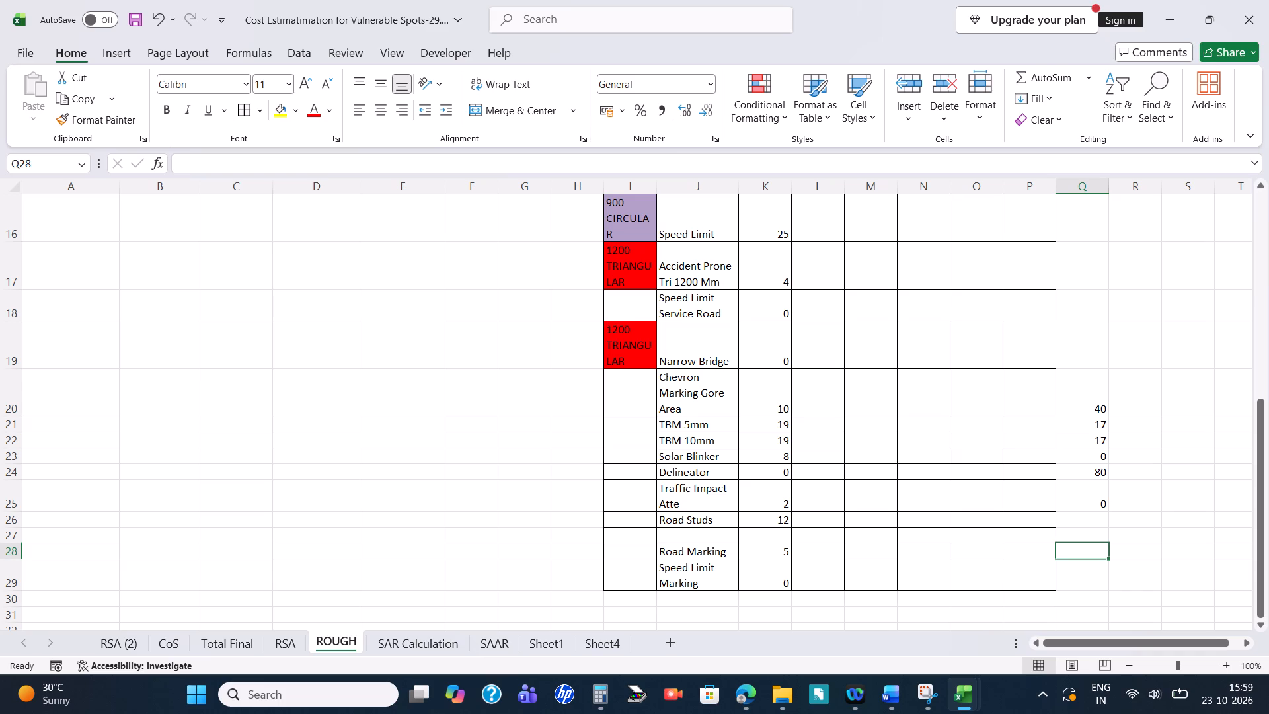
text(16)
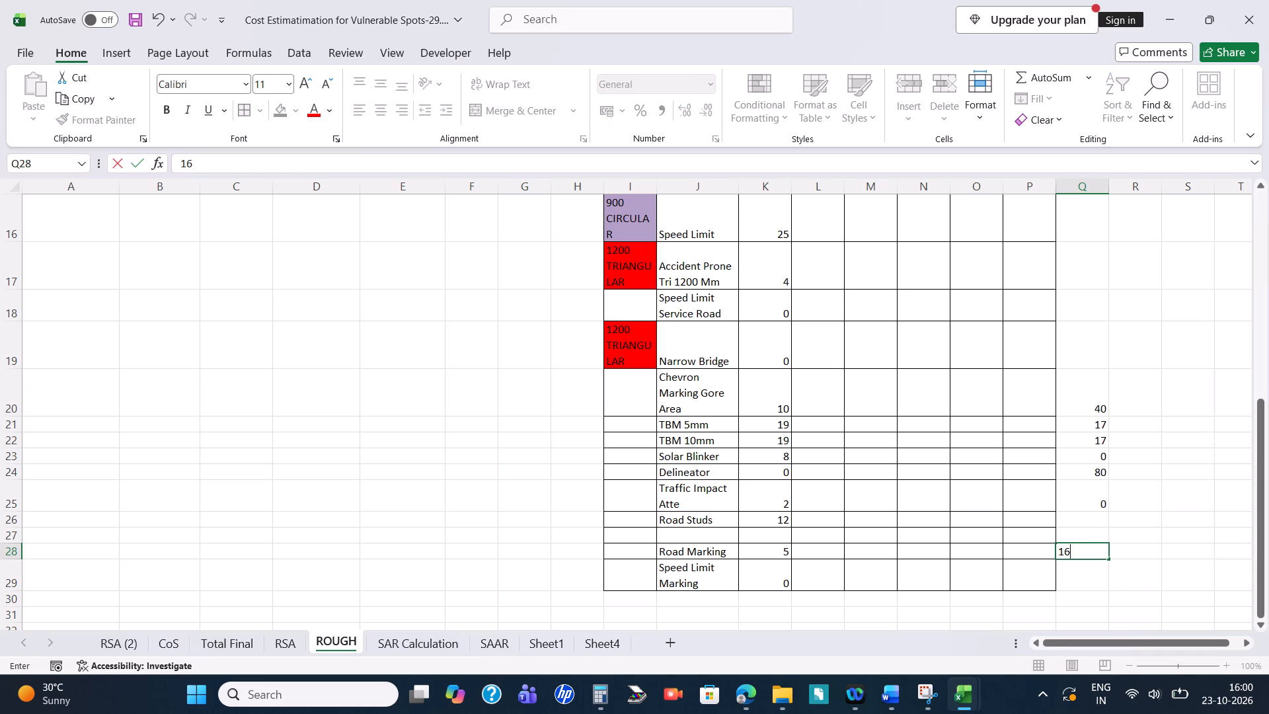
text(950)
key(Return)
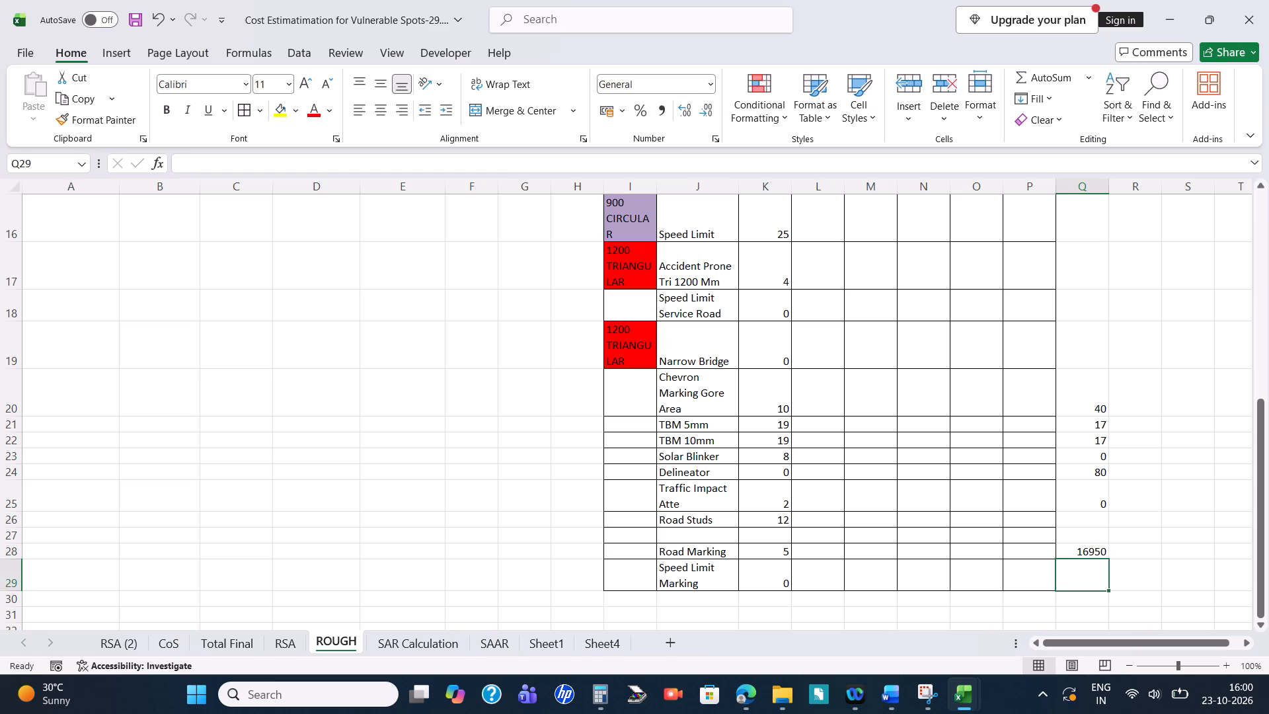
Enter a dash in cell Q26 beside the Road Studs row.
key(Up)
key(Up)
key(Up)
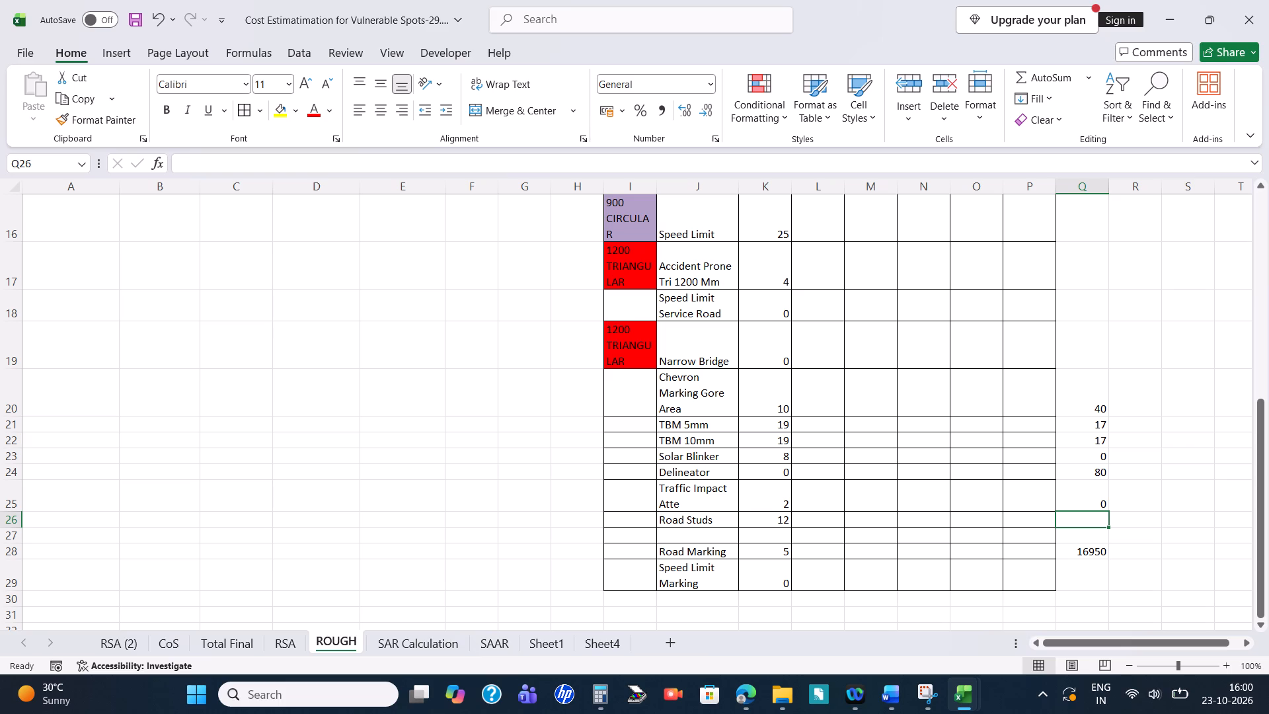
key(minus)
key(Return)
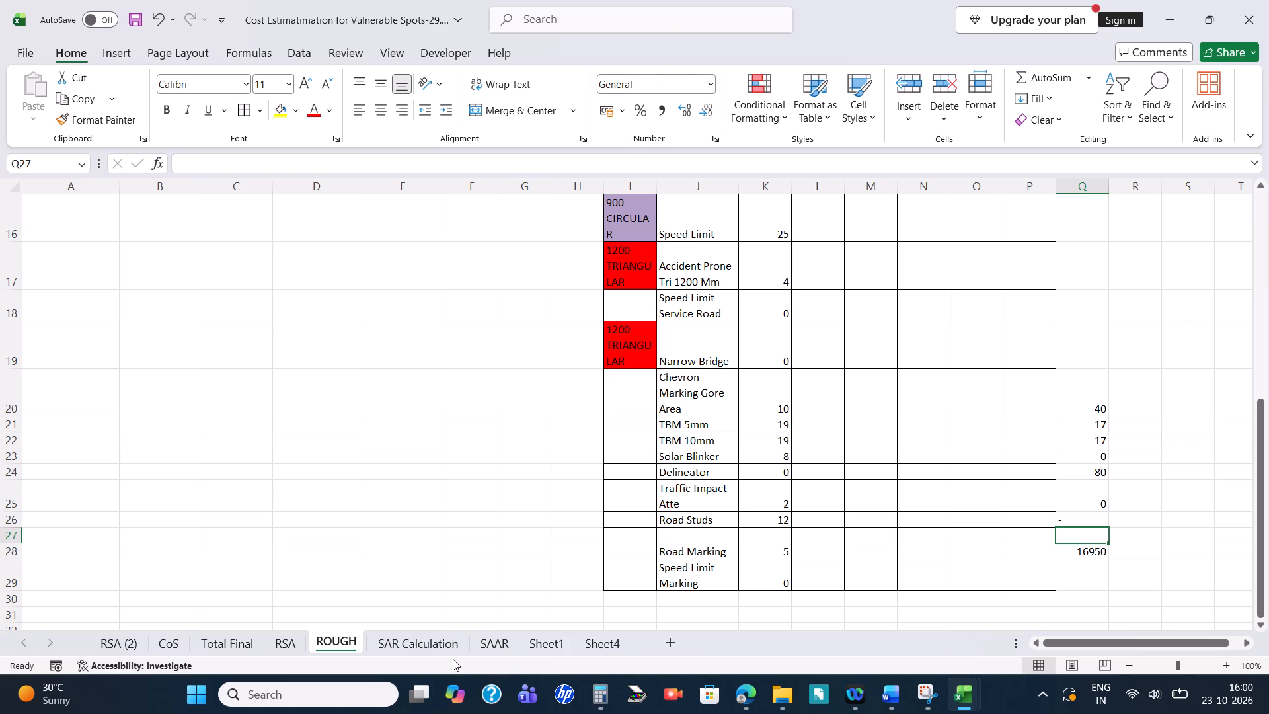
Glance at the RSA sheet, return to the ROUGH sheet and save the workbook.
click(285, 642)
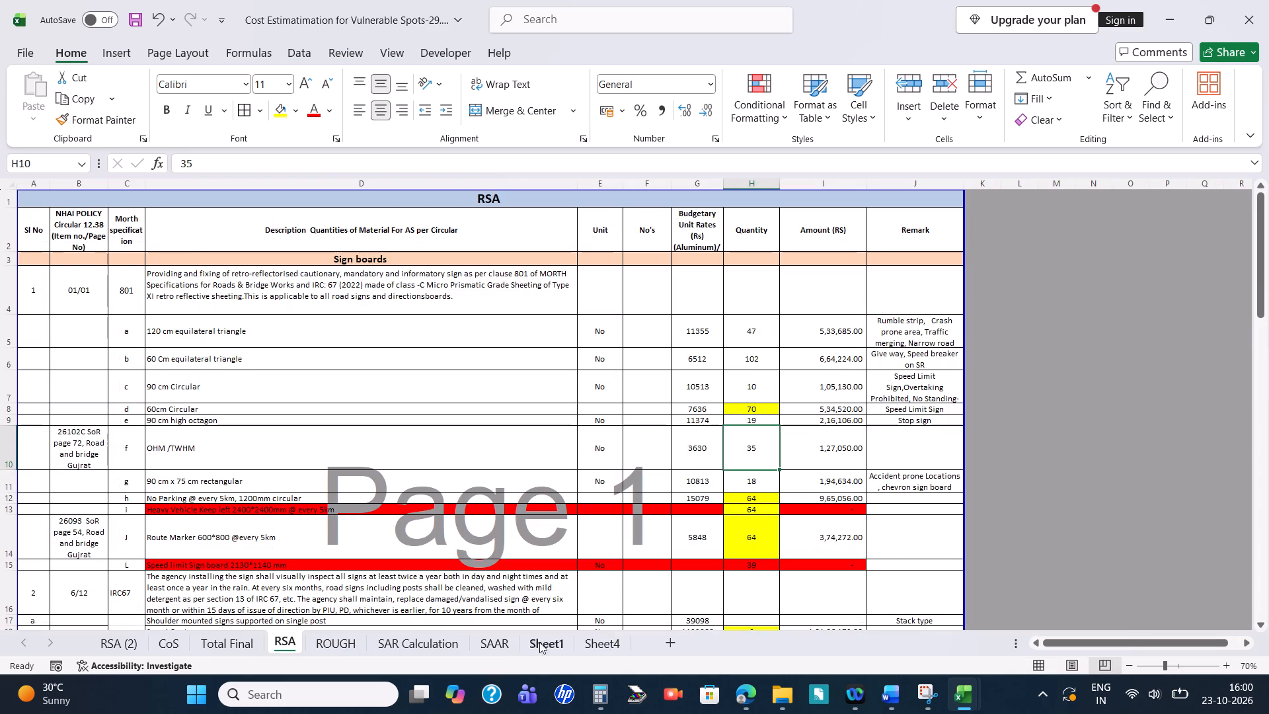
click(327, 637)
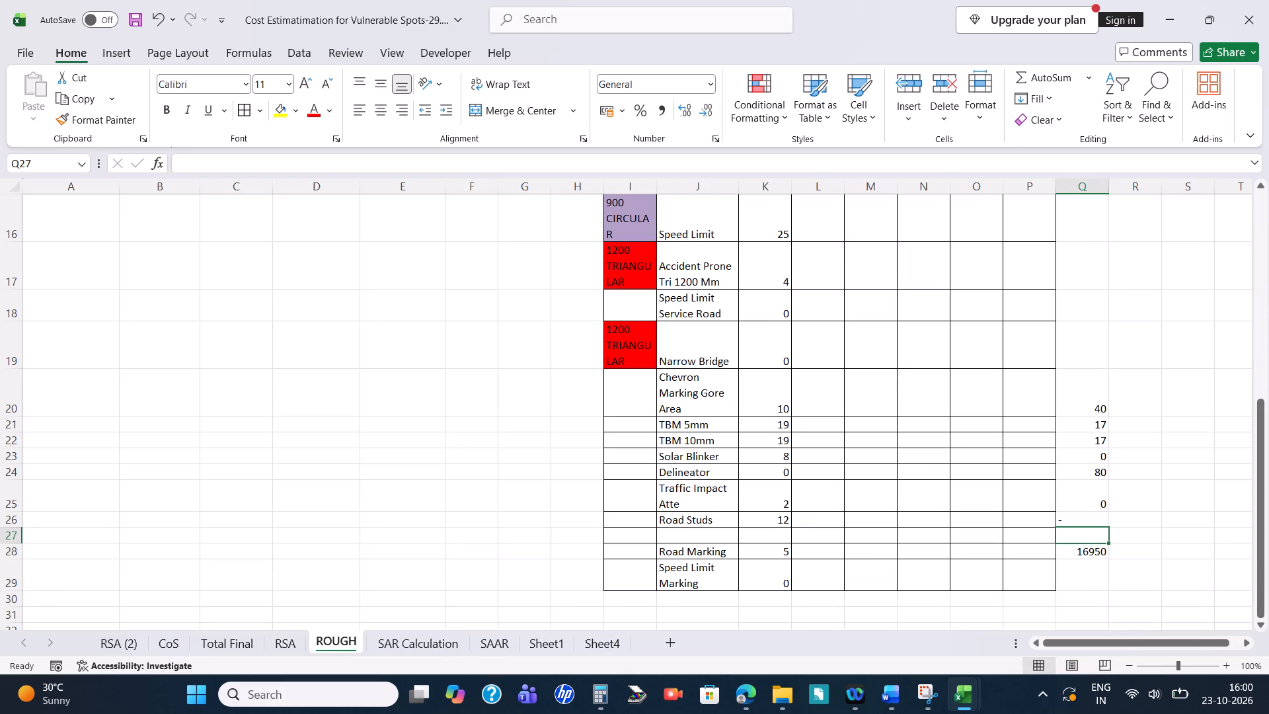
key(ctrl+s)
Set the OHM/TWHM quantity in cell H10 of the RSA sheet to 34.
scroll(1139, 516, up, 5)
scroll(1139, 516, down, 1)
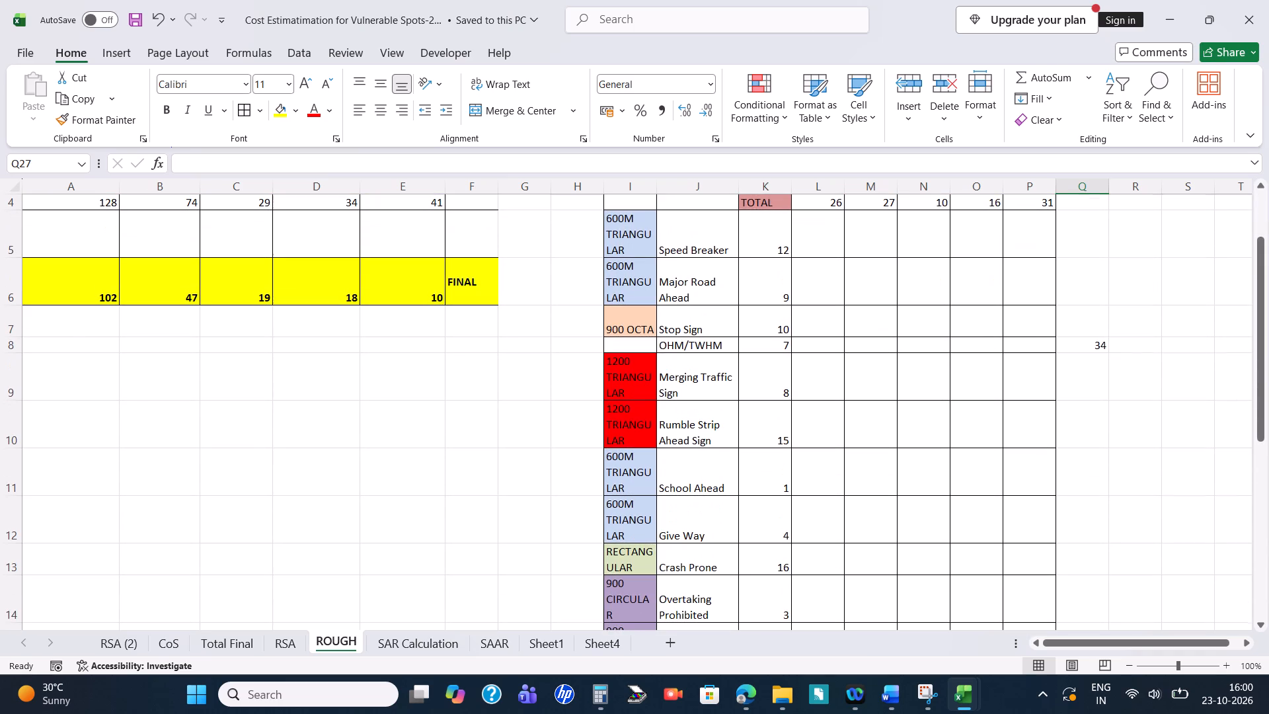
click(272, 645)
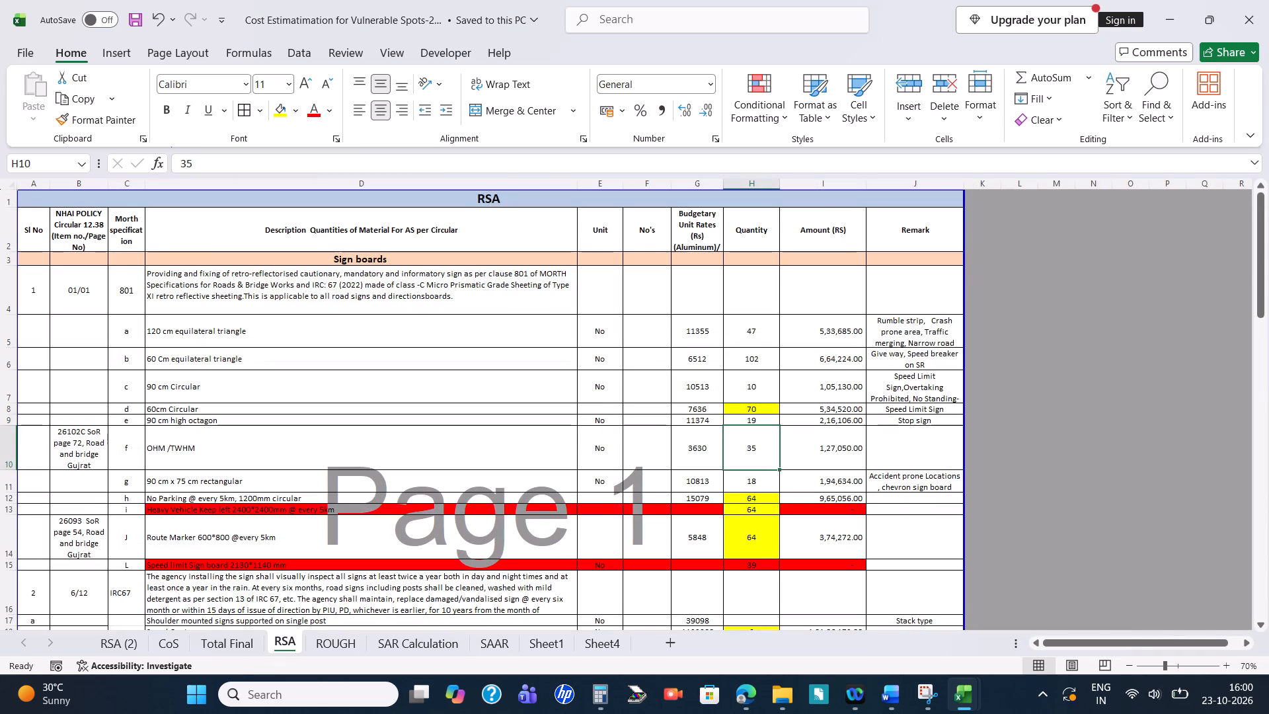
text(34)
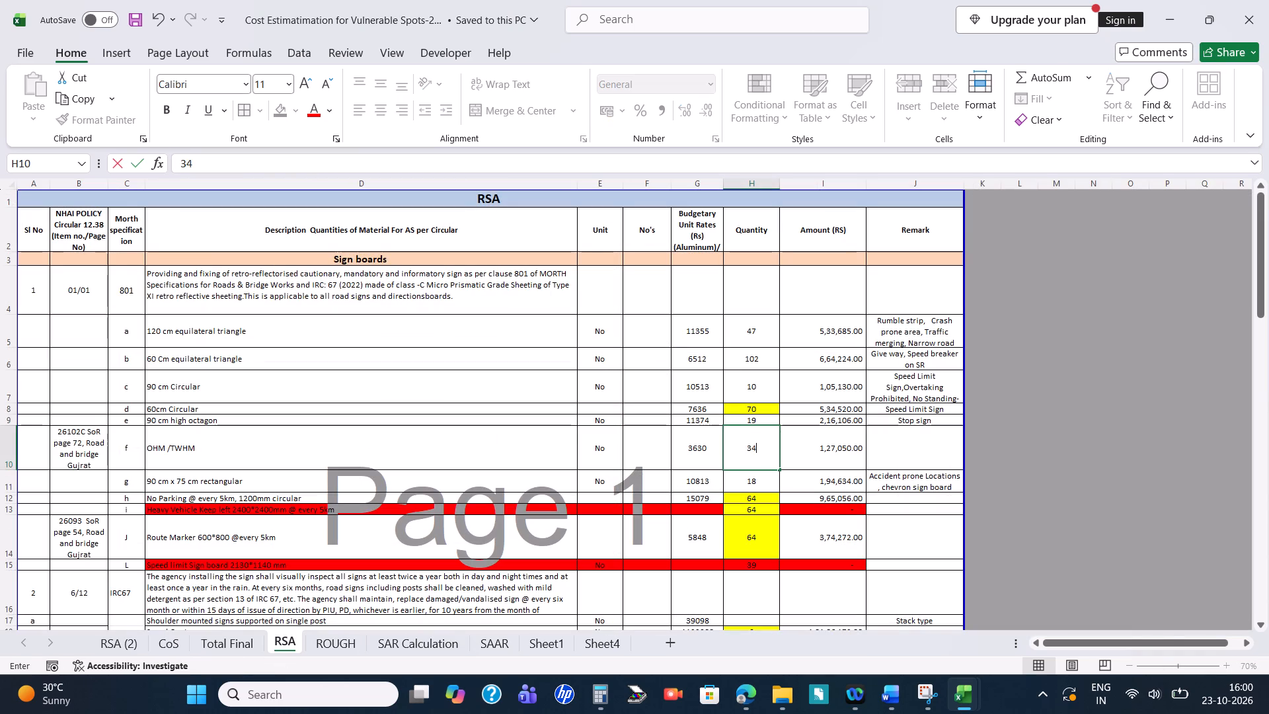
key(Return)
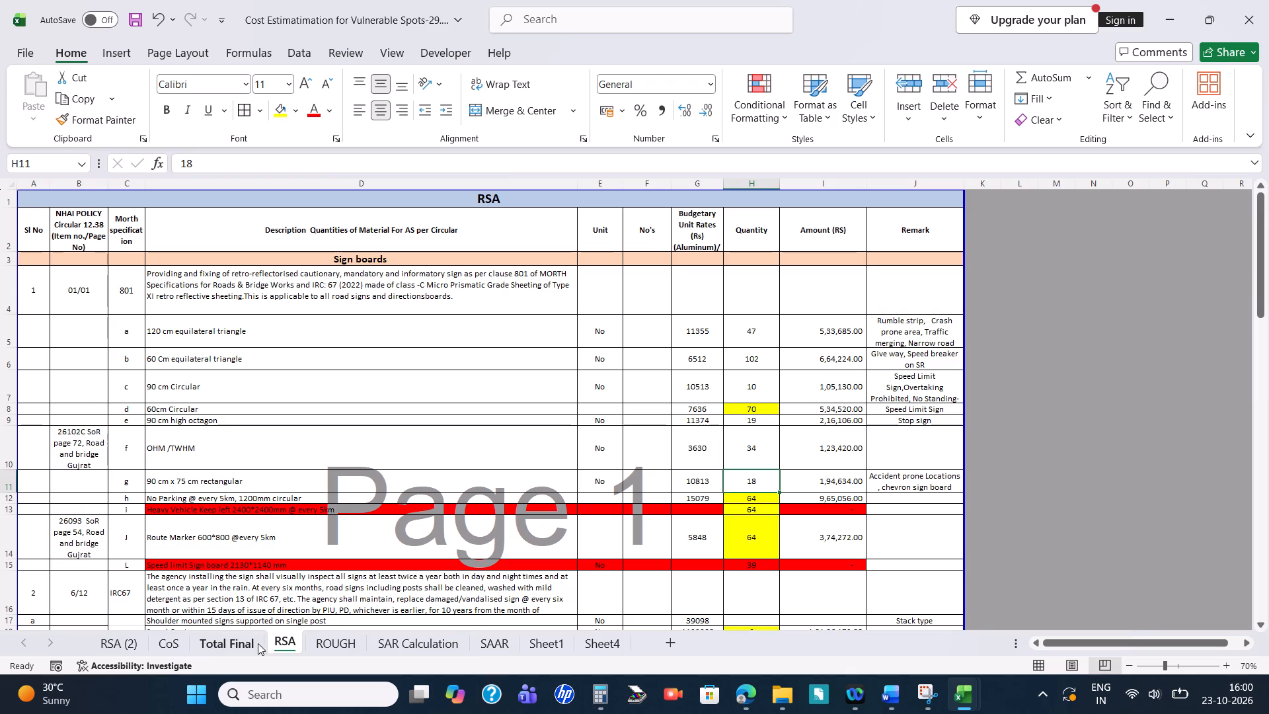
Review the ROUGH and Total Final sheets, and examine the RSA sheet's quantity formulas for the 5mm bar markings and the edge and lane marking.
click(330, 637)
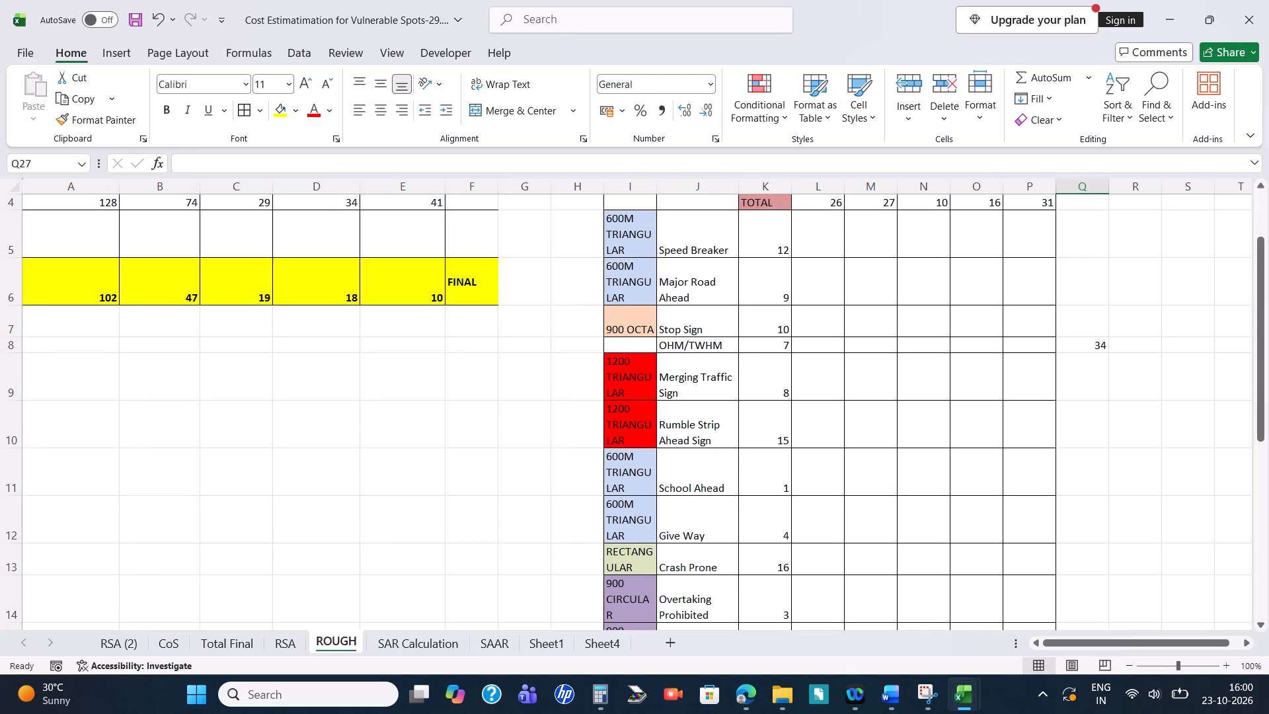
scroll(217, 361, up, 2)
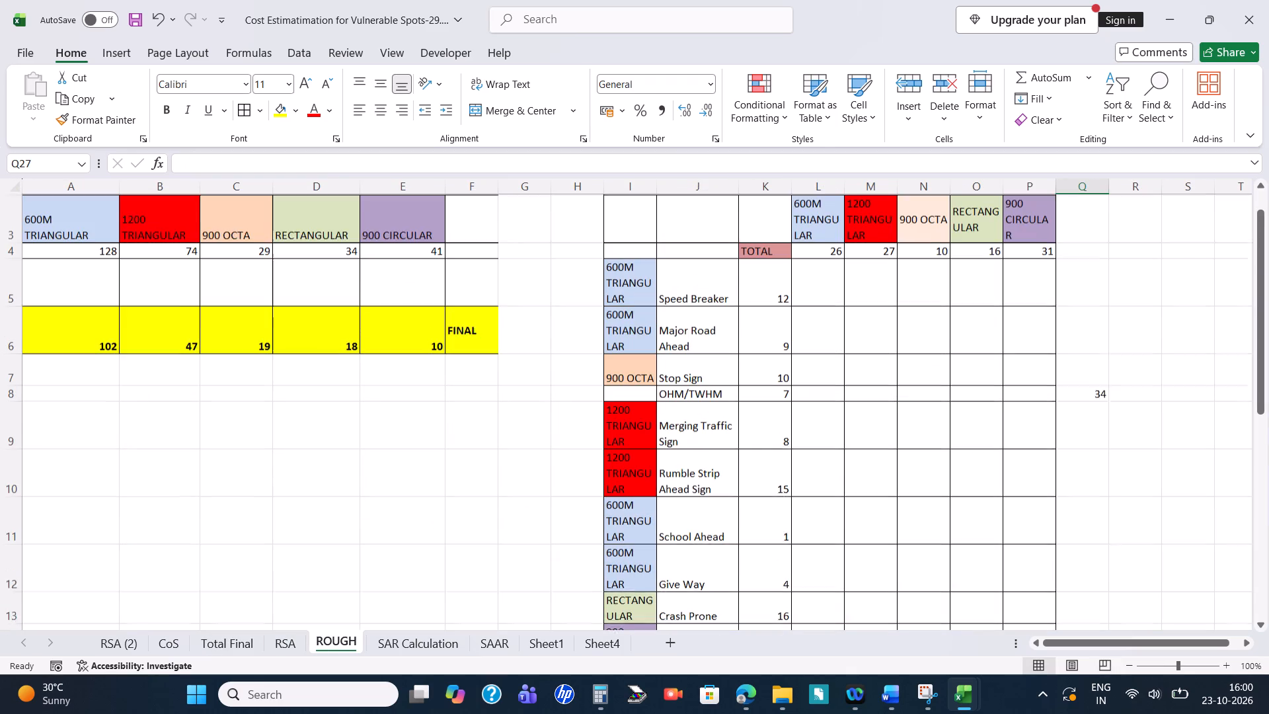
scroll(218, 364, up, 1)
click(210, 647)
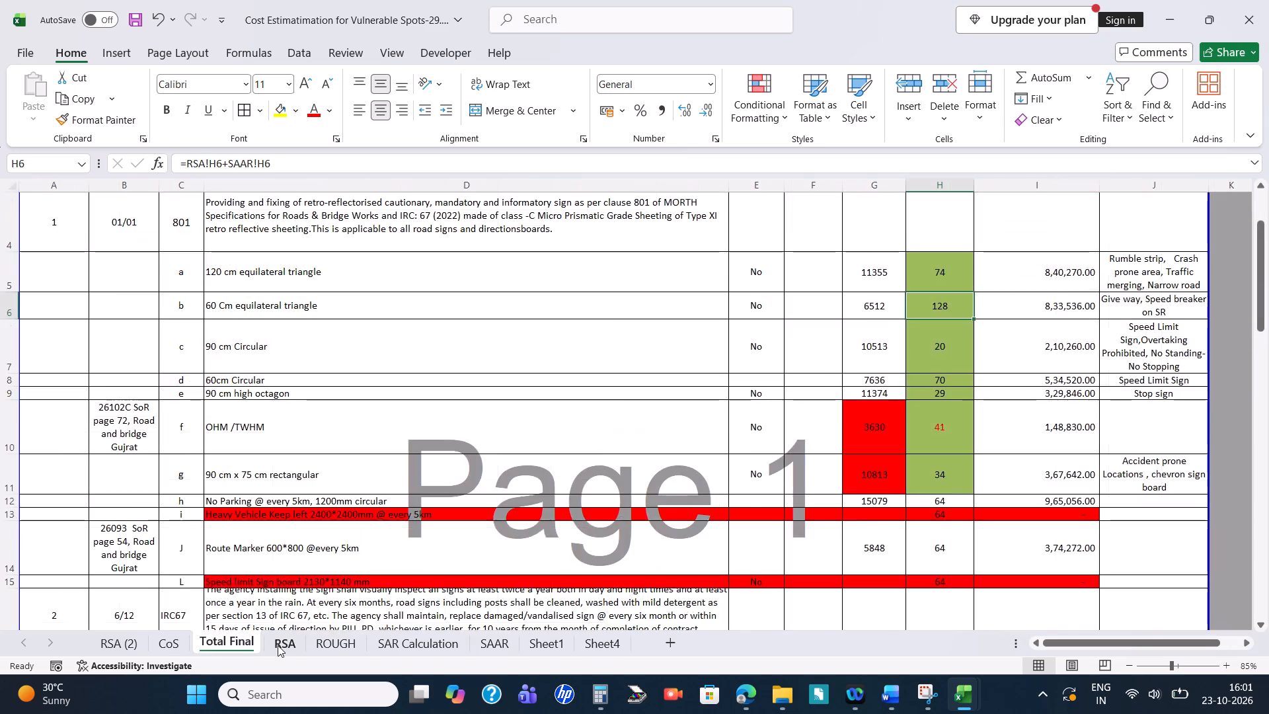
click(278, 645)
scroll(738, 535, down, 1)
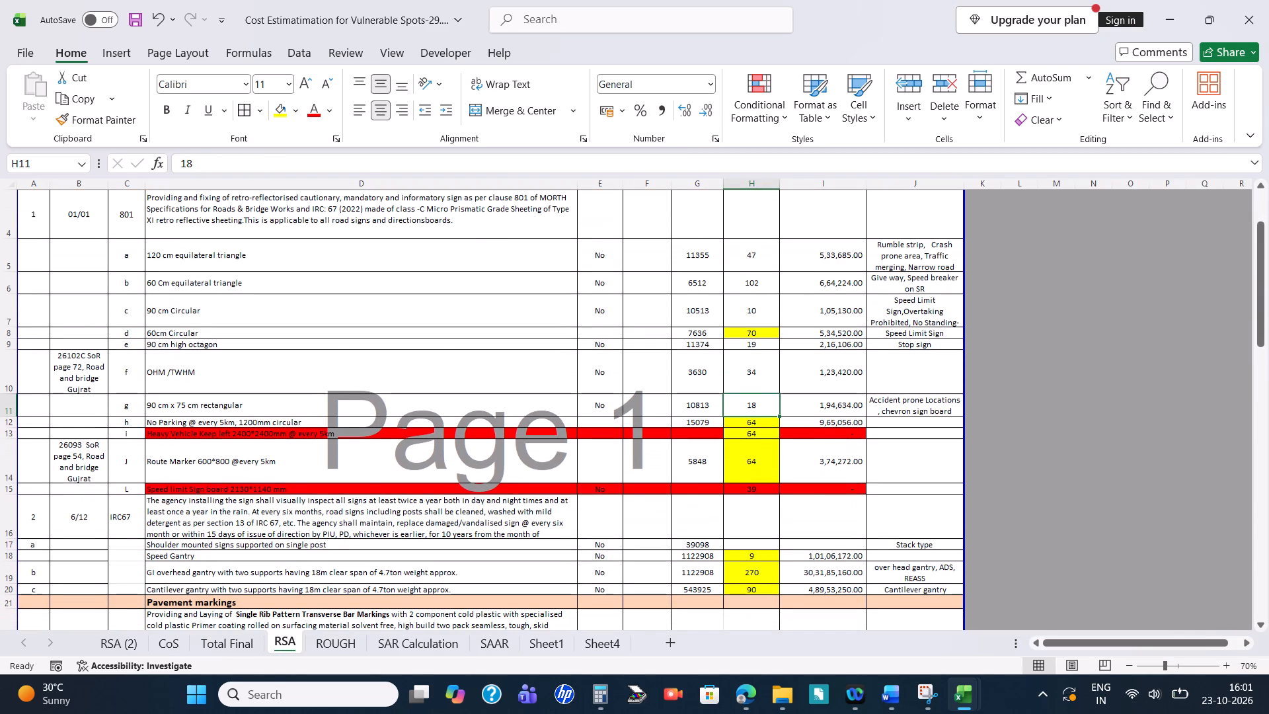
scroll(743, 532, down, 3)
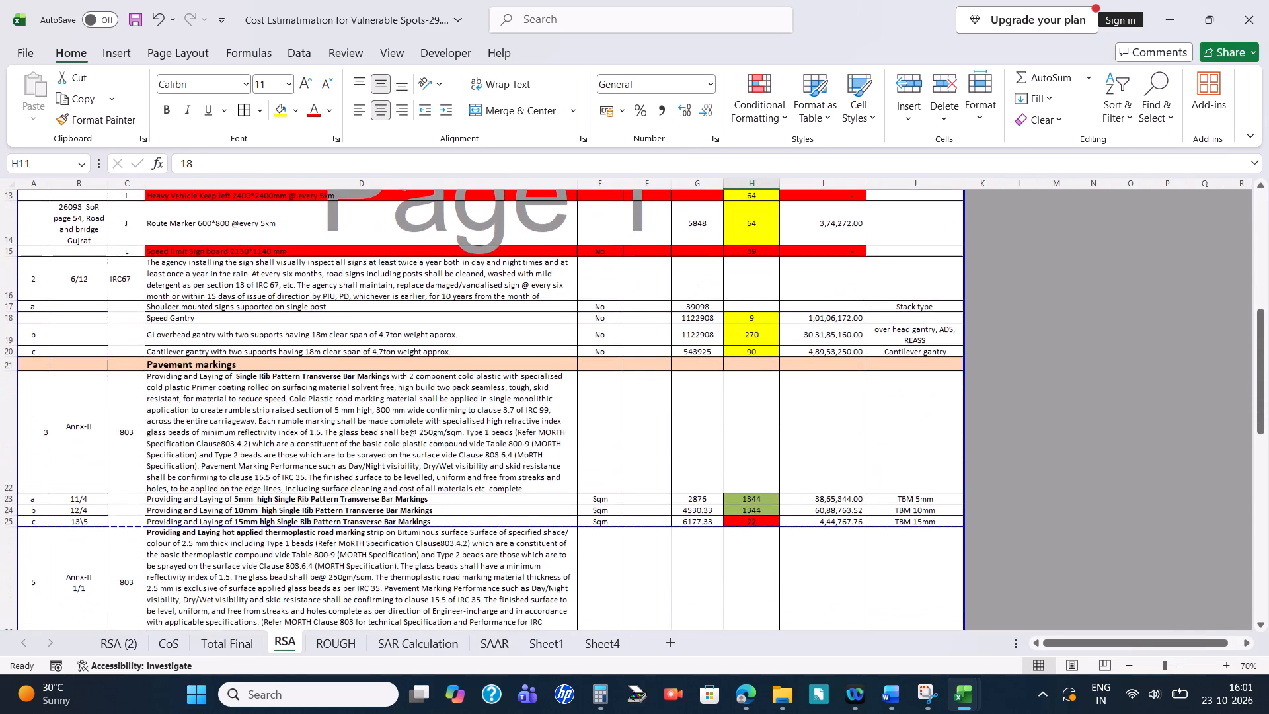
click(740, 502)
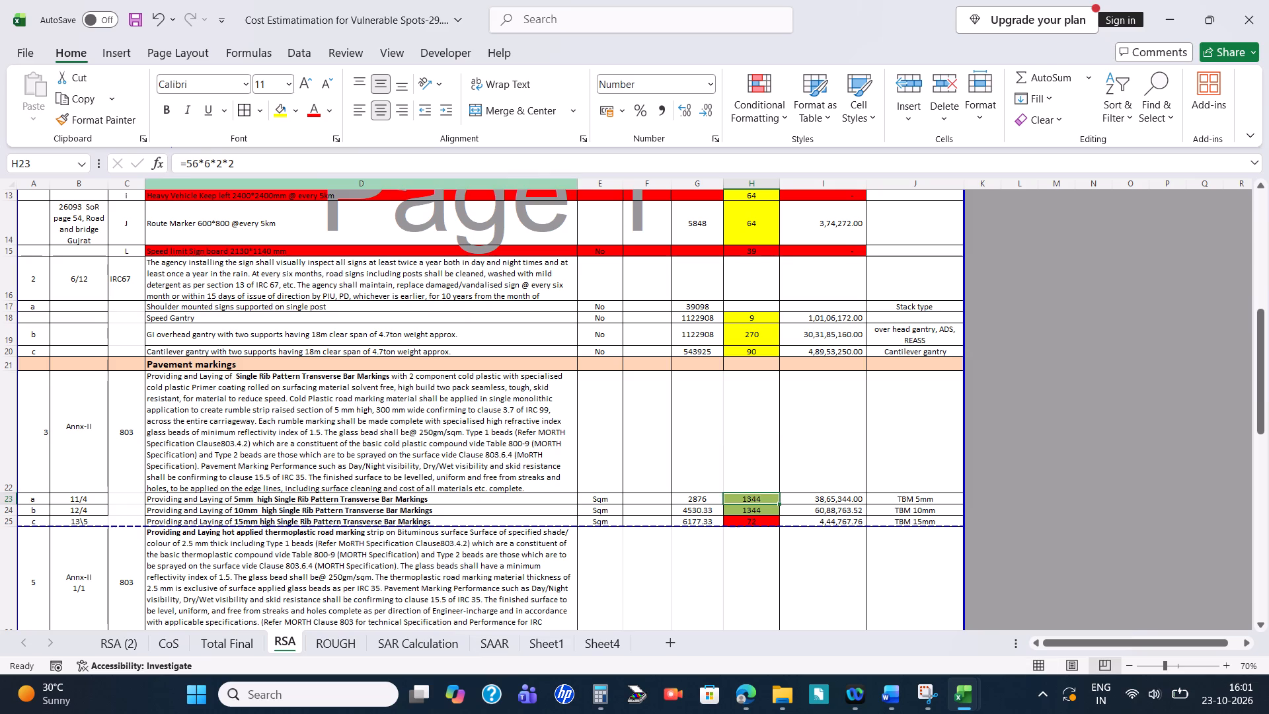
click(401, 162)
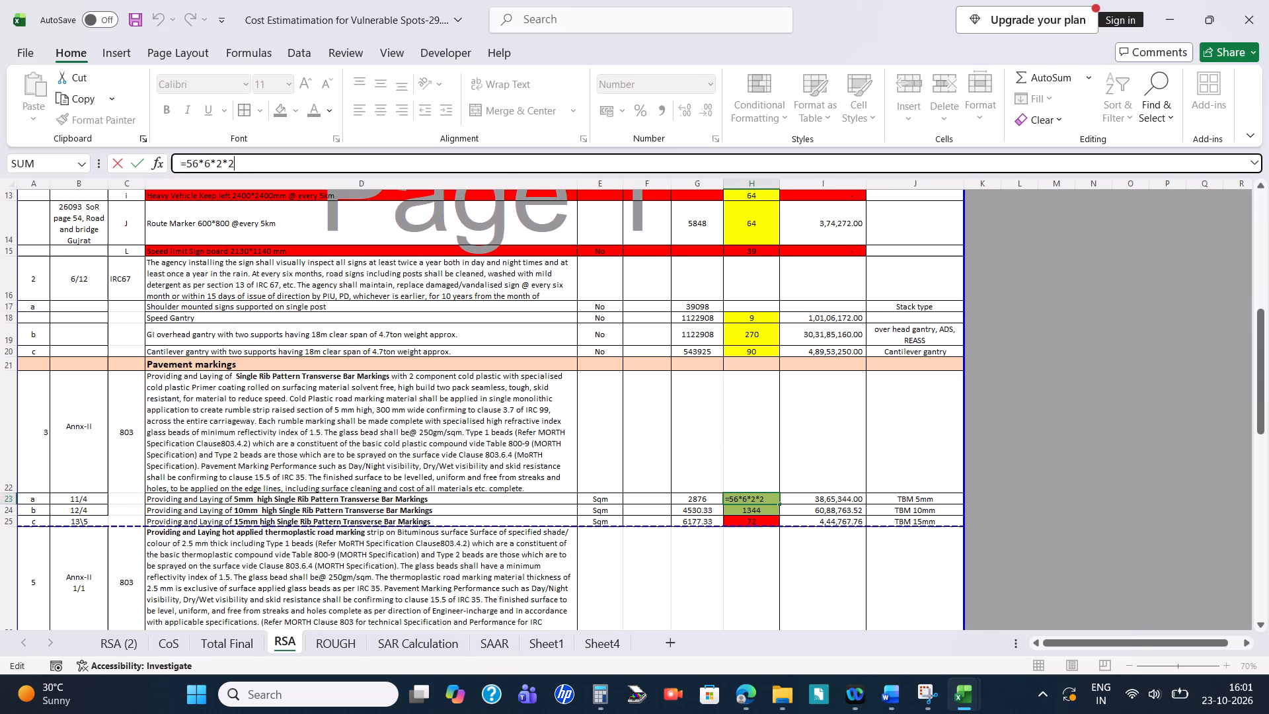
click(750, 469)
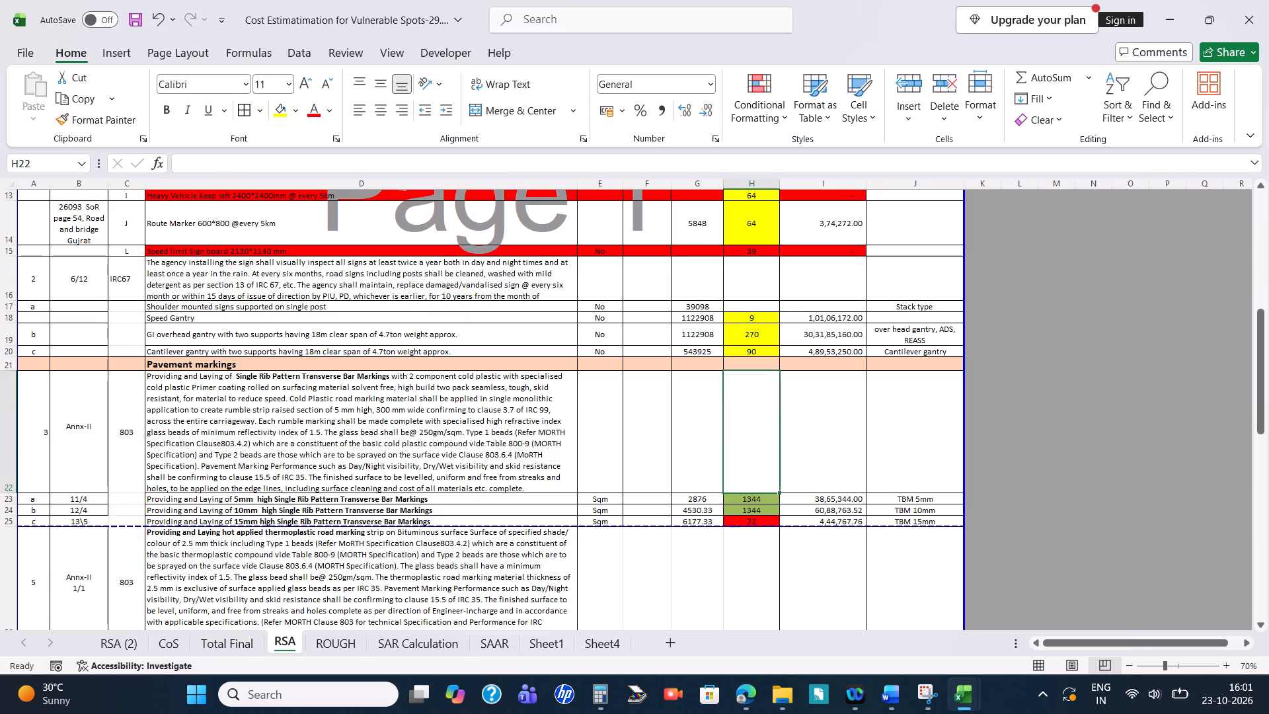
click(753, 495)
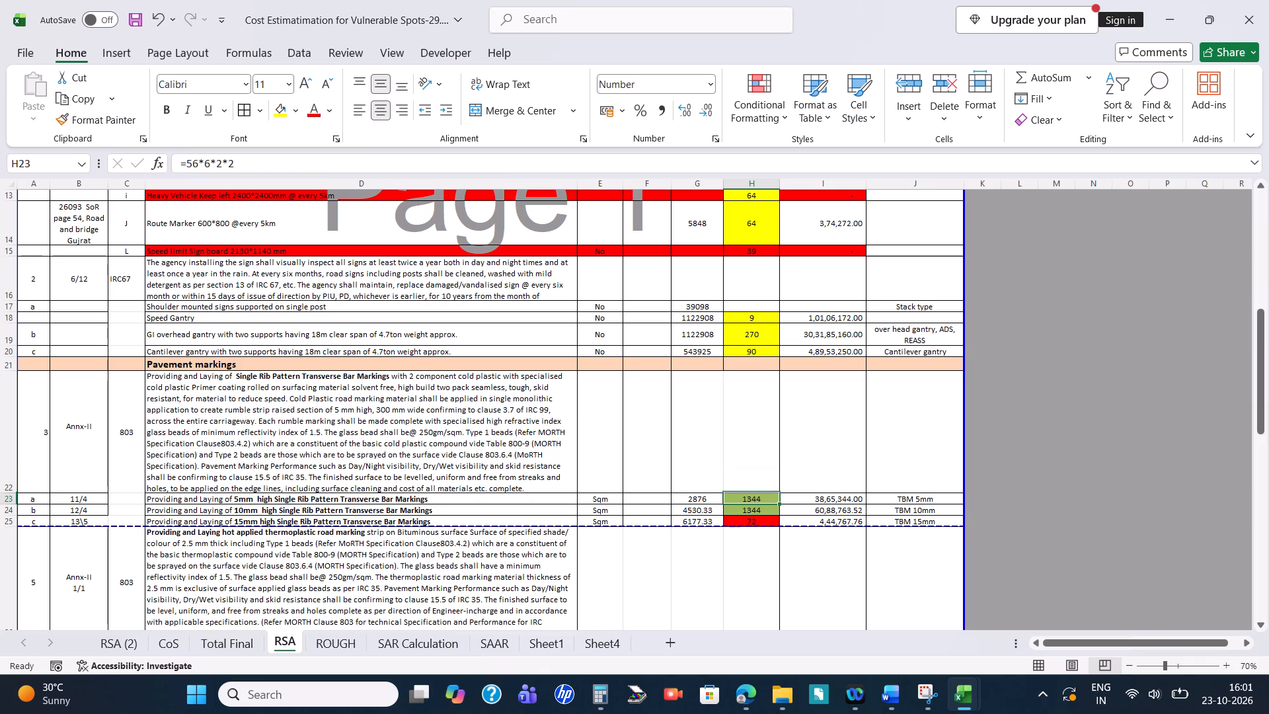
click(768, 480)
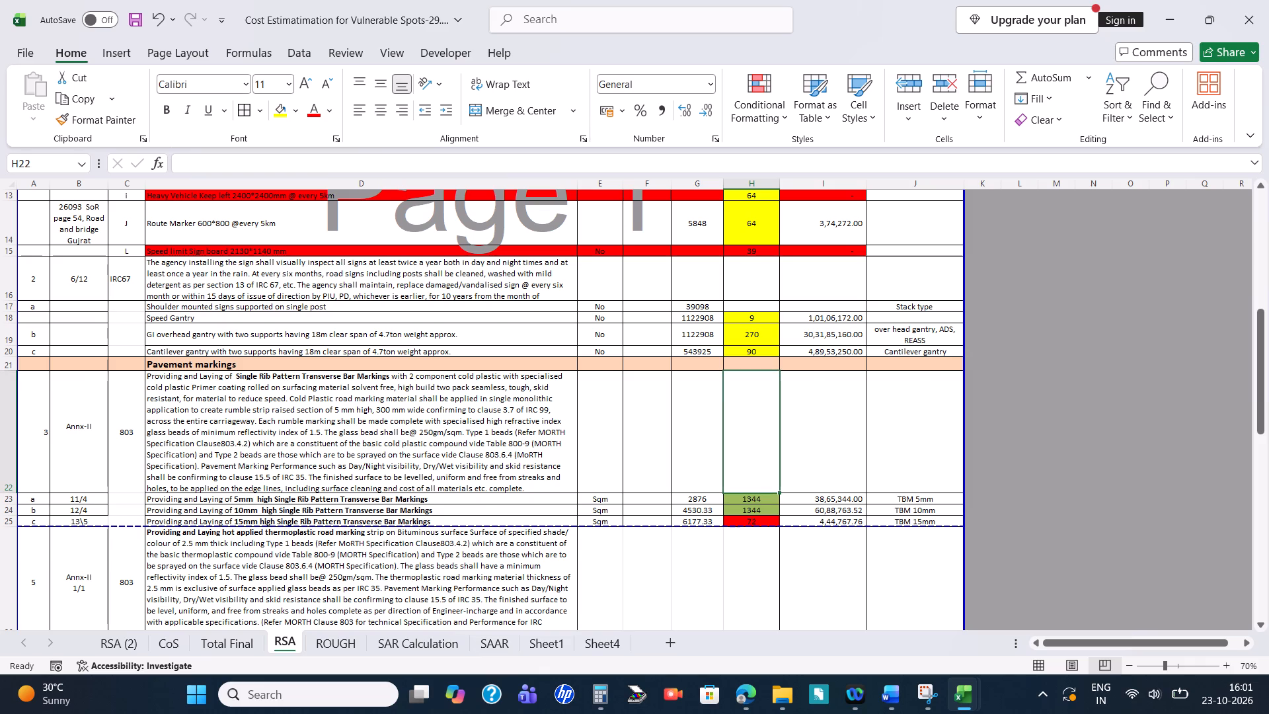
scroll(758, 532, down, 2)
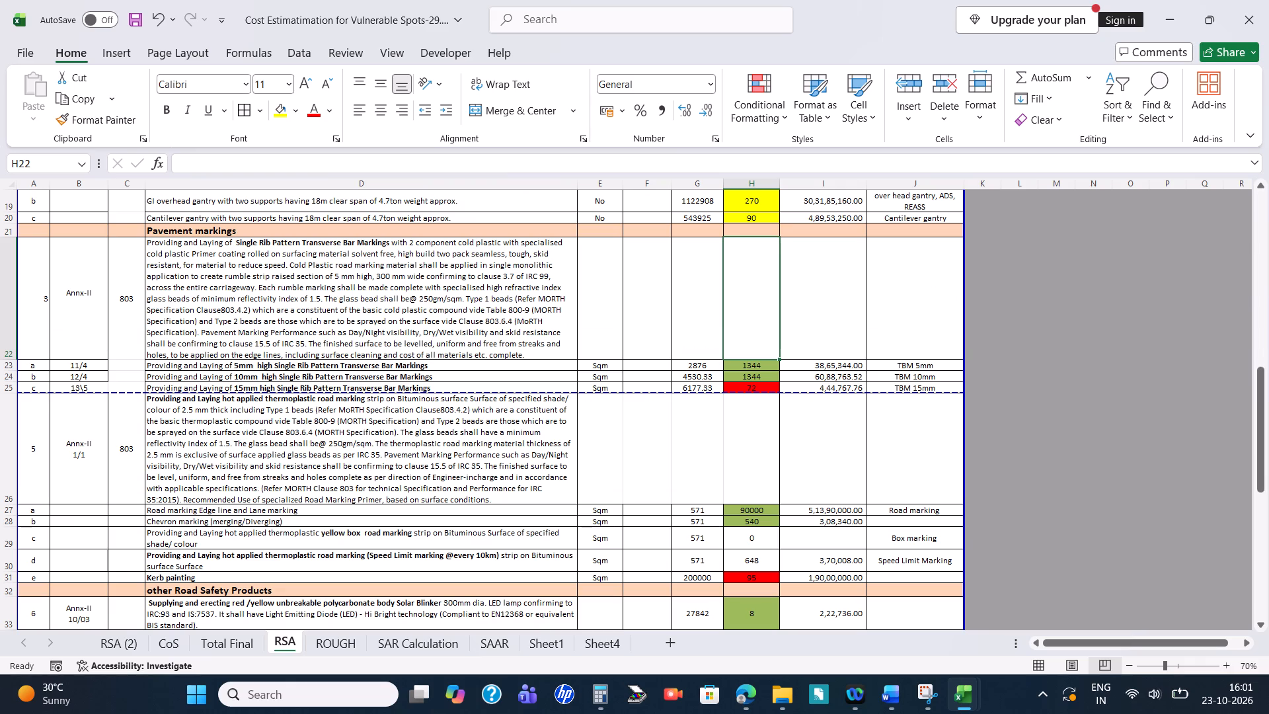
click(736, 513)
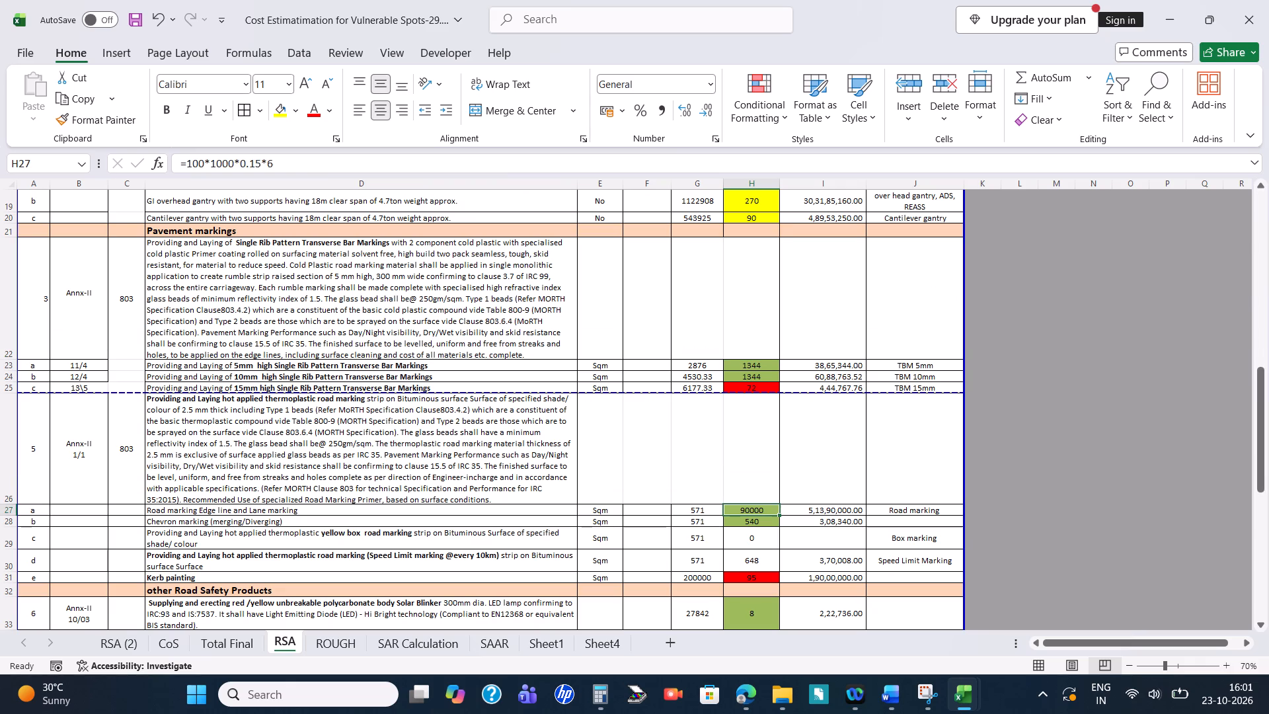
click(464, 168)
click(697, 364)
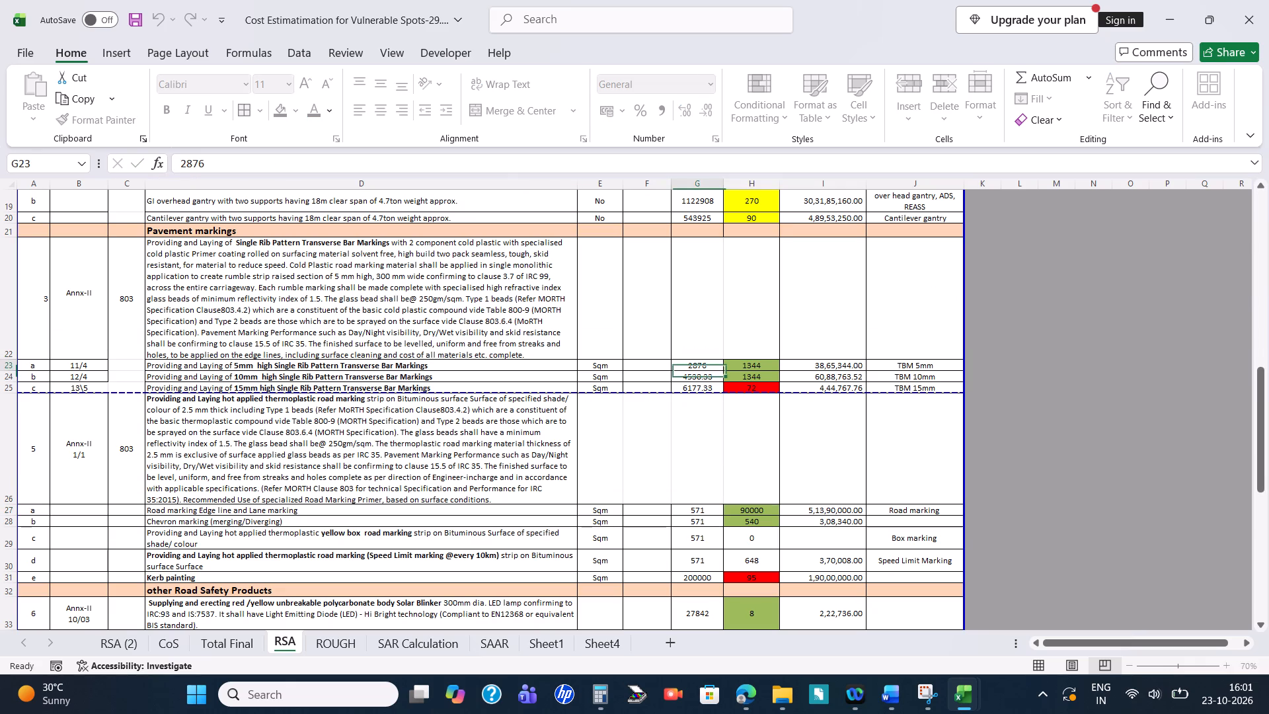
Fill the RSA quantity cells for edge and lane marking, 5mm and 10mm bar markings, and chevron marking (H27, H23, H24, H28) with yellow.
click(750, 510)
click(272, 108)
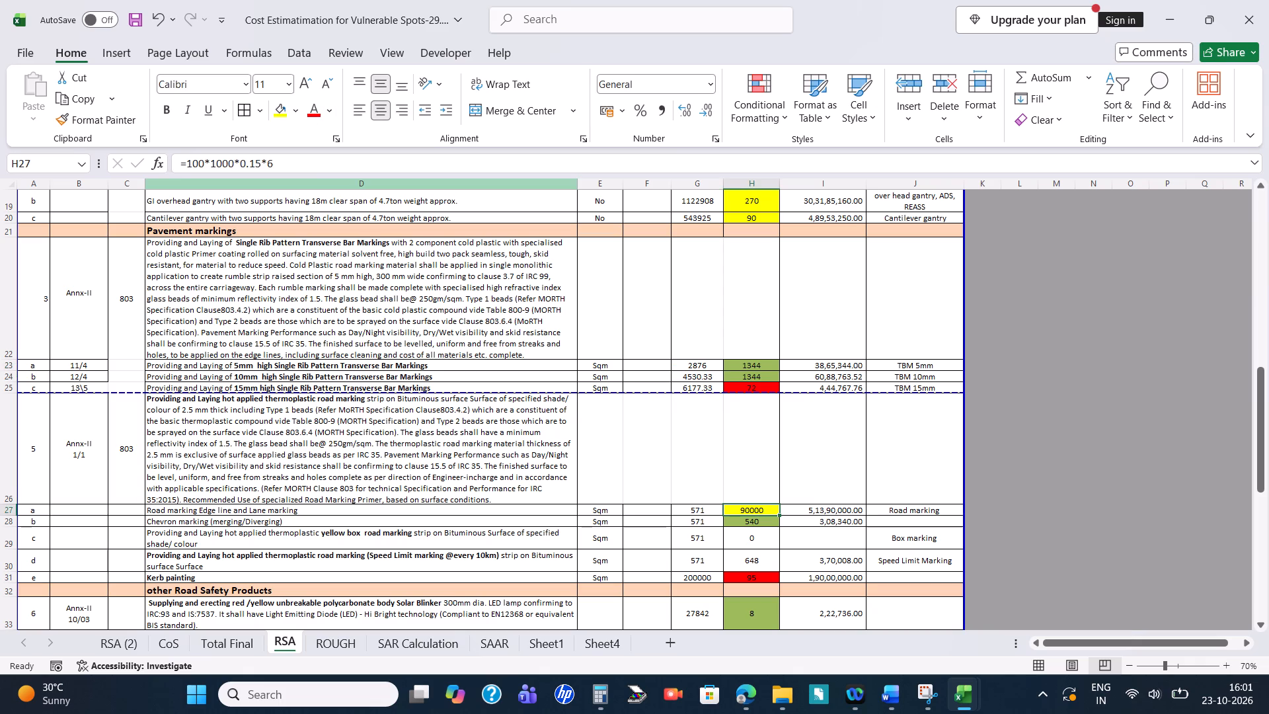
click(767, 360)
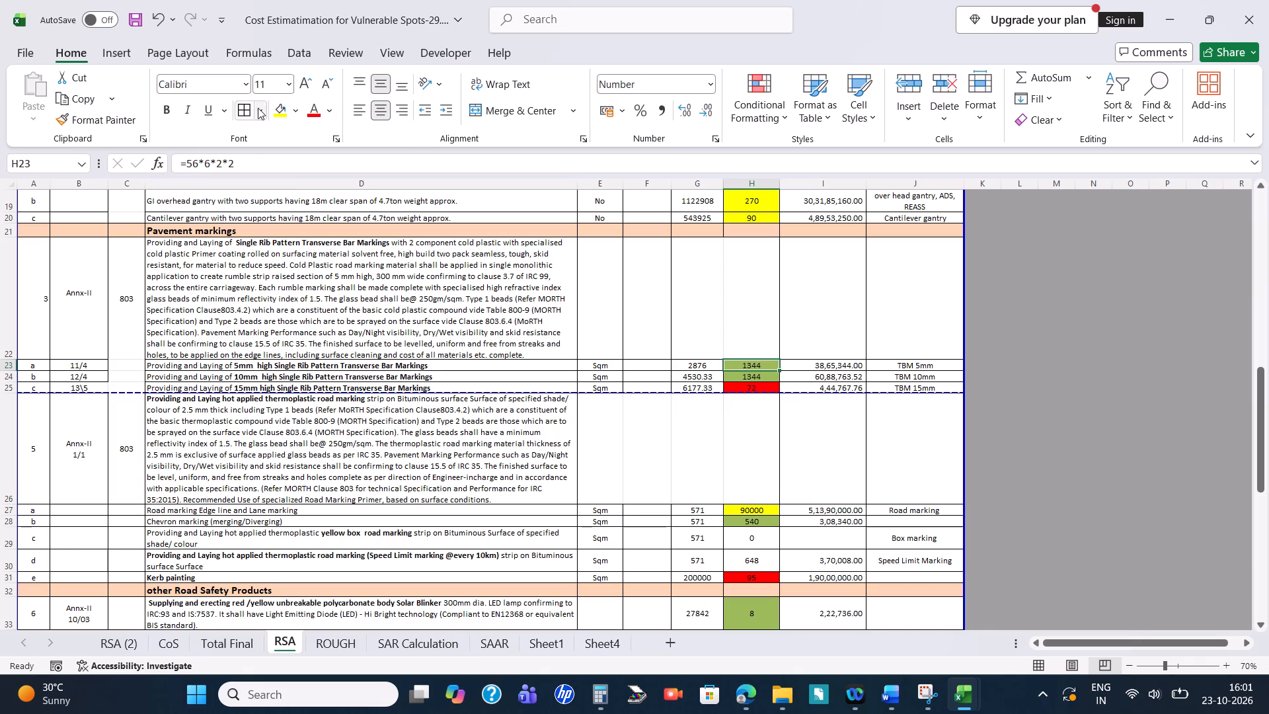
click(272, 112)
click(757, 379)
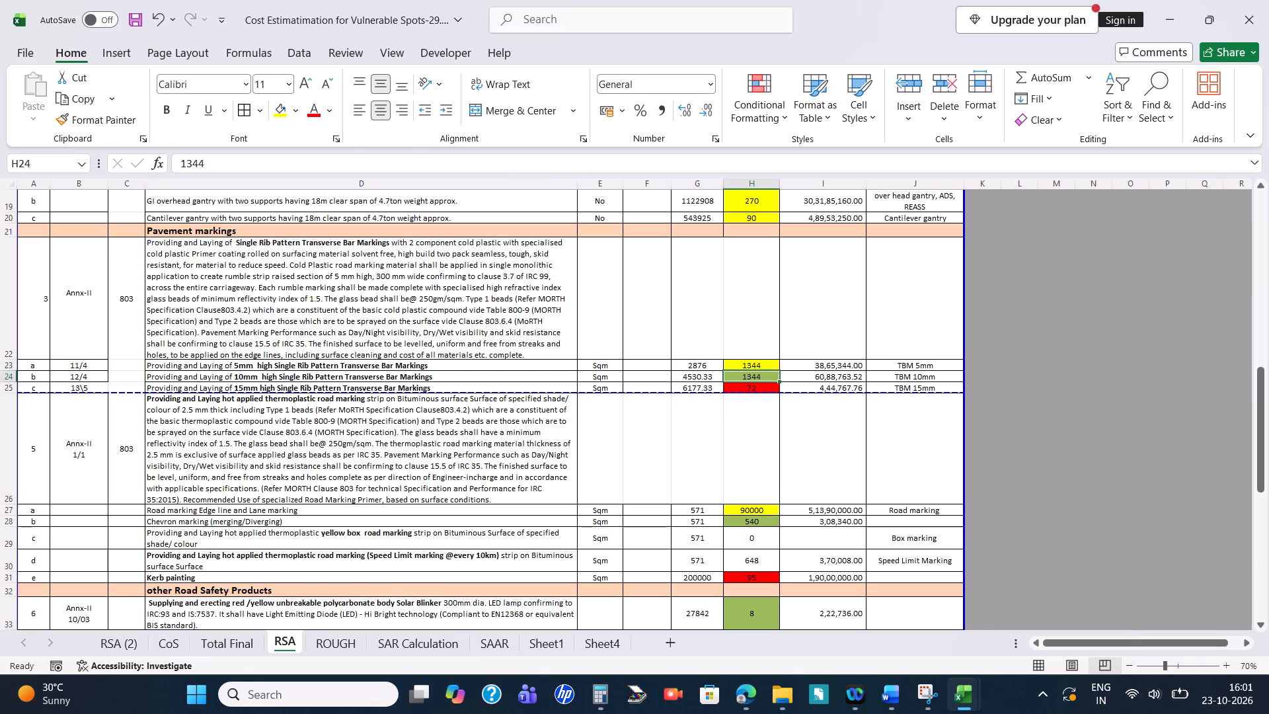
click(280, 117)
click(748, 520)
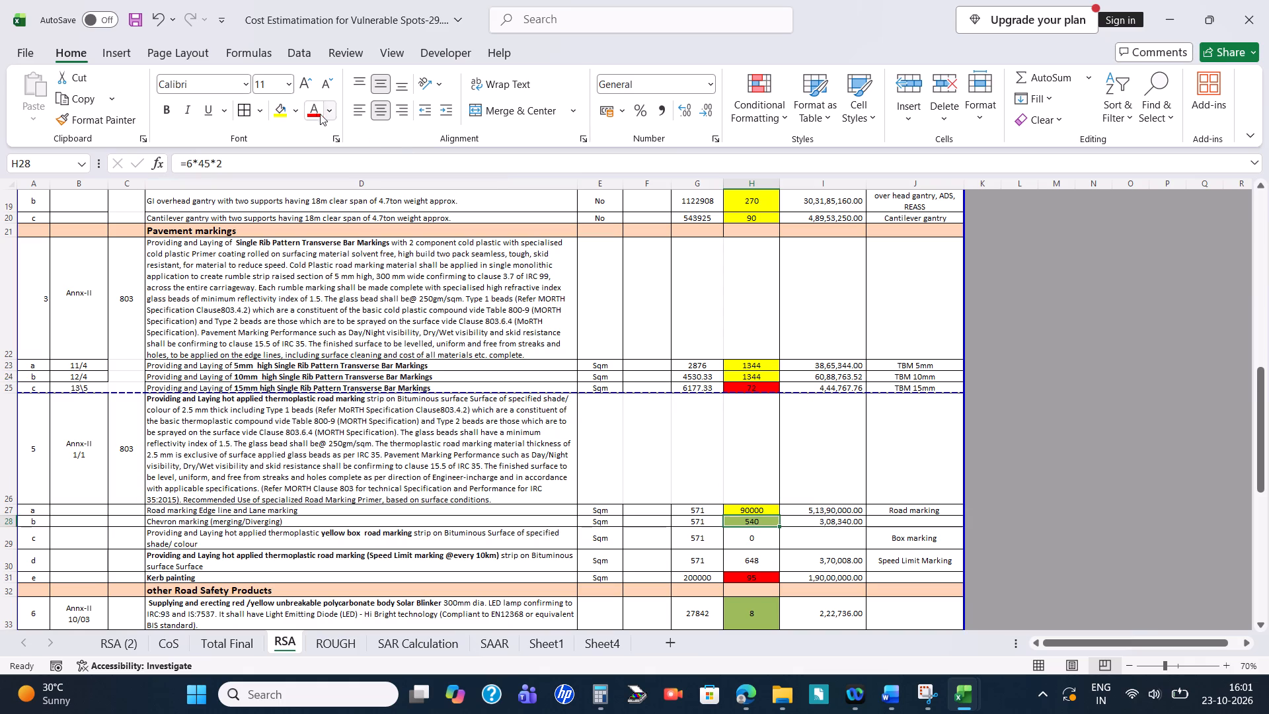
click(278, 117)
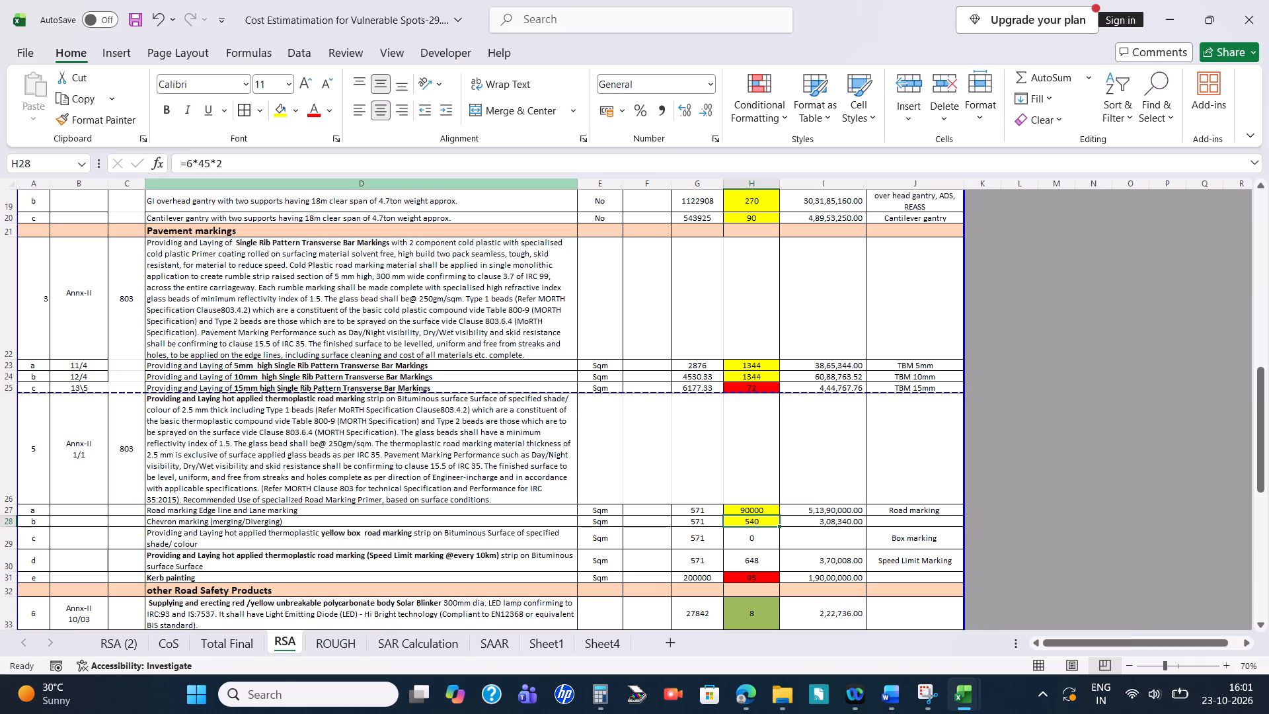
Check the ROUGH and SAR Calculation sheets, then fill the RSA speed limit marking quantity in H30 with yellow.
click(740, 567)
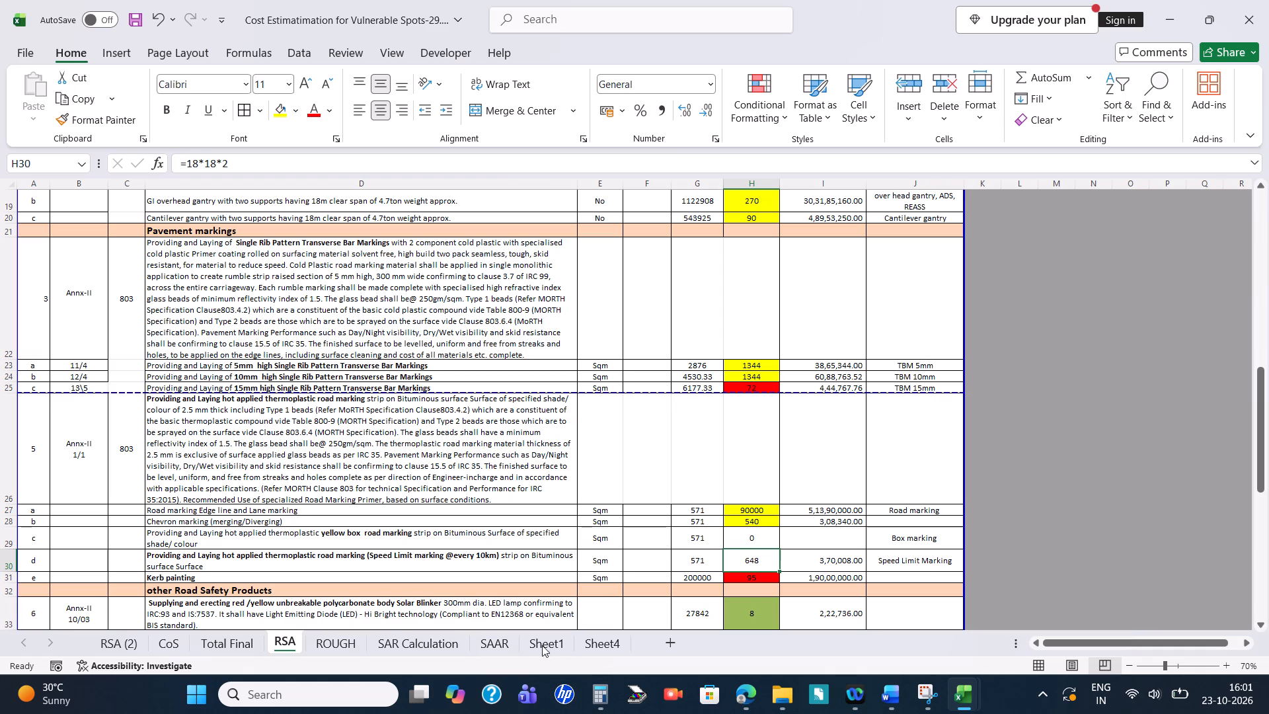
click(336, 646)
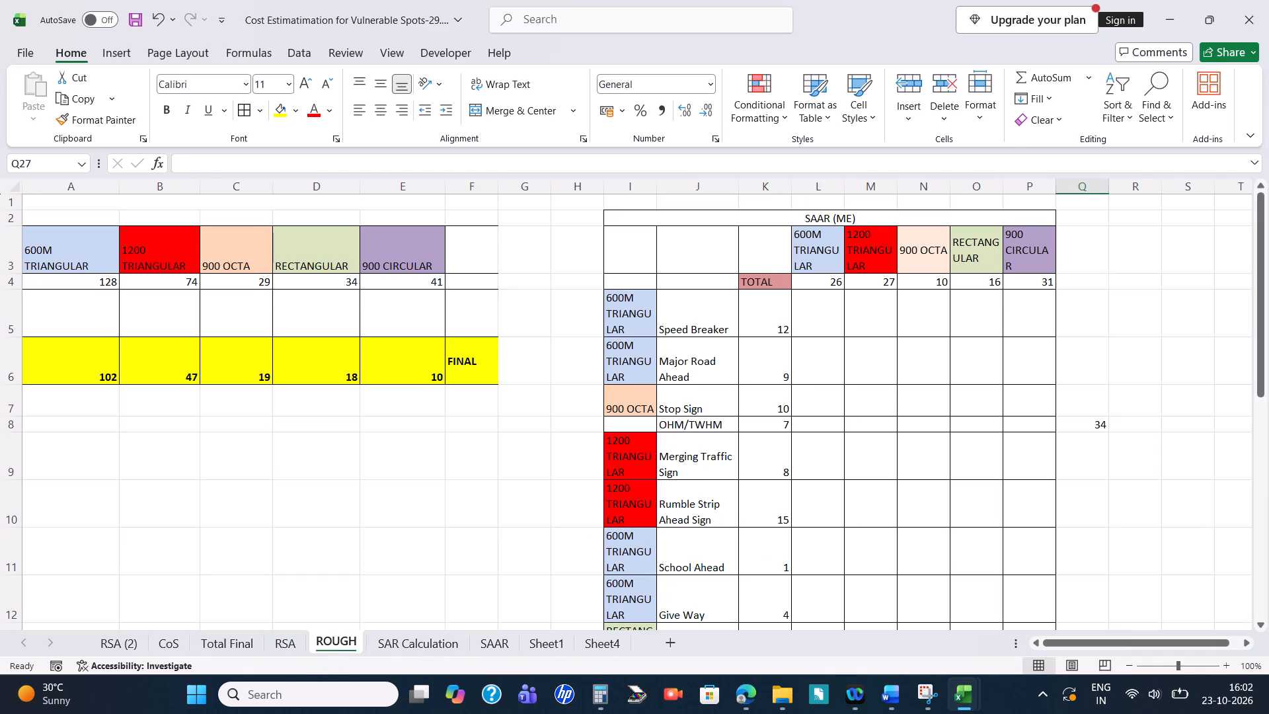
scroll(824, 567, down, 1)
scroll(726, 501, down, 2)
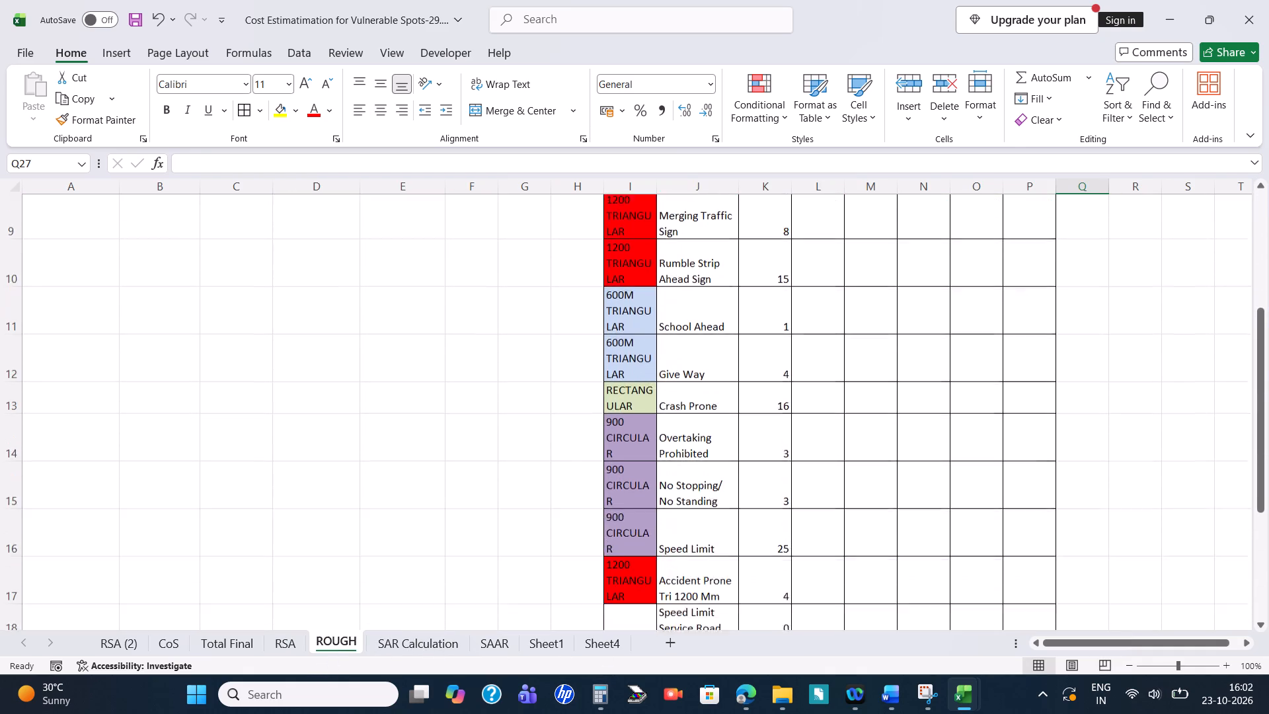
scroll(726, 501, down, 1)
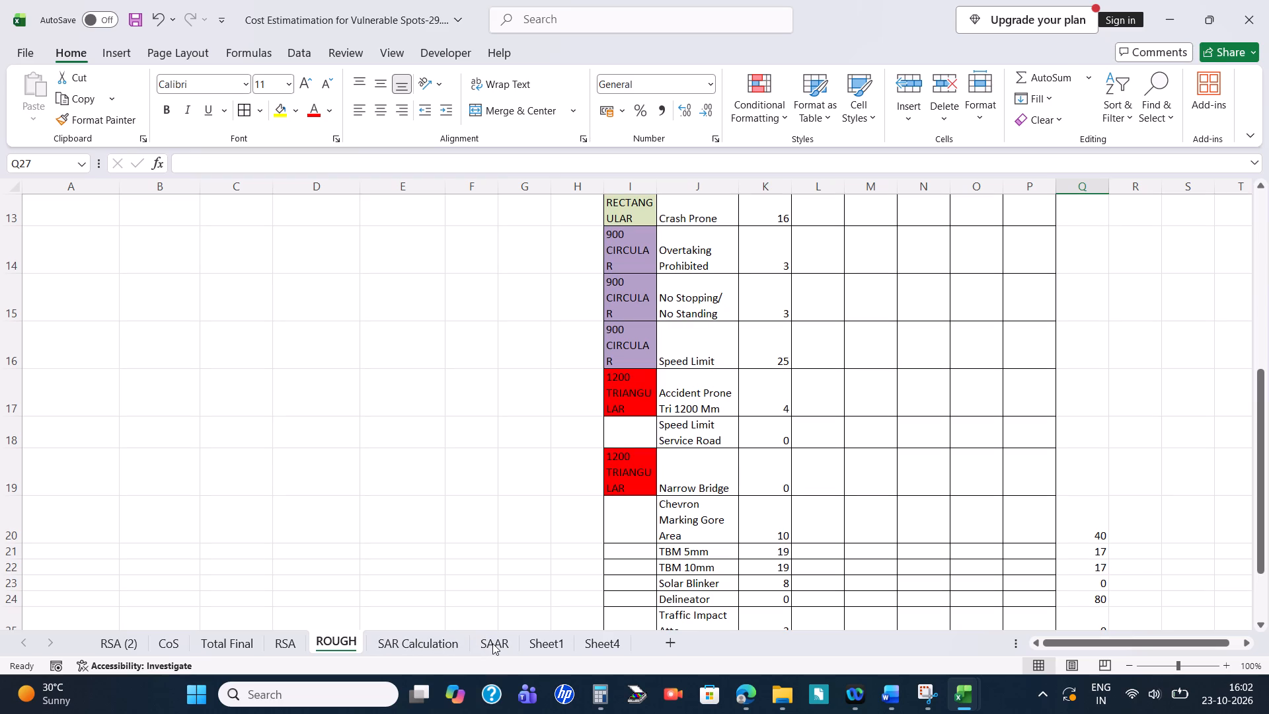
click(438, 638)
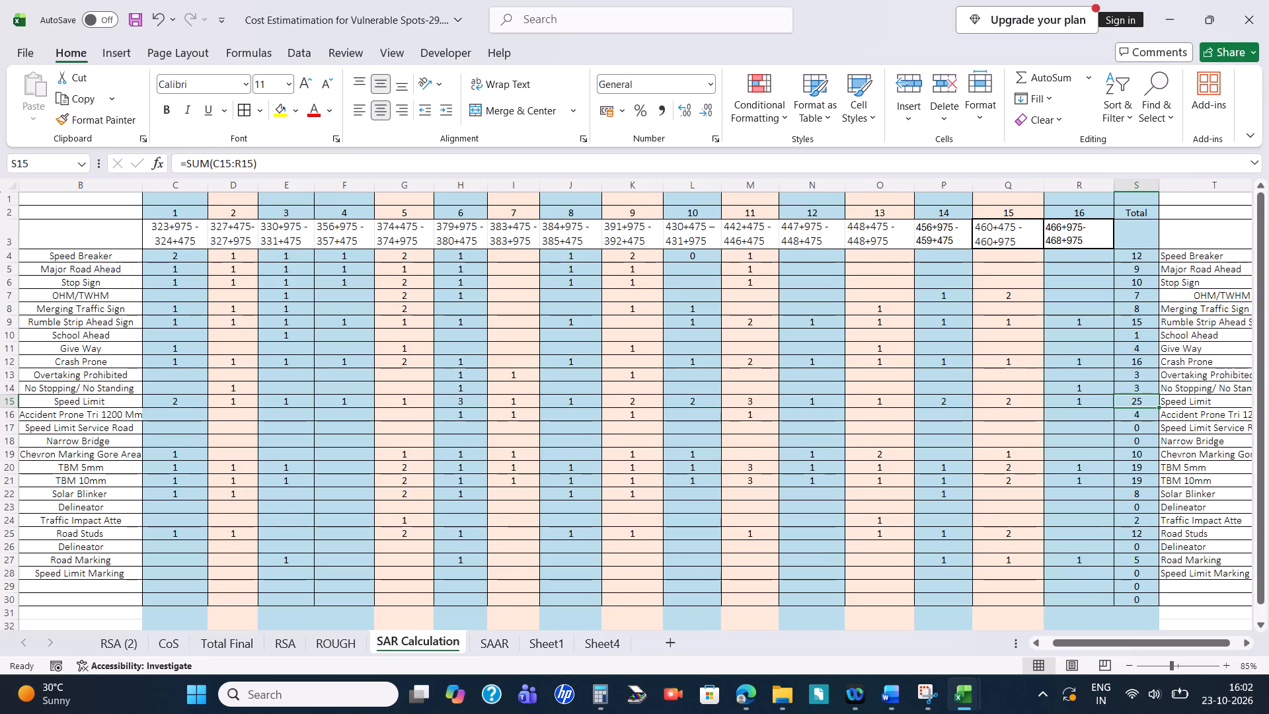
click(336, 643)
click(300, 641)
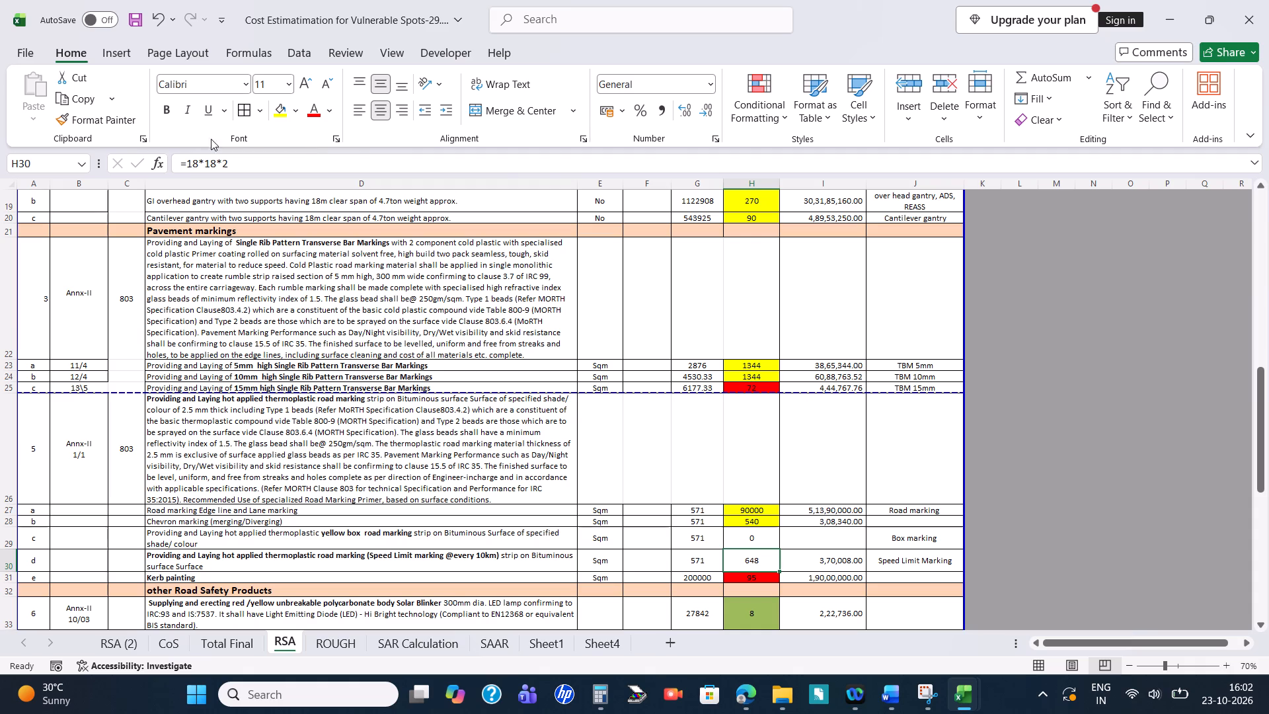
click(282, 112)
Check the solar blinker figure on the ROUGH sheet and set its RSA quantity in H33 to 0.
scroll(474, 553, down, 3)
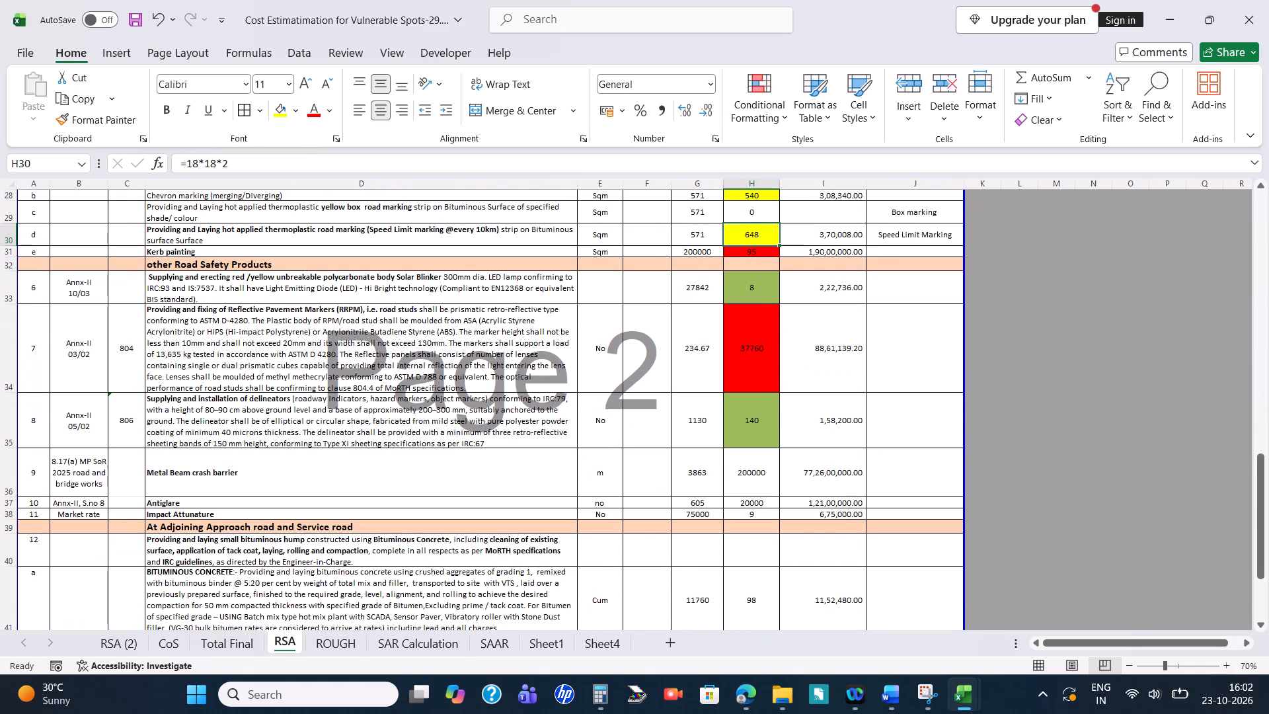
click(740, 287)
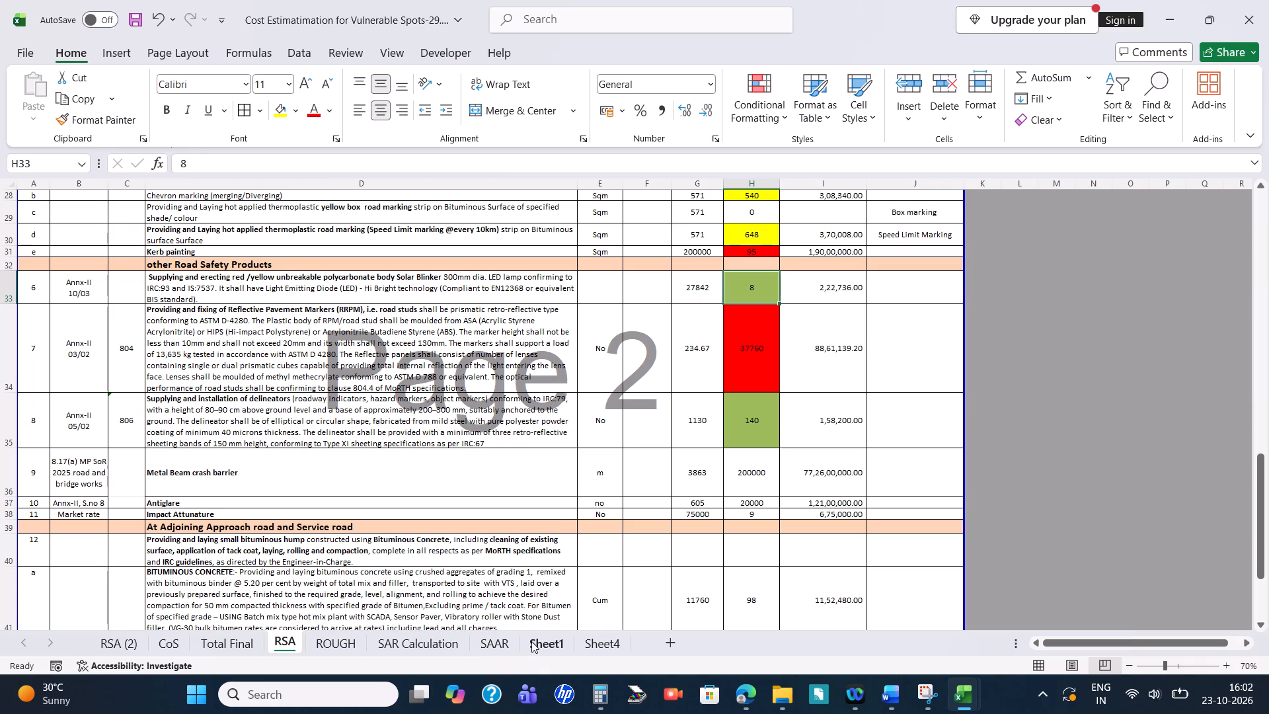
click(349, 645)
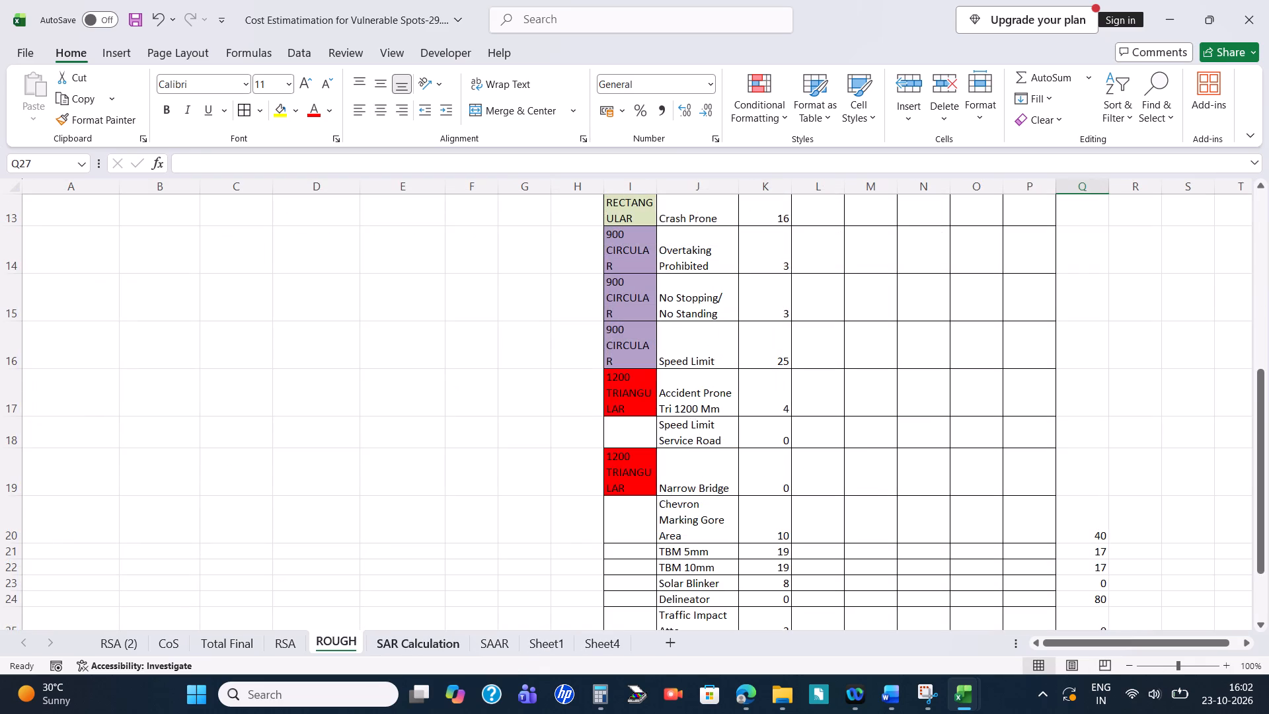
scroll(928, 550, down, 3)
scroll(939, 532, up, 2)
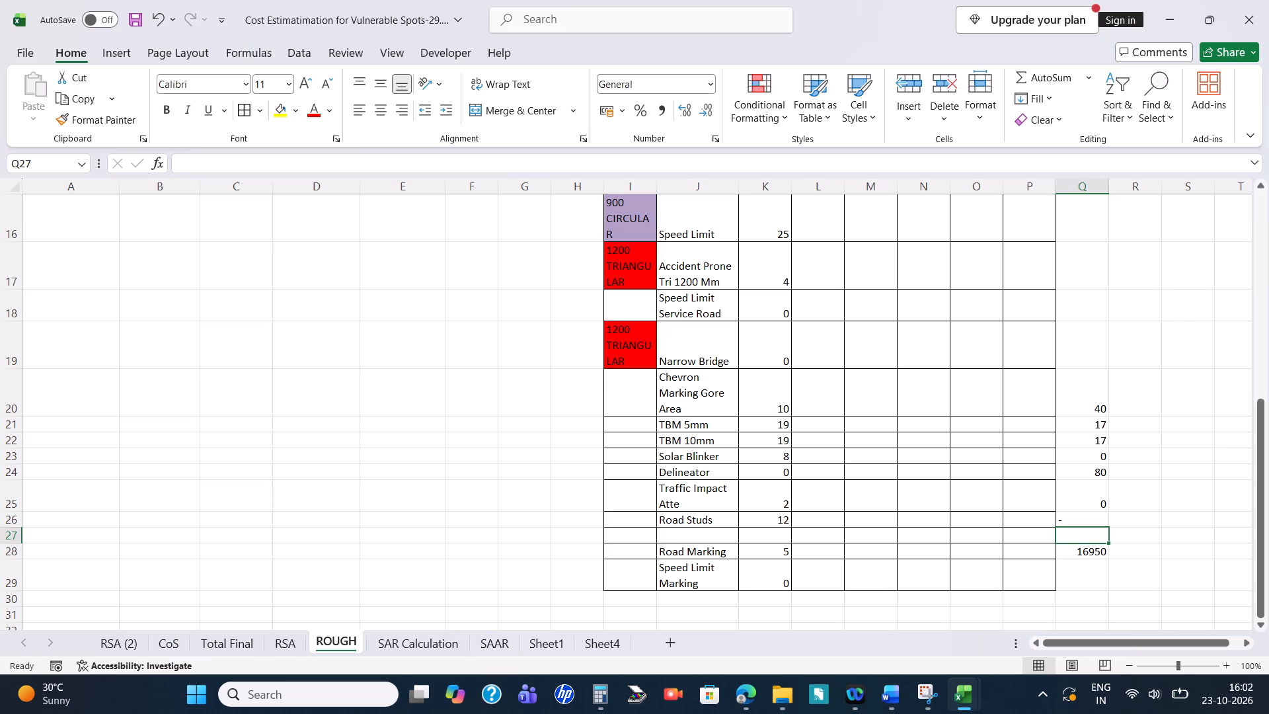
click(283, 635)
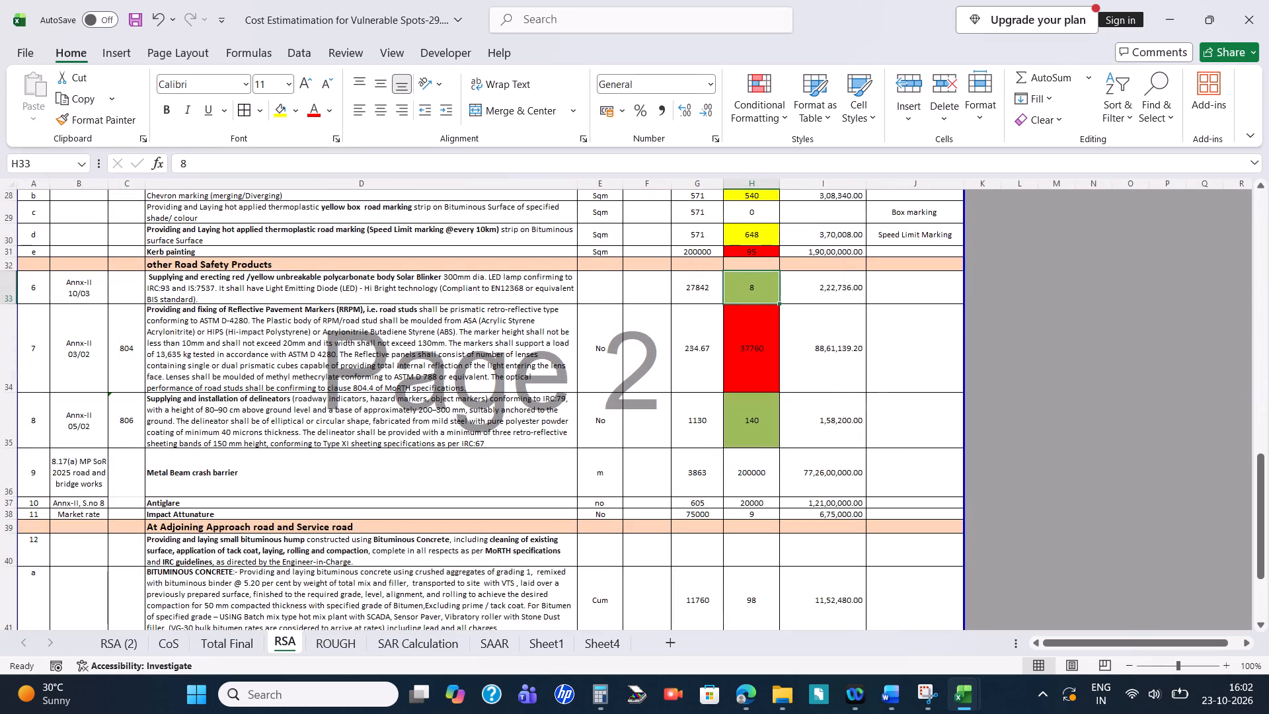
key(0)
key(Return)
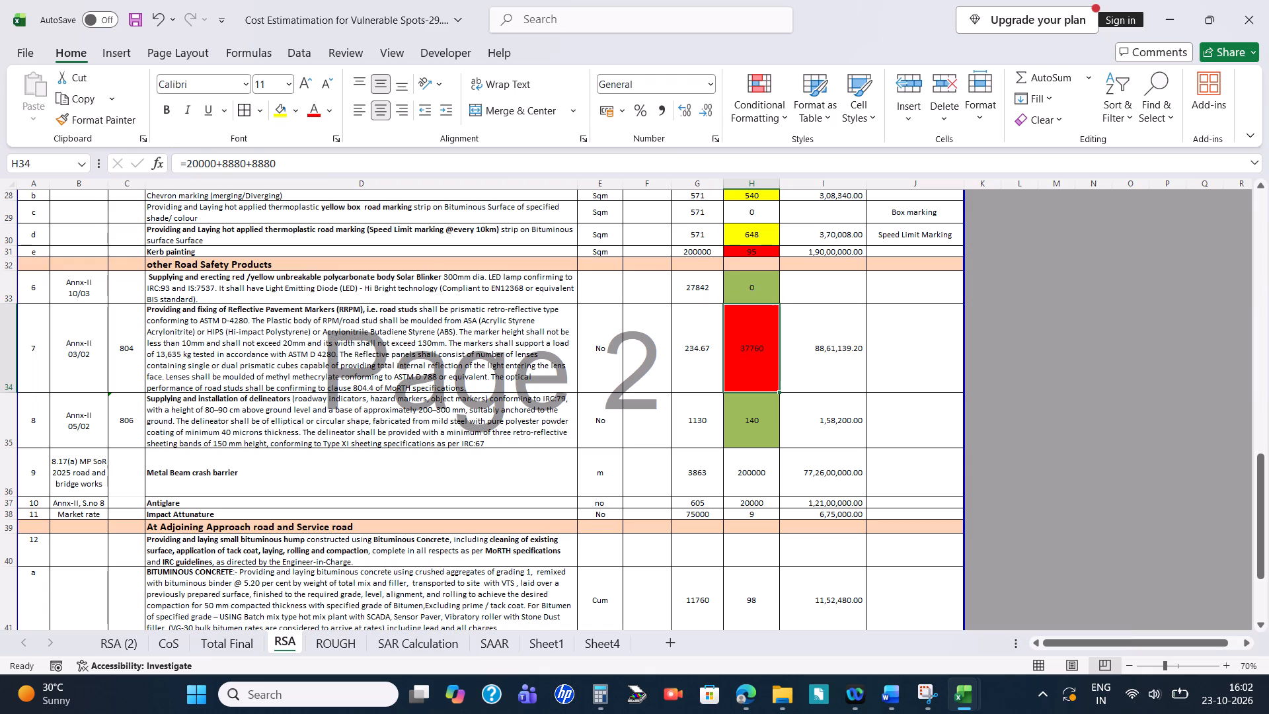
Fill the RSA quantity cells for road studs, delineators, metal beam crash barrier and antiglare (H34 to H37) with yellow.
click(272, 105)
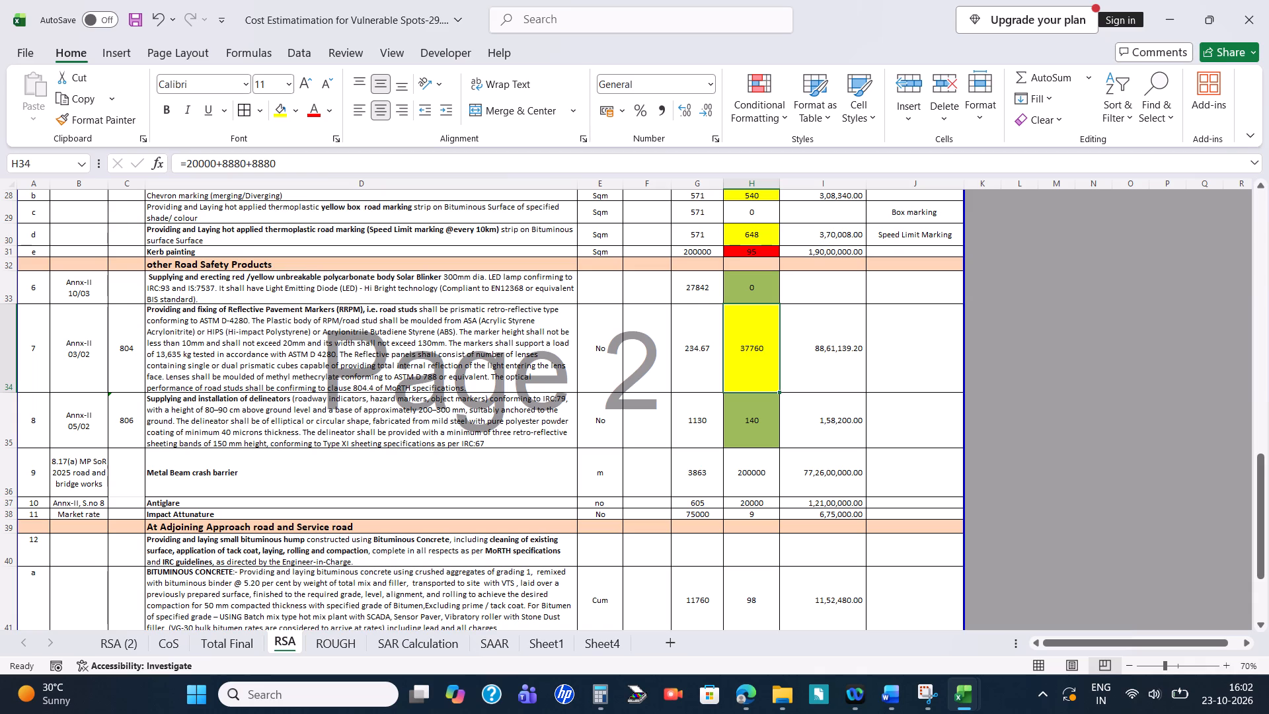
click(746, 417)
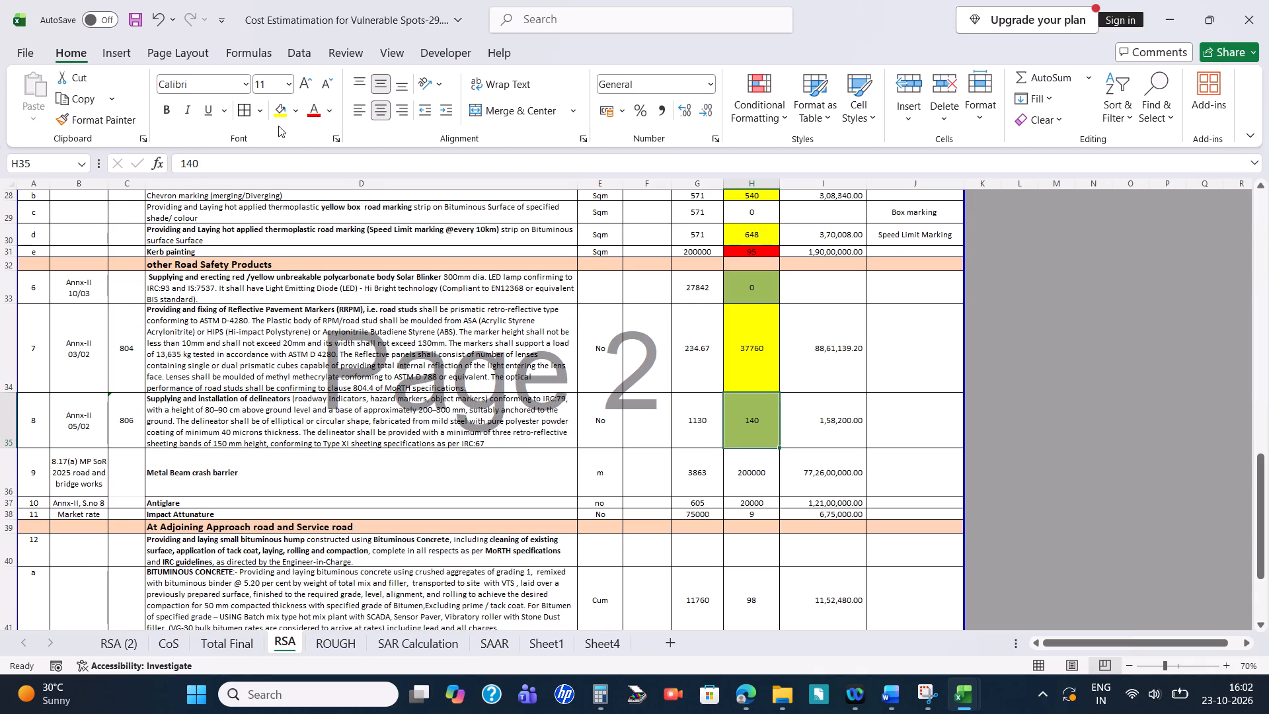
click(283, 115)
scroll(331, 467, down, 1)
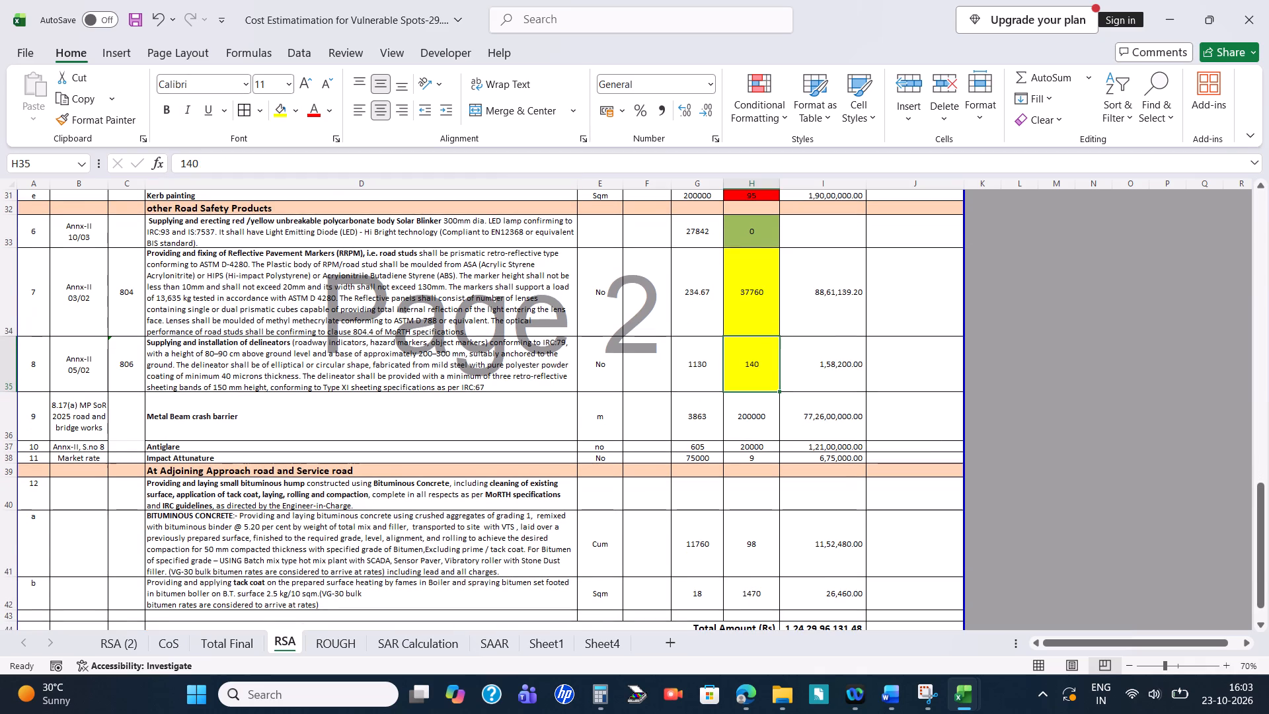
click(757, 418)
click(282, 110)
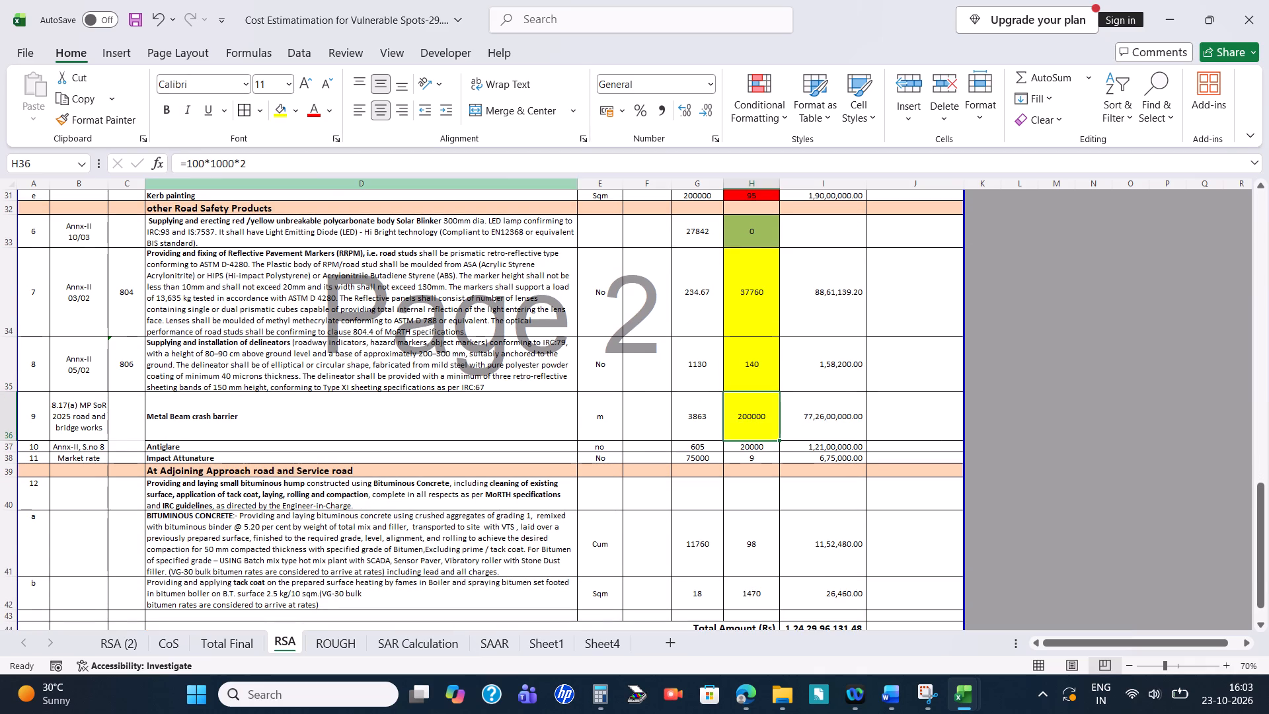
click(761, 450)
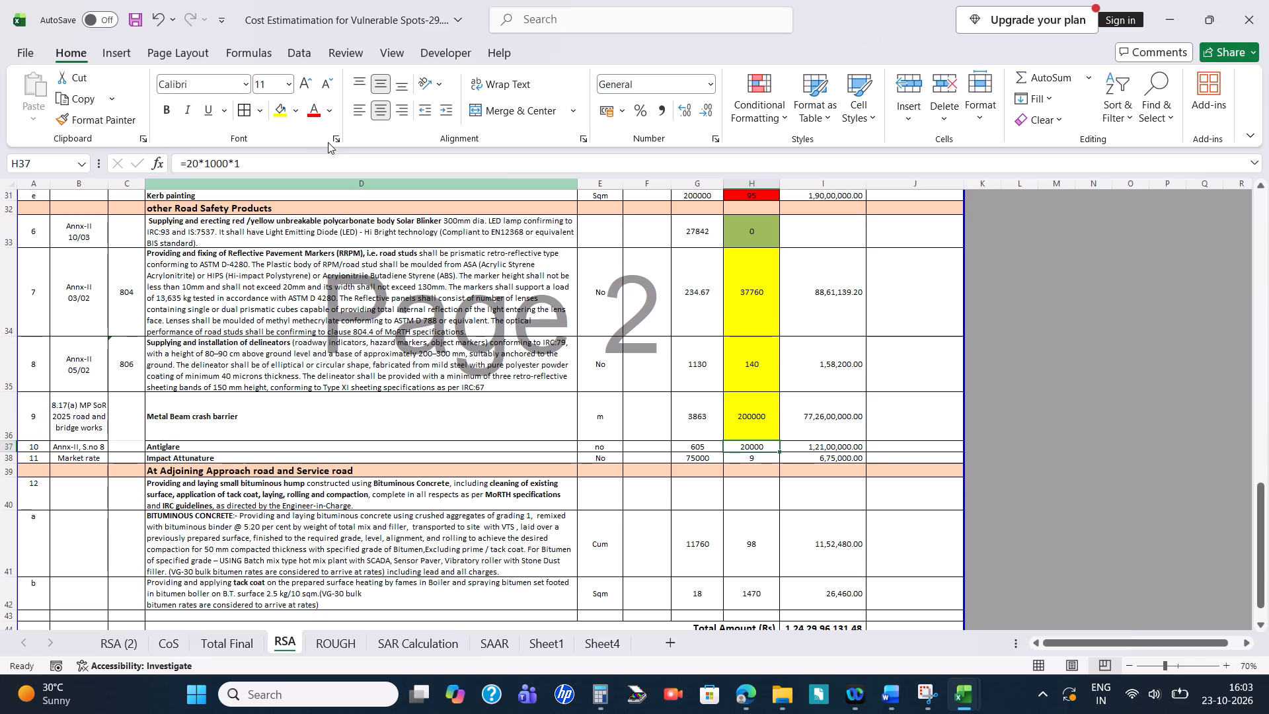
click(276, 109)
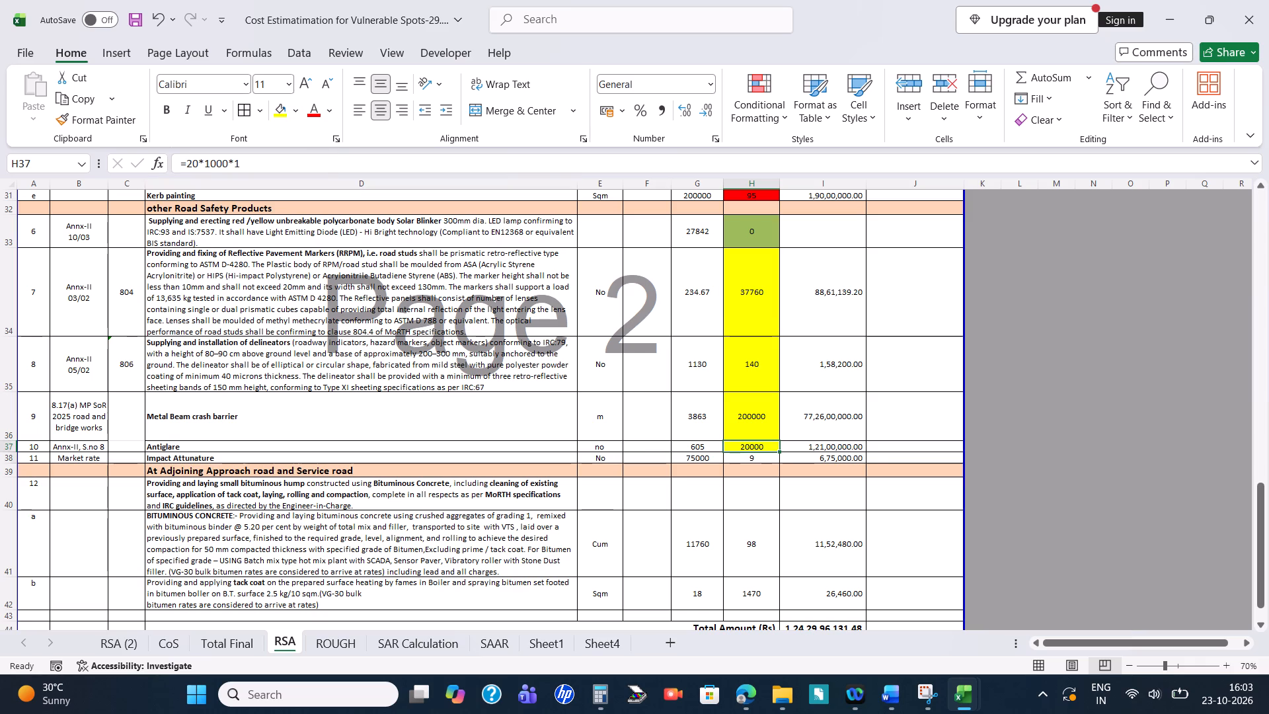
Set the traffic impact attenuator figure in cell Q25 of the ROUGH sheet to 7 and save the workbook.
click(760, 456)
click(325, 643)
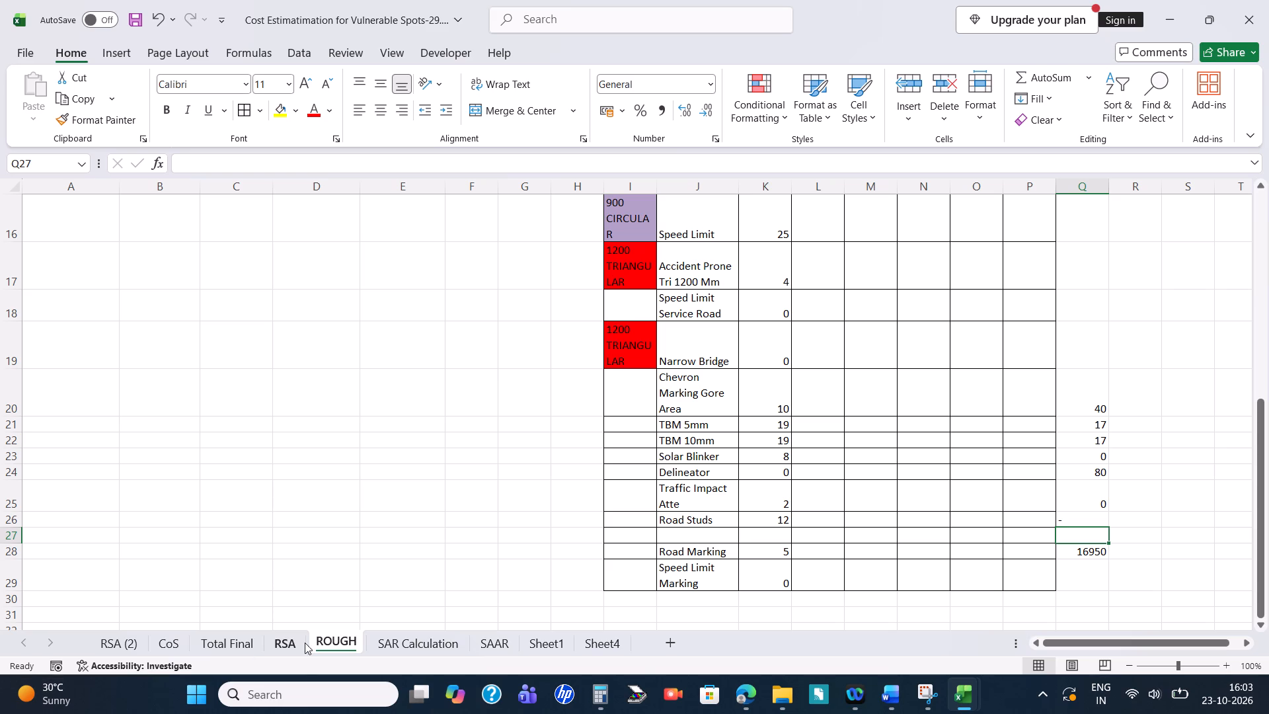
click(1106, 498)
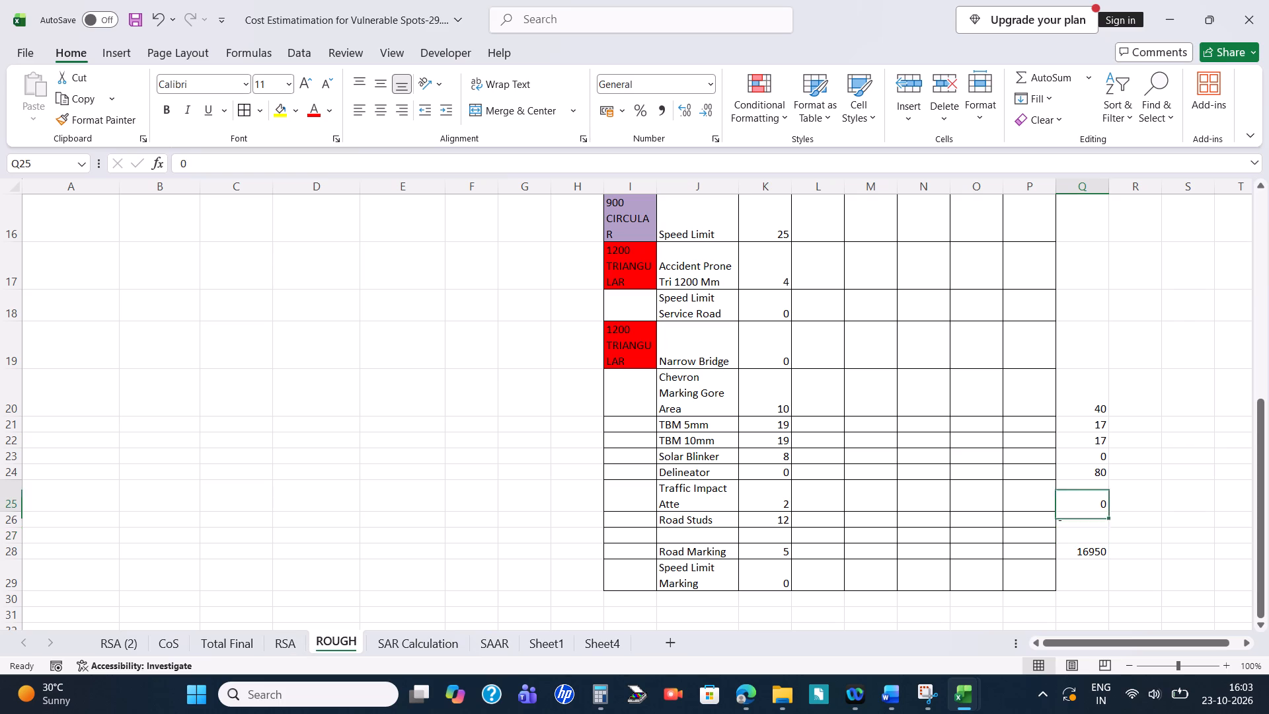
key(7)
key(Return)
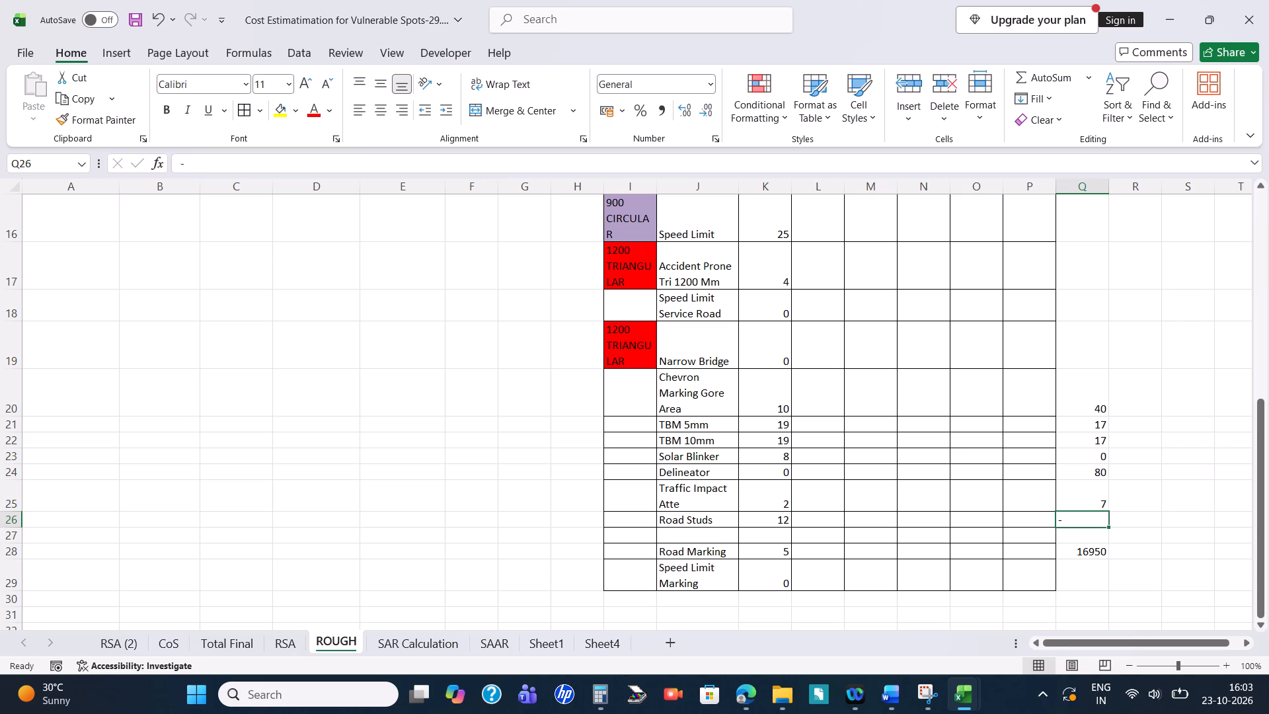
key(ctrl+s)
key(ctrl+s)
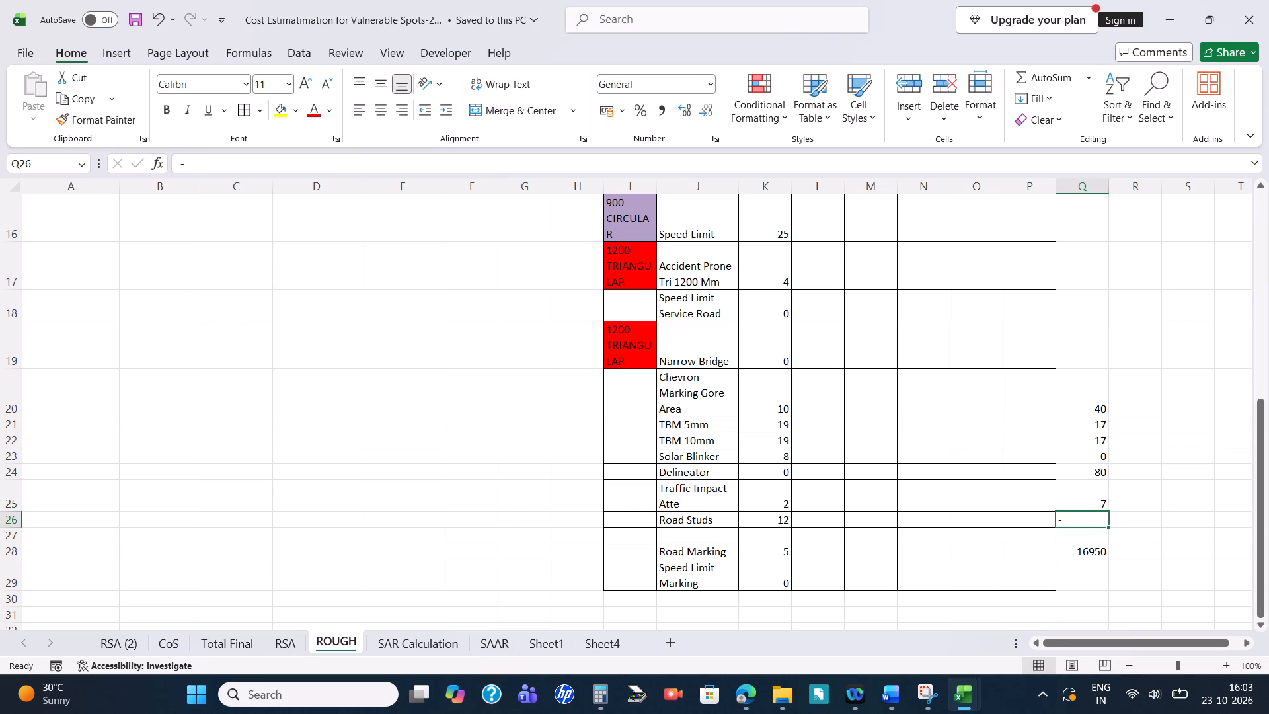
Set the impact attenuator quantity in cell H38 of the RSA sheet to 7.
click(298, 636)
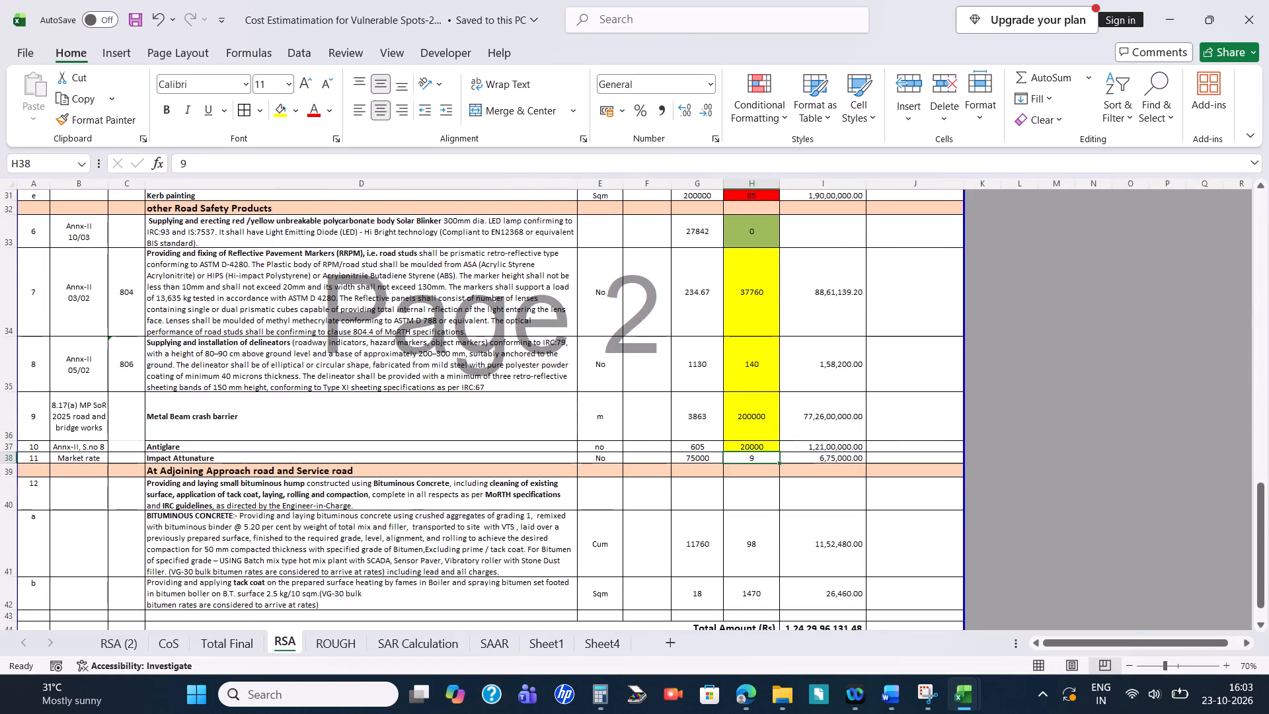
key(7)
key(Return)
Fill the RSA quantity cells for bituminous concrete and tack coat (H41 and H42) with yellow.
key(Return)
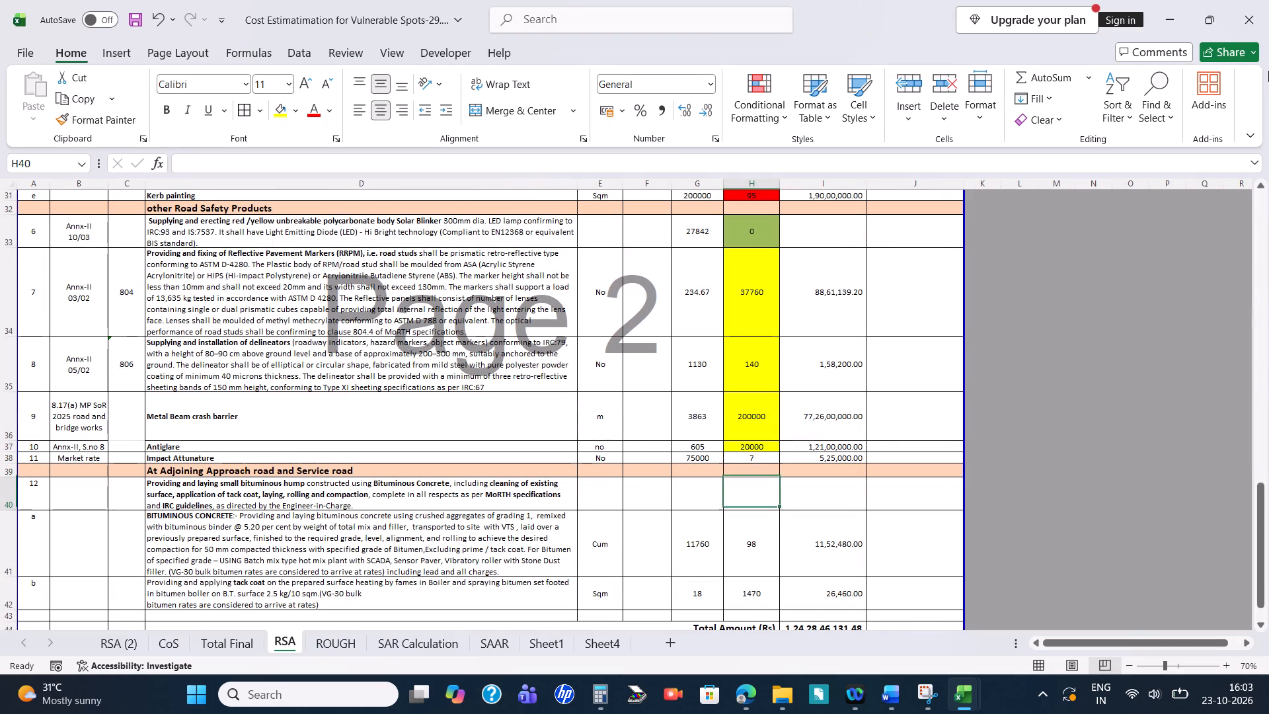
key(Return)
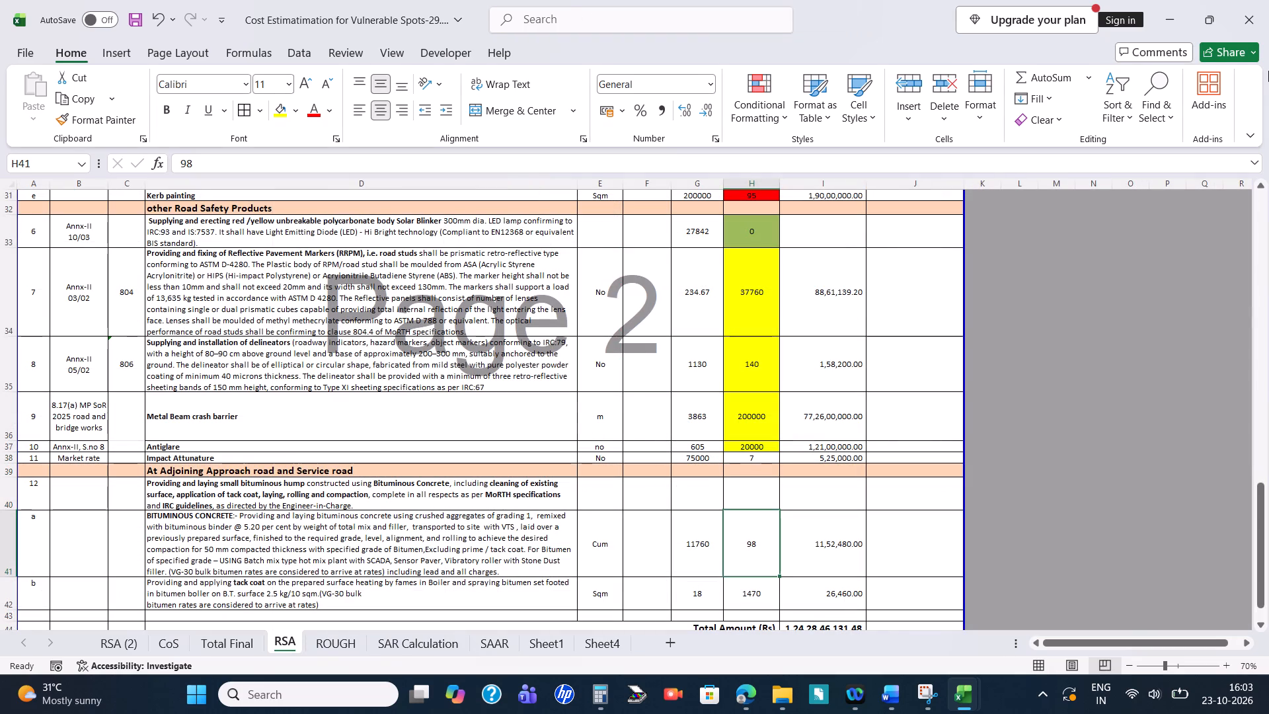
click(283, 108)
scroll(925, 549, down, 2)
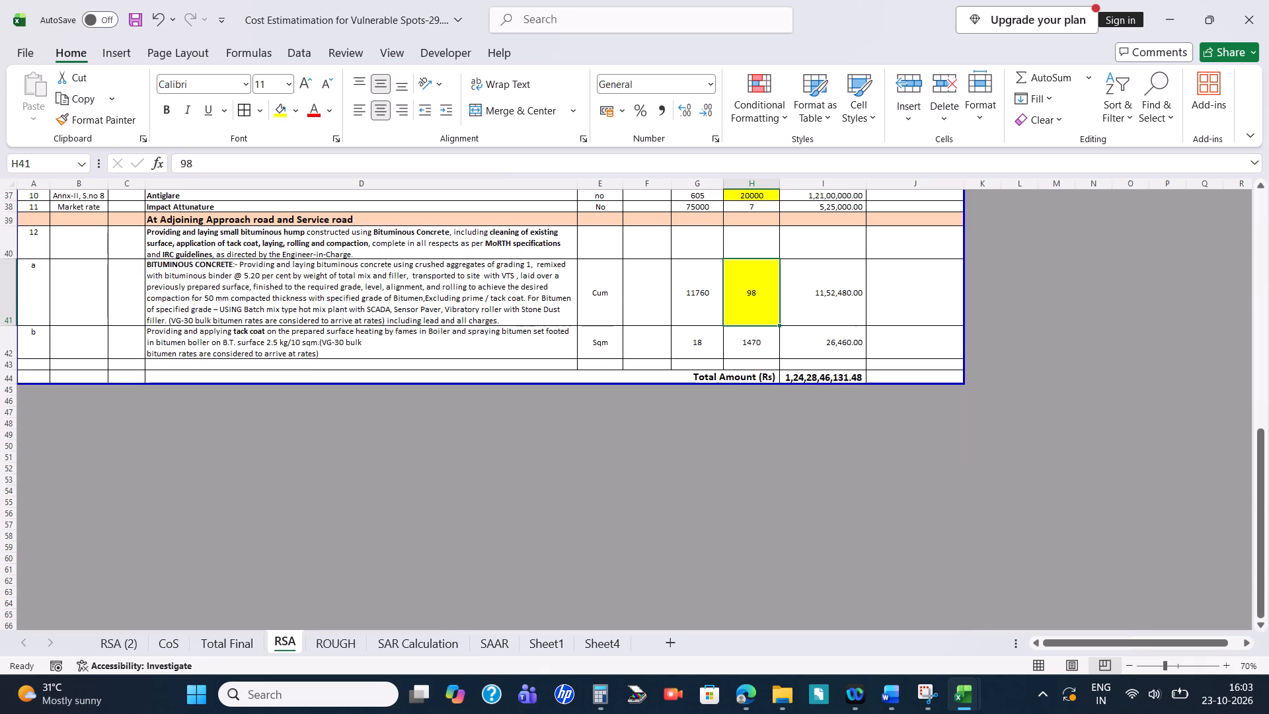
click(748, 335)
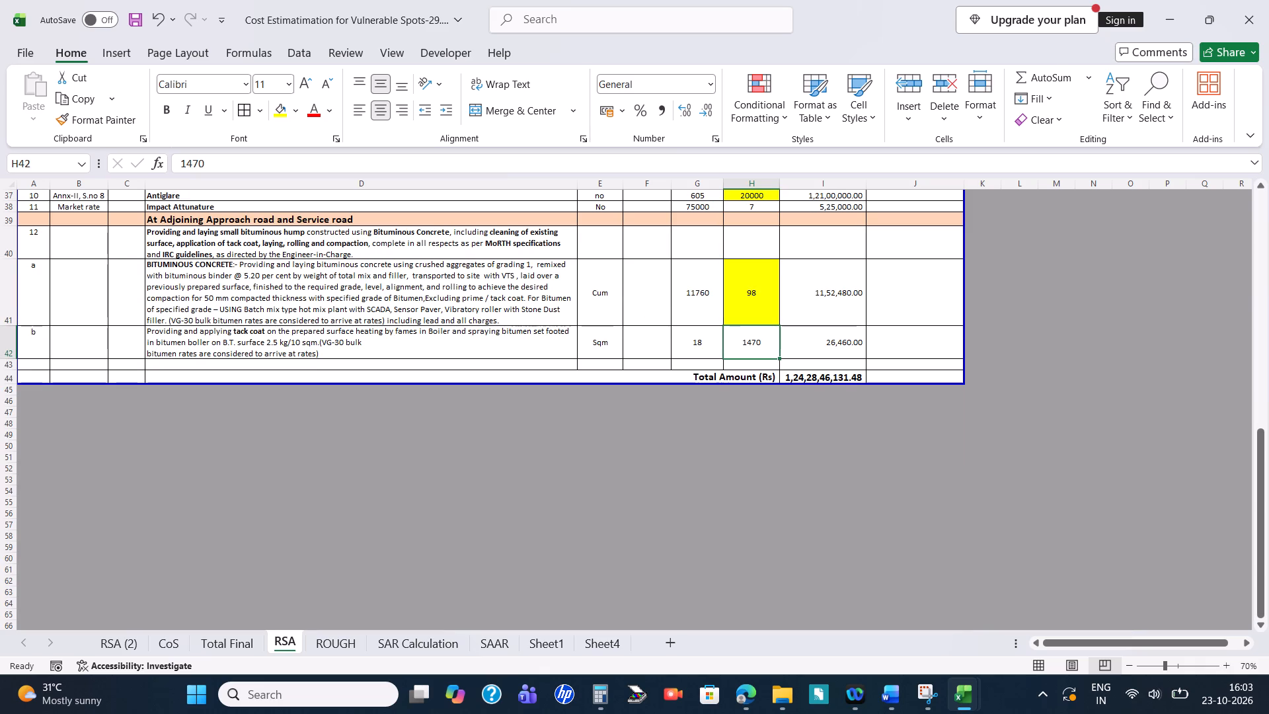
click(276, 103)
Review the RSA quantities, examining the road studs formula in H34 and the yellow box marking quantity in H29.
scroll(508, 312, up, 3)
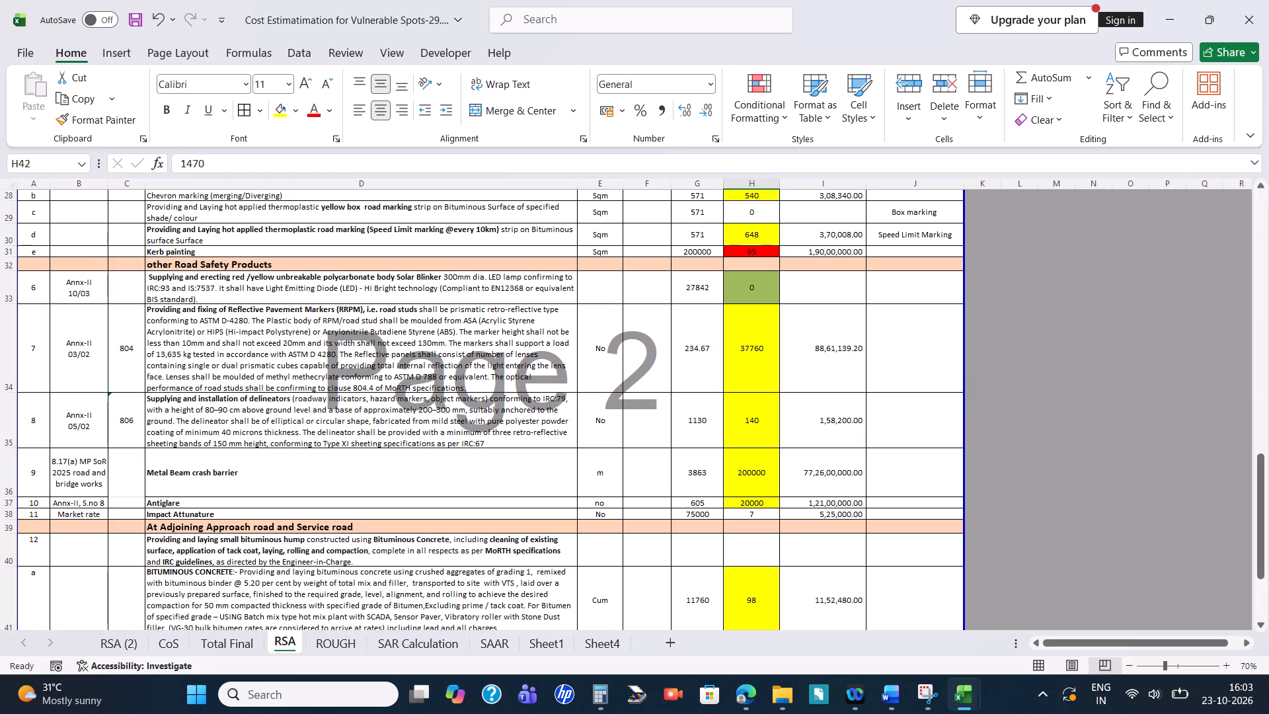
click(751, 342)
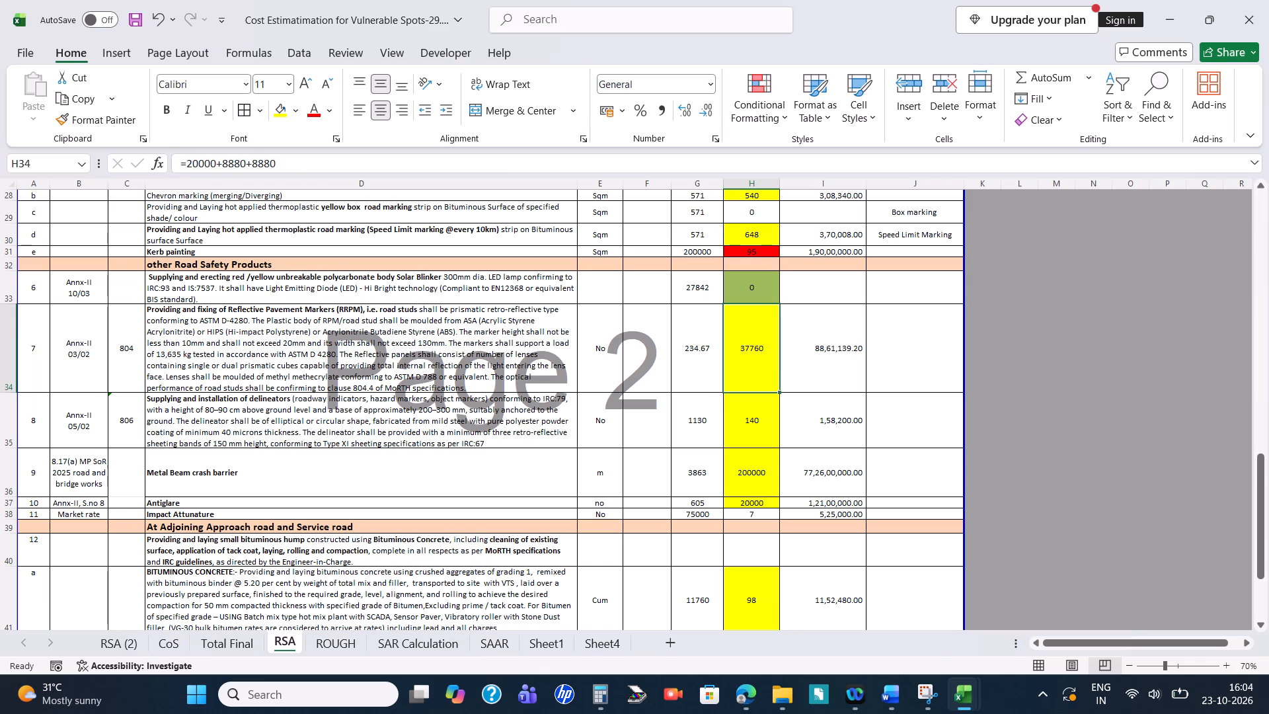
scroll(379, 478, up, 1)
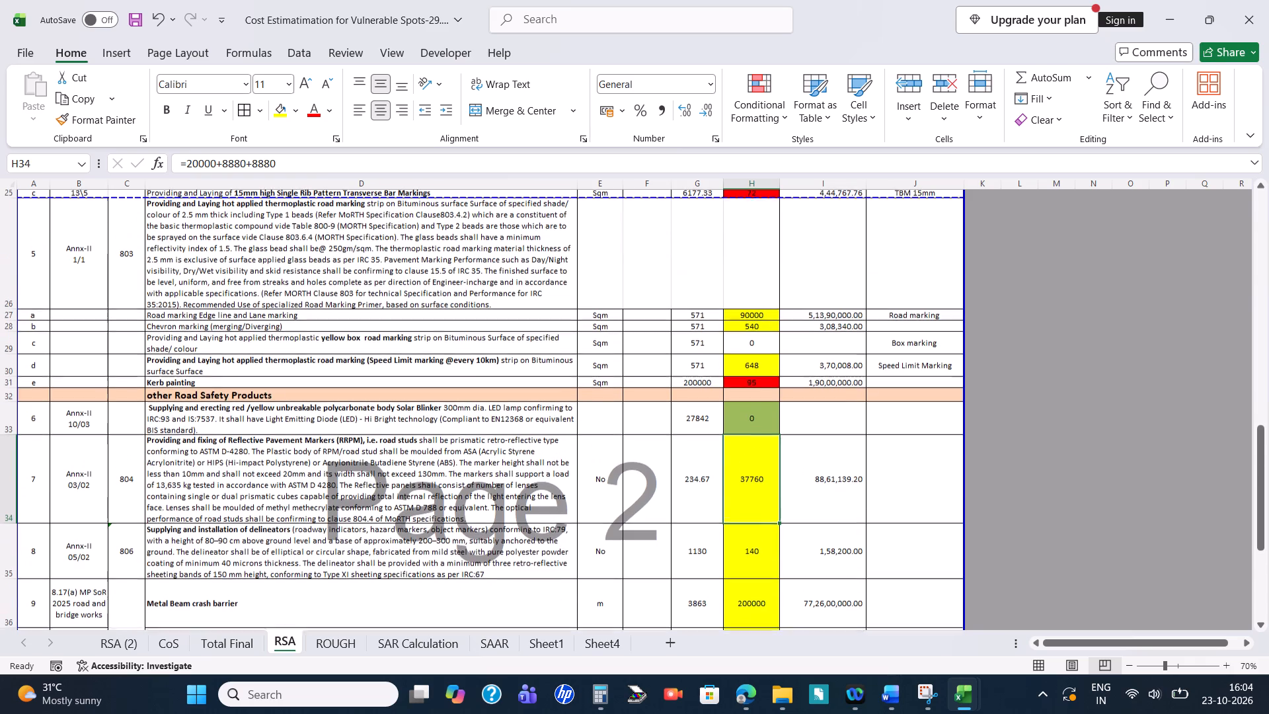
scroll(379, 478, down, 1)
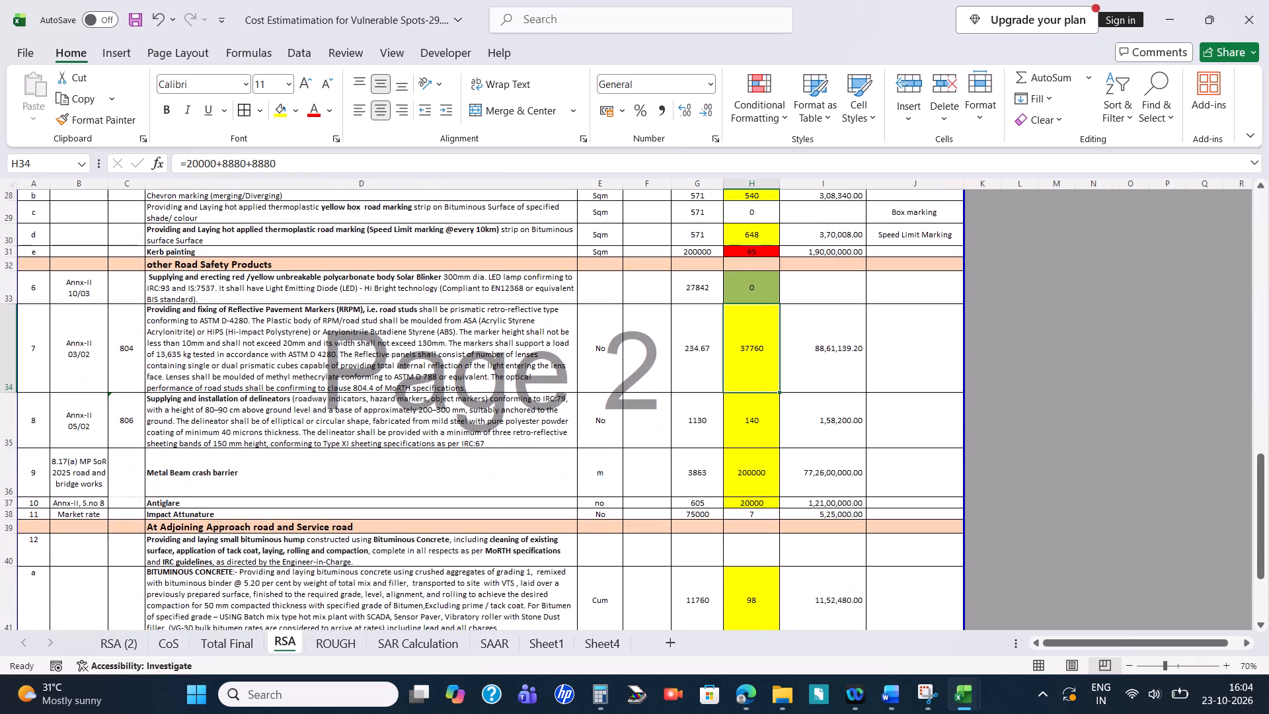
scroll(379, 478, up, 1)
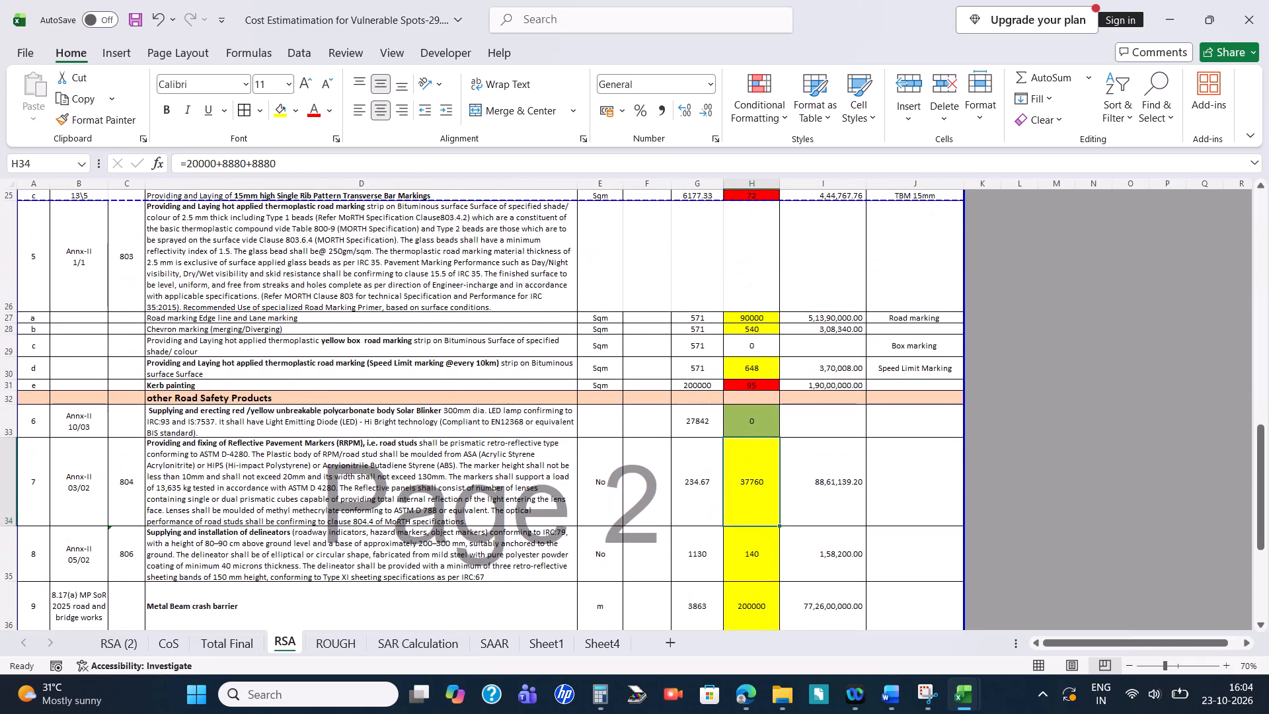
scroll(379, 428, up, 1)
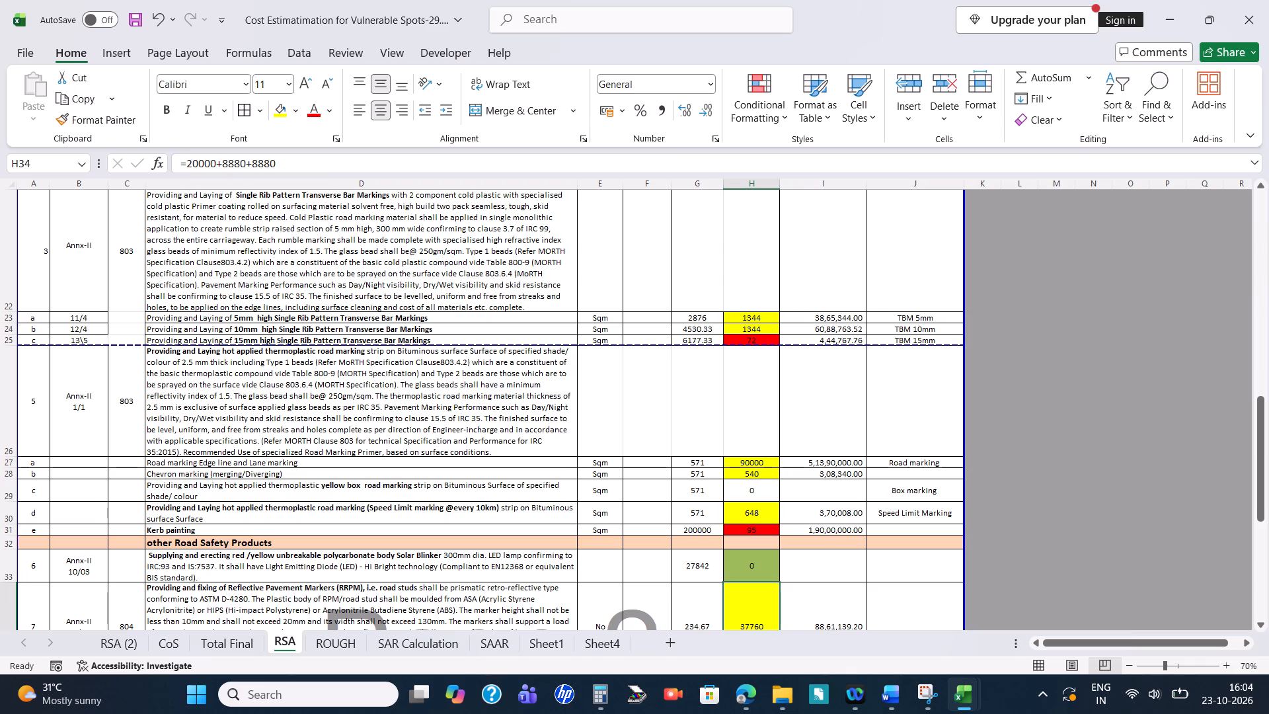
click(750, 485)
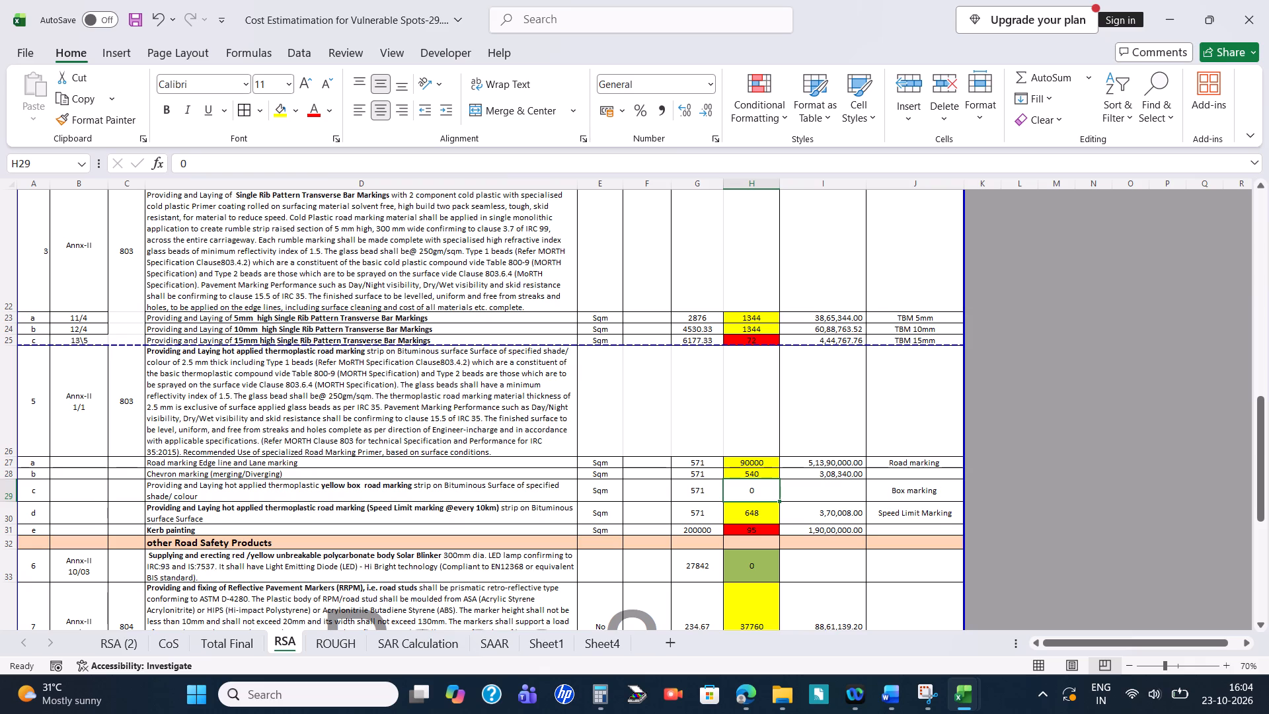
Reapply the yellow fill to the edge and lane marking quantity in H27 of the RSA sheet.
click(763, 464)
click(280, 102)
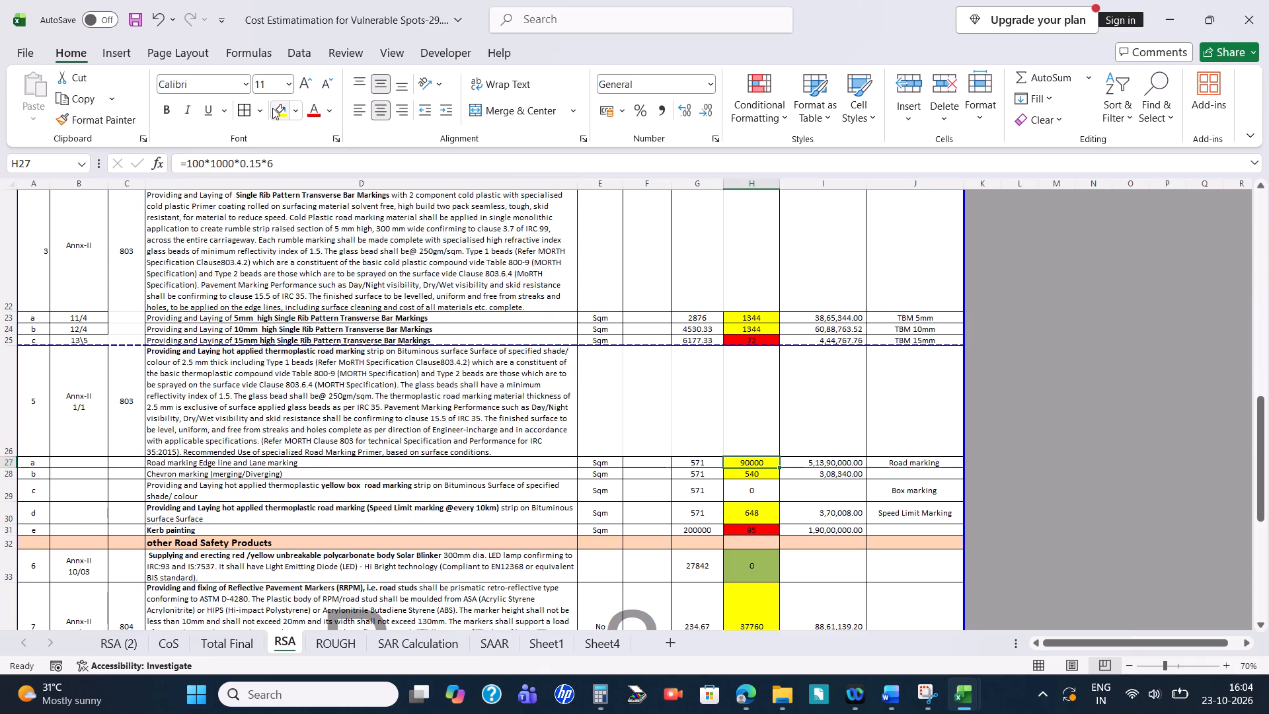
Remove the yellow fill from the edge and lane marking quantity cell H27 on the RSA sheet.
click(297, 114)
click(286, 190)
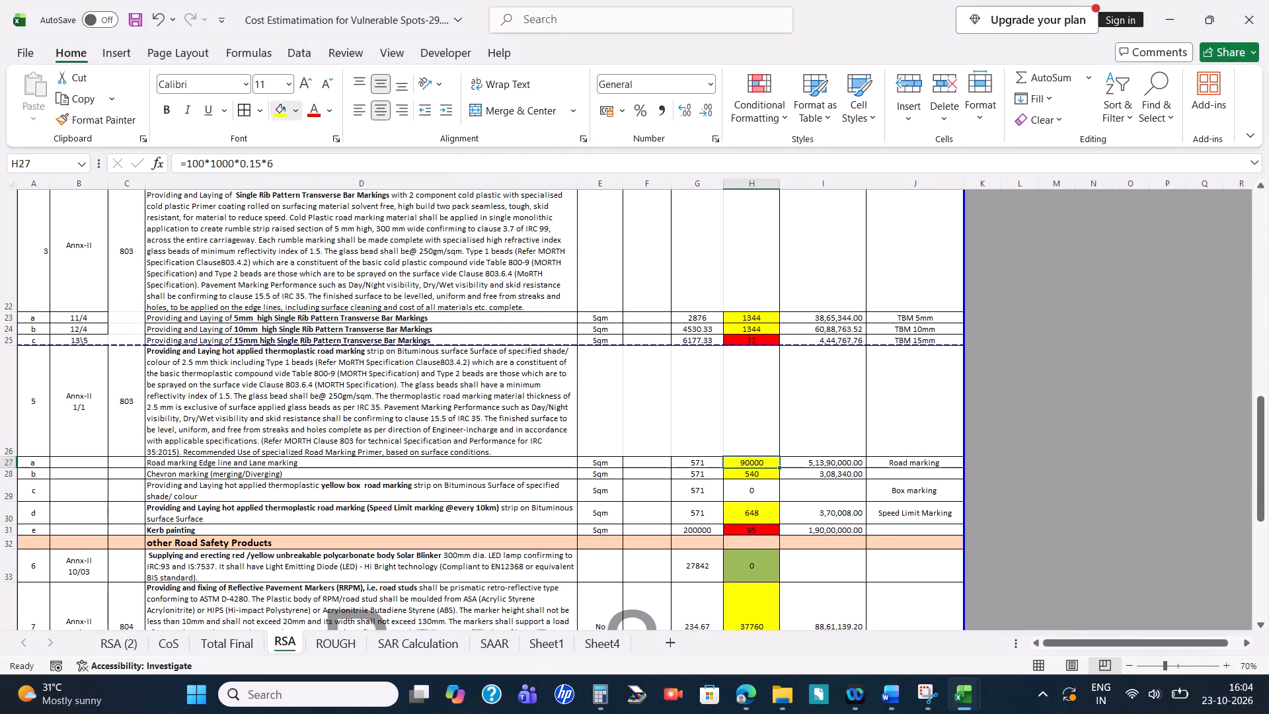
click(750, 459)
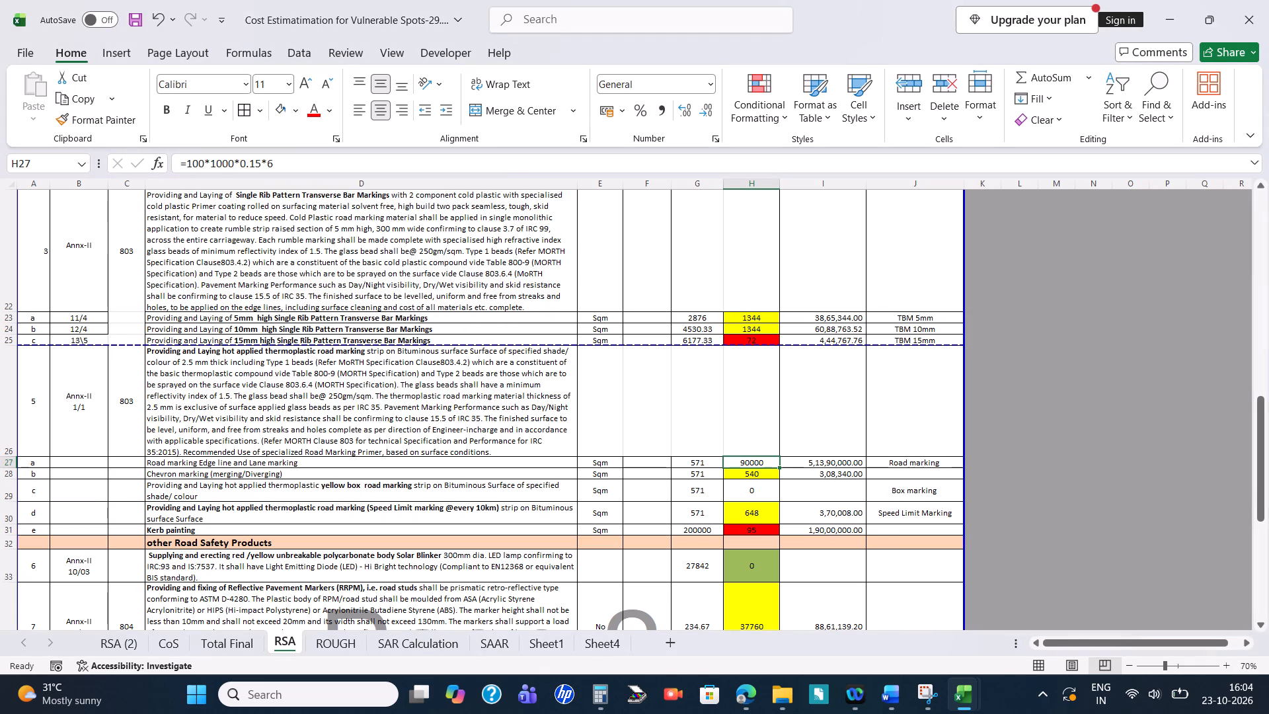
Set the edge and lane marking quantity in H27 of the RSA sheet to 16950, the ROUGH sheet's road marking figure, and save the workbook.
click(312, 643)
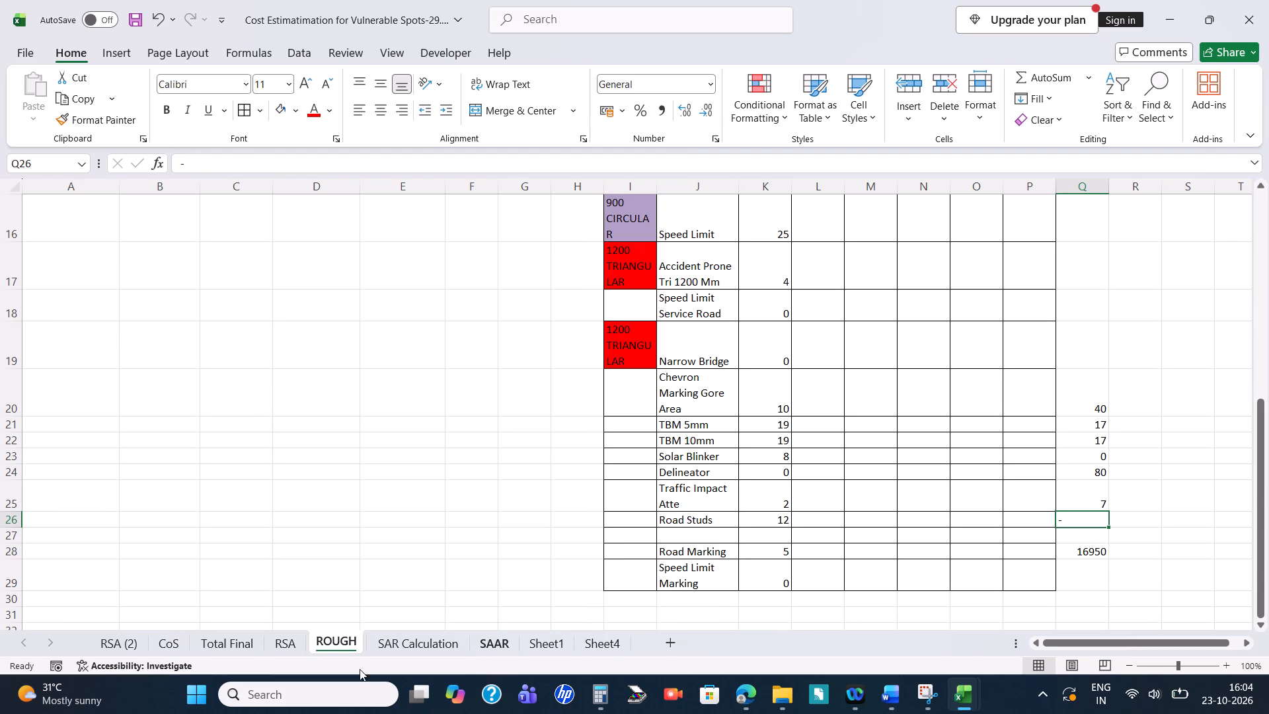
click(291, 645)
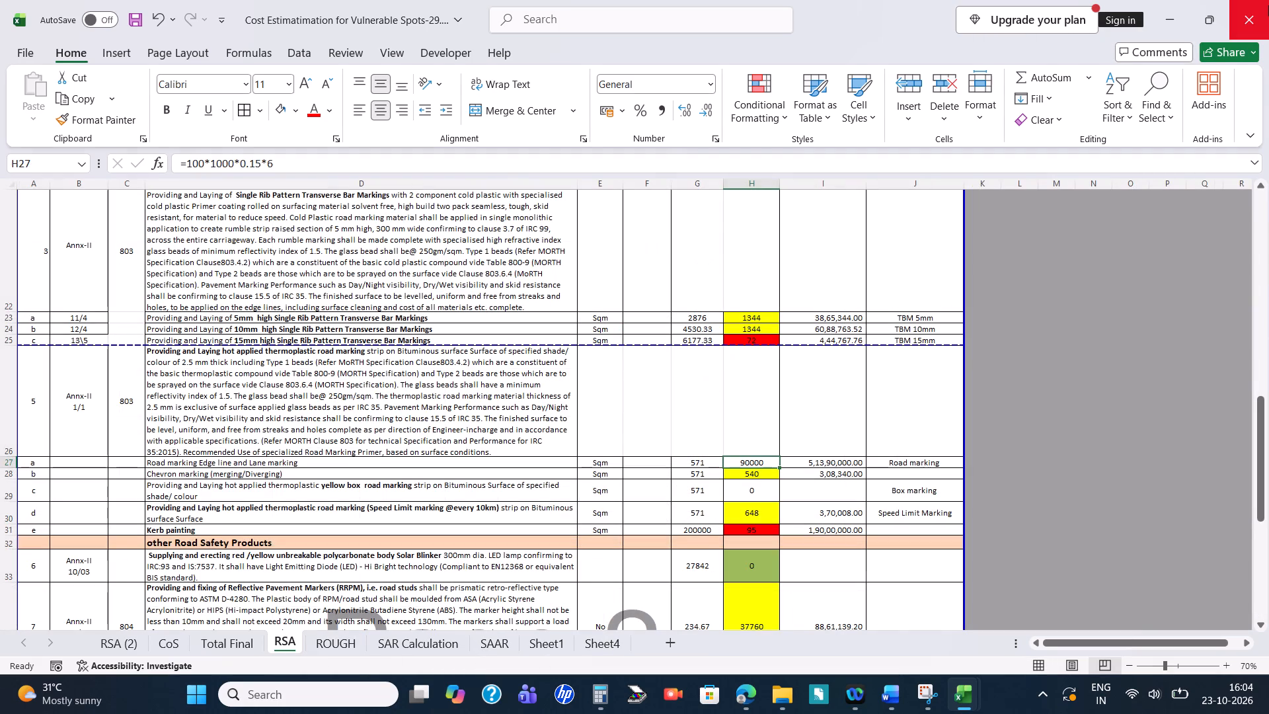
text(16950)
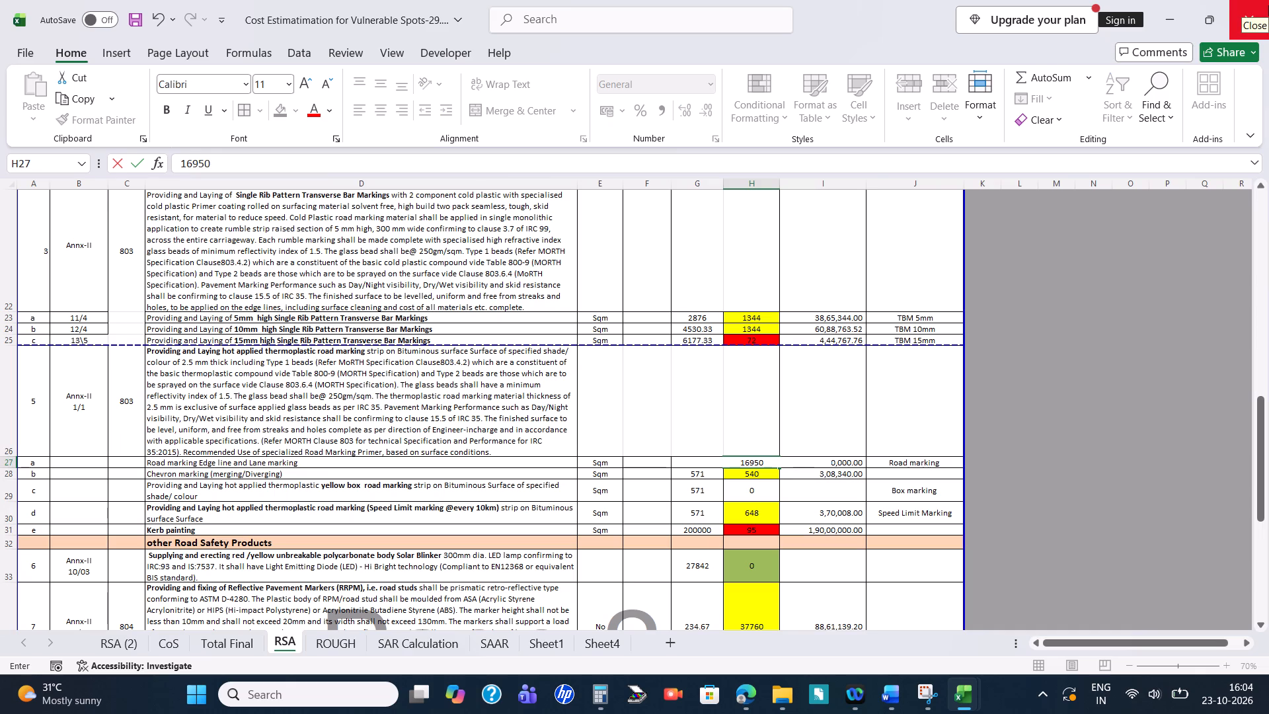
key(Return)
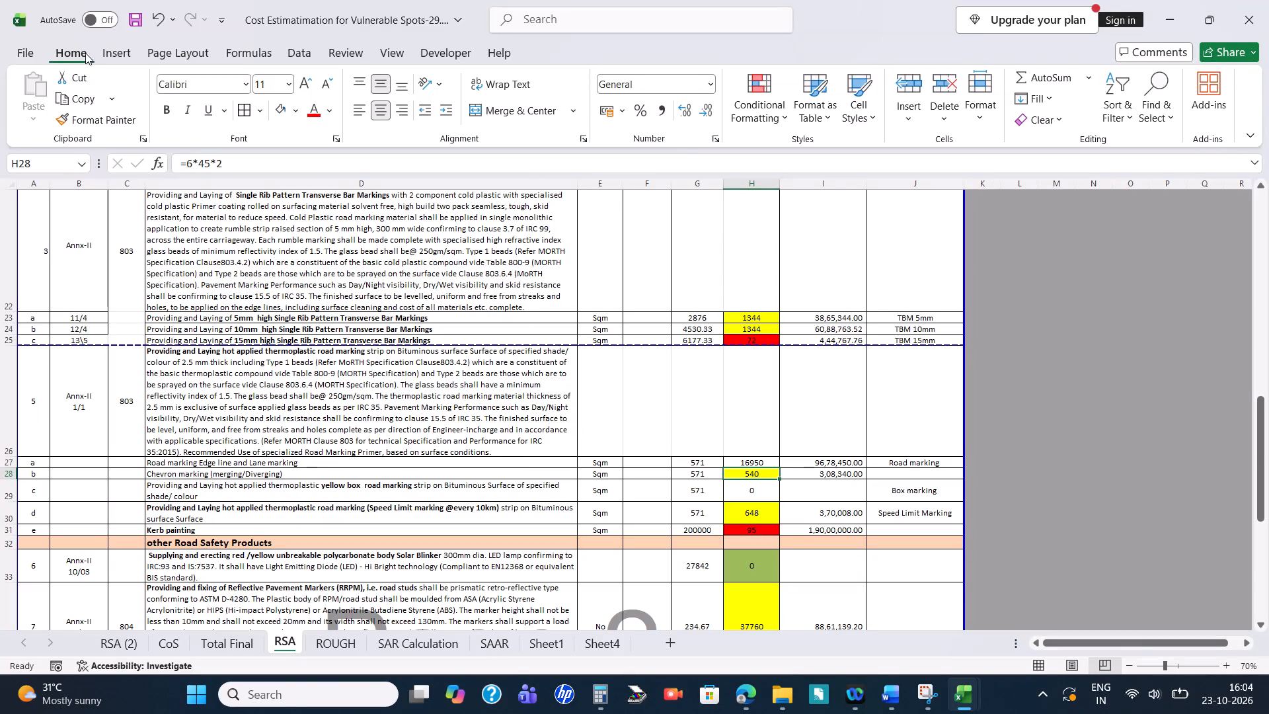
click(130, 15)
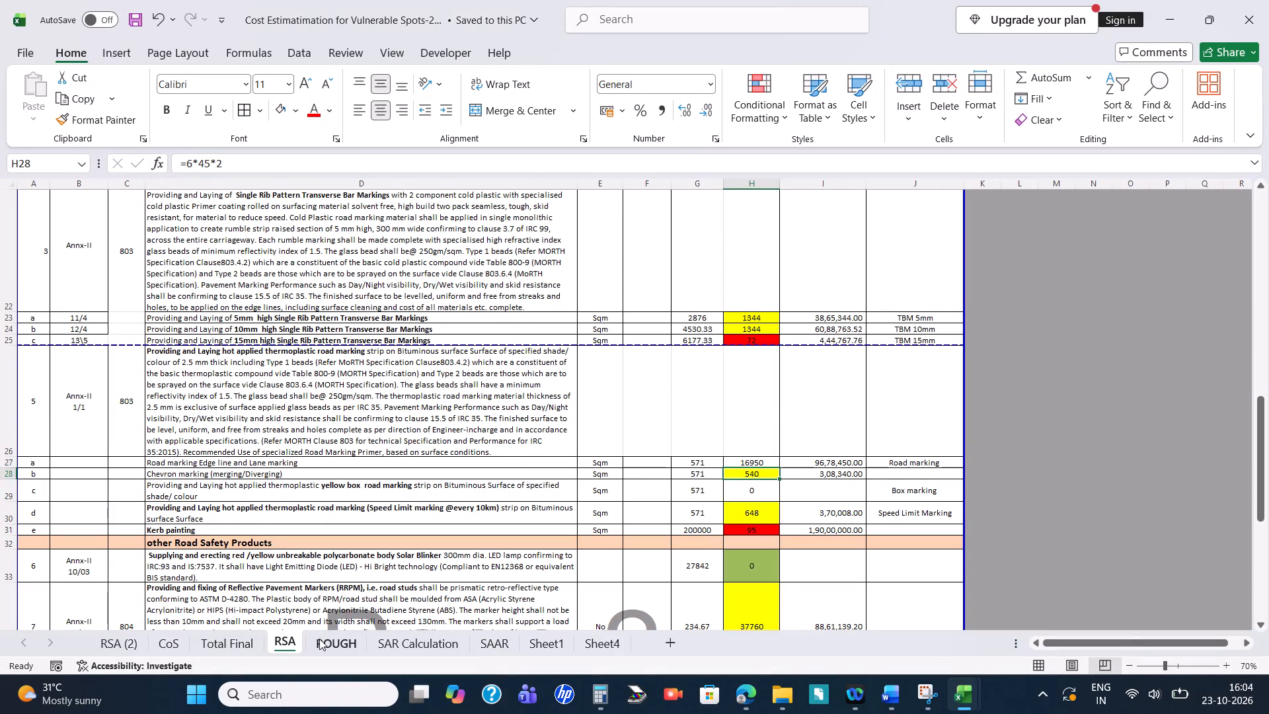
Move the ROUGH sheet to the end of the workbook, after Sheet4.
click(321, 639)
drag(327, 641, 615, 646)
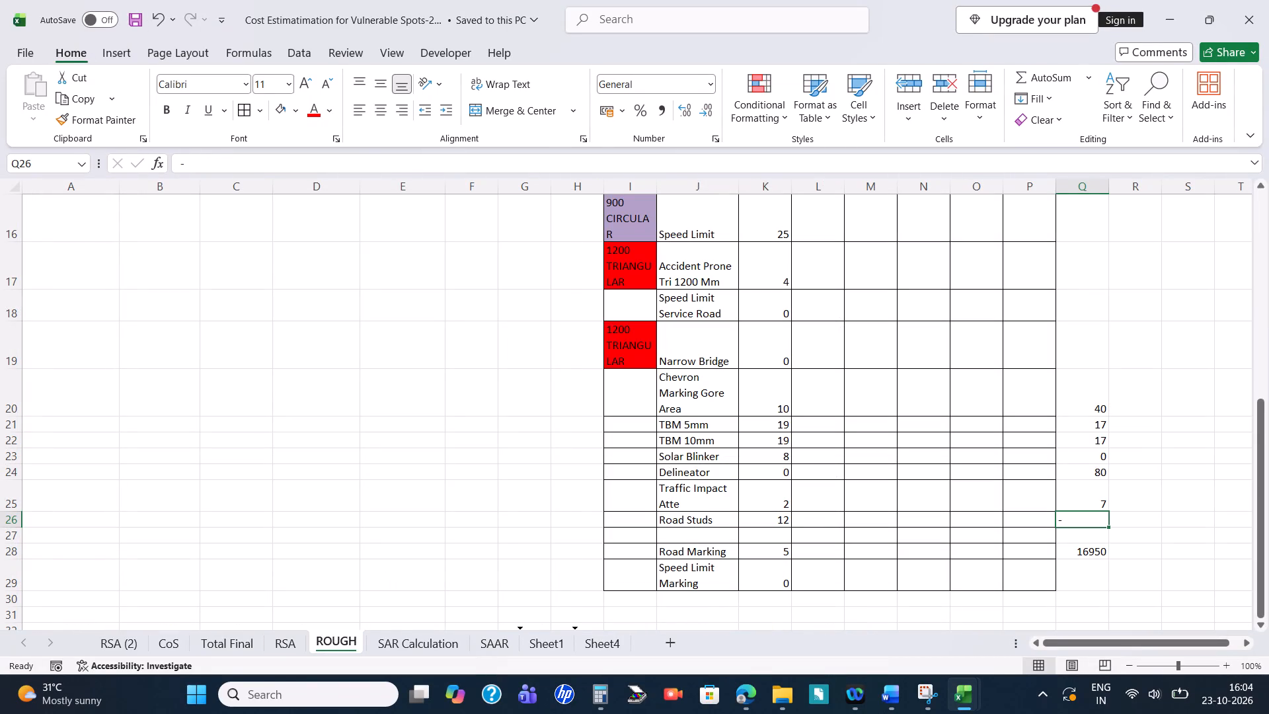
drag(615, 646, 632, 641)
Review the SAAR sheet's quantities, from the sign boards down to the total amount row.
click(435, 643)
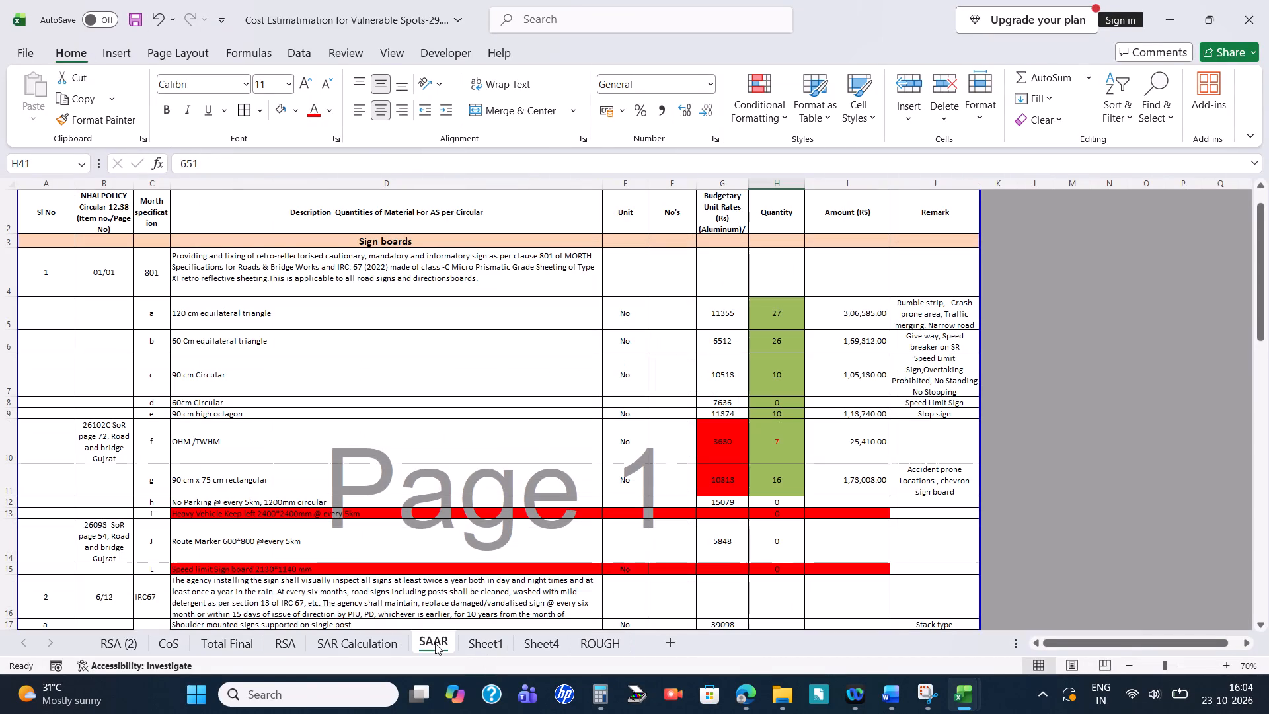
scroll(681, 524, down, 8)
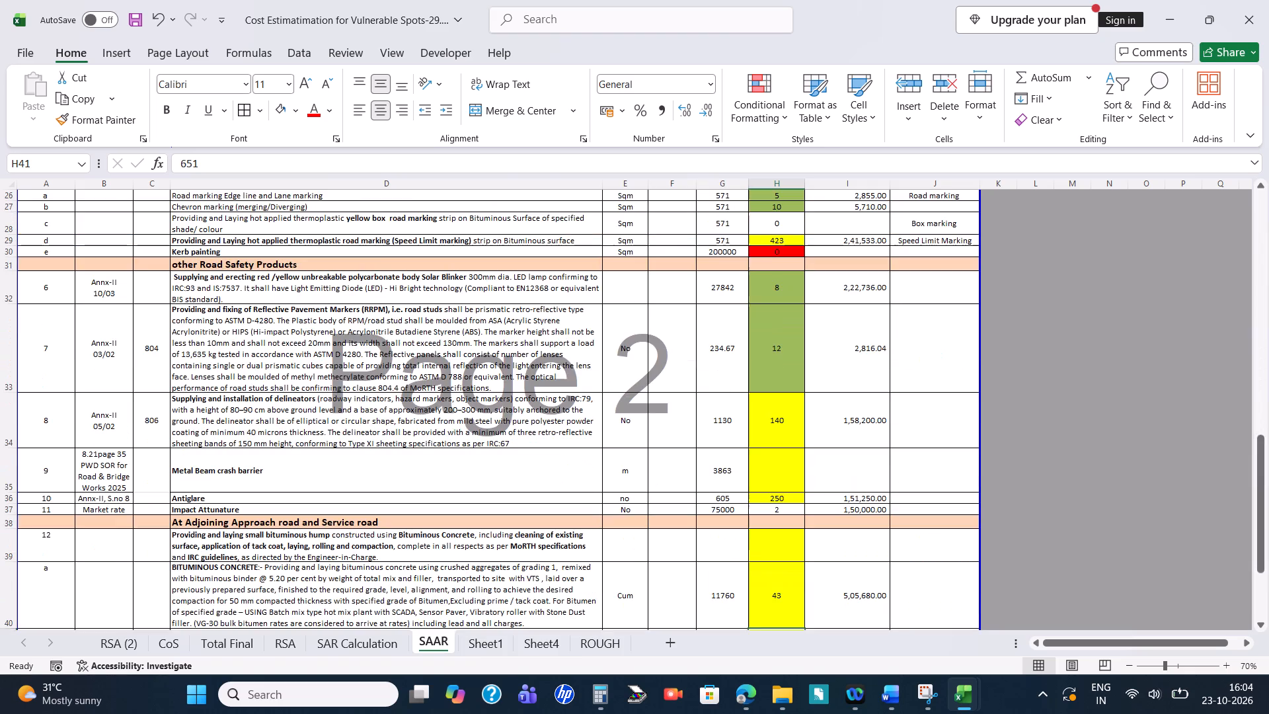
scroll(681, 524, down, 4)
scroll(681, 524, up, 3)
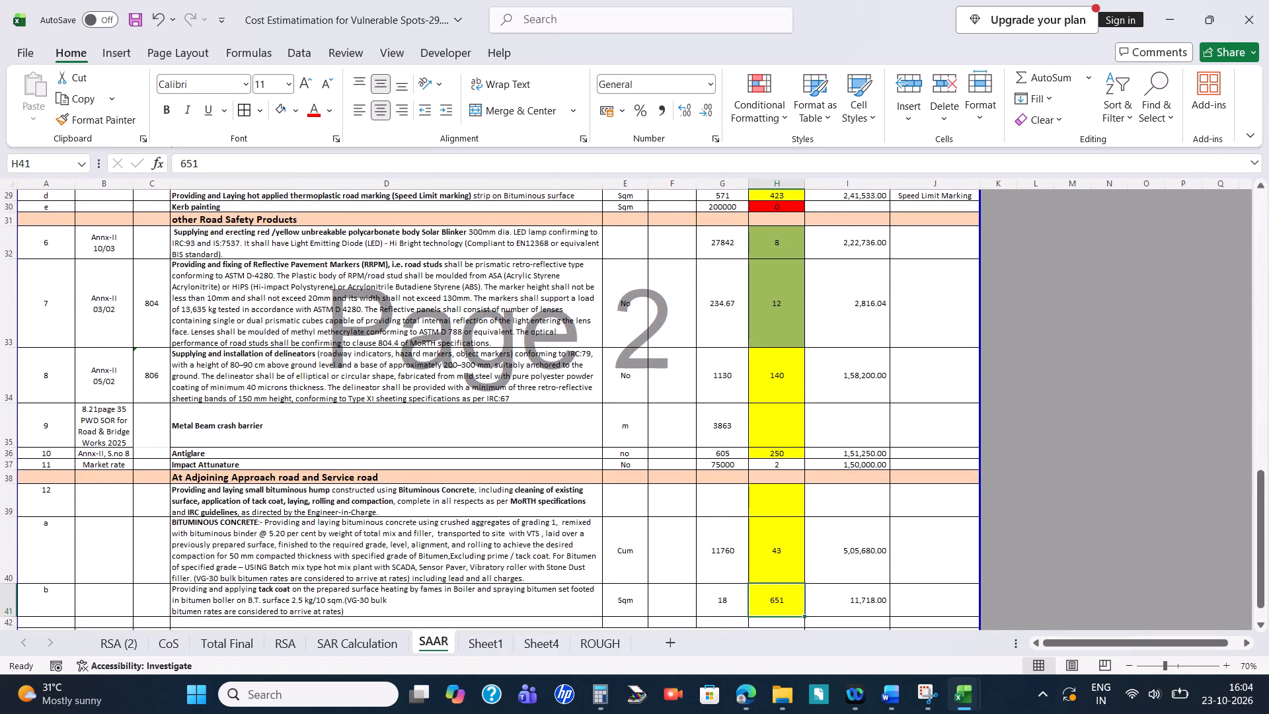
scroll(827, 543, up, 3)
scroll(827, 543, down, 2)
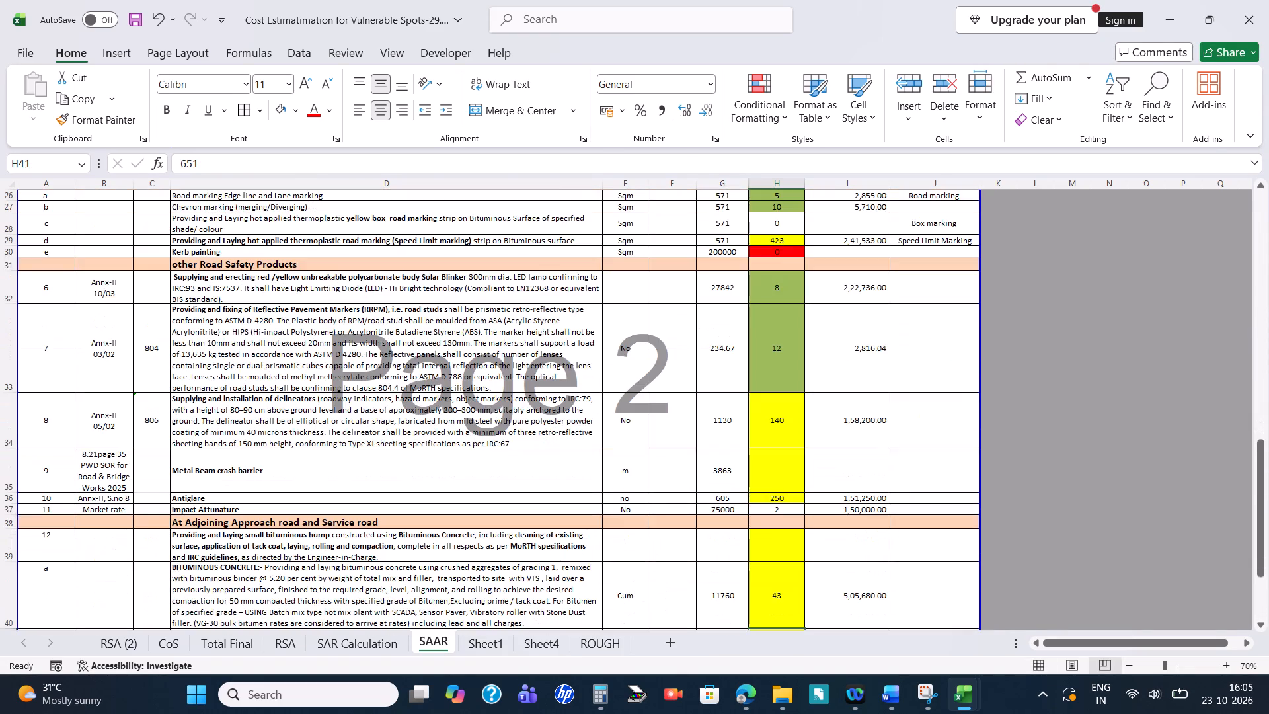
scroll(223, 496, down, 1)
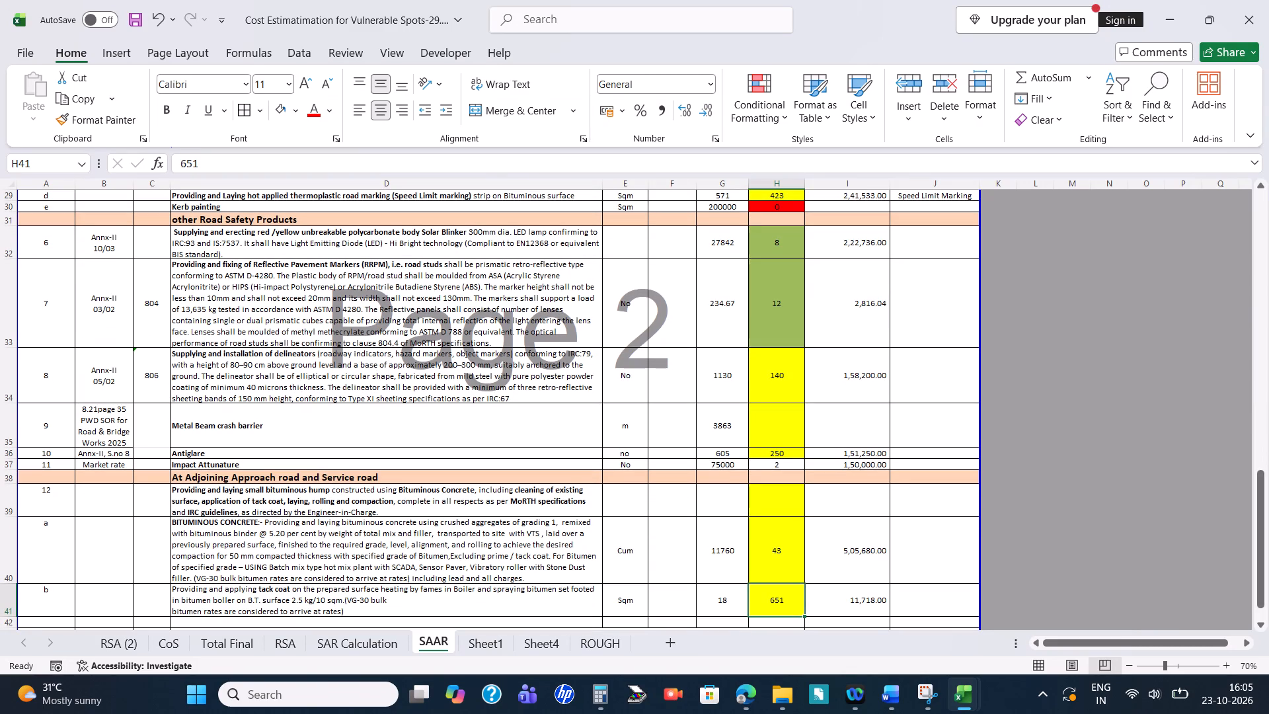
scroll(254, 505, down, 1)
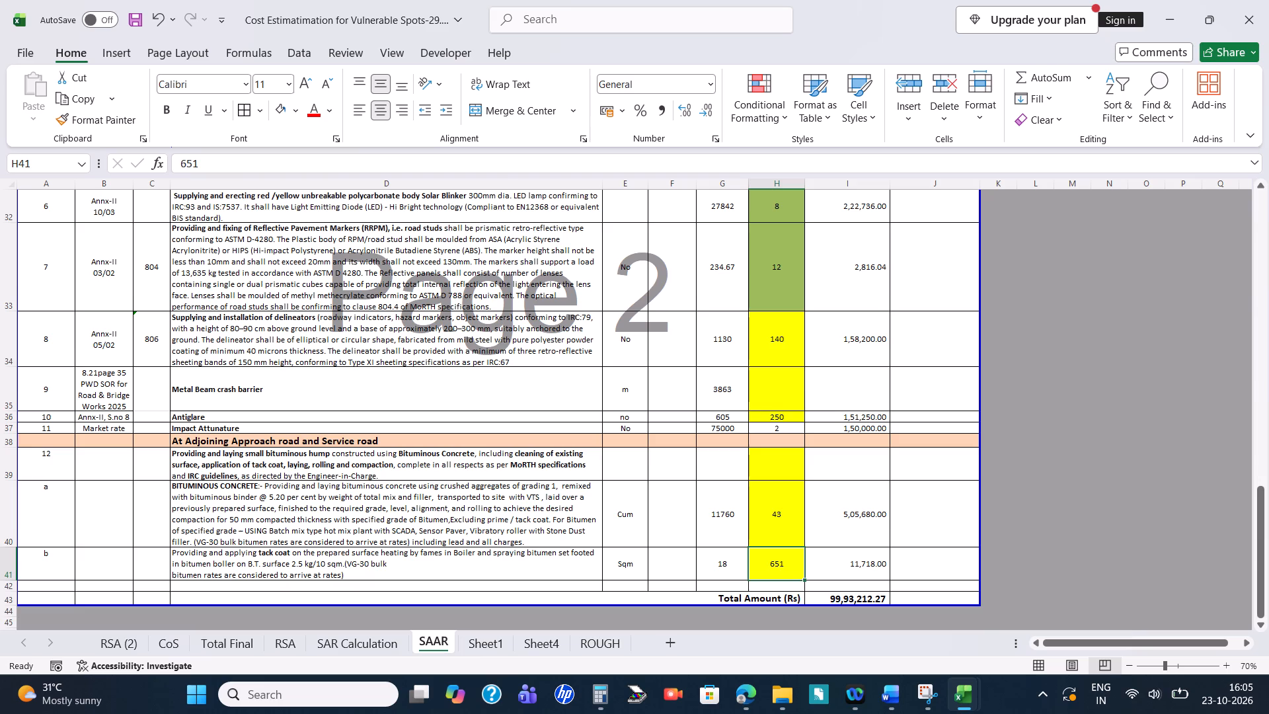
Set the edge and lane marking quantity in H26 of the SAAR sheet to 3750.
scroll(221, 352, up, 2)
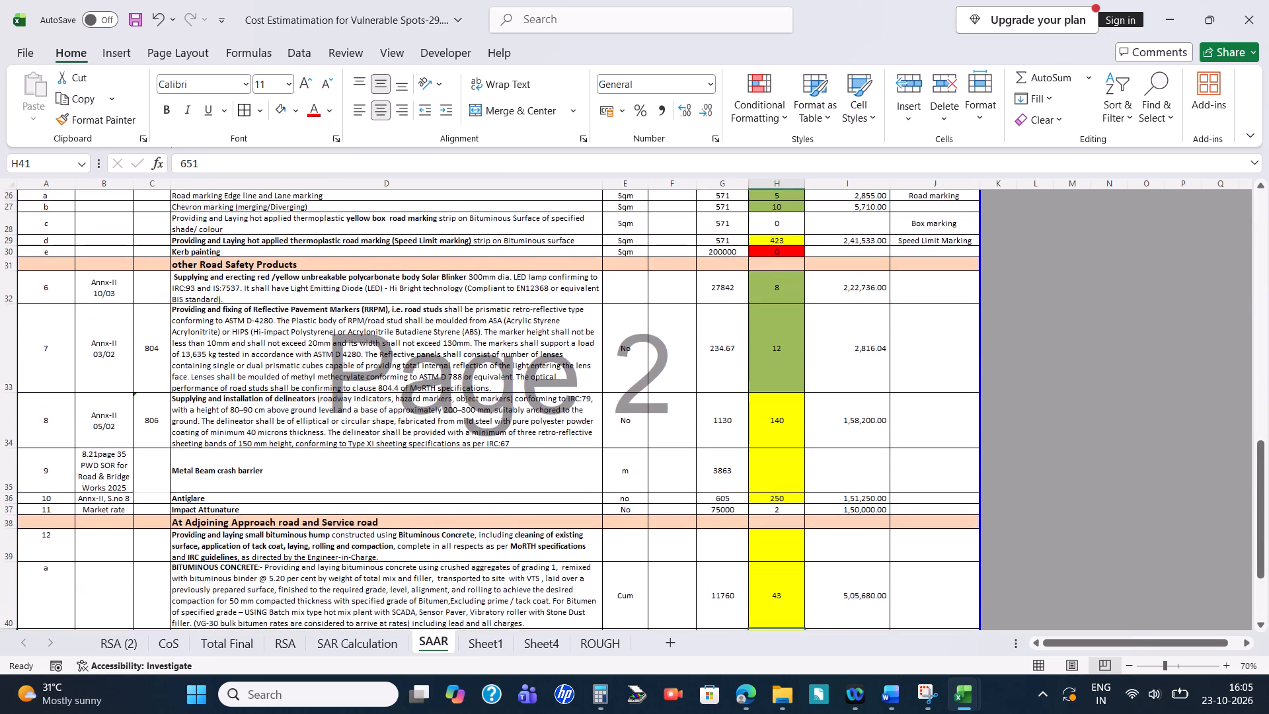
scroll(221, 352, up, 1)
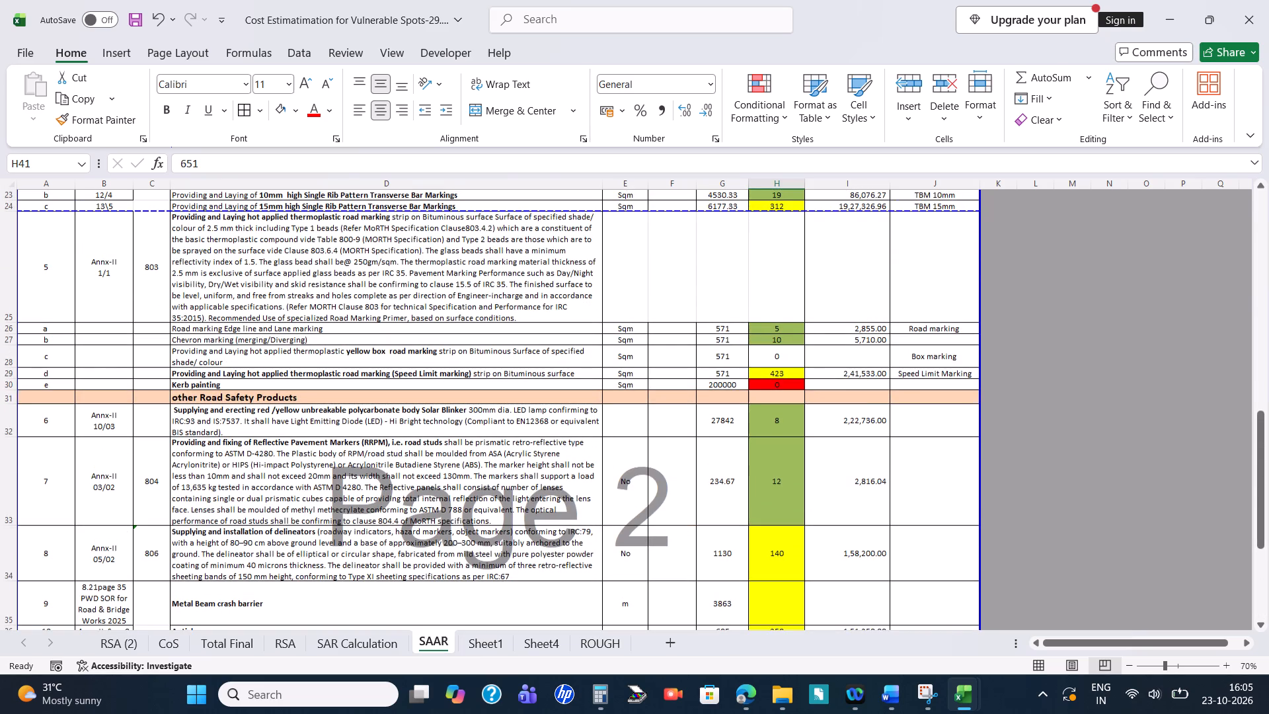
click(779, 328)
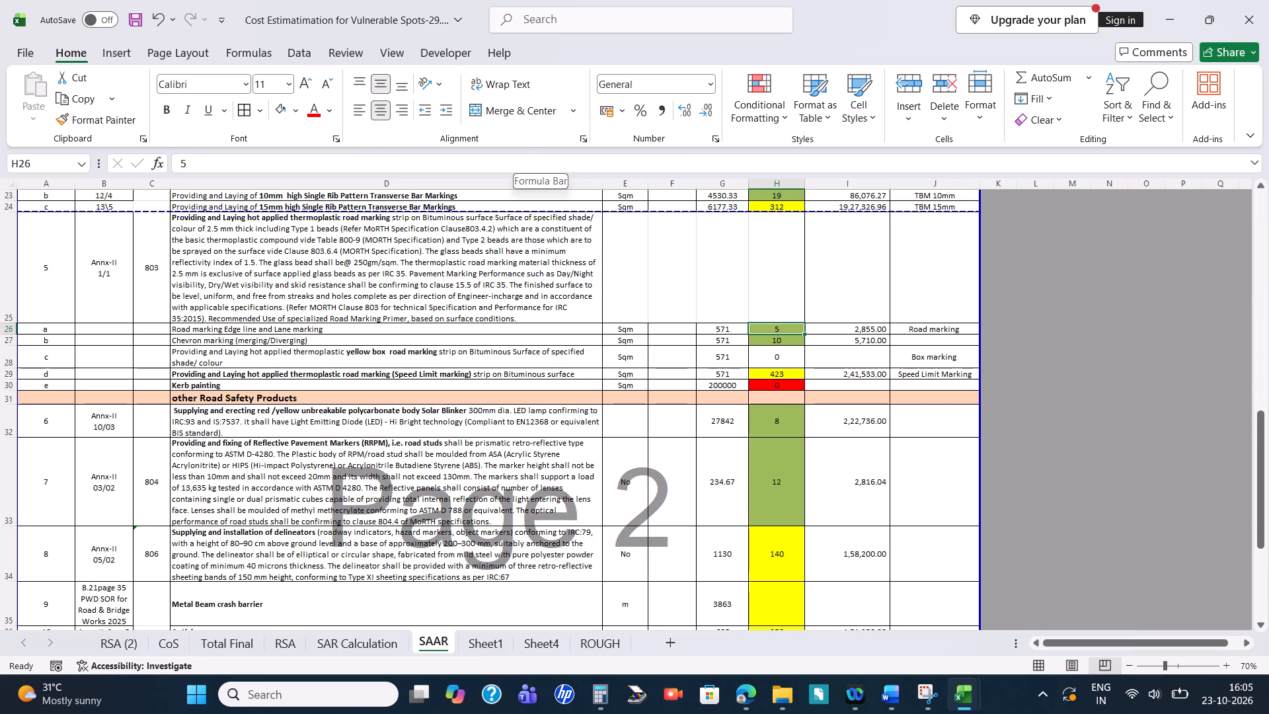
key(BackSpace)
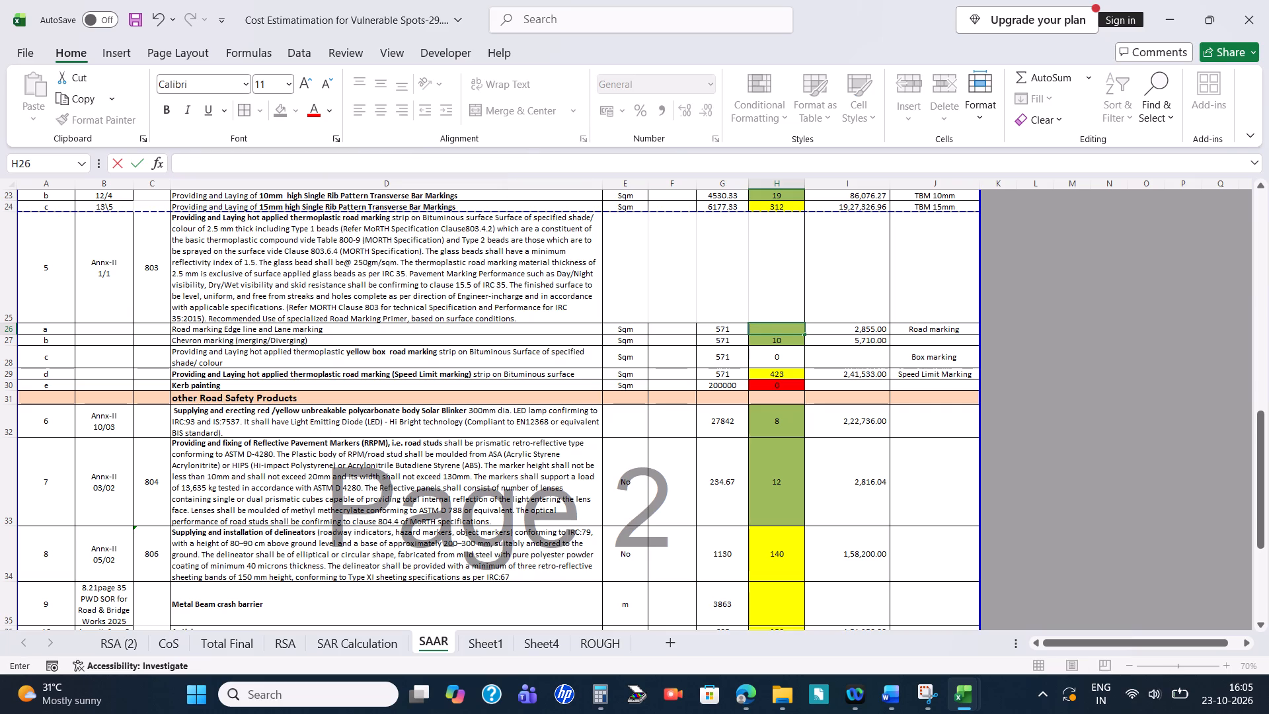
text(3750)
key(Return)
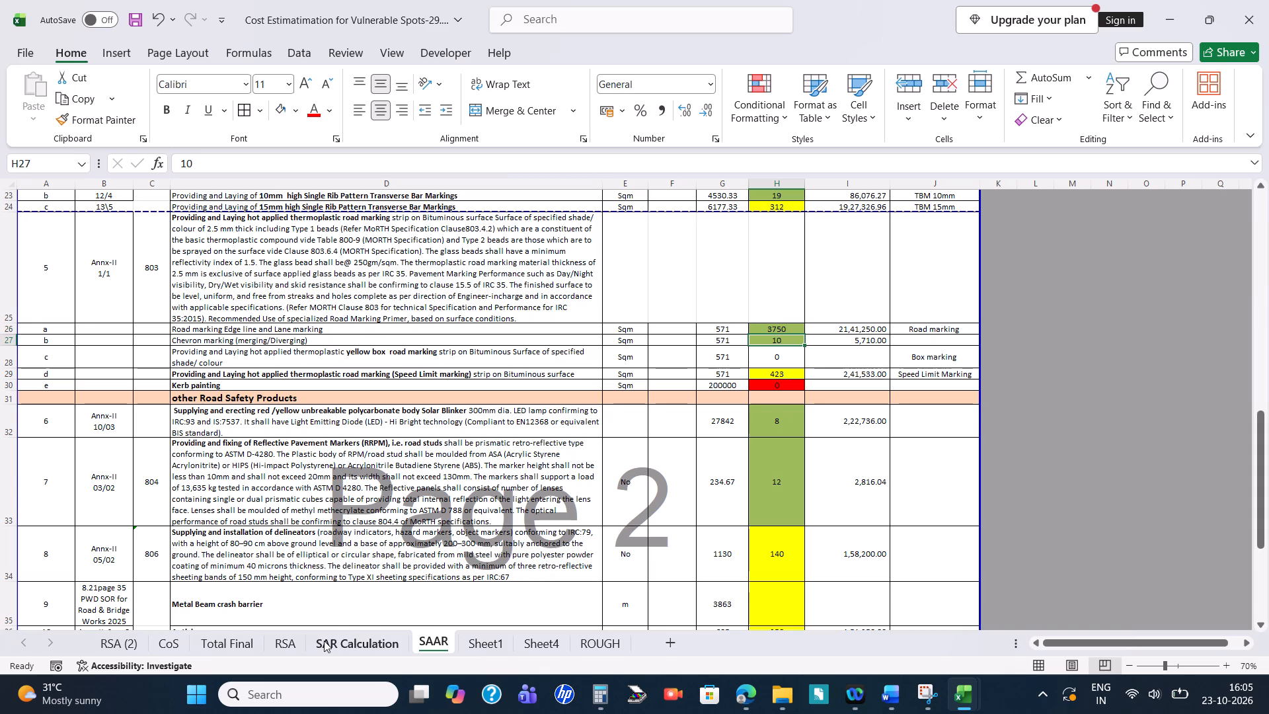
Check the RSA and SAR Calculation sheets for comparison, and return to the SAAR sheet.
click(278, 639)
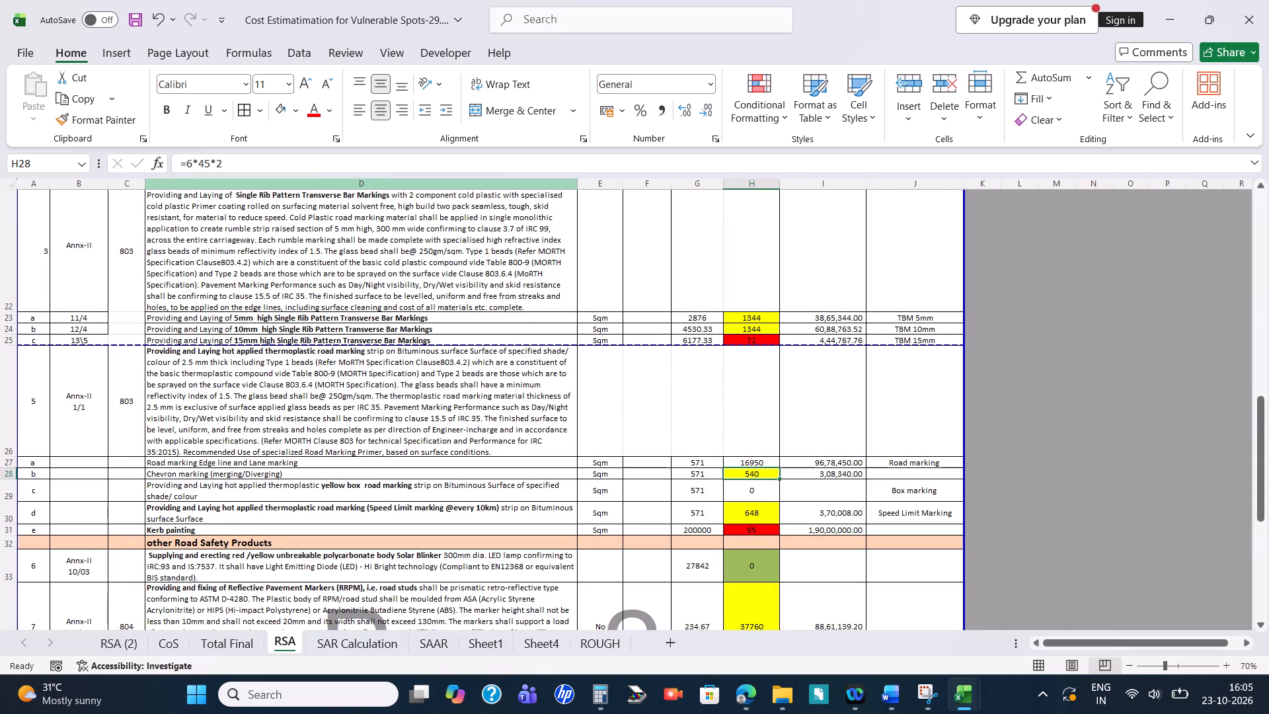
click(348, 634)
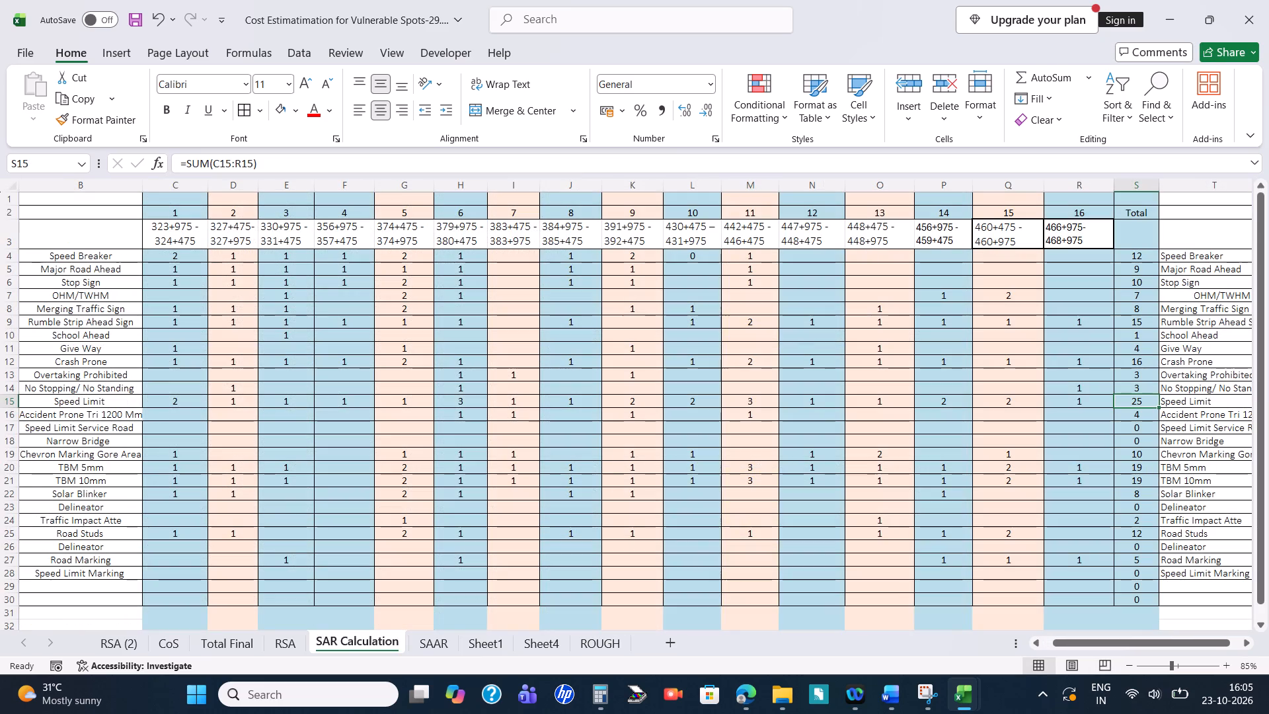
click(291, 643)
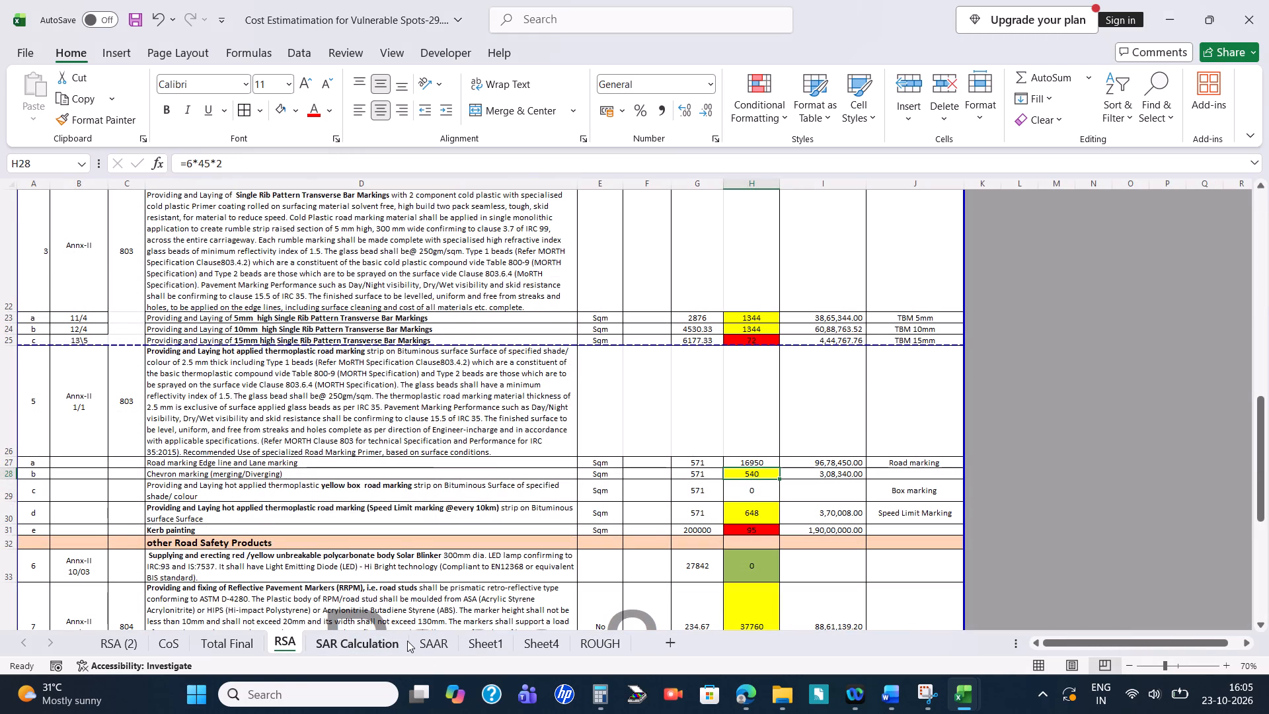
click(438, 647)
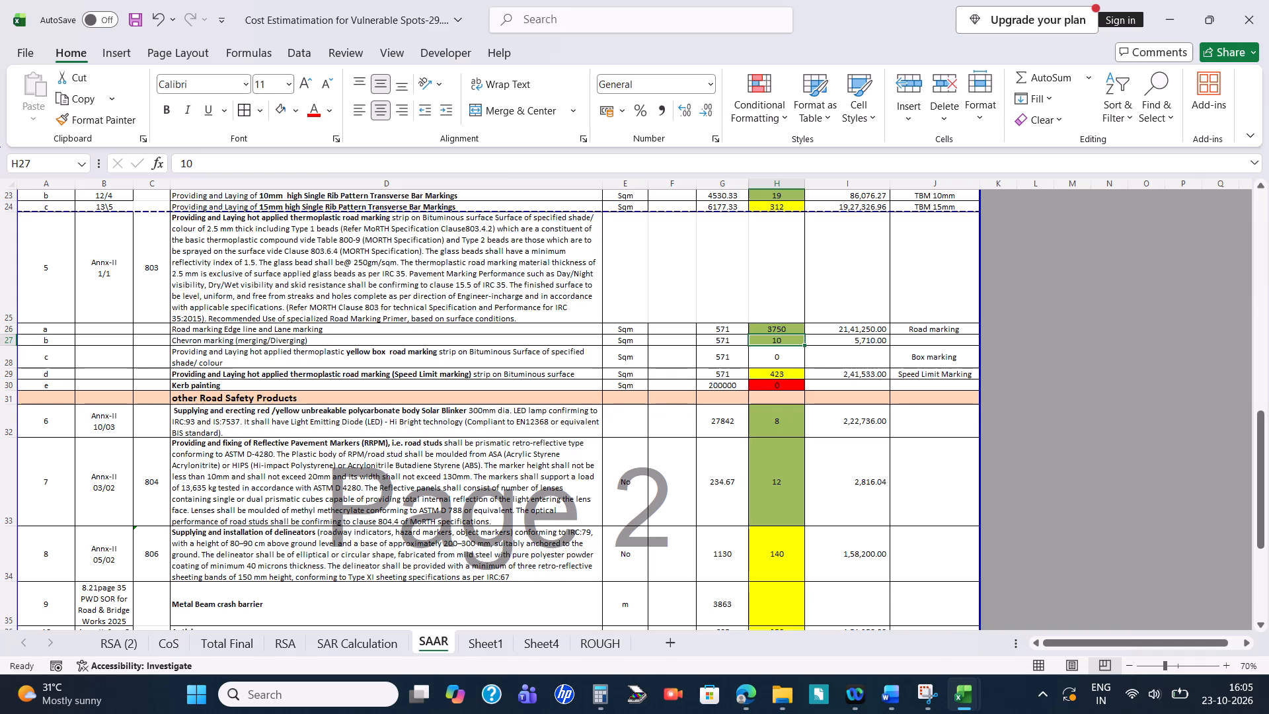
Save the workbook with the updated SAAR quantity.
click(1100, 420)
key(ctrl+s)
key(ctrl+s)
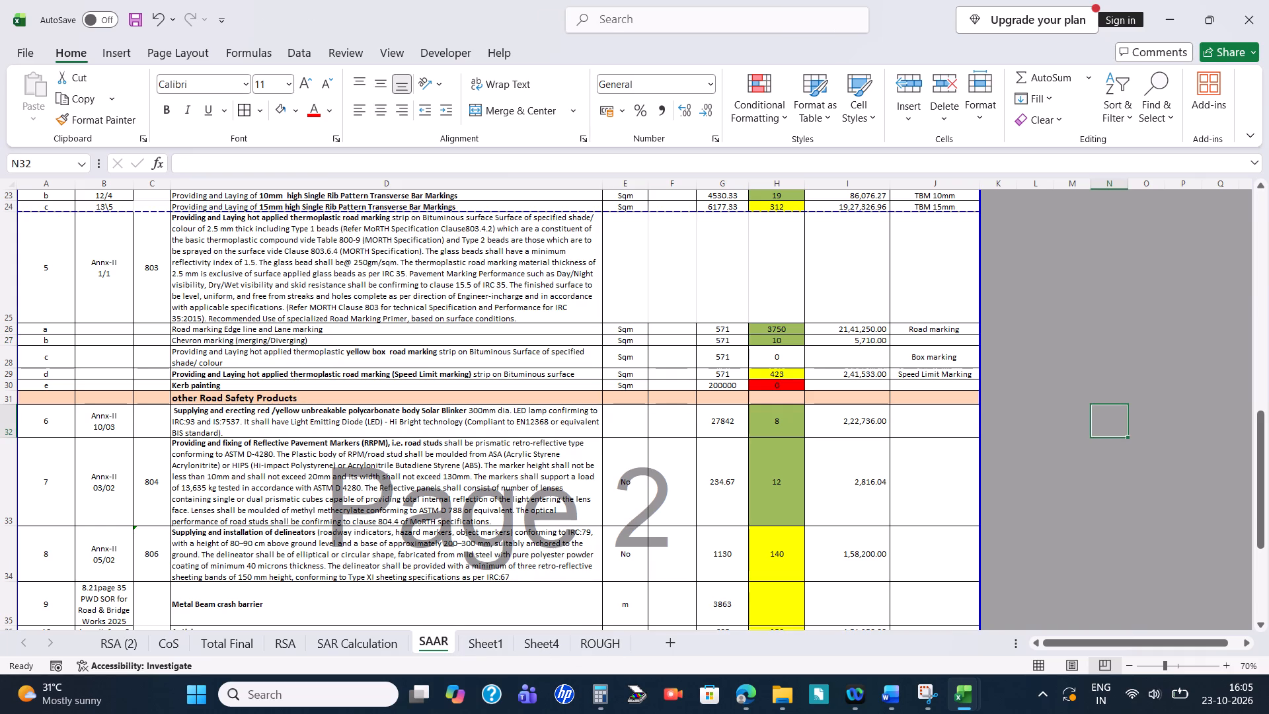
key(ctrl+s)
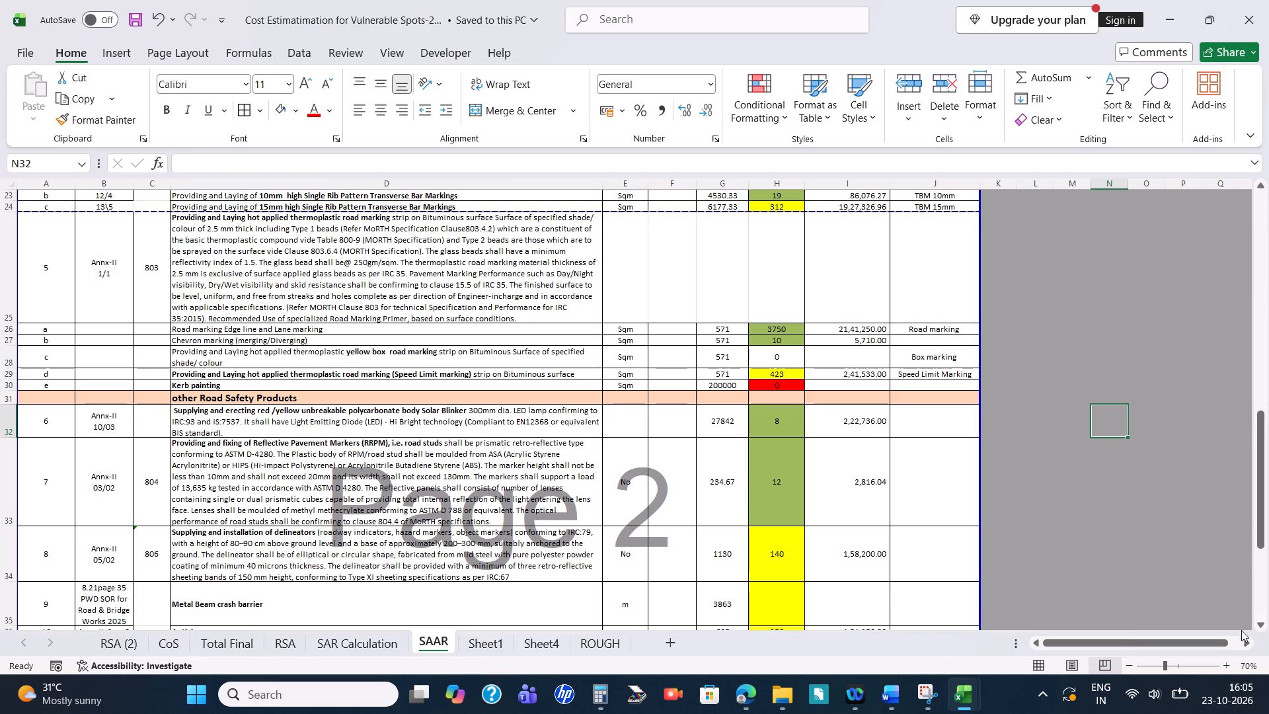
Resume playback of the paused song through the system media controls.
click(1165, 704)
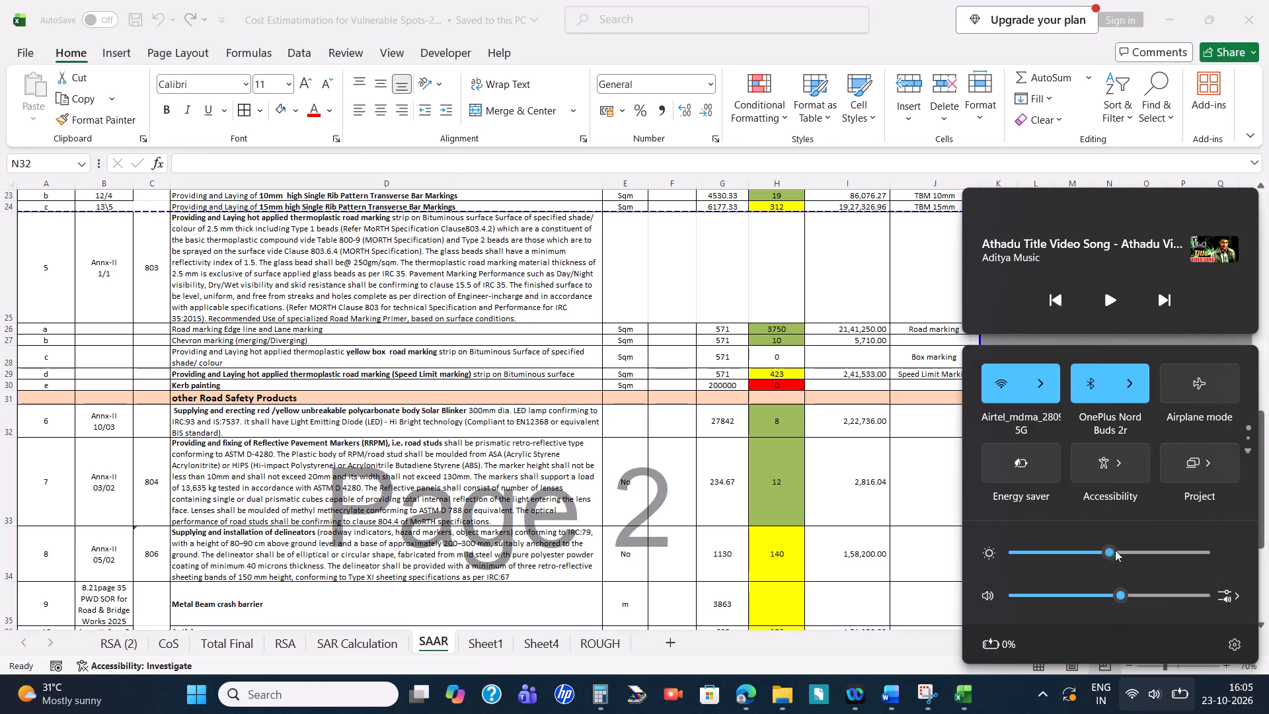
click(1115, 303)
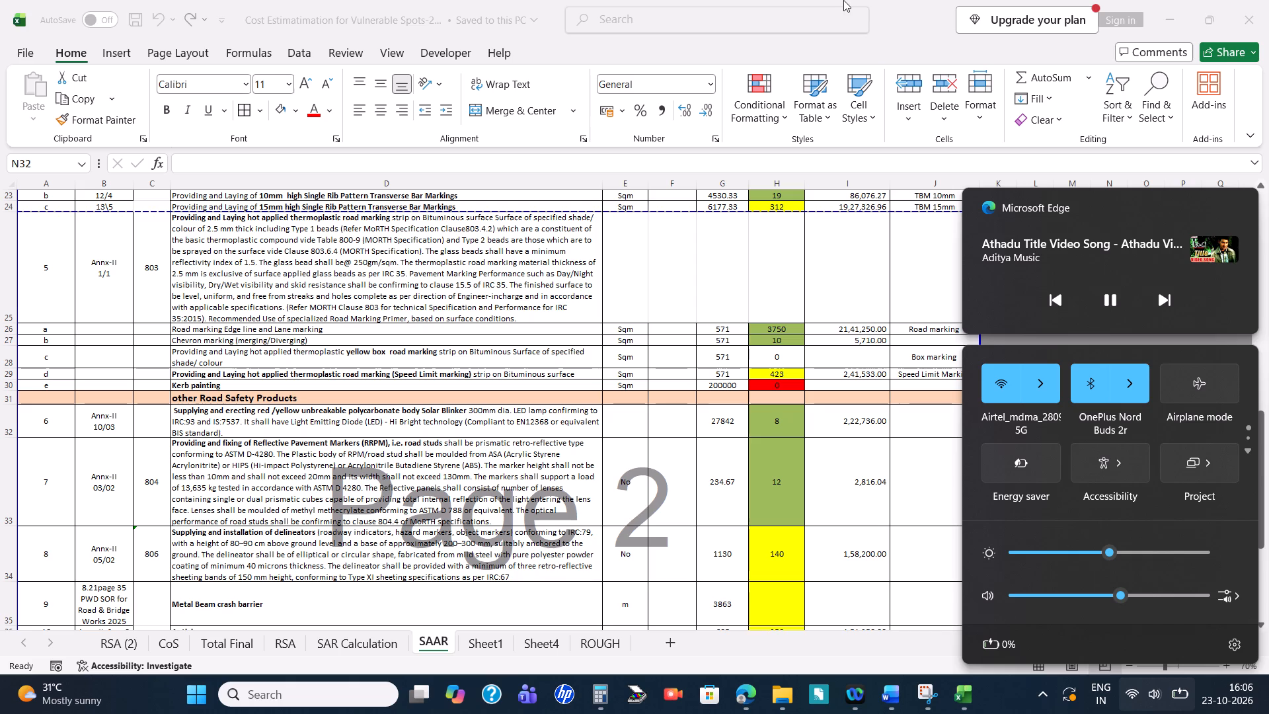
Dismiss the quick settings and show the hidden background app icons in the system tray.
click(892, 17)
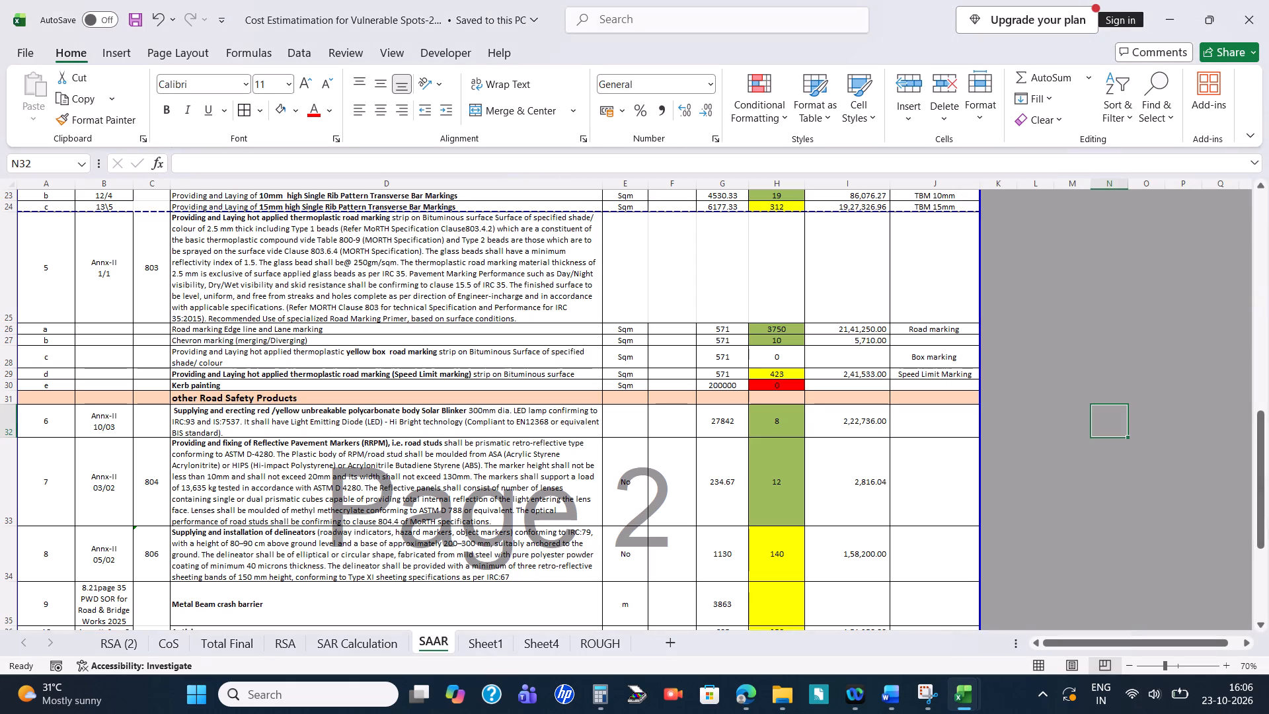
click(1155, 710)
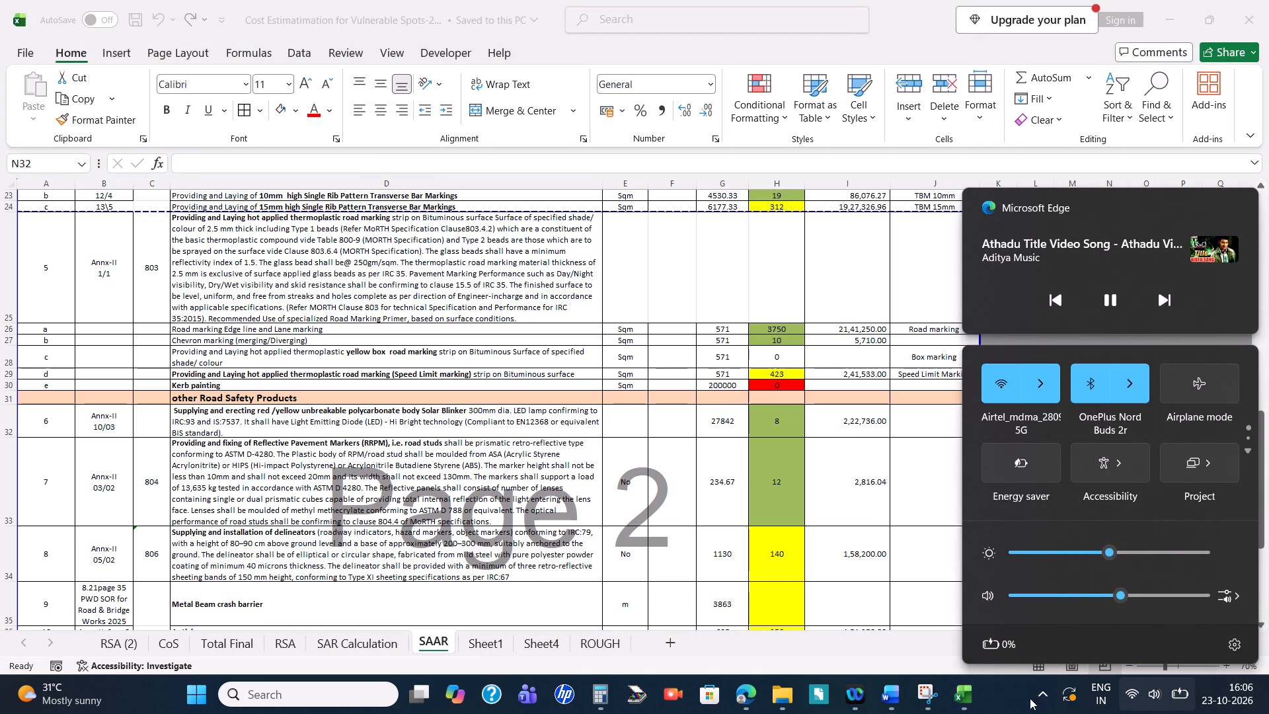
click(1041, 703)
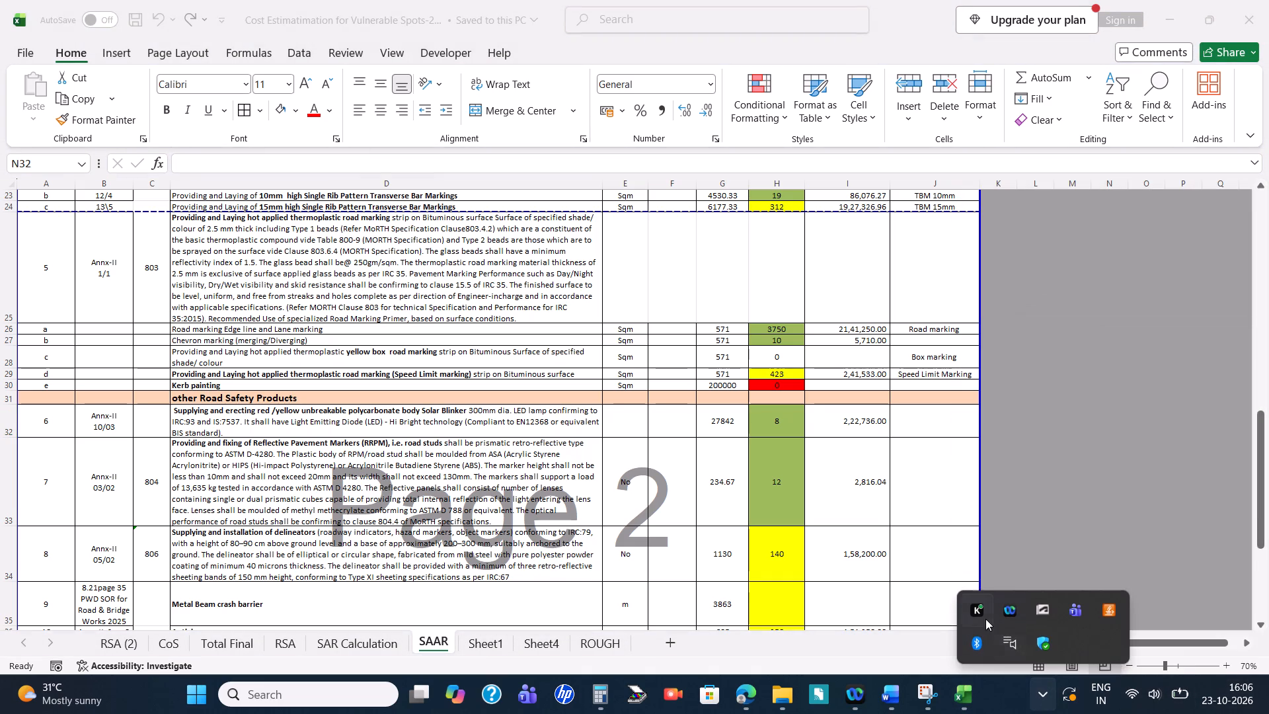
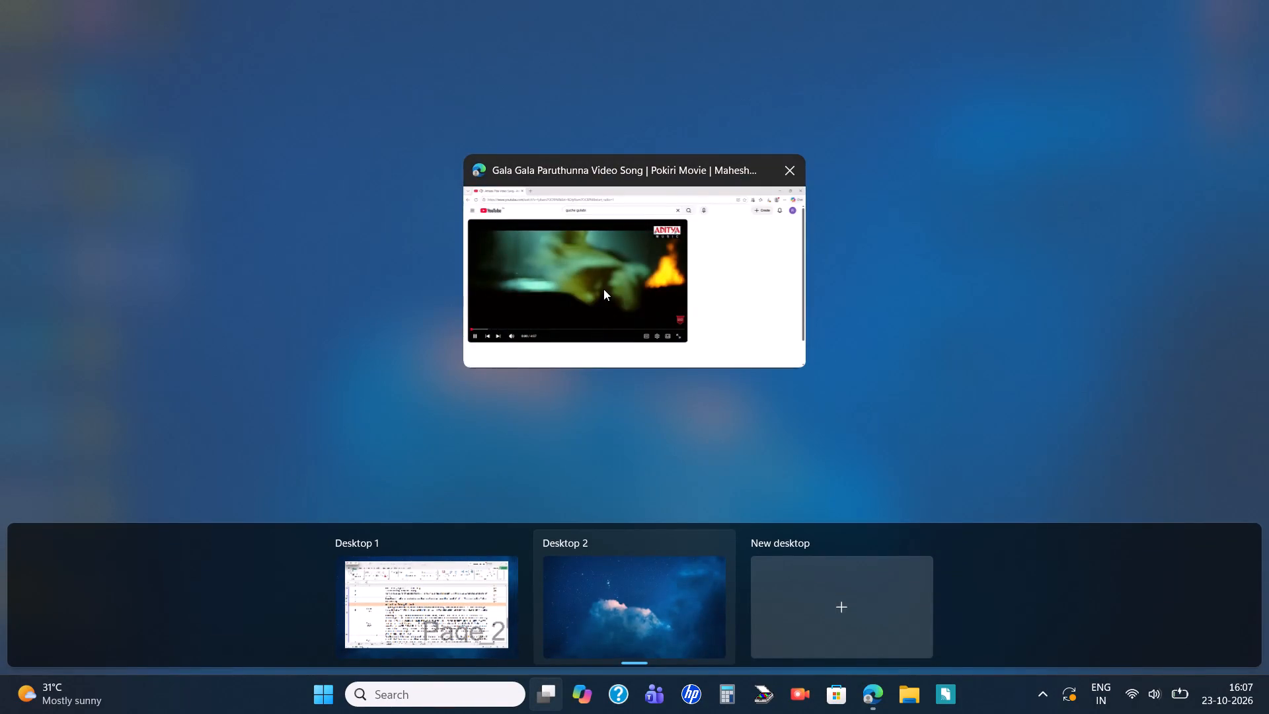
Switch to the browser window playing the Gala Gala Paruthunna video song on the second desktop.
click(603, 289)
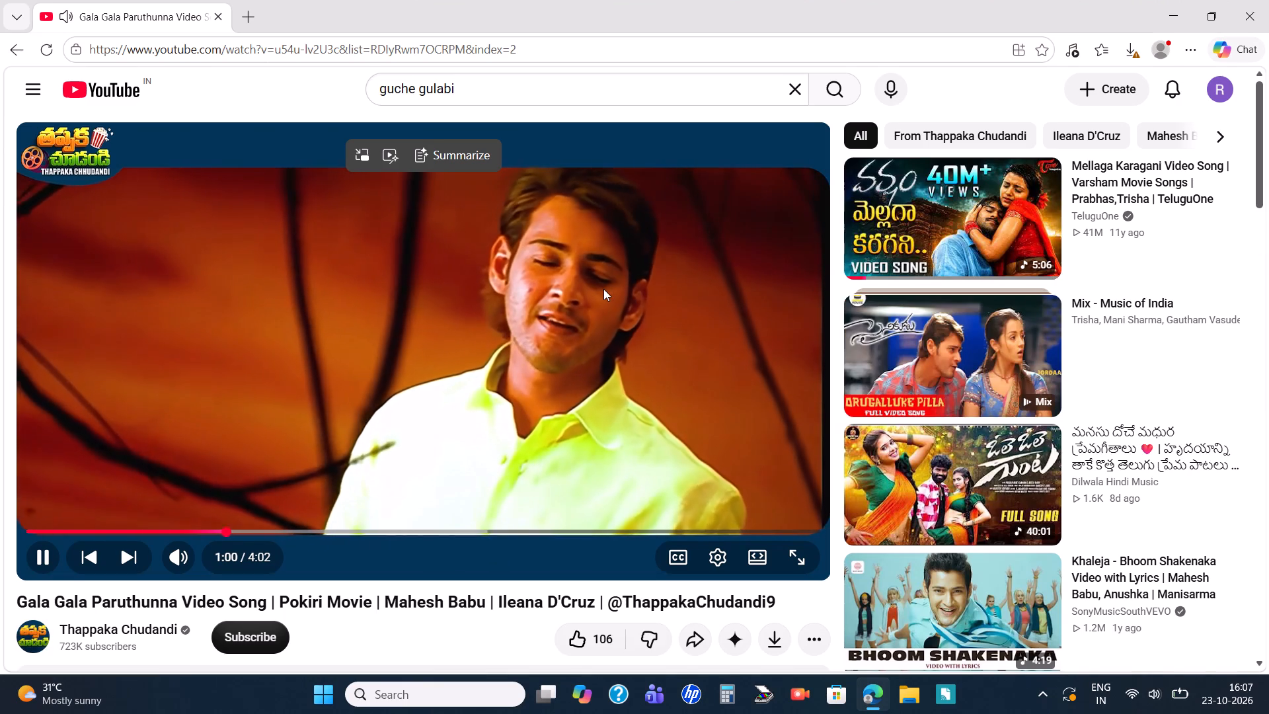
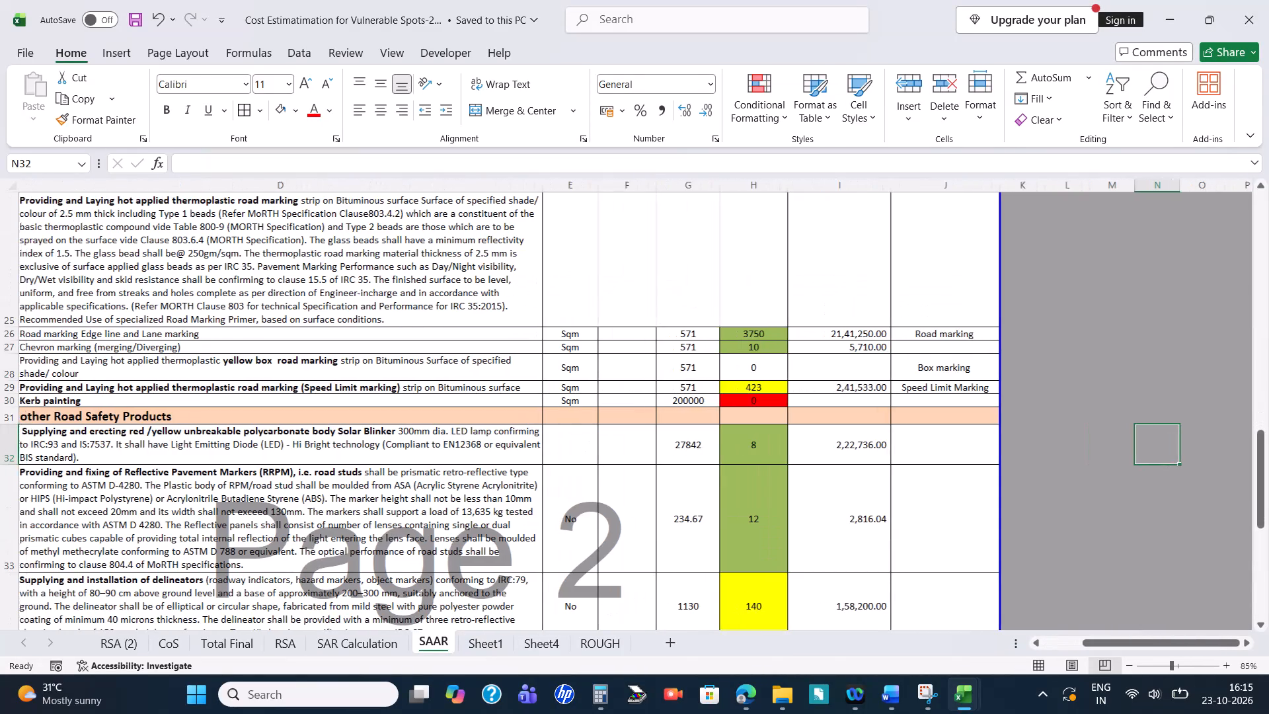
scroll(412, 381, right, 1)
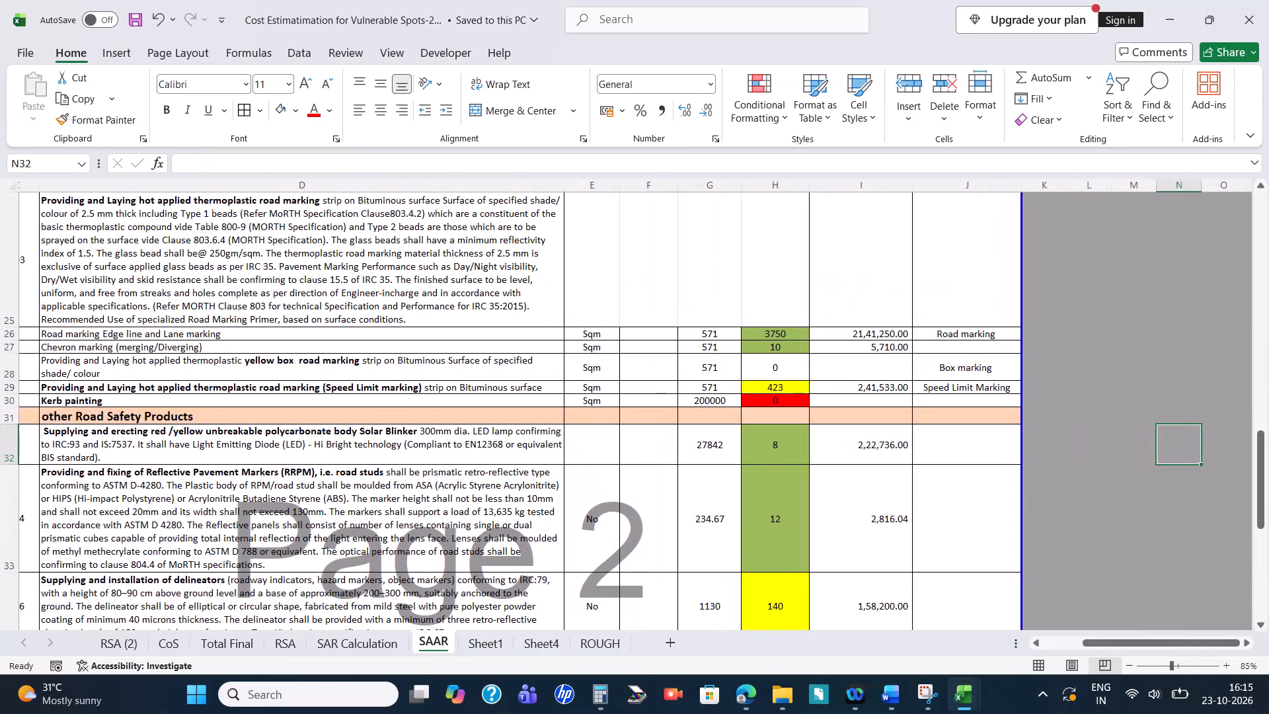
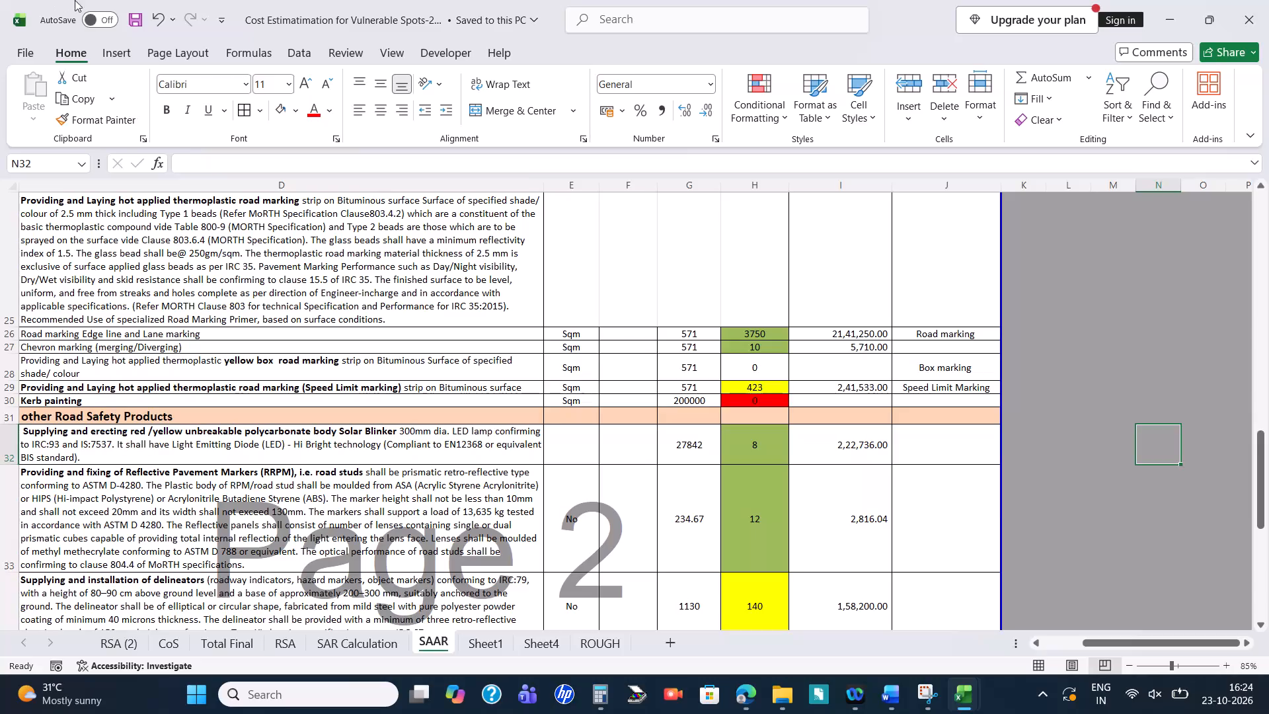
Save the Cost Estimatimation for Vulnerable Spots workbook and minimise its window.
click(127, 13)
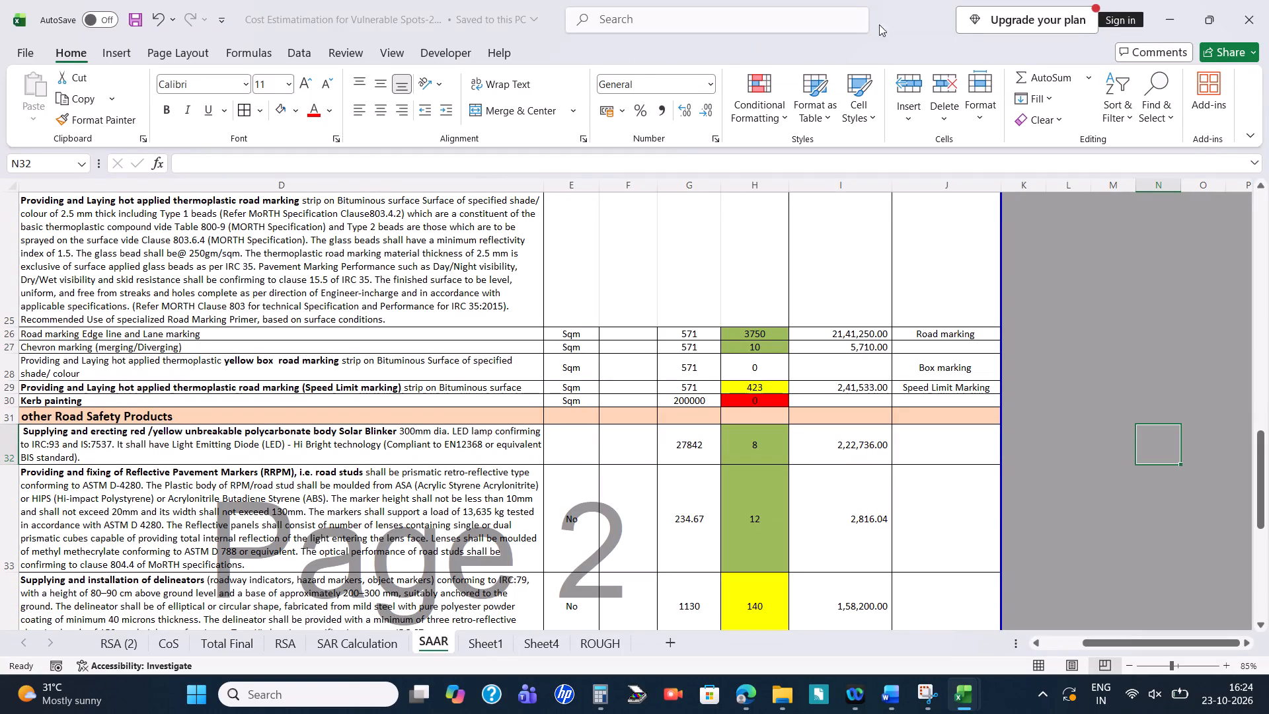
click(1176, 0)
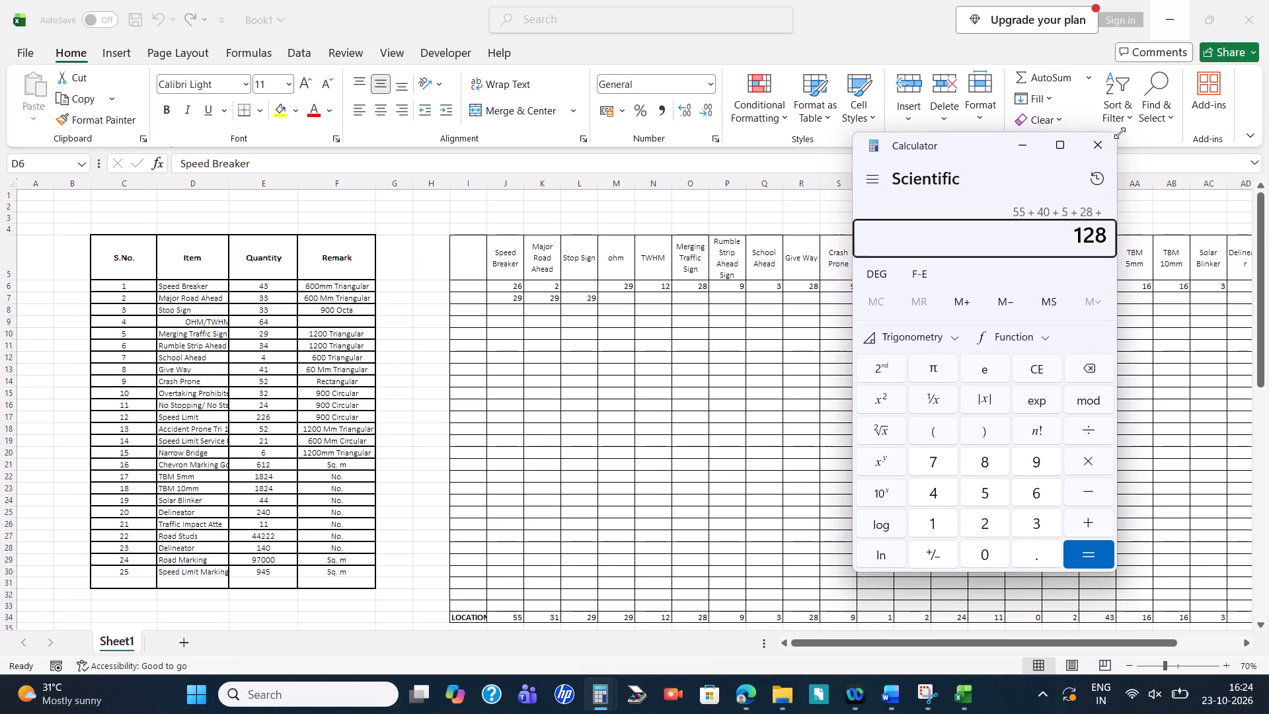
Close the calculator, then save the Book1 workbook and close it.
click(1102, 146)
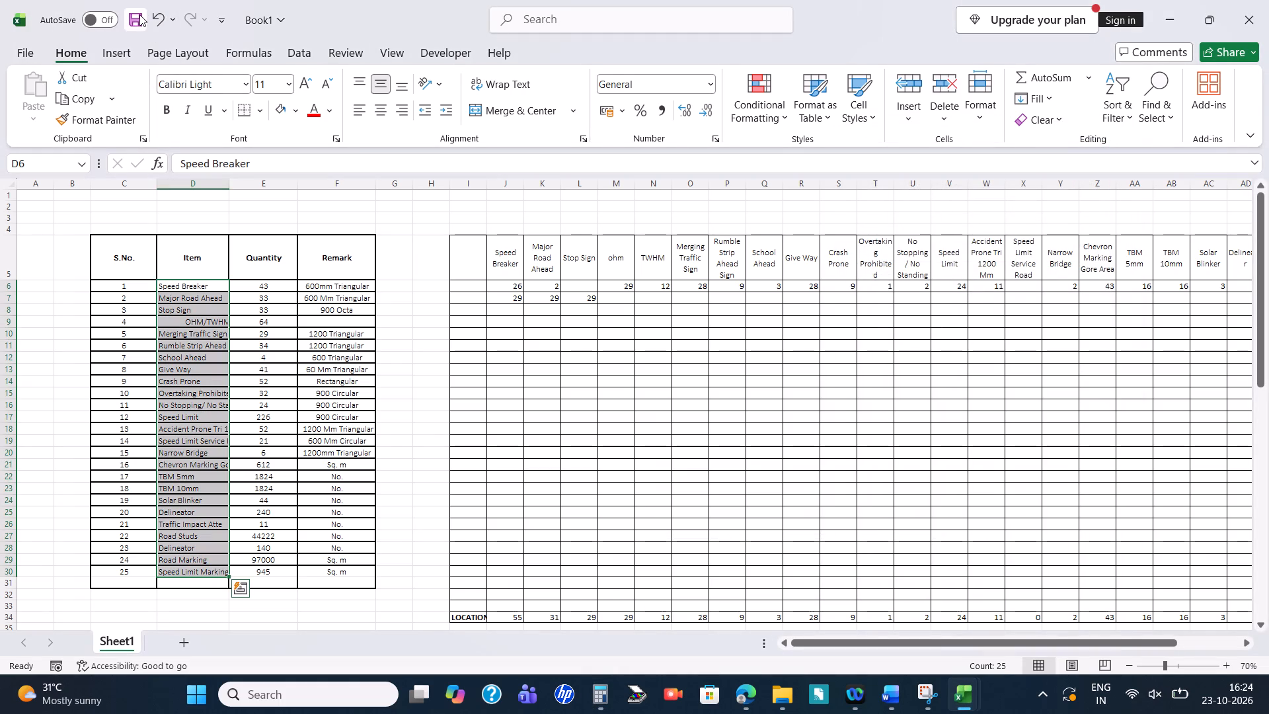
click(139, 15)
click(1268, 0)
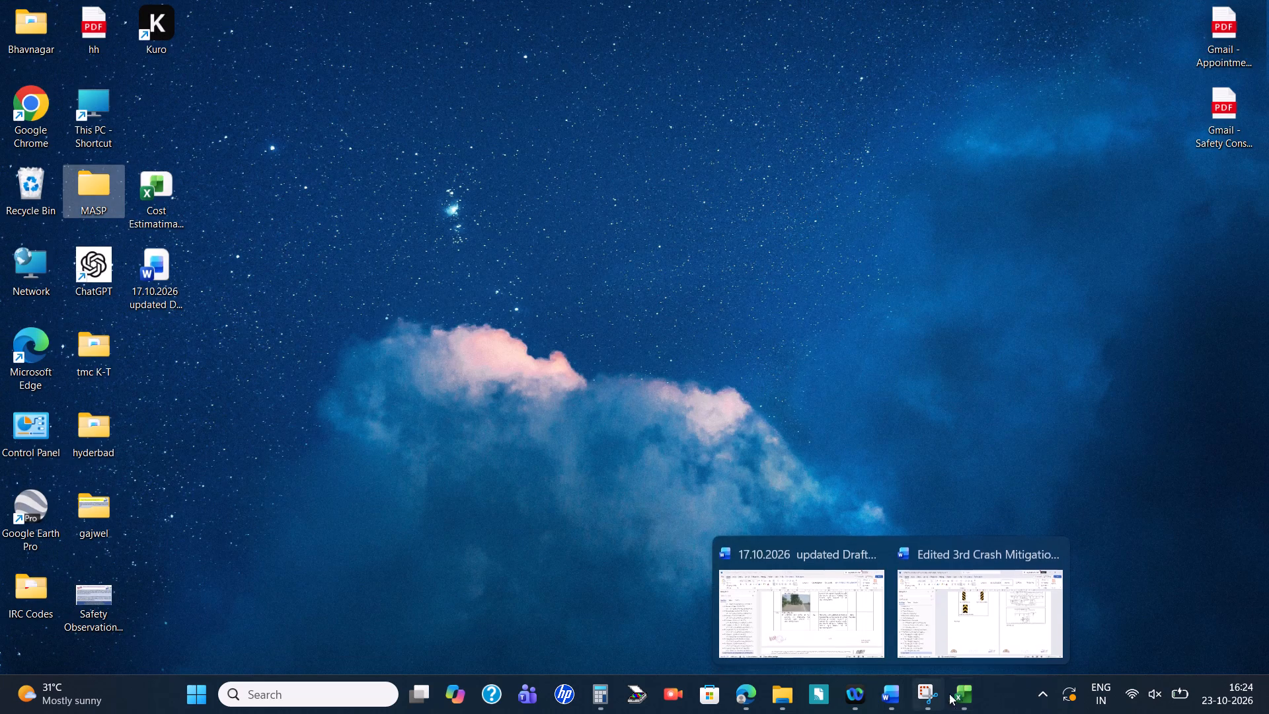
Reopen the cost estimation workbook's window and review the item quantities on the ROUGH, SAR Calculation, RSA and SAAR sheets.
click(967, 692)
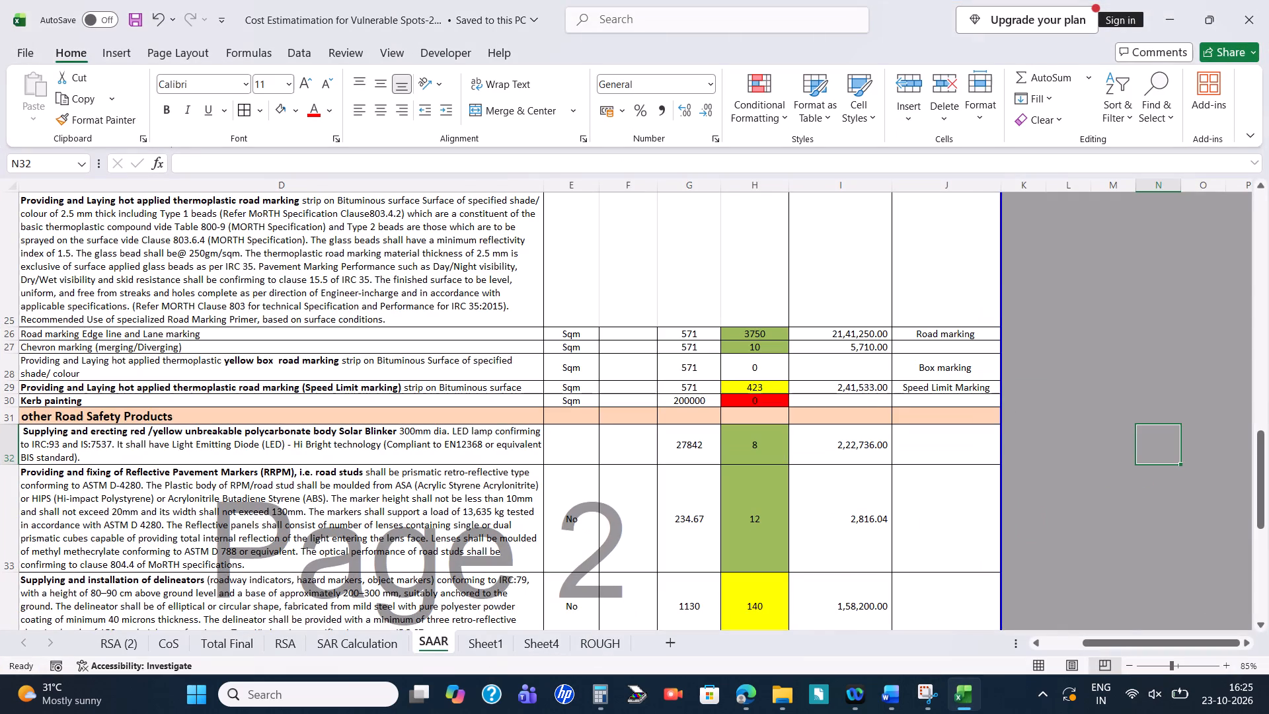
click(596, 649)
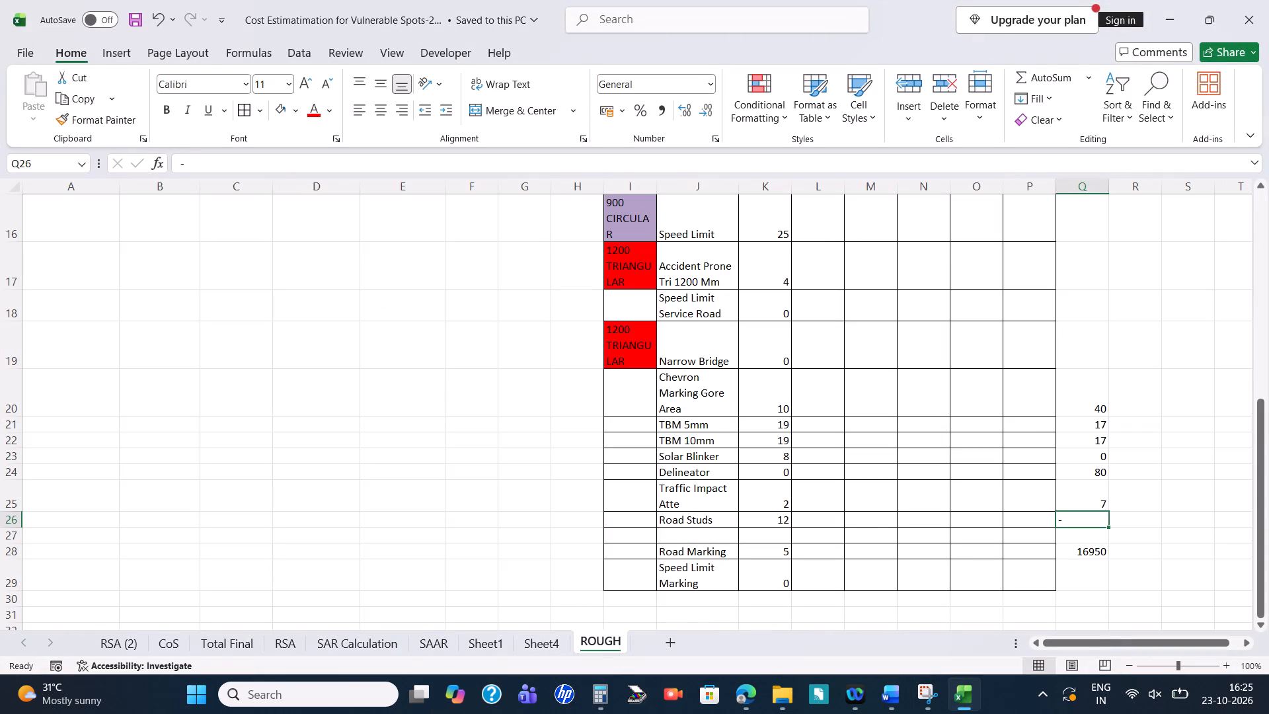
click(1148, 475)
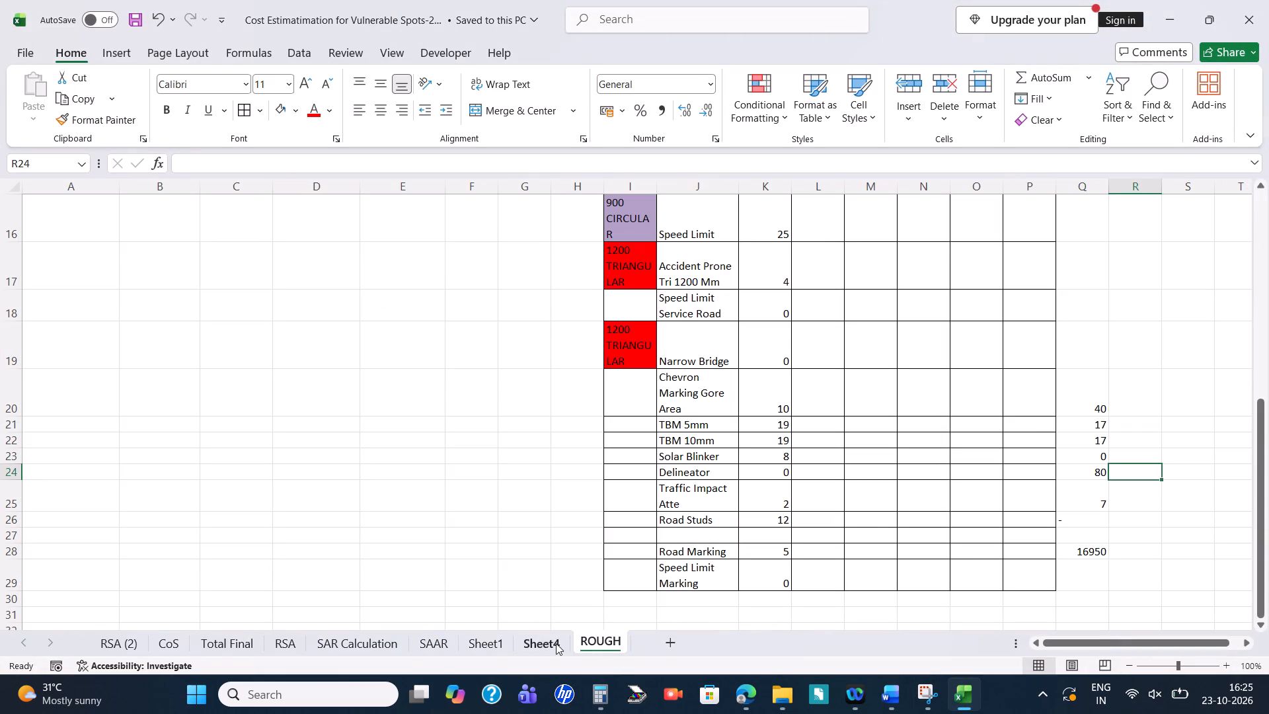
click(377, 649)
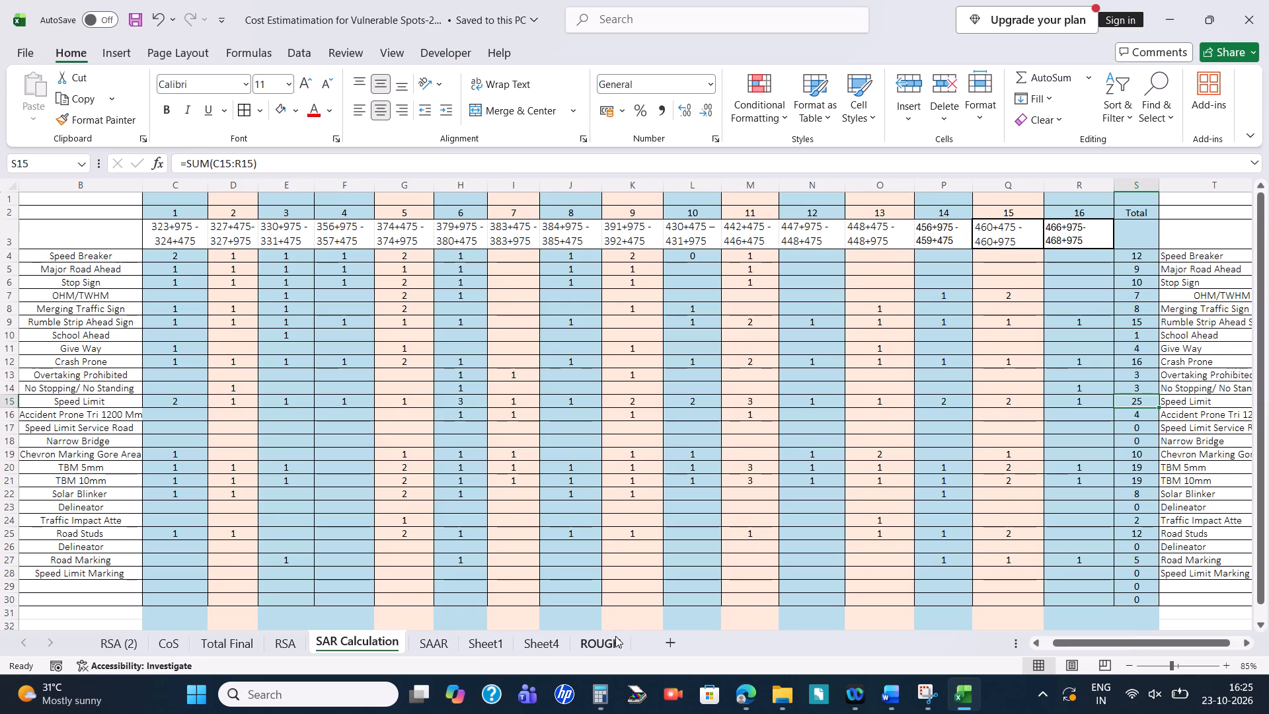
click(275, 636)
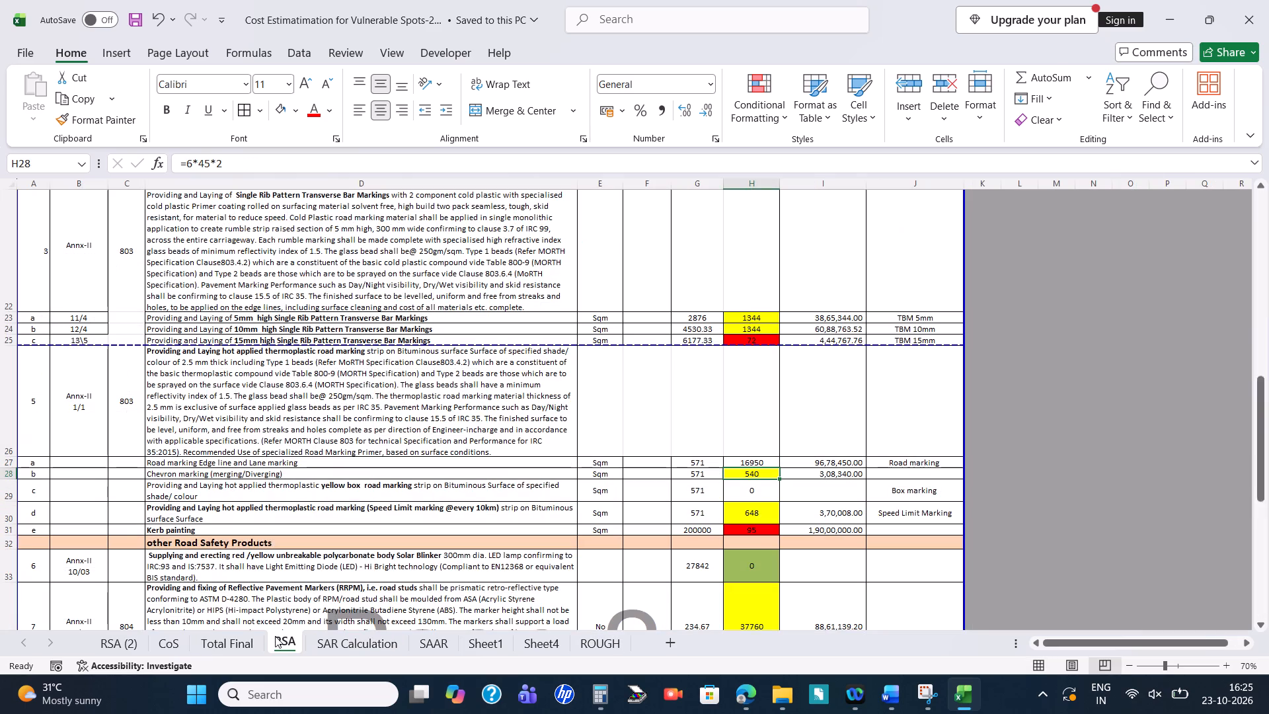
scroll(632, 632, up, 7)
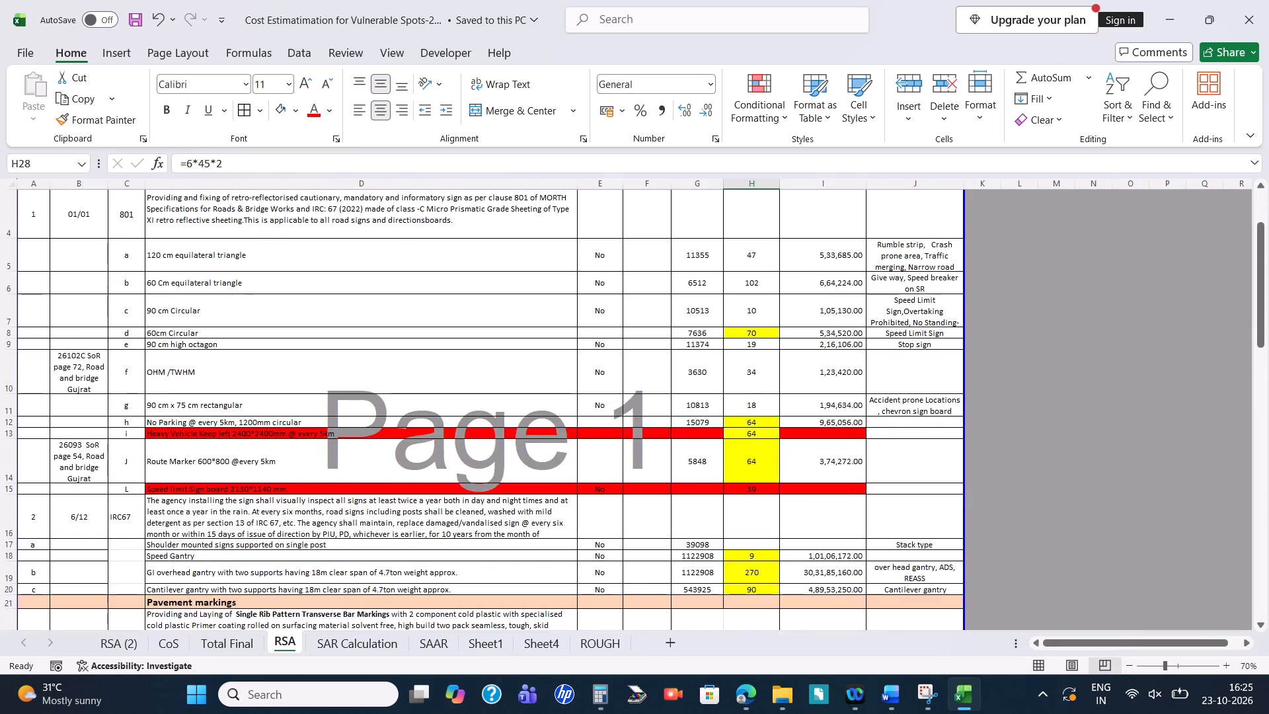
scroll(658, 612, up, 7)
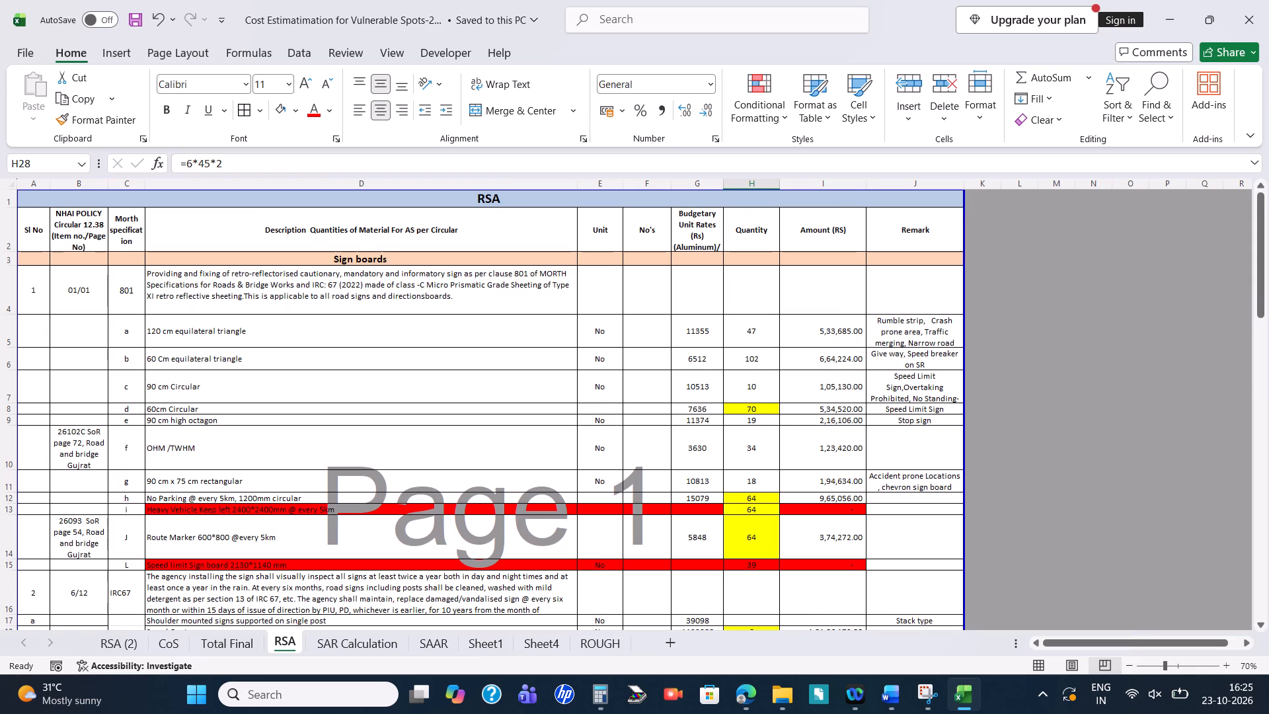
click(754, 338)
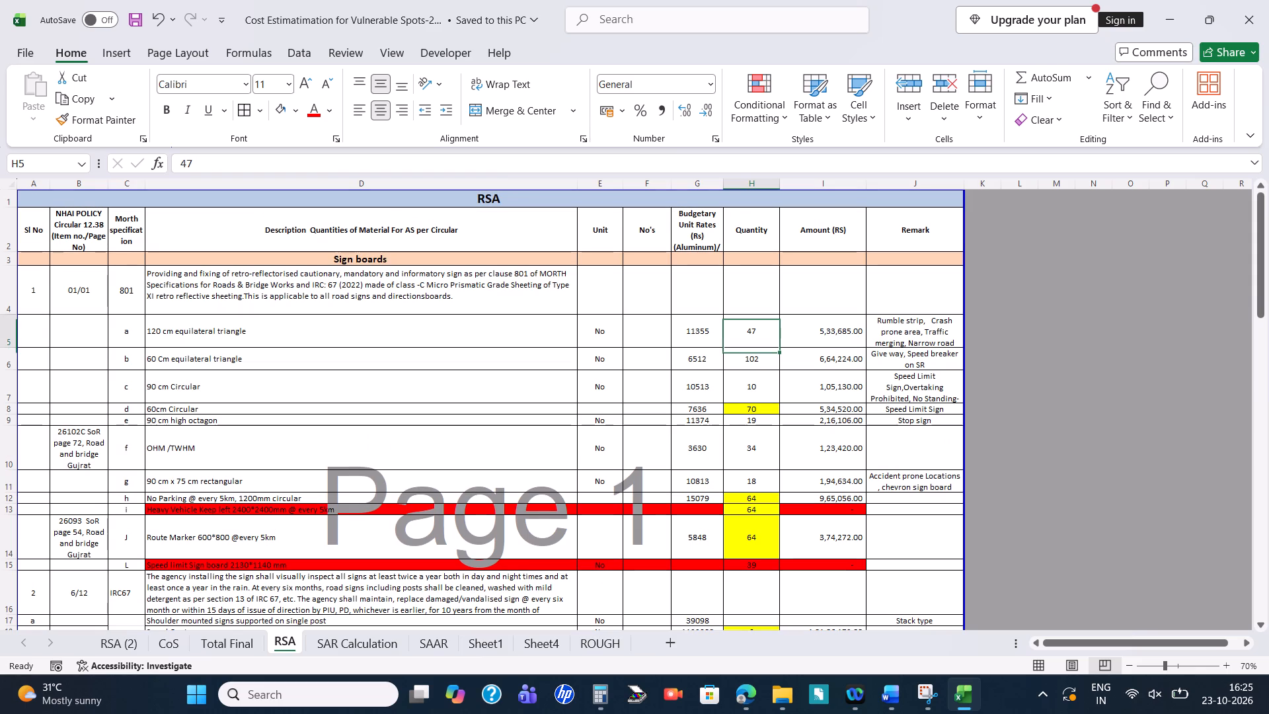
click(446, 653)
scroll(640, 556, up, 14)
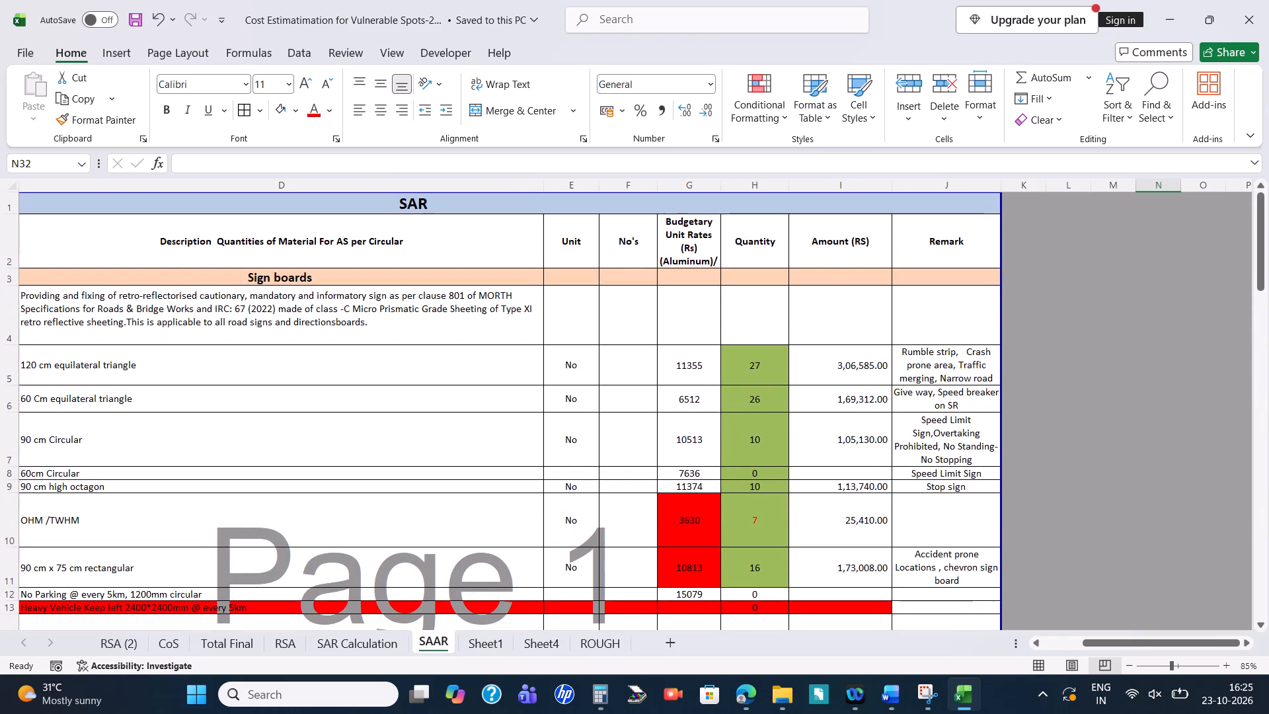
scroll(646, 554, up, 2)
click(350, 645)
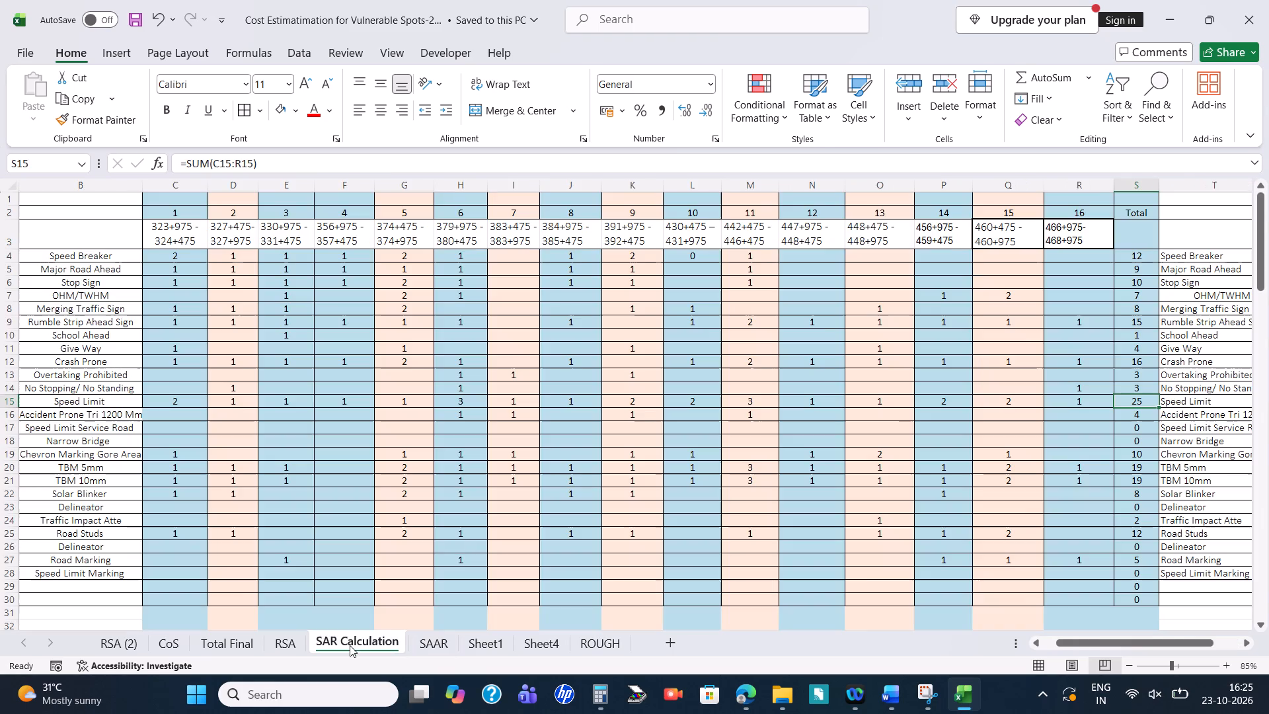
click(302, 654)
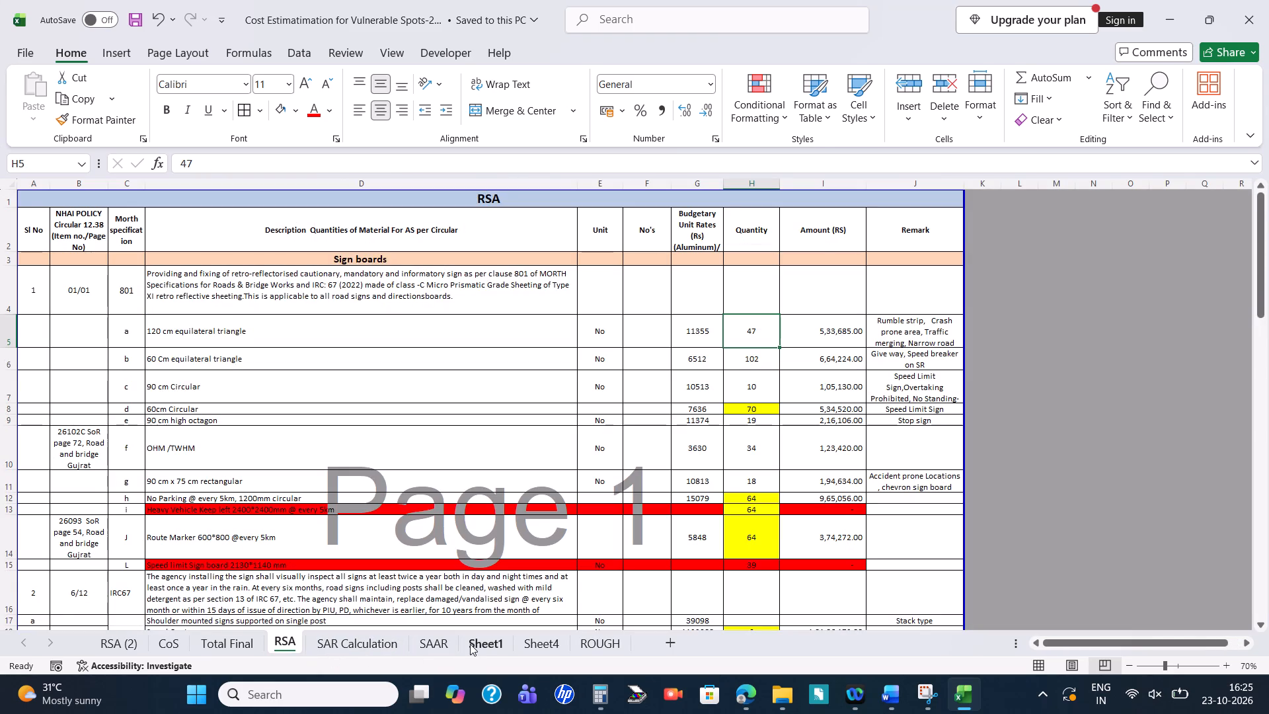
click(431, 645)
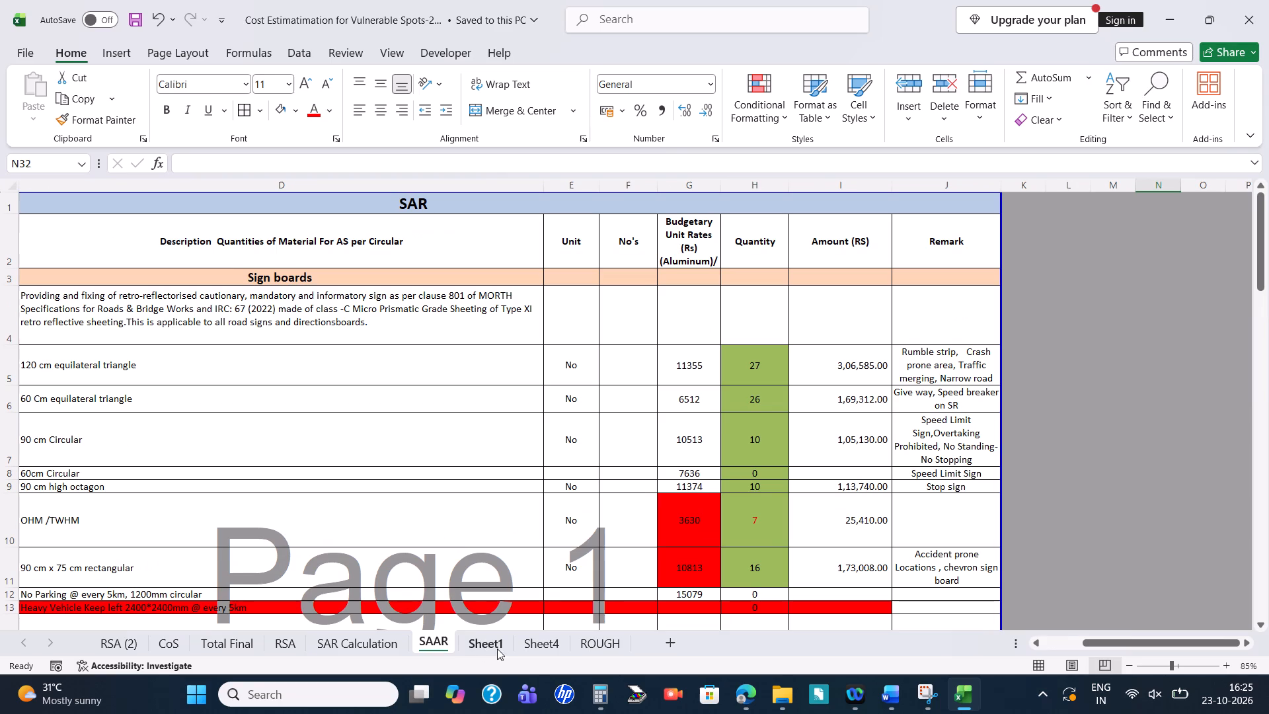
Examine the sign totals and item quantities on the ROUGH sheet against the RSA, SAAR and SAR Calculation sheets.
click(610, 639)
scroll(632, 547, up, 5)
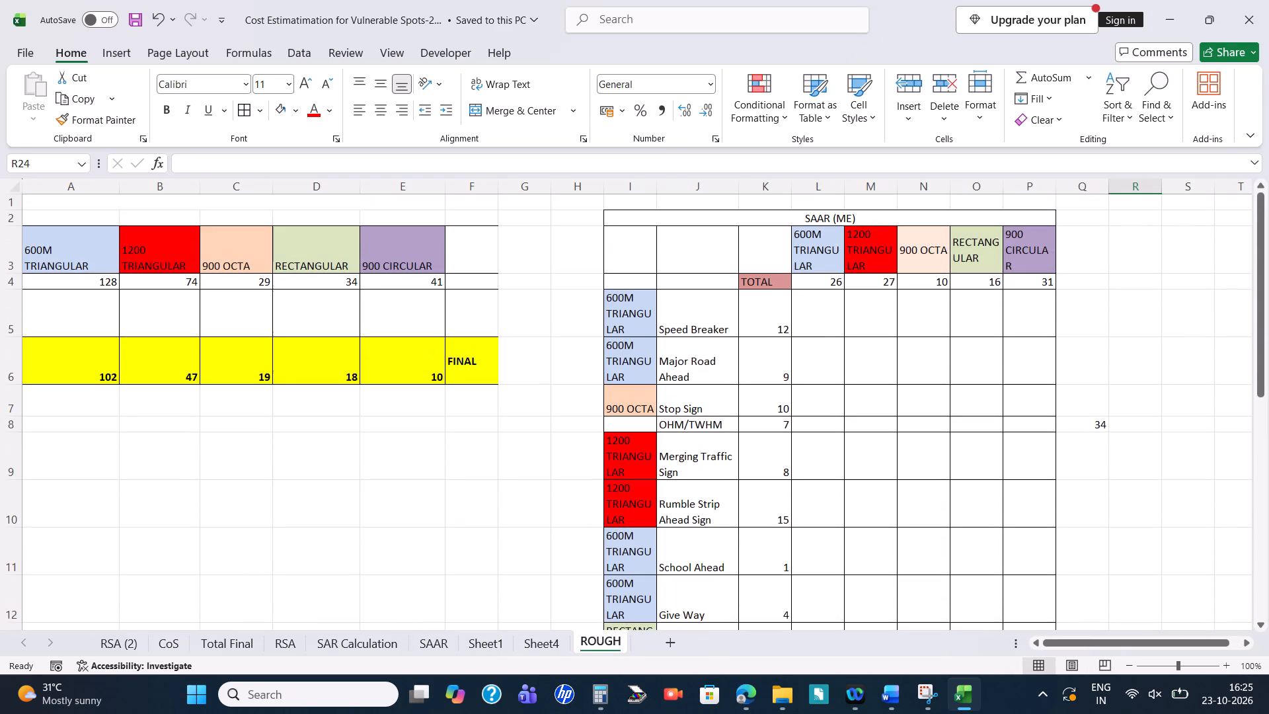
scroll(632, 546, up, 3)
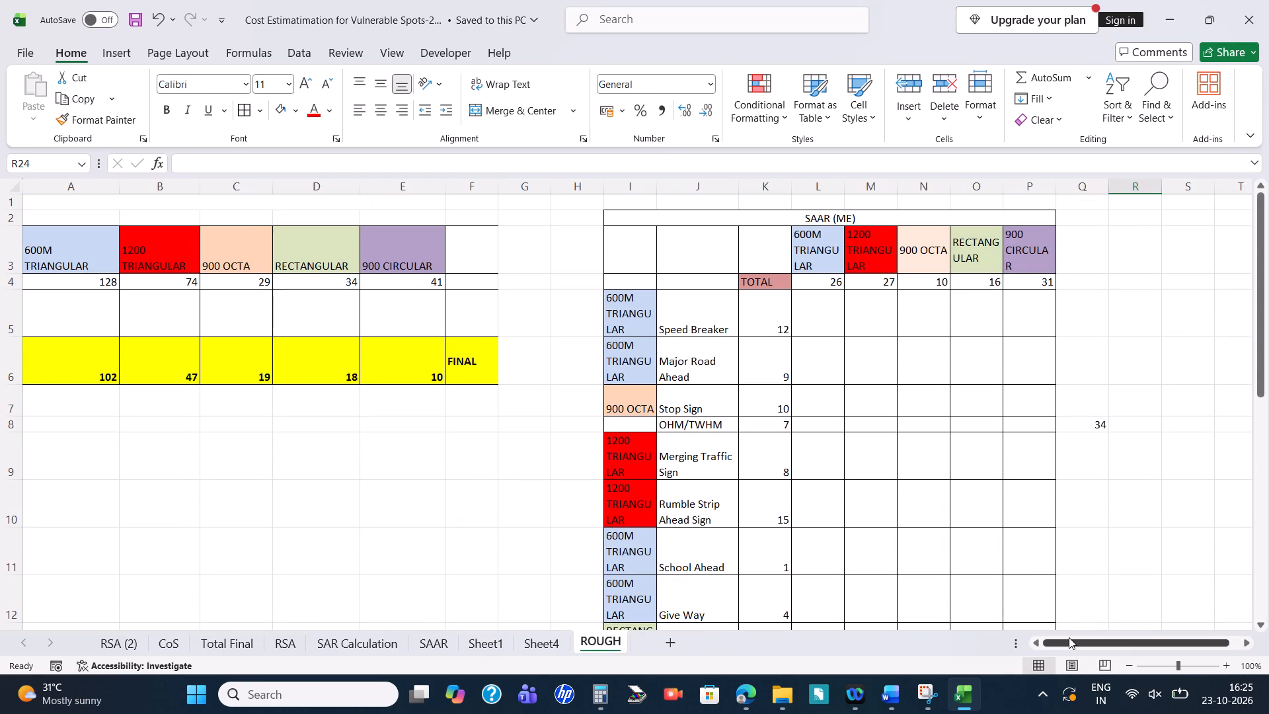
drag(1068, 637, 949, 647)
scroll(758, 489, down, 4)
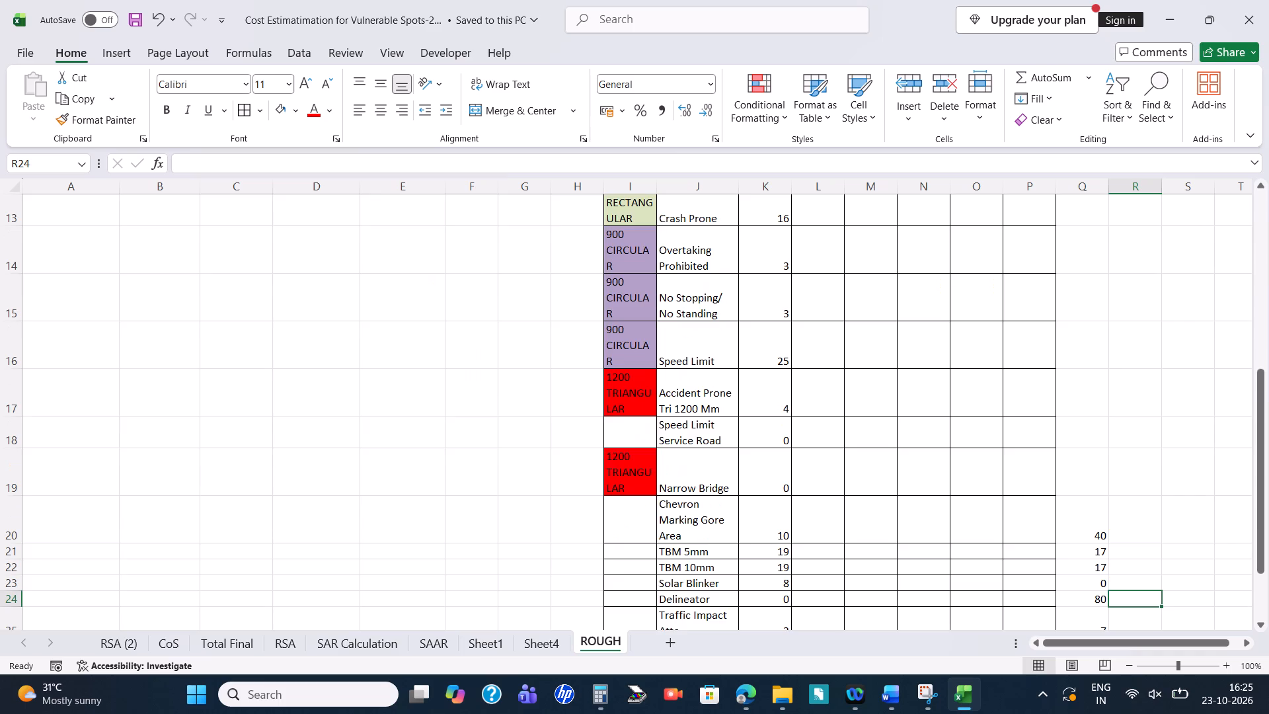
scroll(759, 489, down, 2)
scroll(759, 489, up, 7)
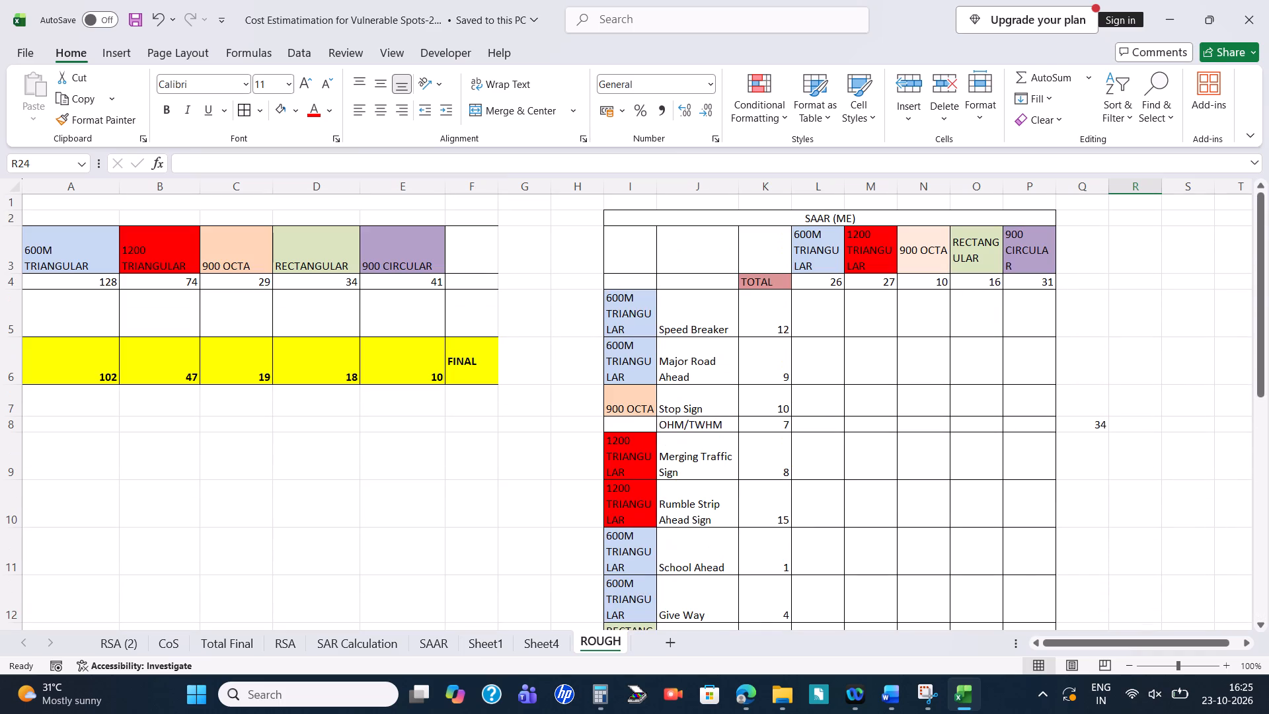
click(288, 648)
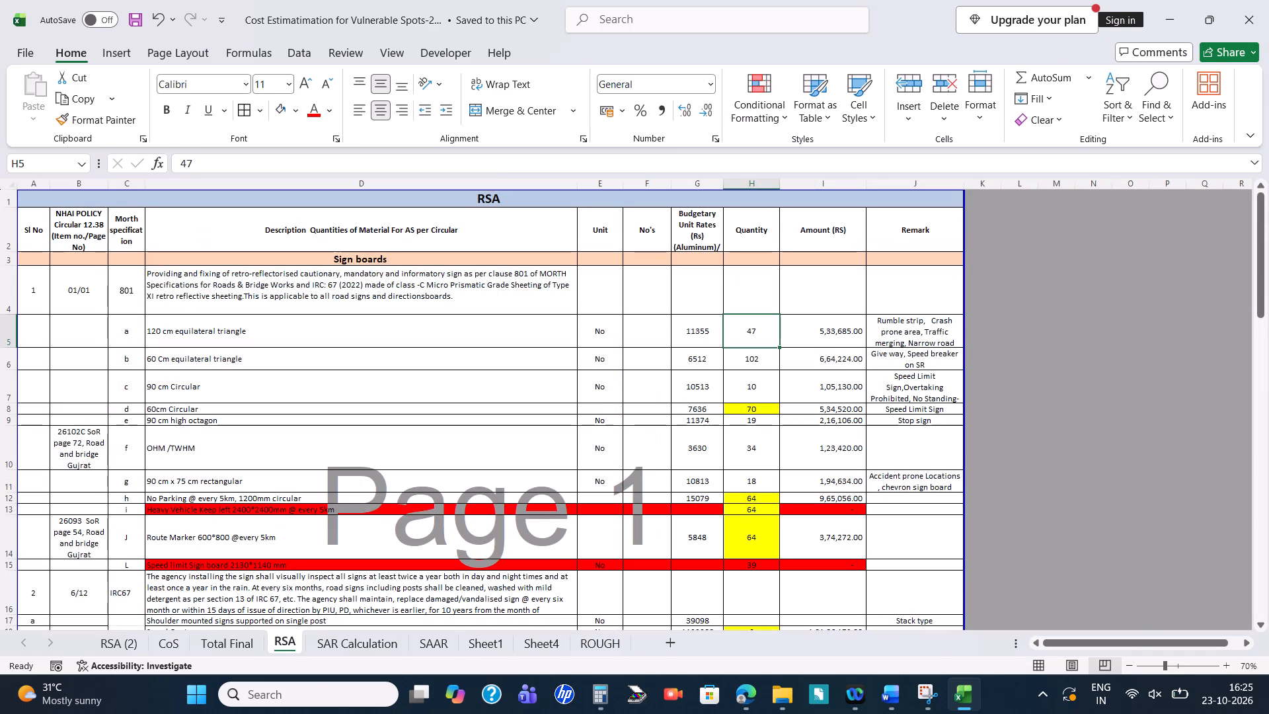
click(424, 642)
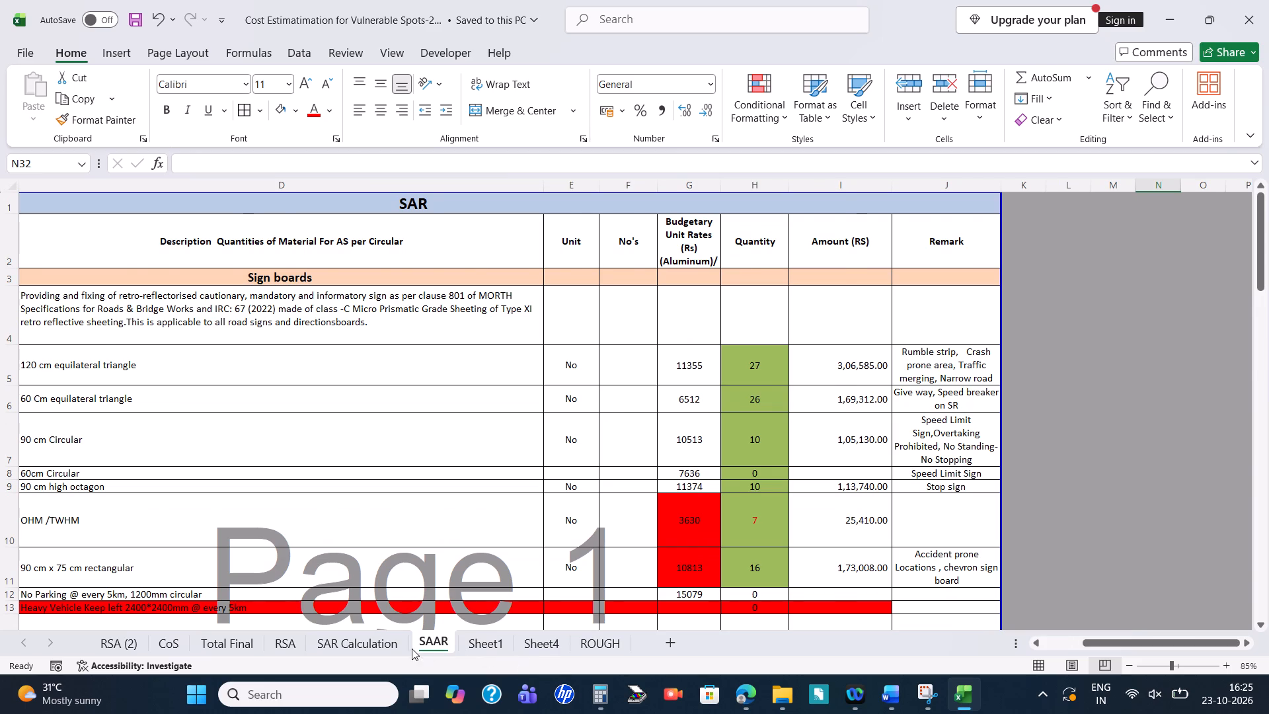
click(355, 643)
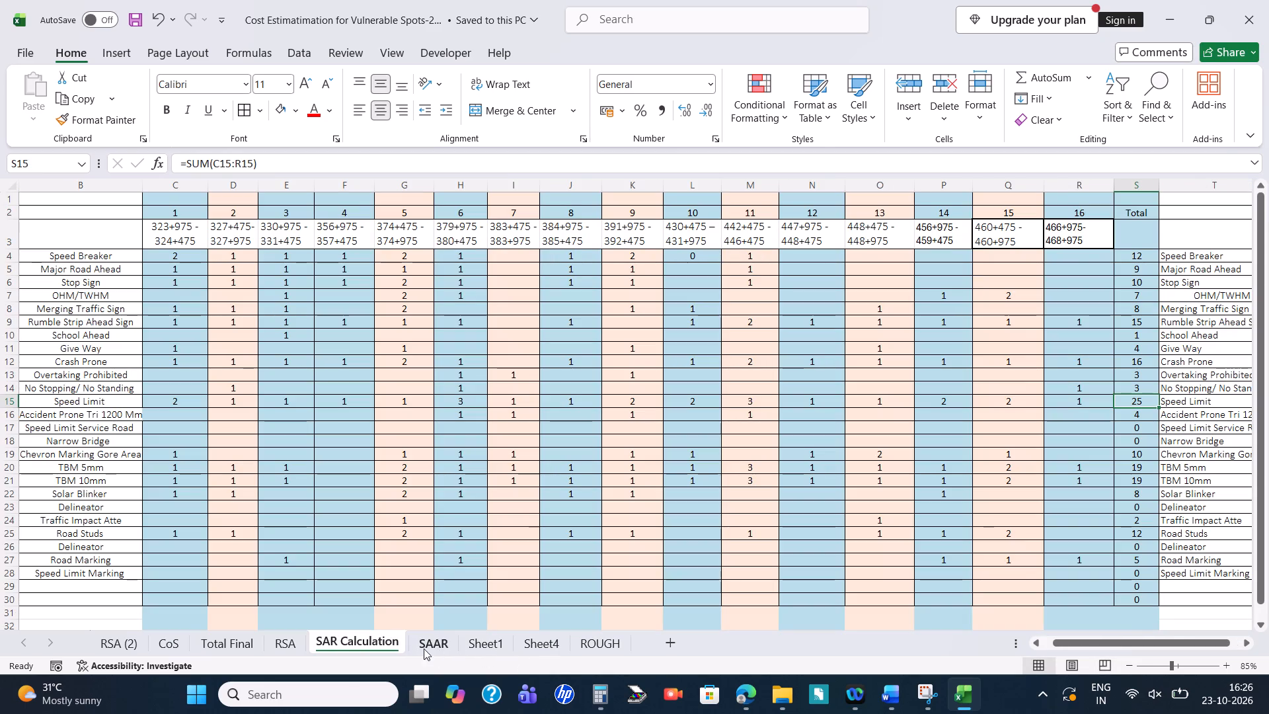
click(582, 640)
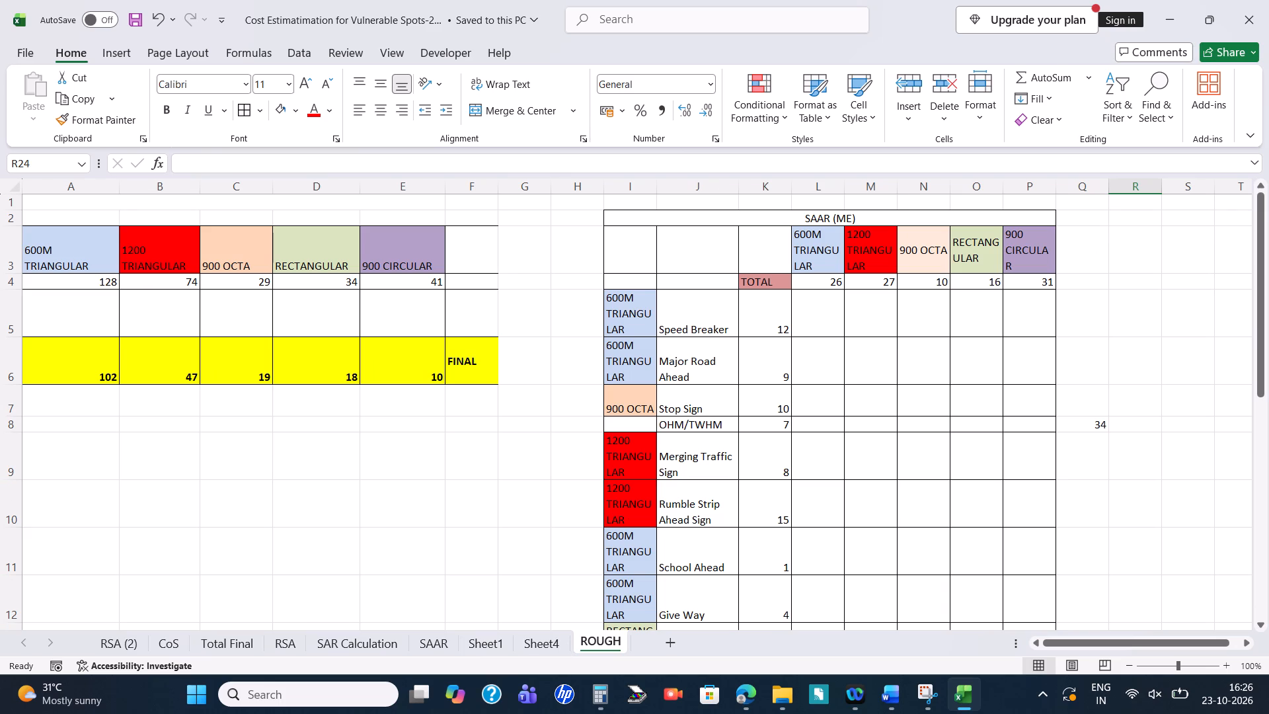
click(347, 471)
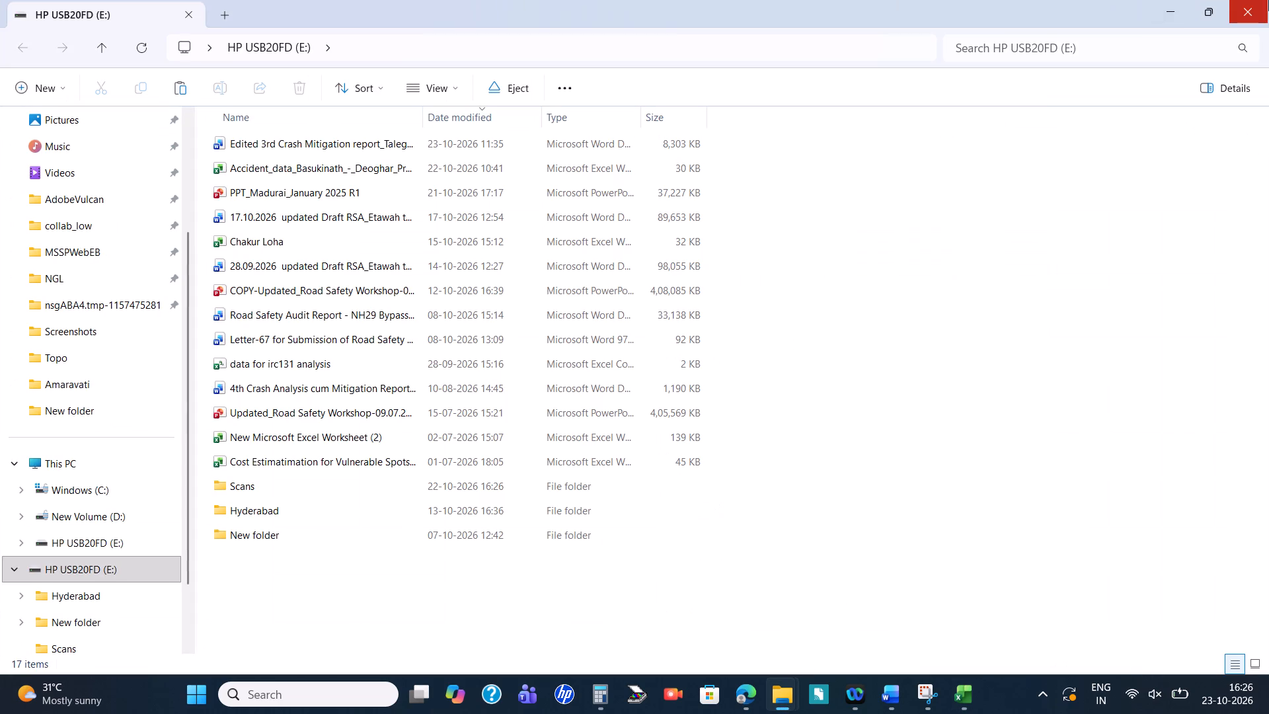
Minimise the HP USB20FD (E:) folder window and close the cost estimation workbook.
click(1169, 8)
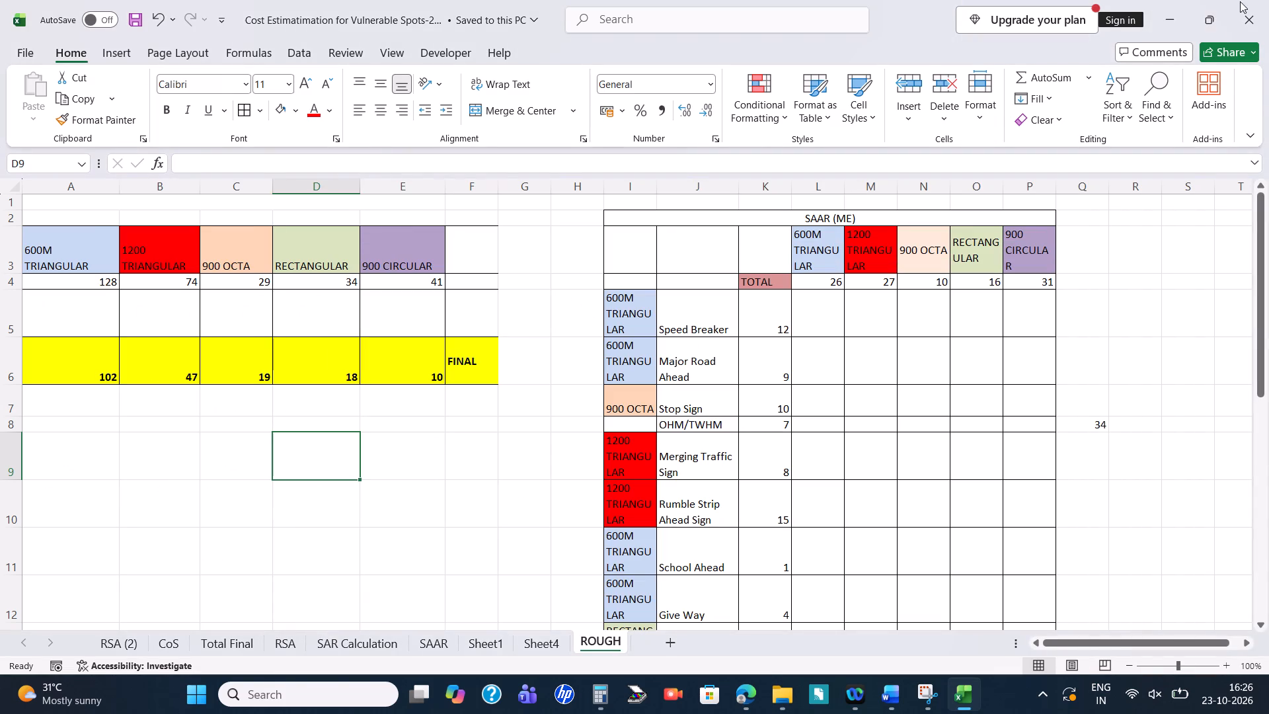
click(1240, 1)
Permanently delete the Cost Estimatimation for Vulnerable Spots-29.06 workbook on HP USB20FD (E:), paste the desktop copy there, and close the drive window.
click(175, 194)
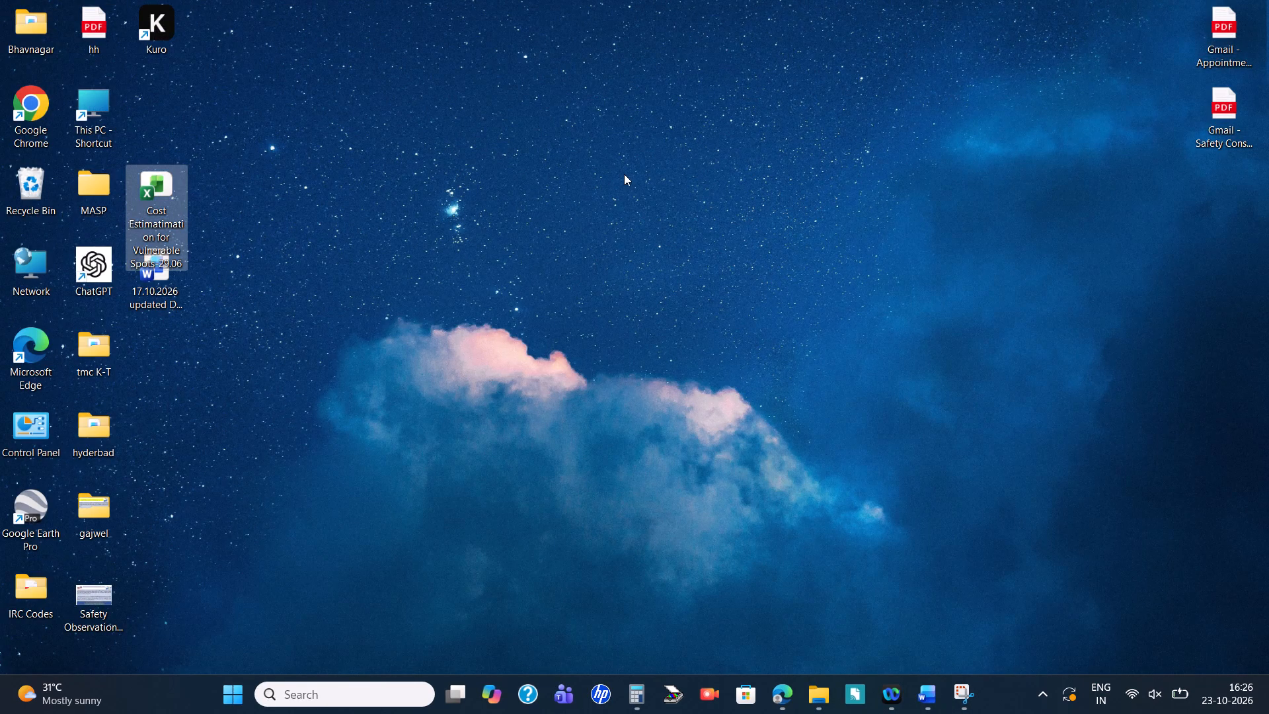
key(ctrl+c)
key(alt+Tab)
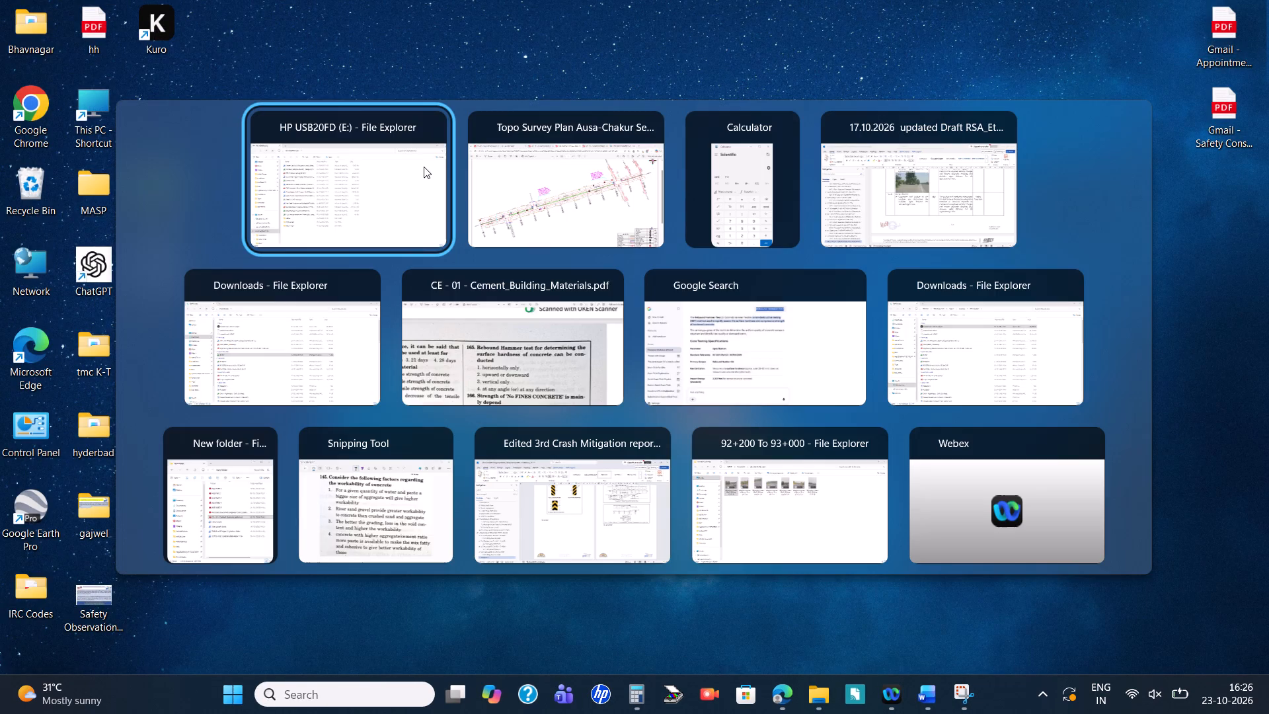
key(alt+Tab)
alt+click(336, 142)
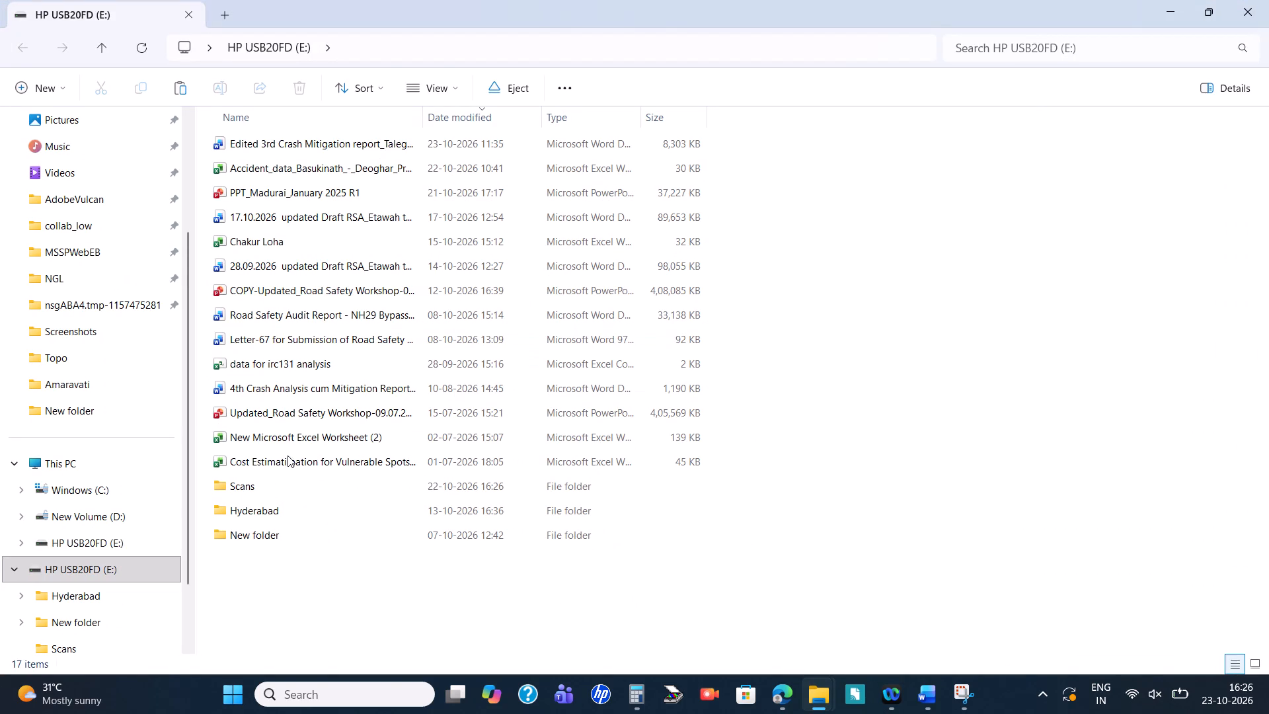
click(288, 456)
key(Delete)
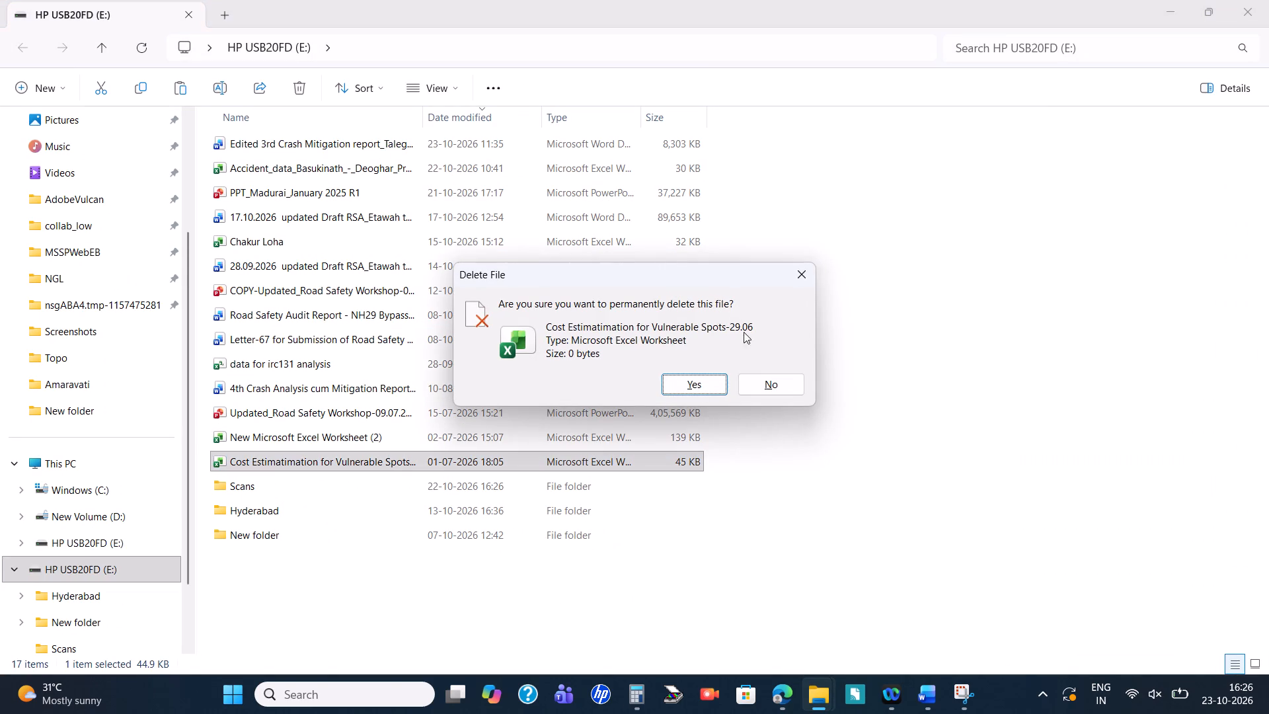
click(693, 390)
key(ctrl+v)
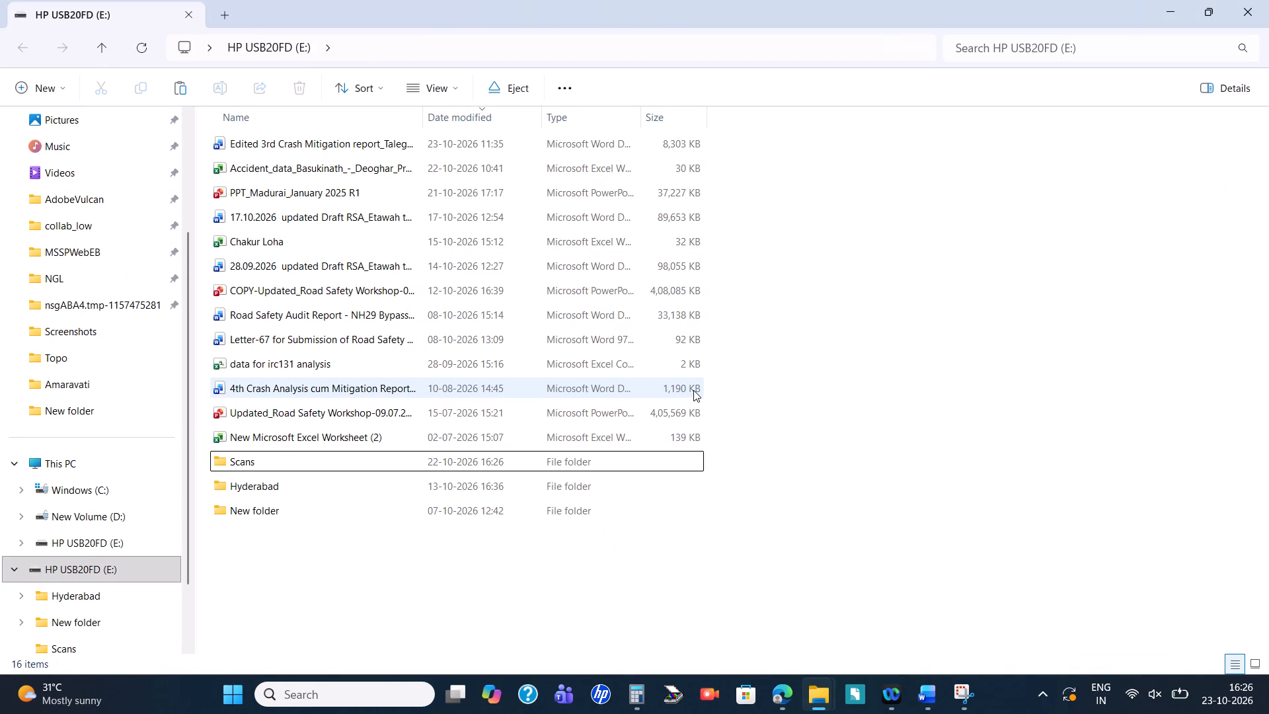
click(1054, 352)
click(1268, 0)
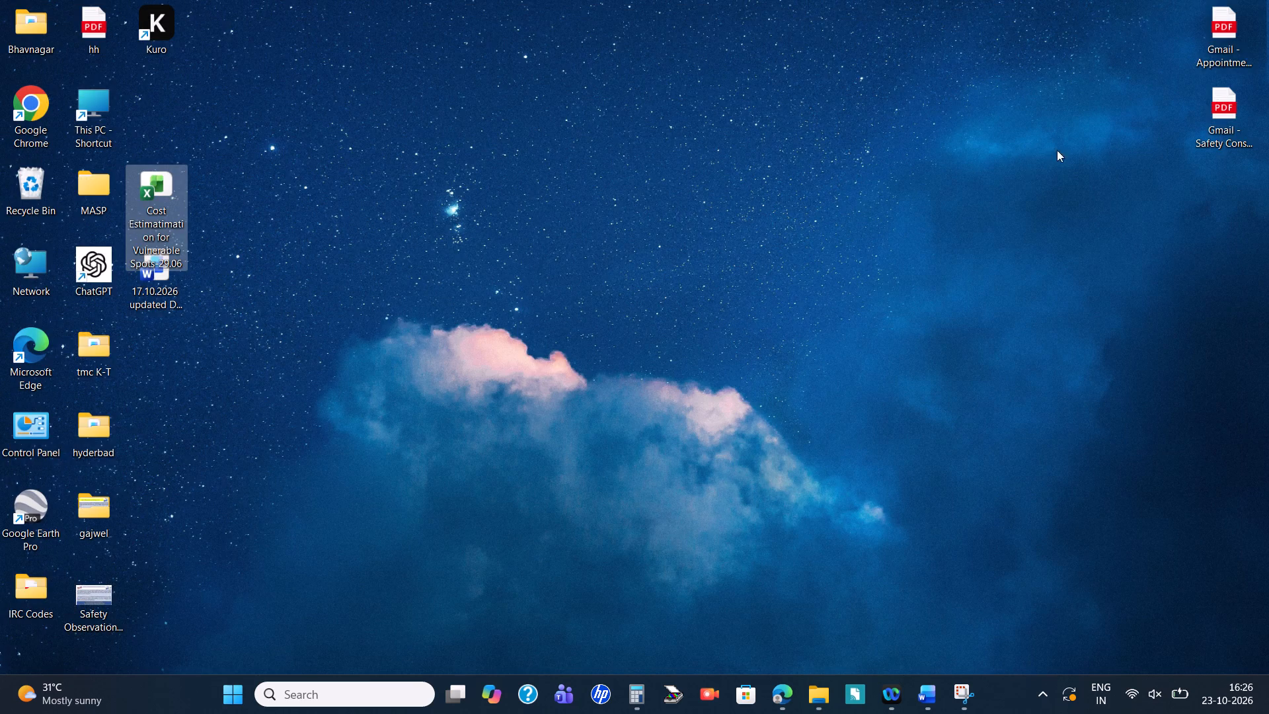